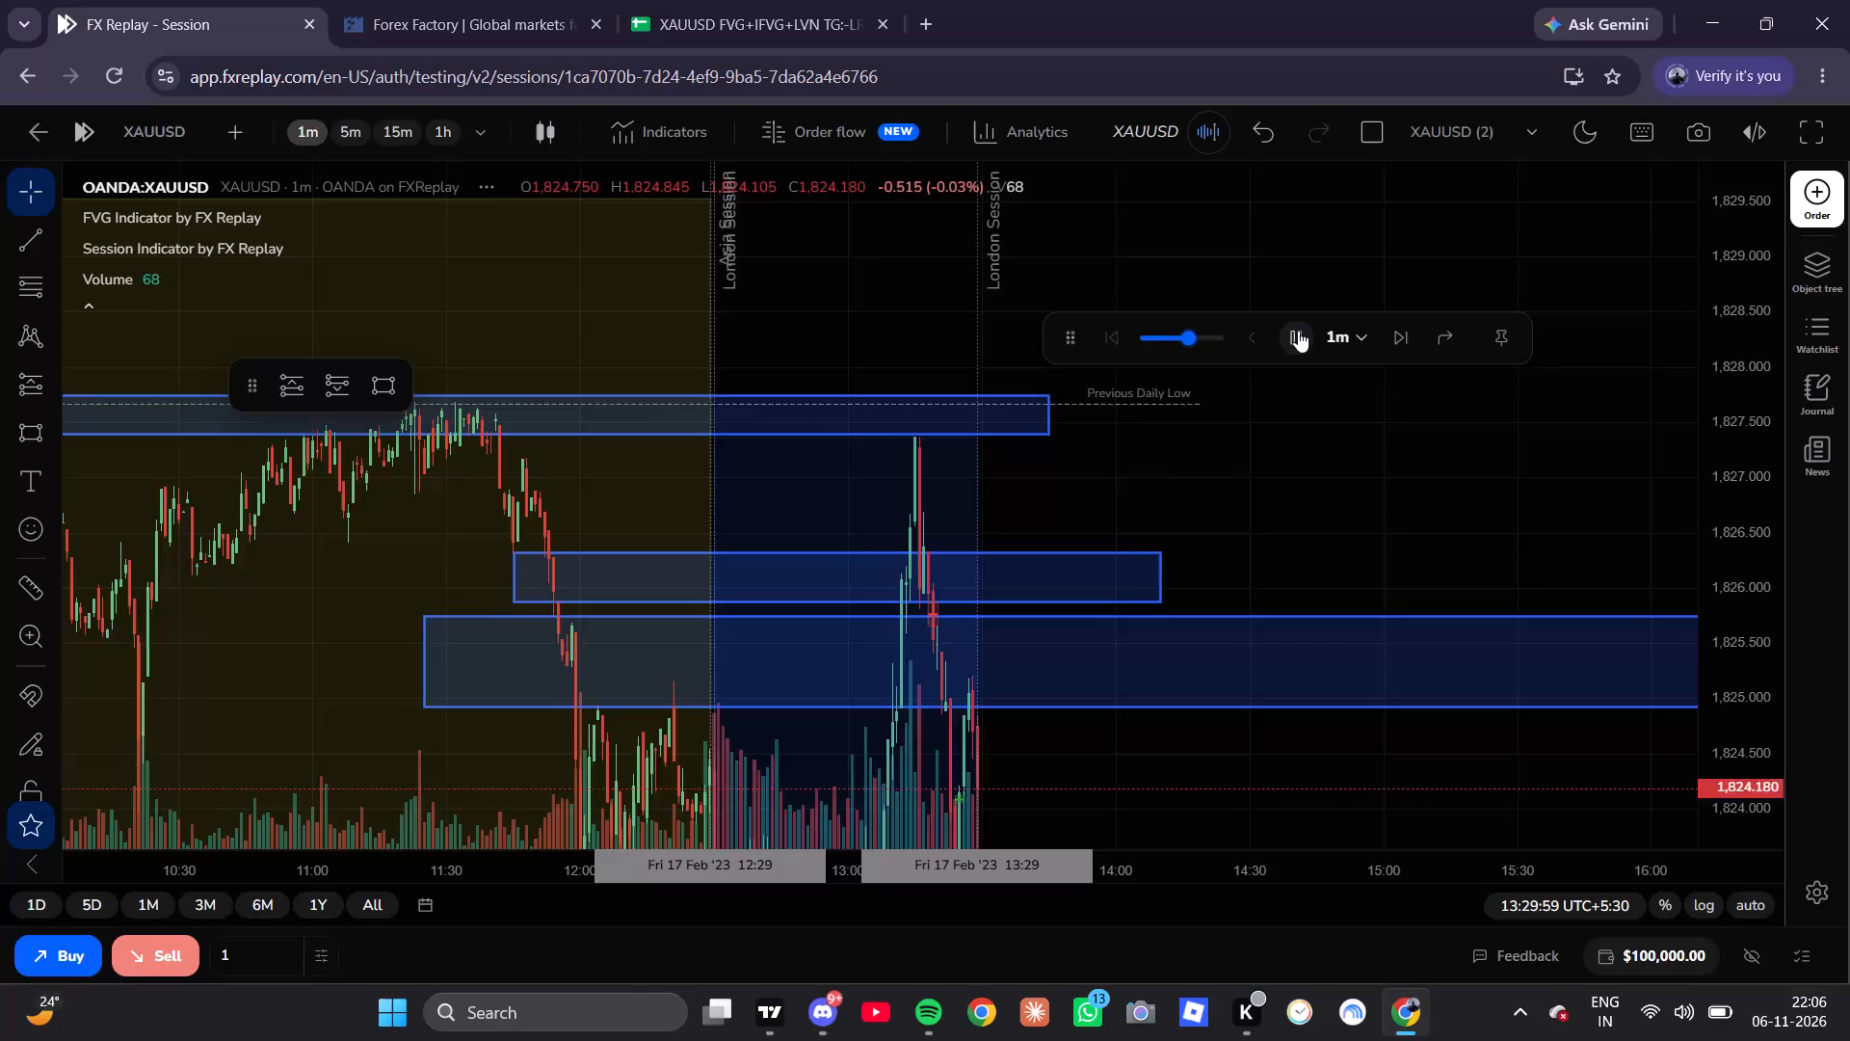
Pause the running XAUUSD replay on the 1m chart.
left_click(1298, 331)
Examine the price action around the drawn blue zones and the Asia session on the 1m chart, briefly checking the 5m timeframe.
left_click_drag(1182, 737, 1183, 738)
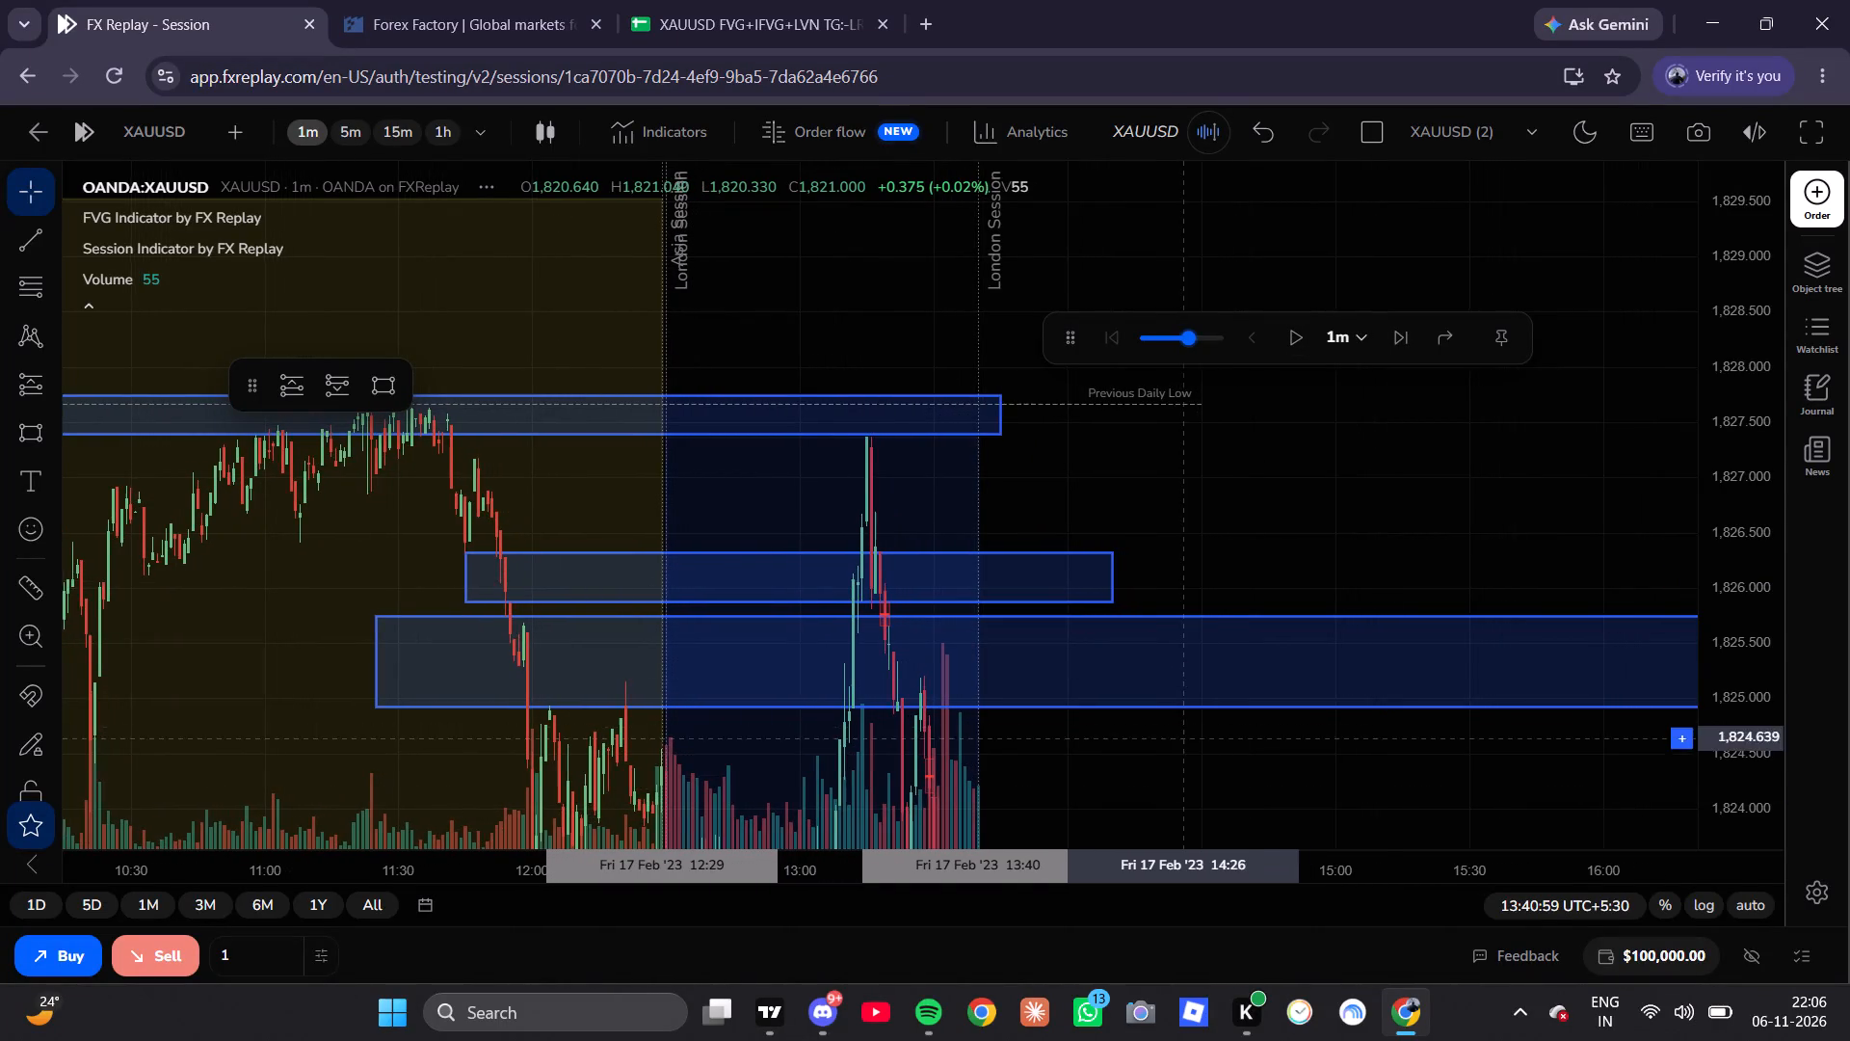
left_click_drag(1183, 738, 1243, 495)
left_click_drag(1253, 454, 1279, 357)
left_click_drag(1279, 357, 1312, 263)
left_click_drag(1278, 490, 1282, 734)
left_click(1282, 734)
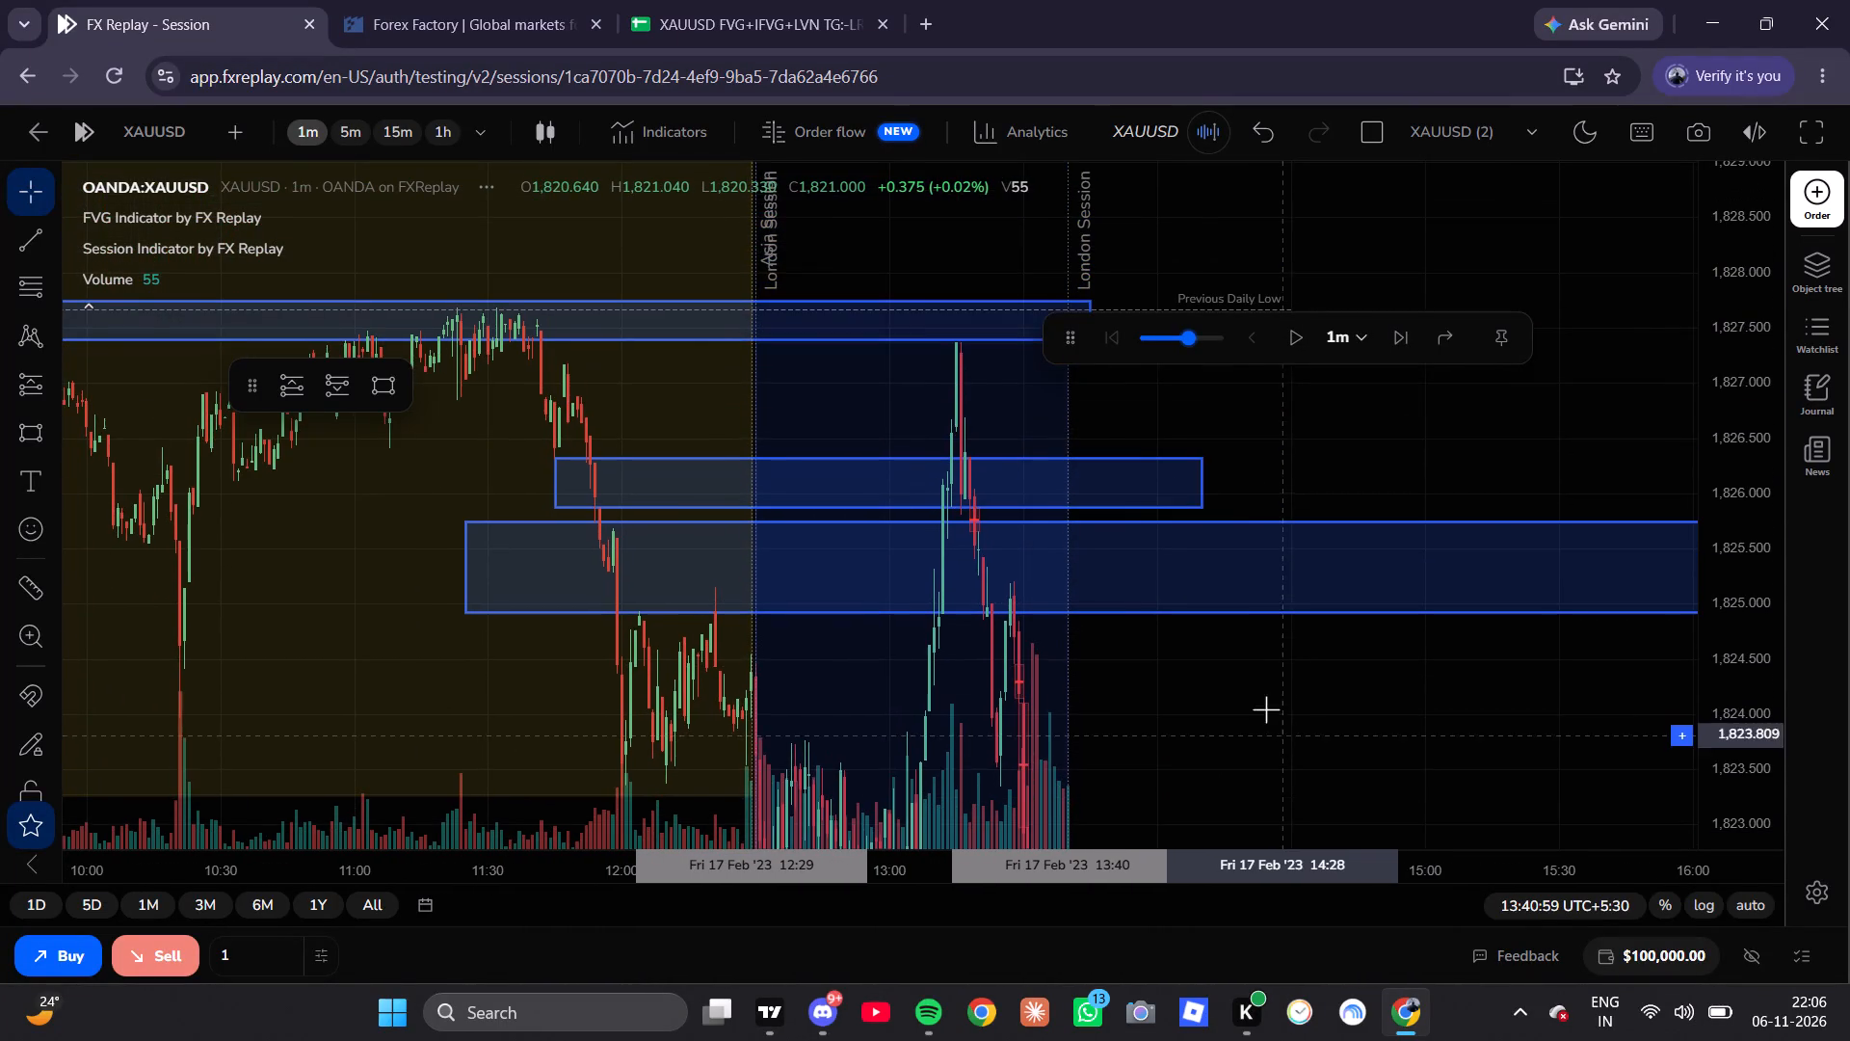
scroll(914, 336, "down", 5)
left_click_drag(912, 378, 932, 455)
left_click(932, 455)
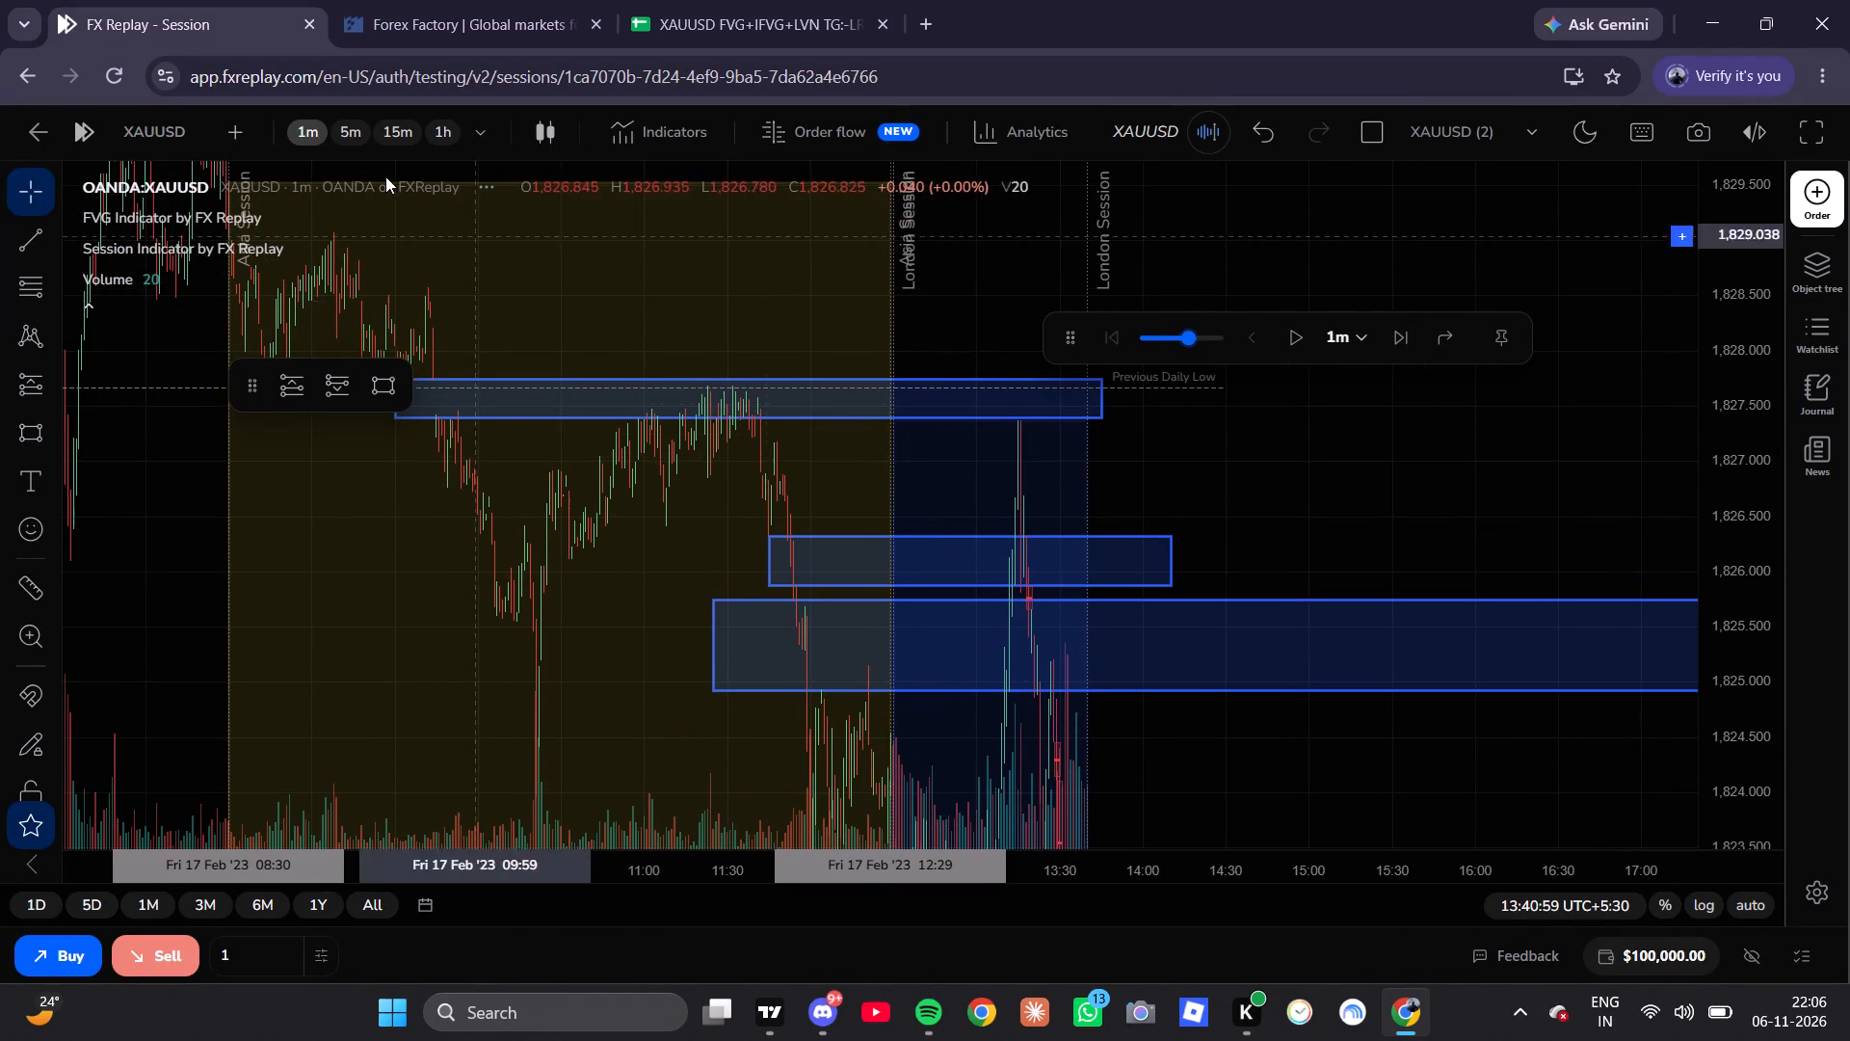
left_click(350, 131)
left_click(319, 125)
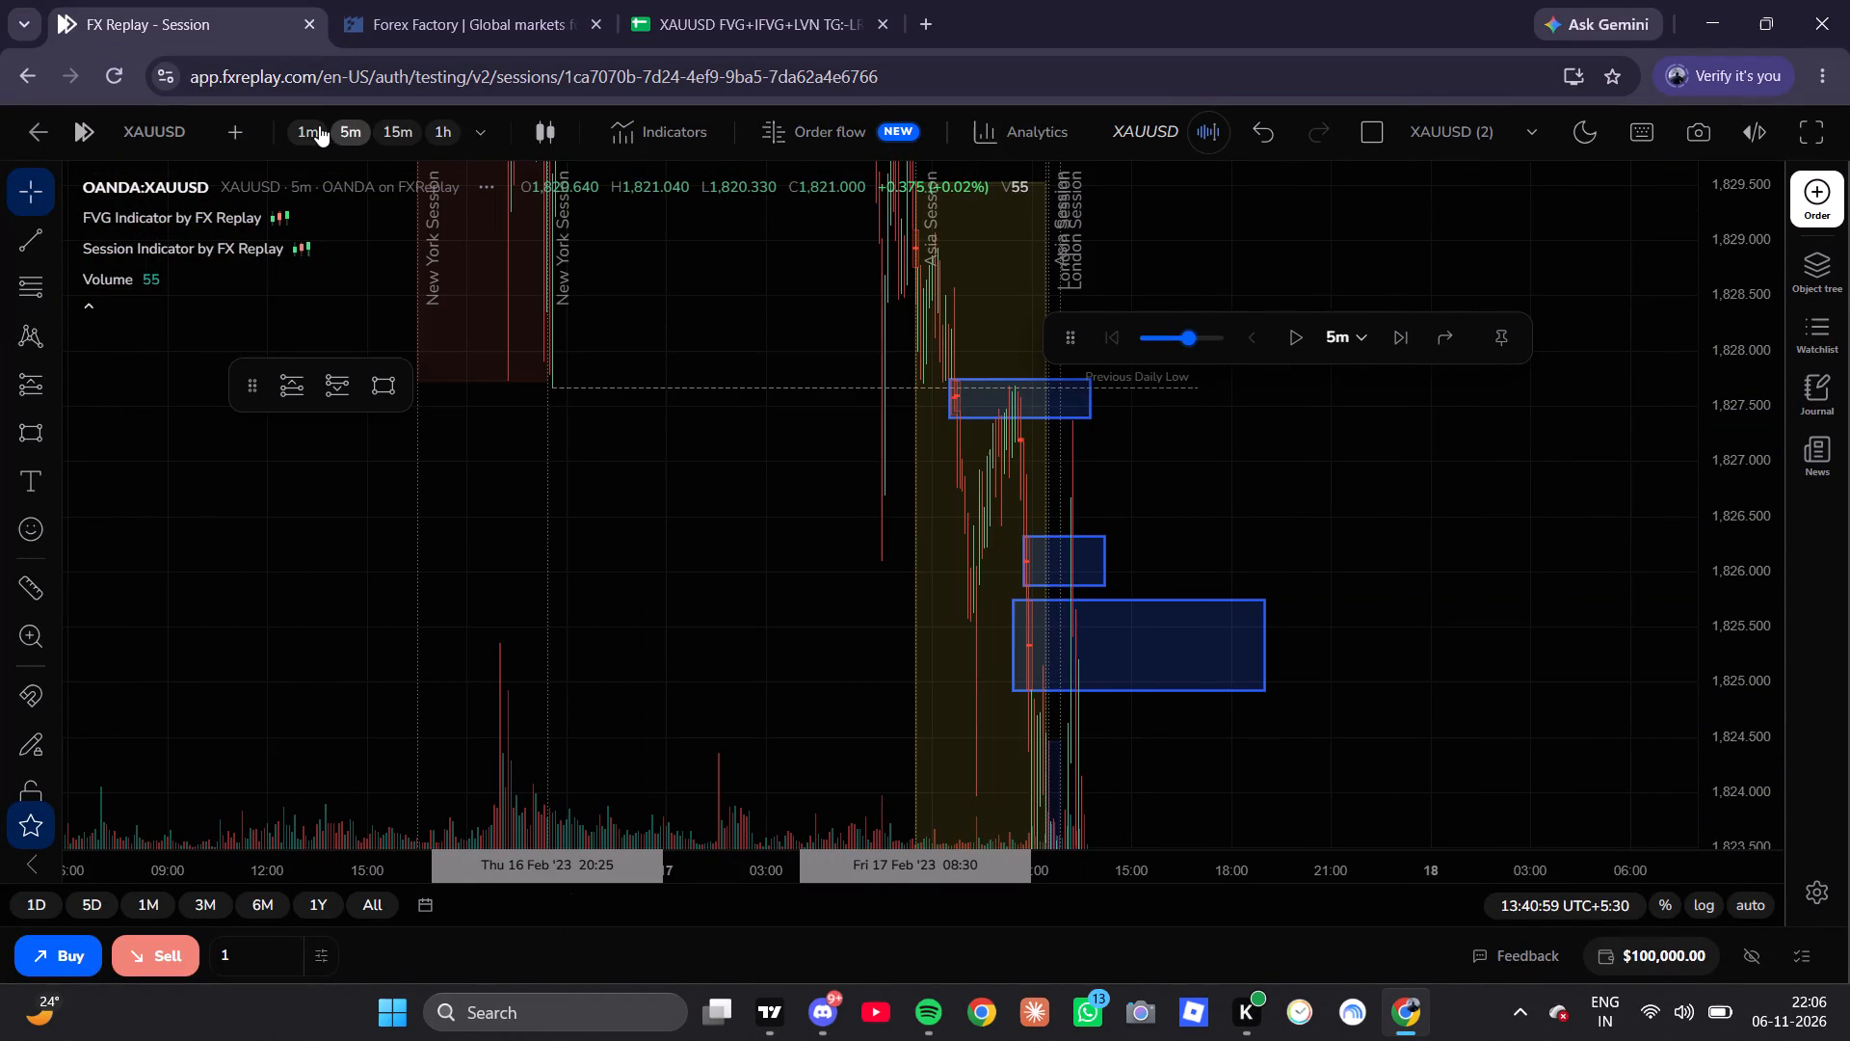
scroll(552, 474, "down", 2)
left_click_drag(573, 482, 1138, 500)
scroll(880, 393, "up", 7)
left_click_drag(692, 563, 319, 125)
left_click_drag(319, 125, 1309, 592)
scroll(944, 522, "up", 7)
scroll(832, 578, "down", 2)
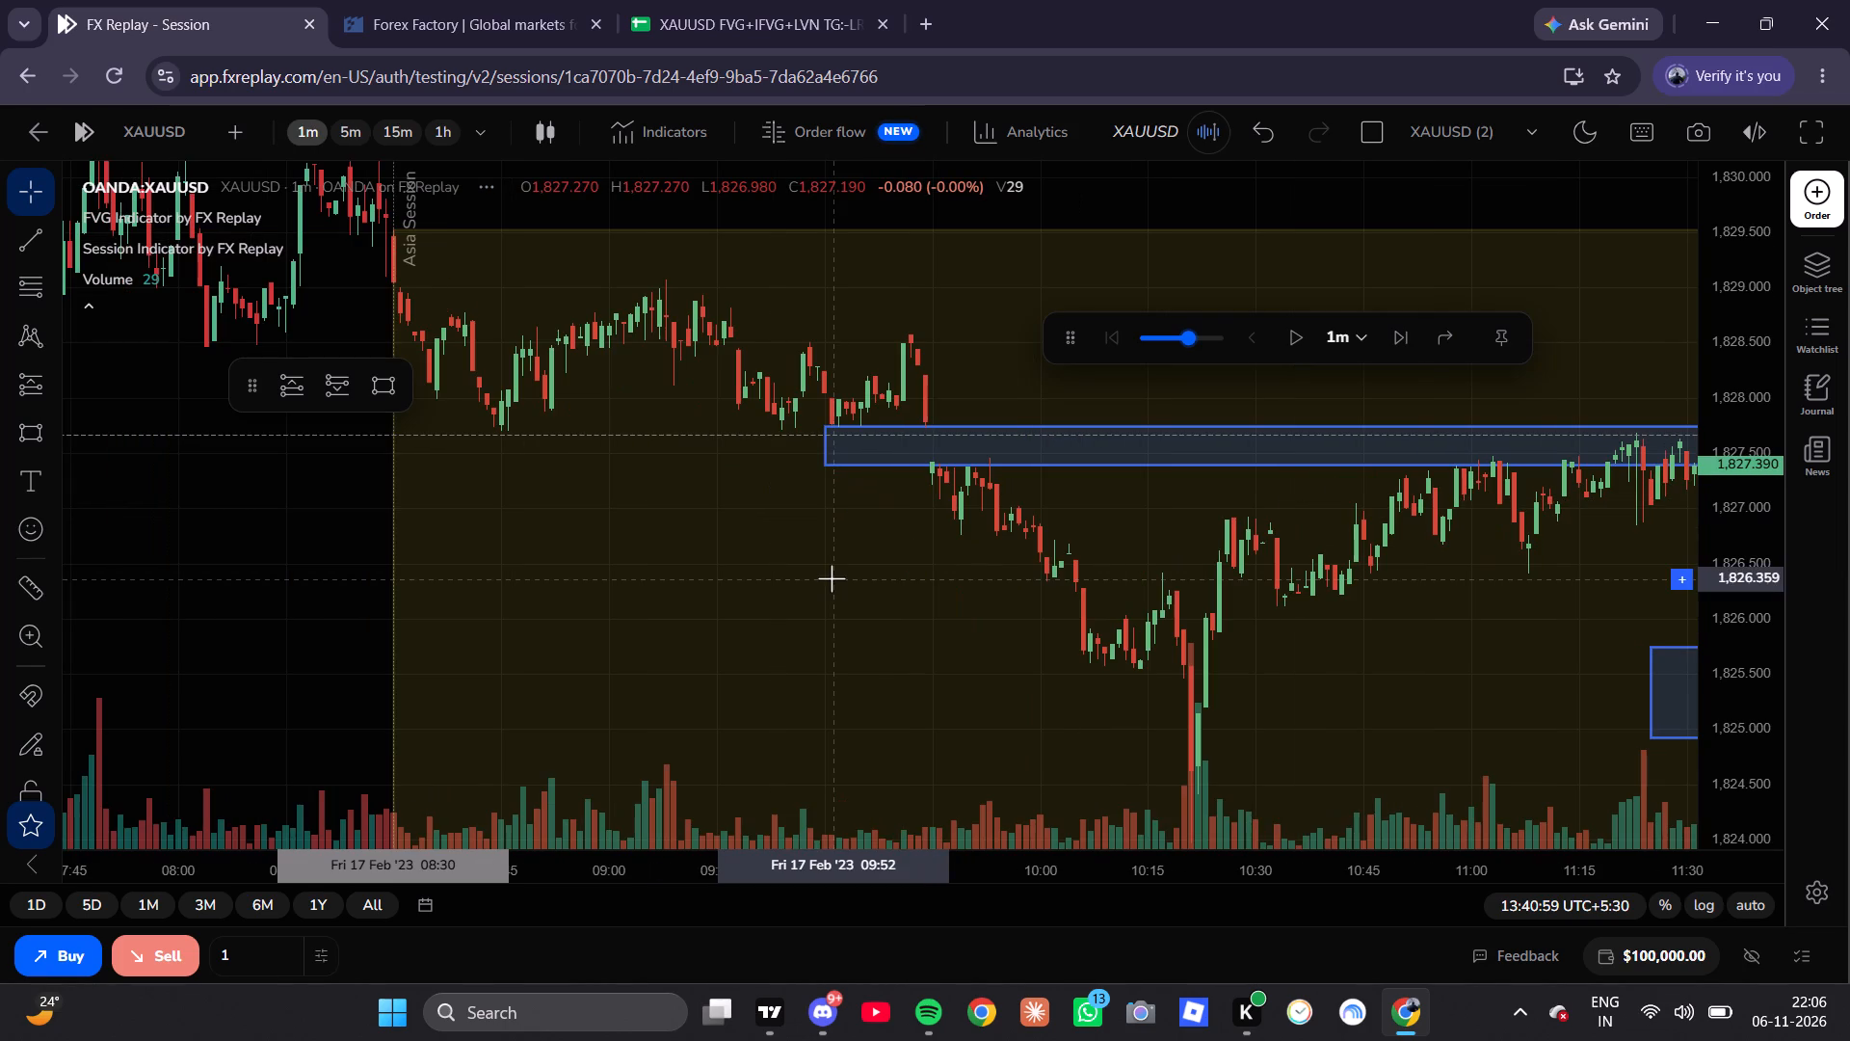
Switch the chart to the 5m timeframe and examine price from the Thursday New York session through the Friday London session.
left_click(366, 135)
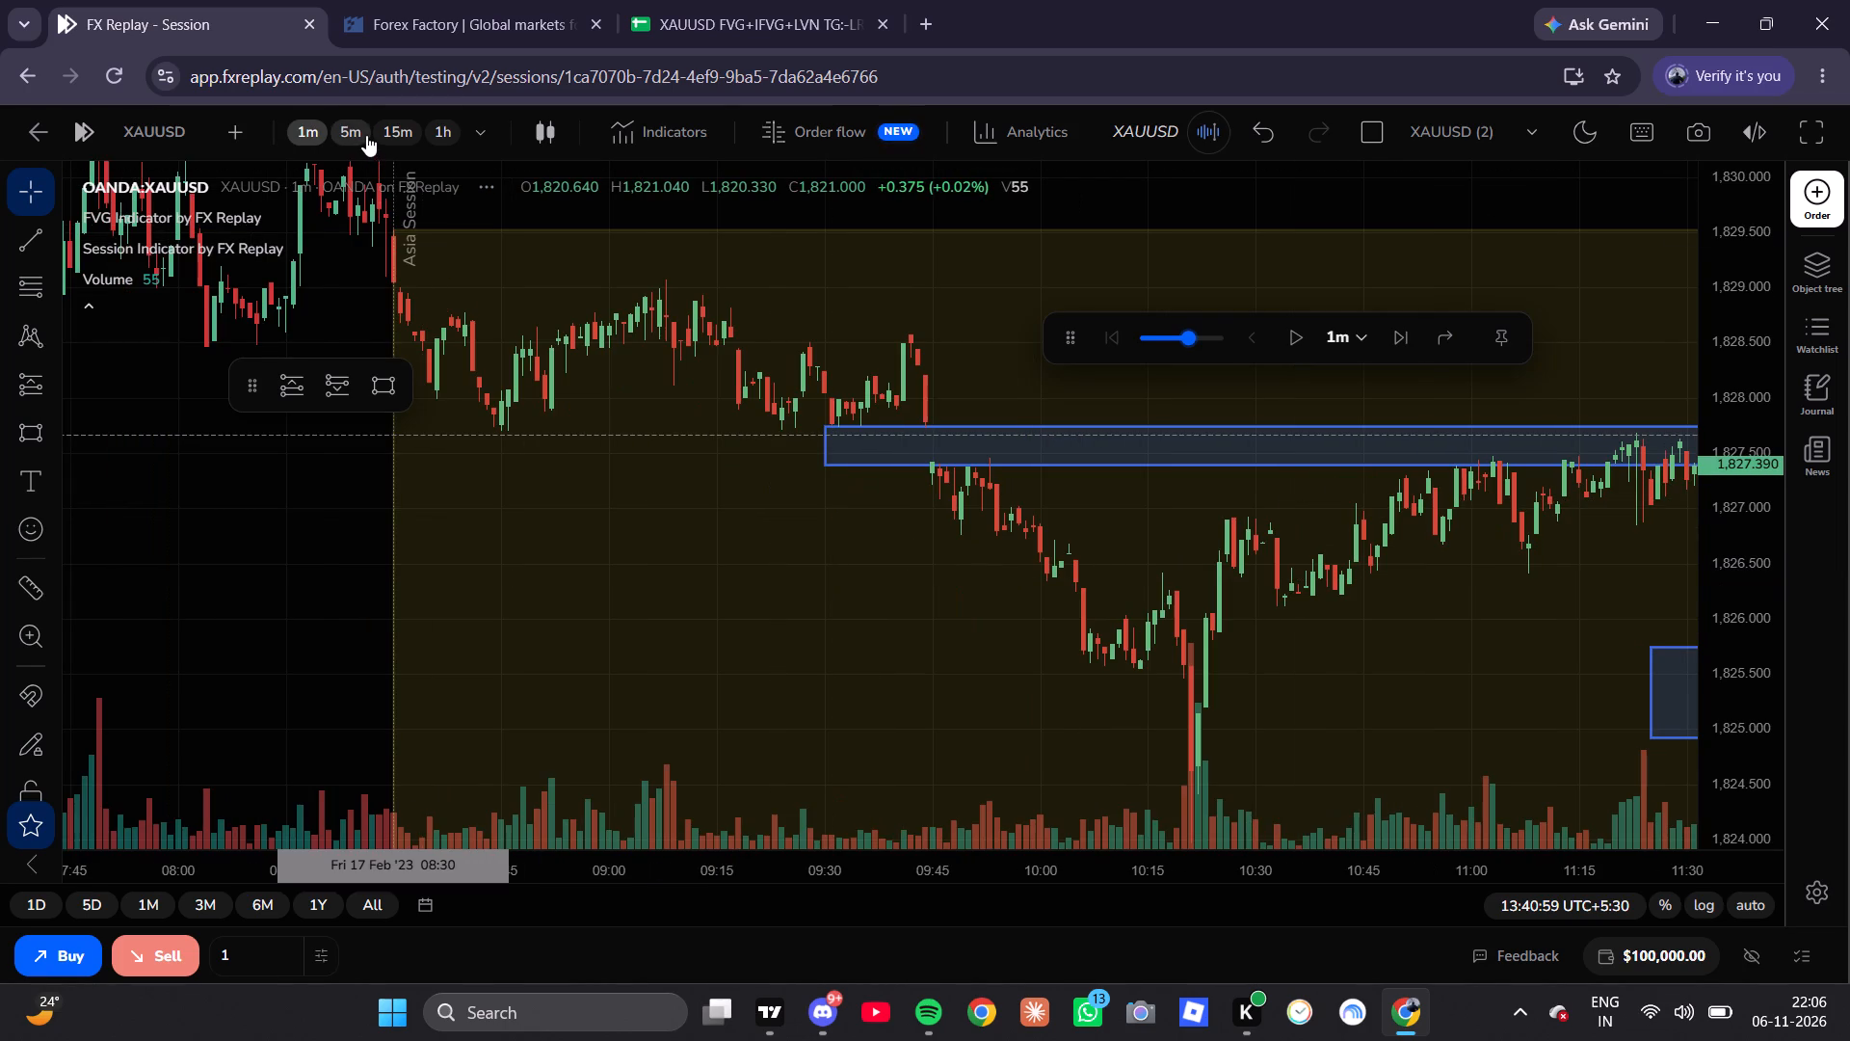
scroll(692, 490, "up", 8)
left_click_drag(937, 508, 975, 874)
left_click(975, 874)
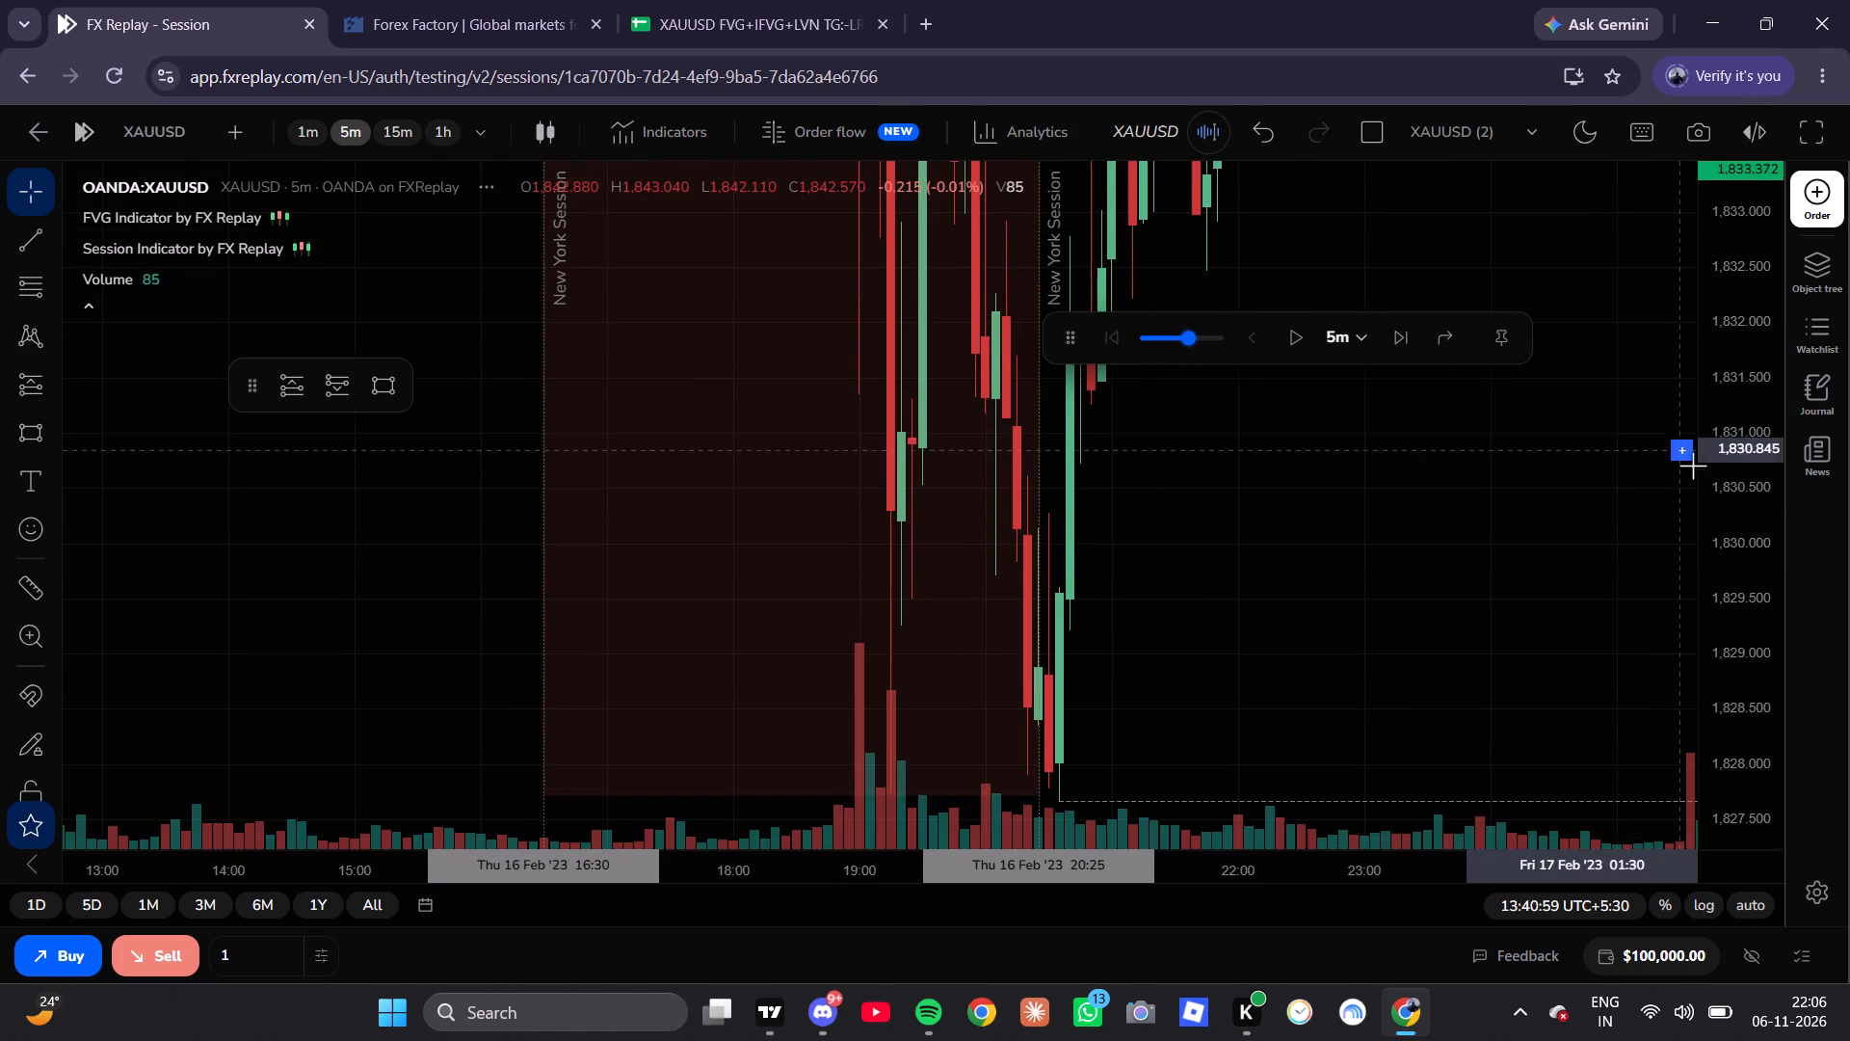
scroll(1752, 646, "down", 7)
scroll(1768, 695, "up", 1)
scroll(1768, 695, "down", 15)
scroll(1764, 703, "up", 1)
scroll(1764, 703, "down", 5)
left_click_drag(1369, 573, 1377, 715)
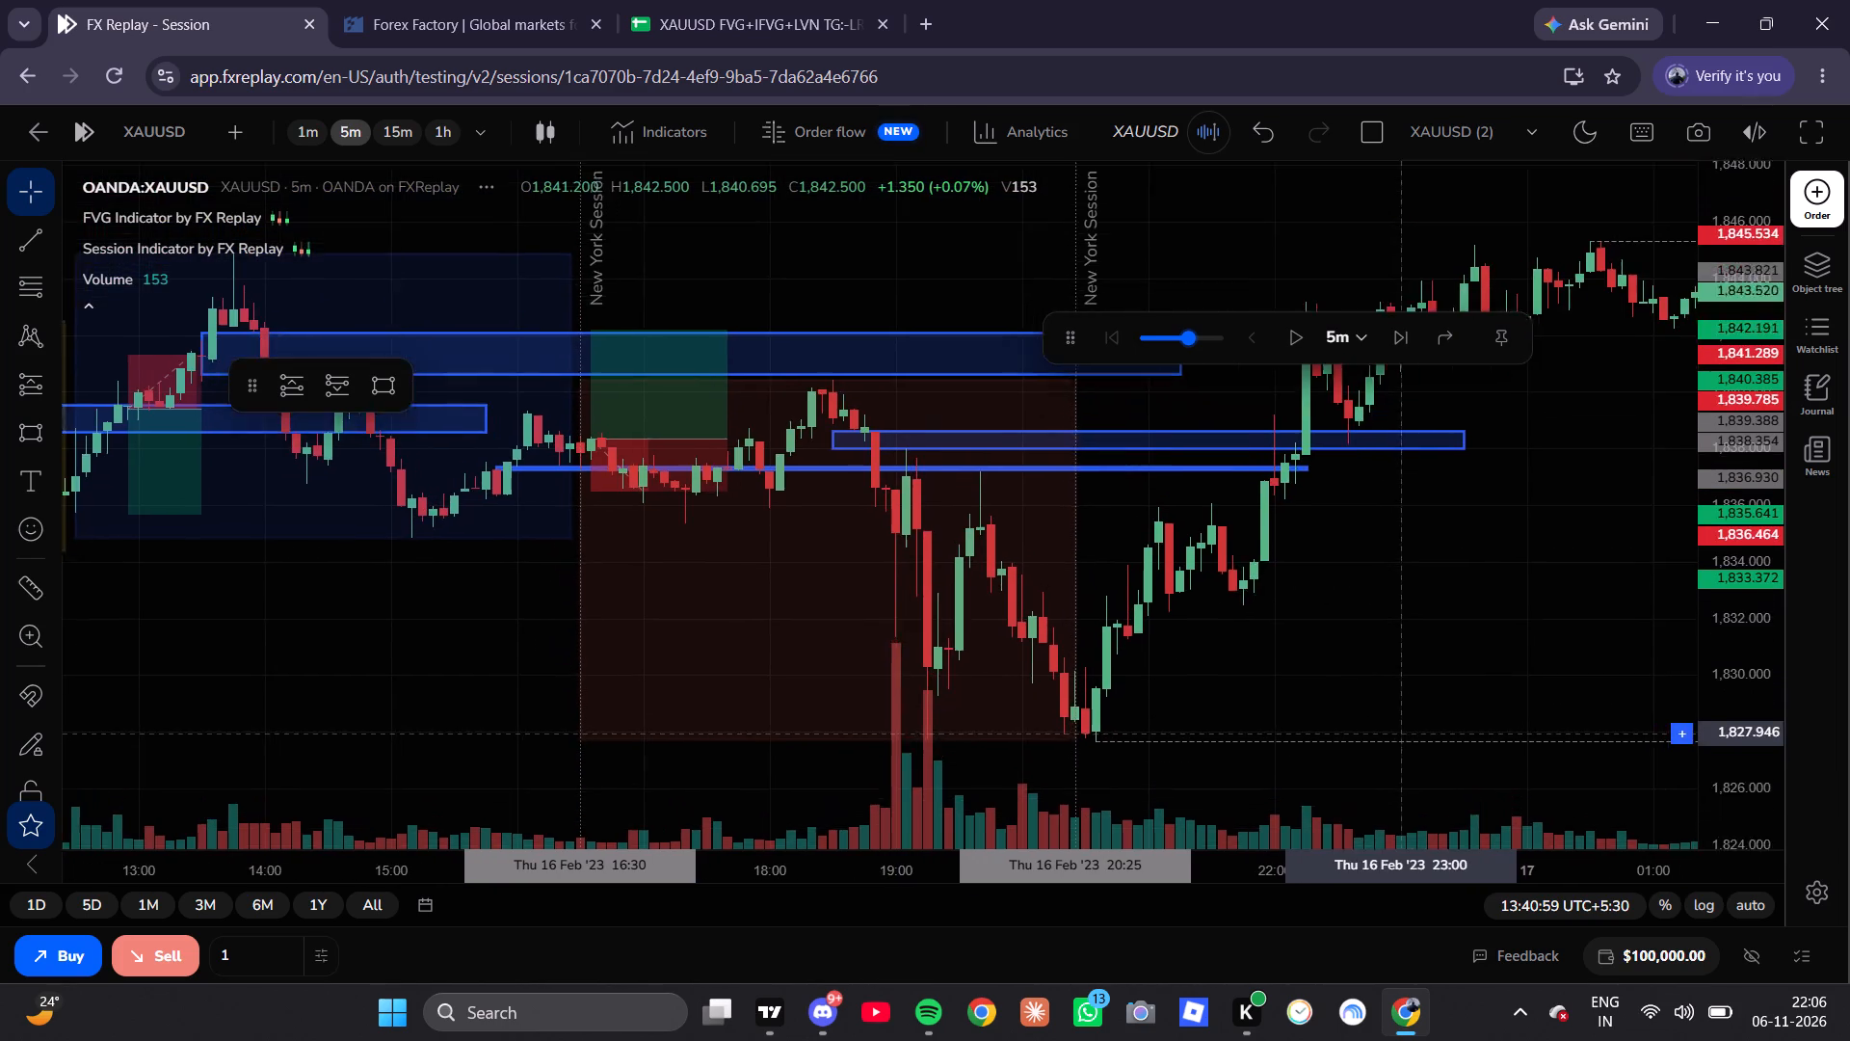
left_click_drag(1377, 715, 125, 599)
scroll(798, 637, "down", 7)
left_click_drag(1047, 632, 260, 448)
scroll(1200, 594, "up", 1)
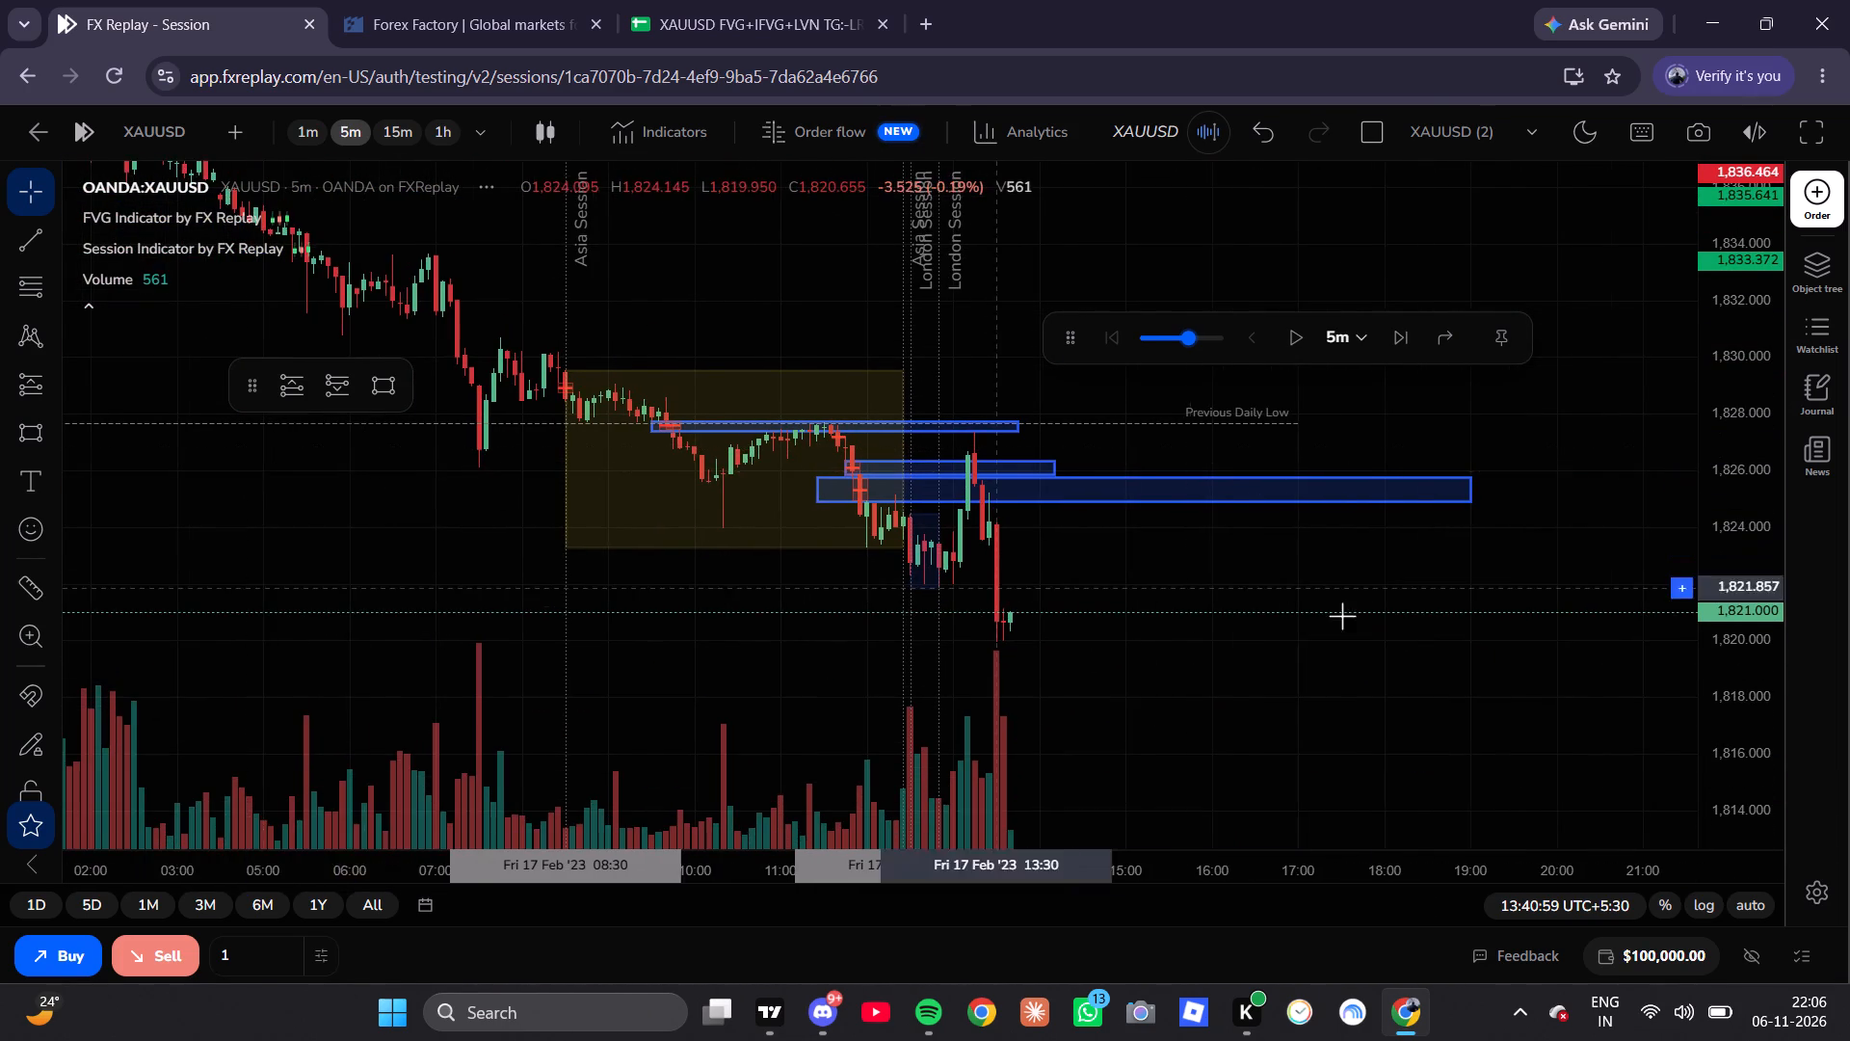
scroll(1735, 515, "up", 10)
left_click_drag(1380, 613, 1384, 634)
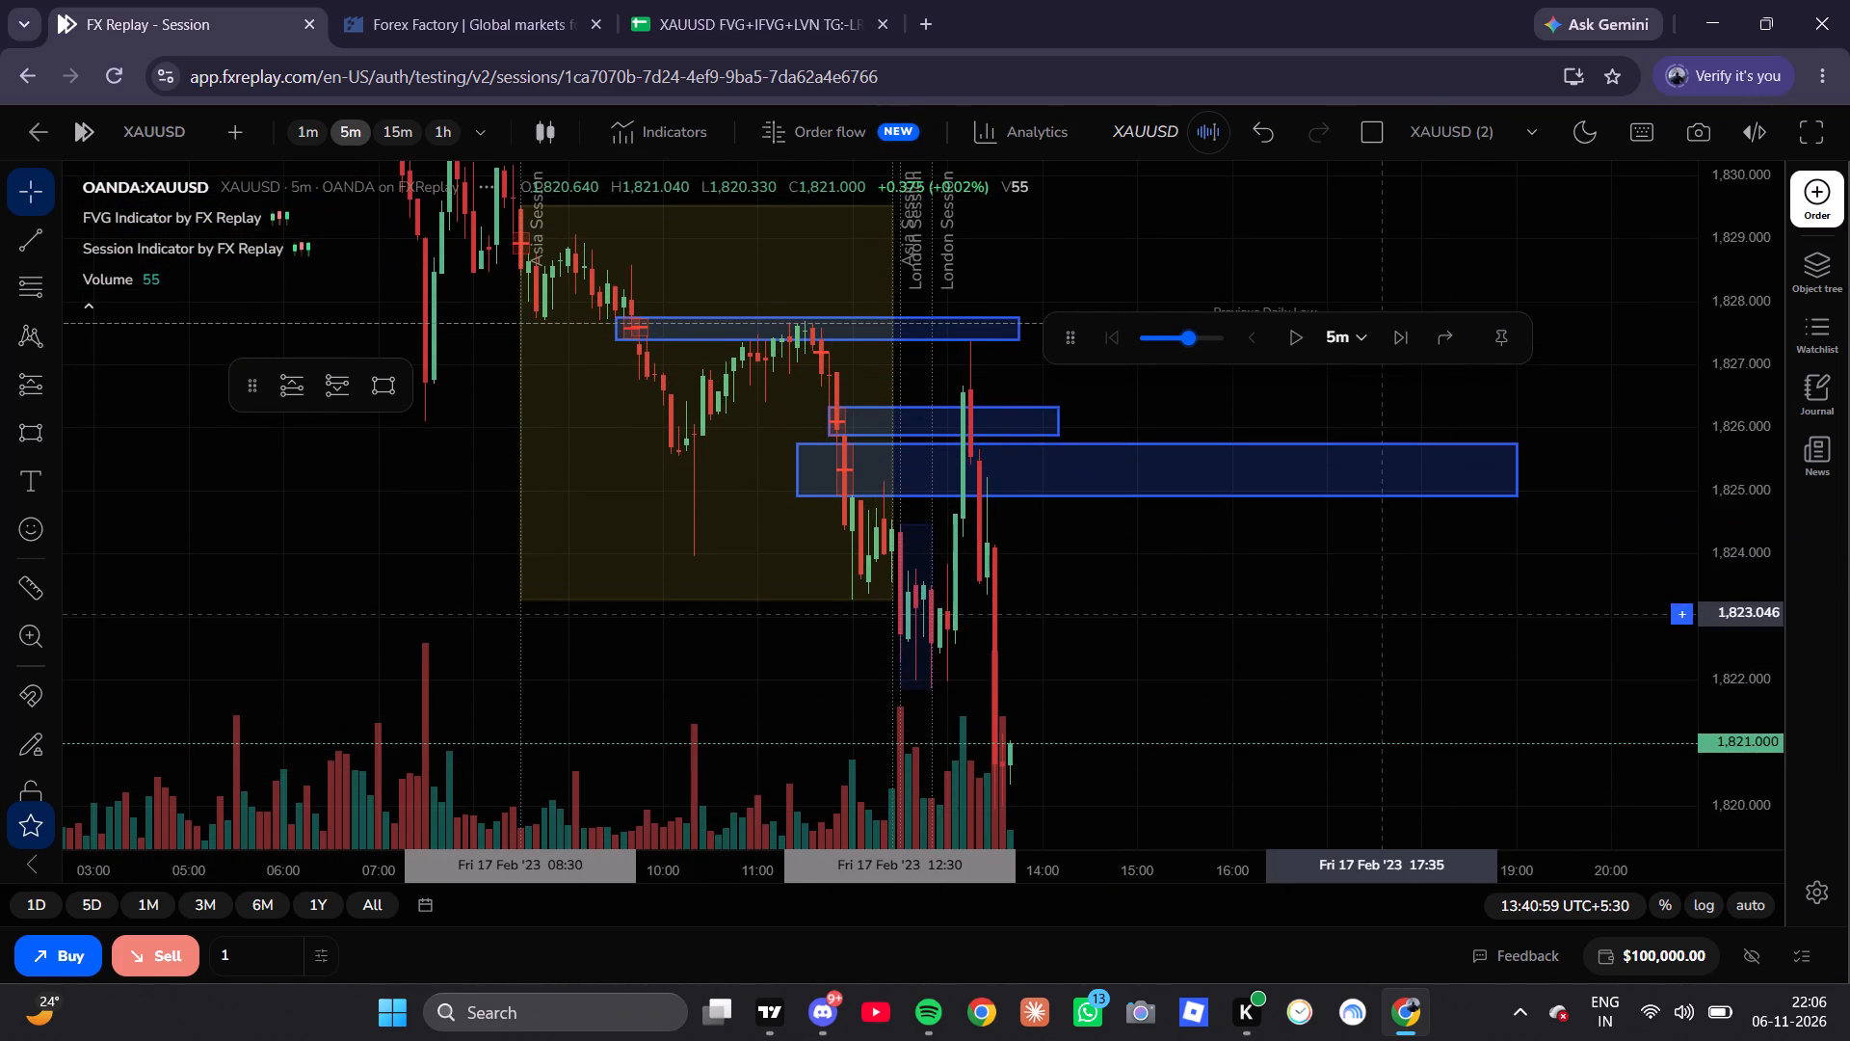
left_click_drag(1384, 634, 1408, 724)
scroll(1678, 593, "up", 5)
scroll(1736, 511, "up", 3)
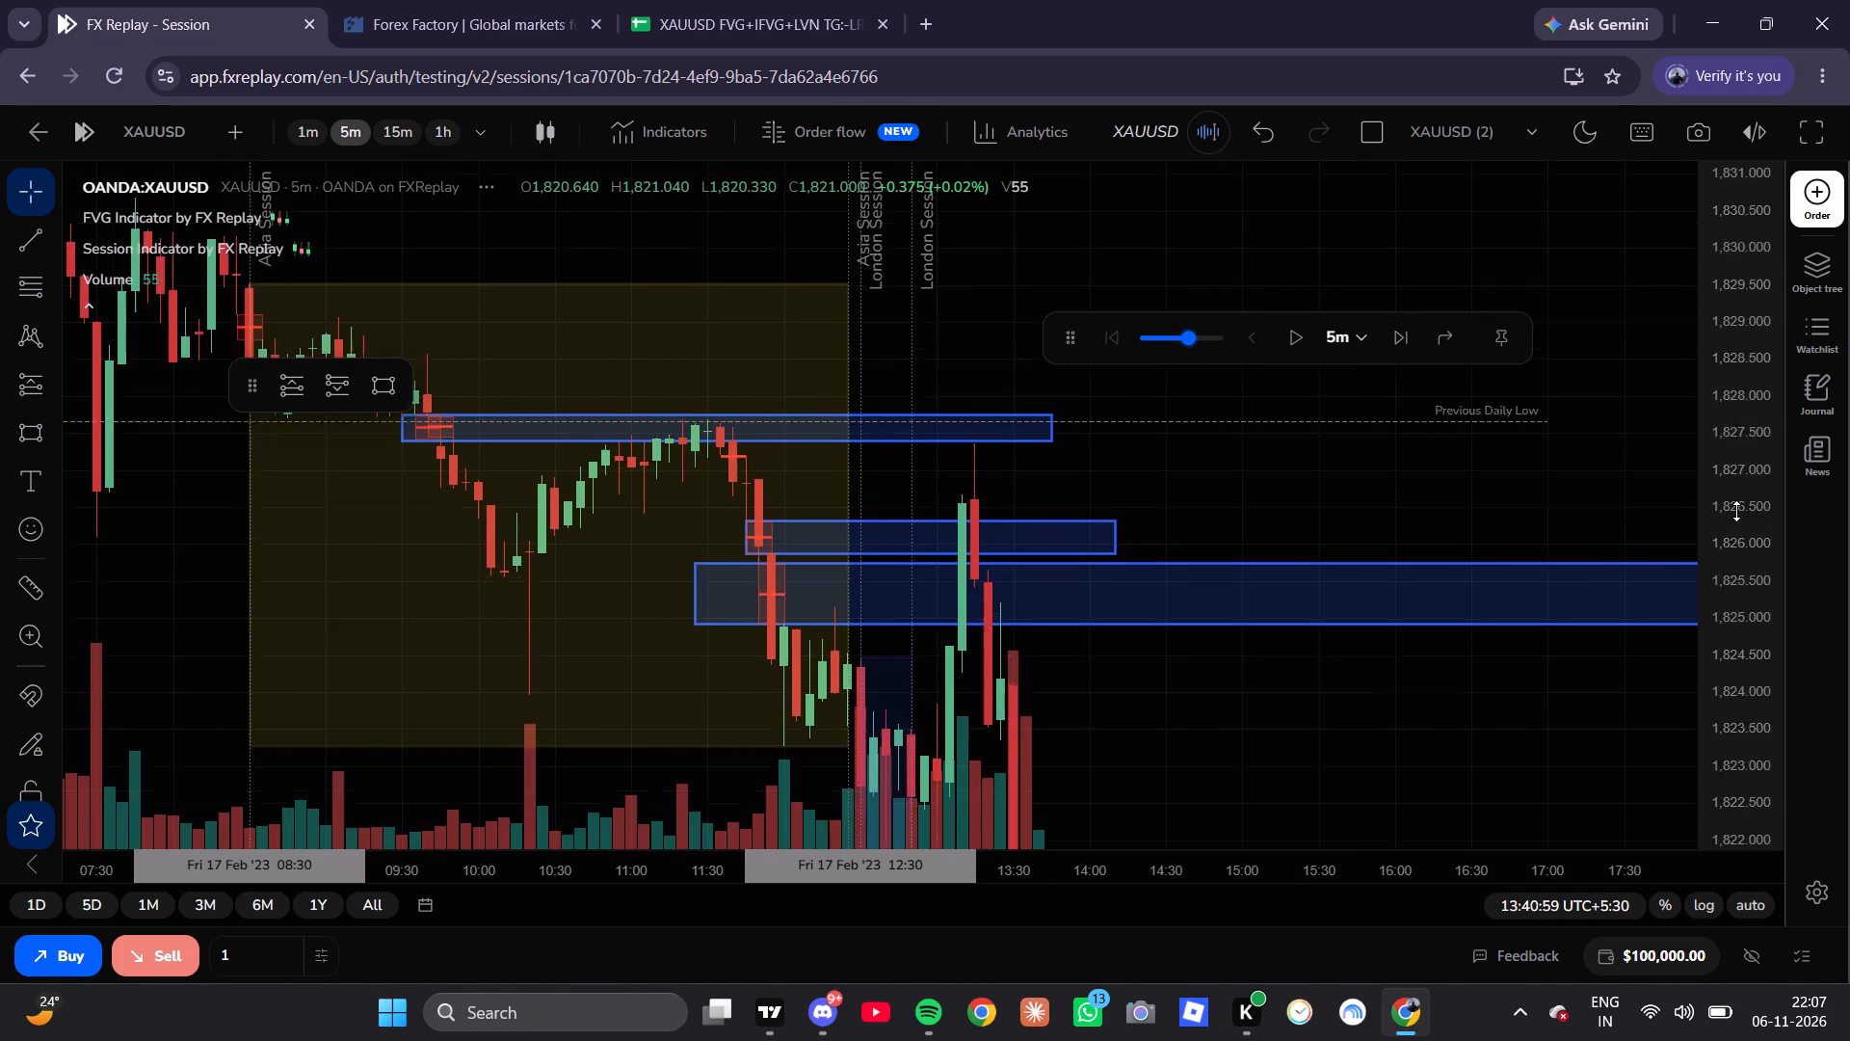
scroll(1736, 511, "up", 10)
scroll(1735, 518, "down", 15)
left_click_drag(1448, 644, 1334, 457)
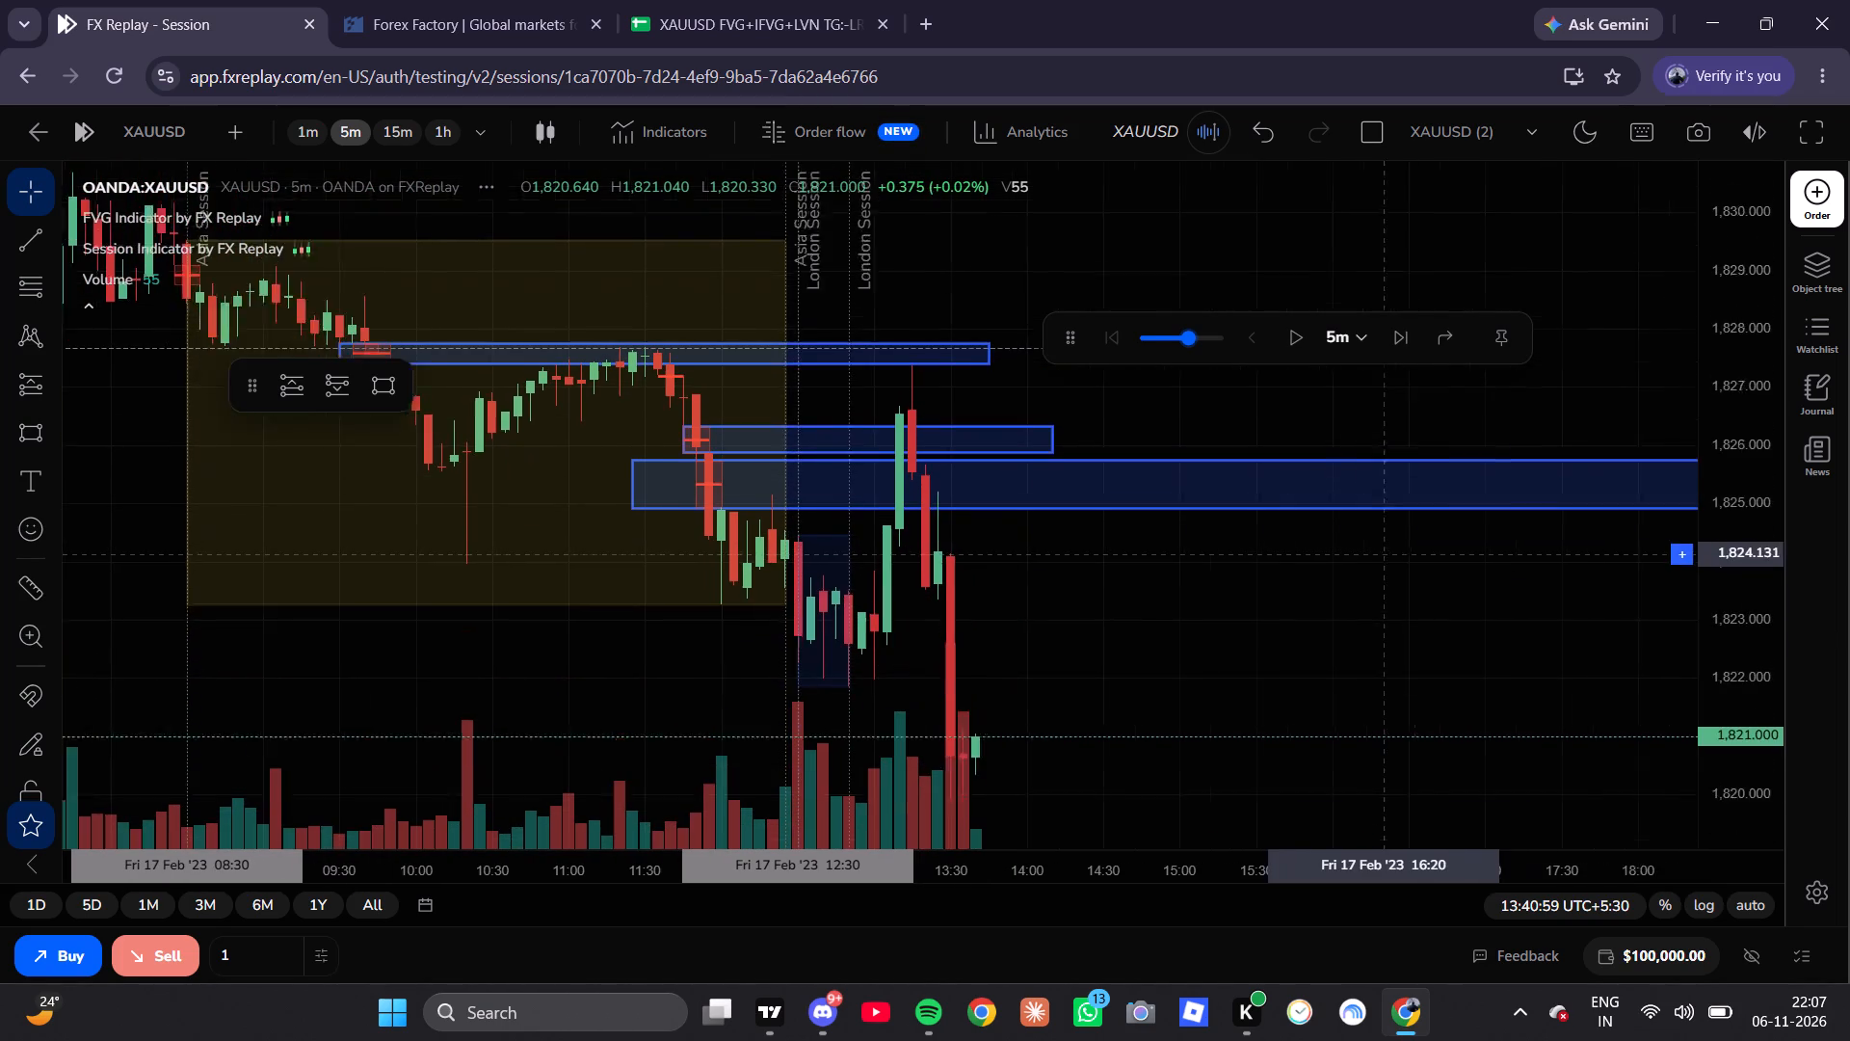
left_click_drag(1334, 457, 1315, 413)
Switch to the 15m timeframe and advance the replay to about 16:44, playing briefly before stepping forward two candles.
left_click(384, 120)
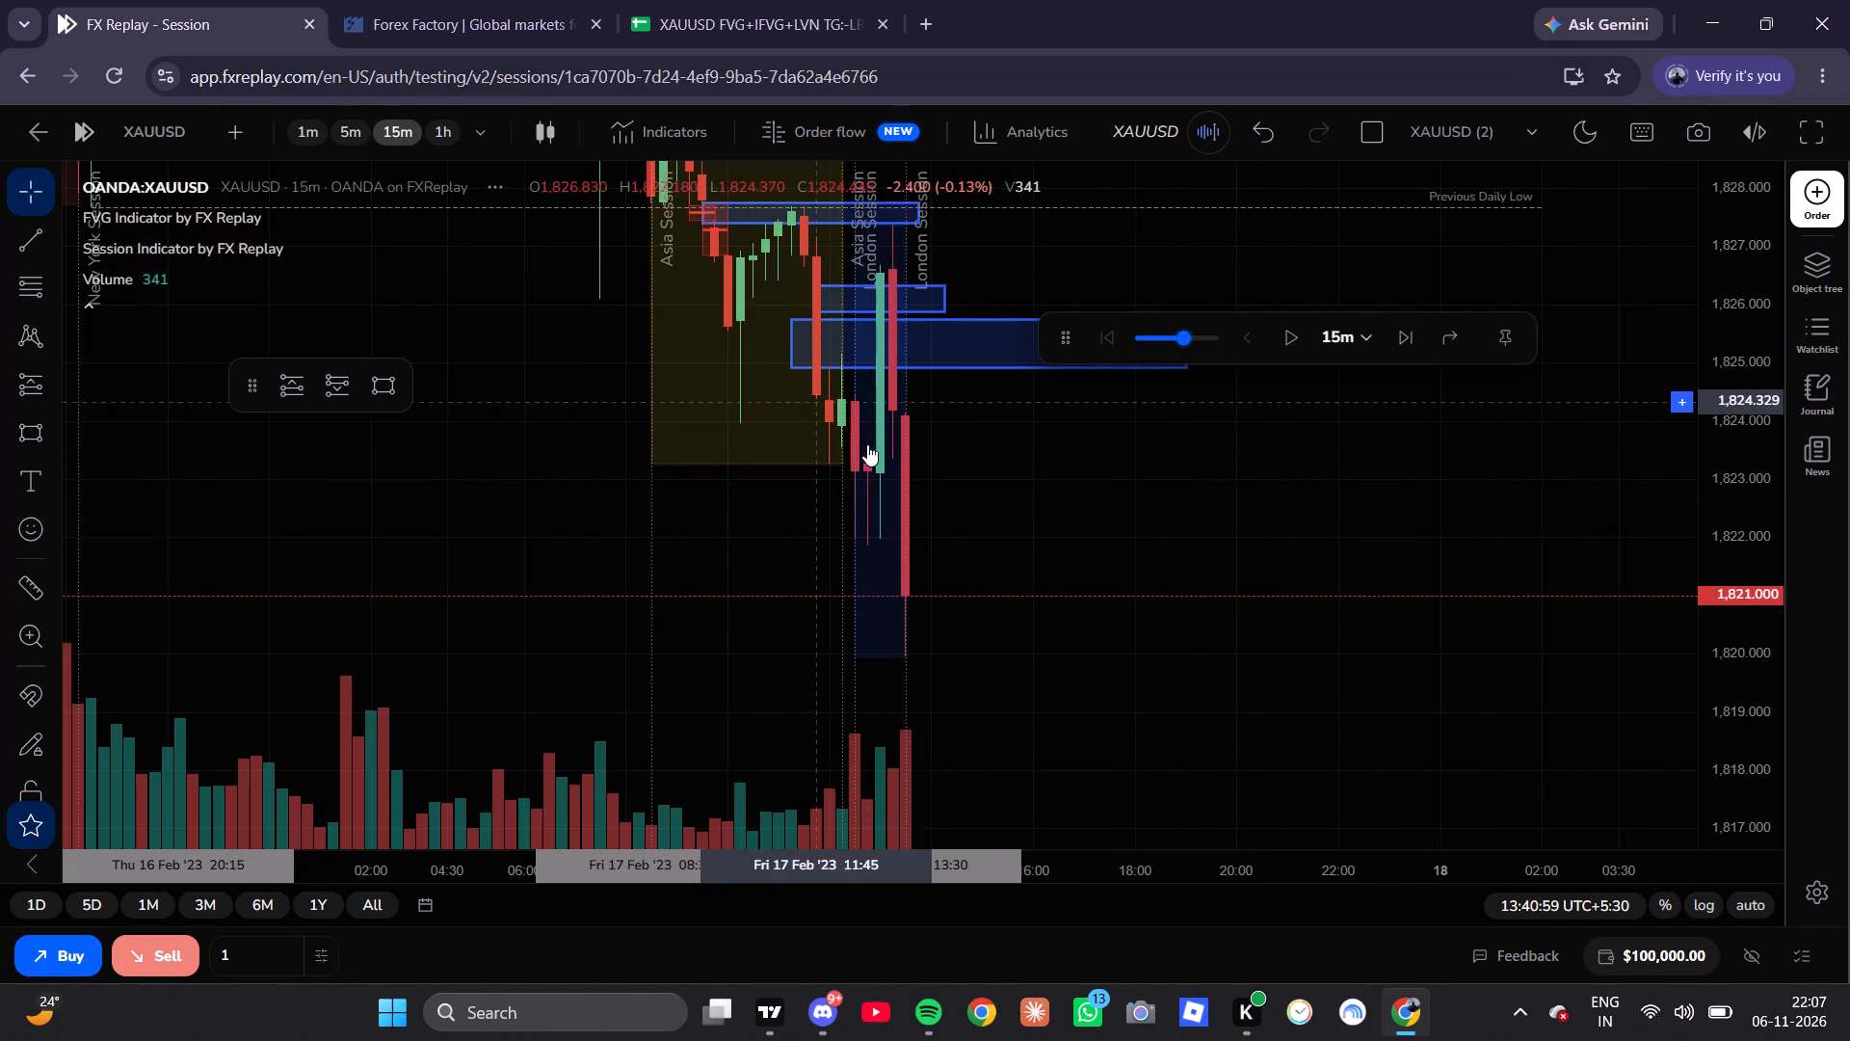
scroll(872, 447, "up", 4)
left_click_drag(1048, 482, 913, 346)
left_click(1304, 341)
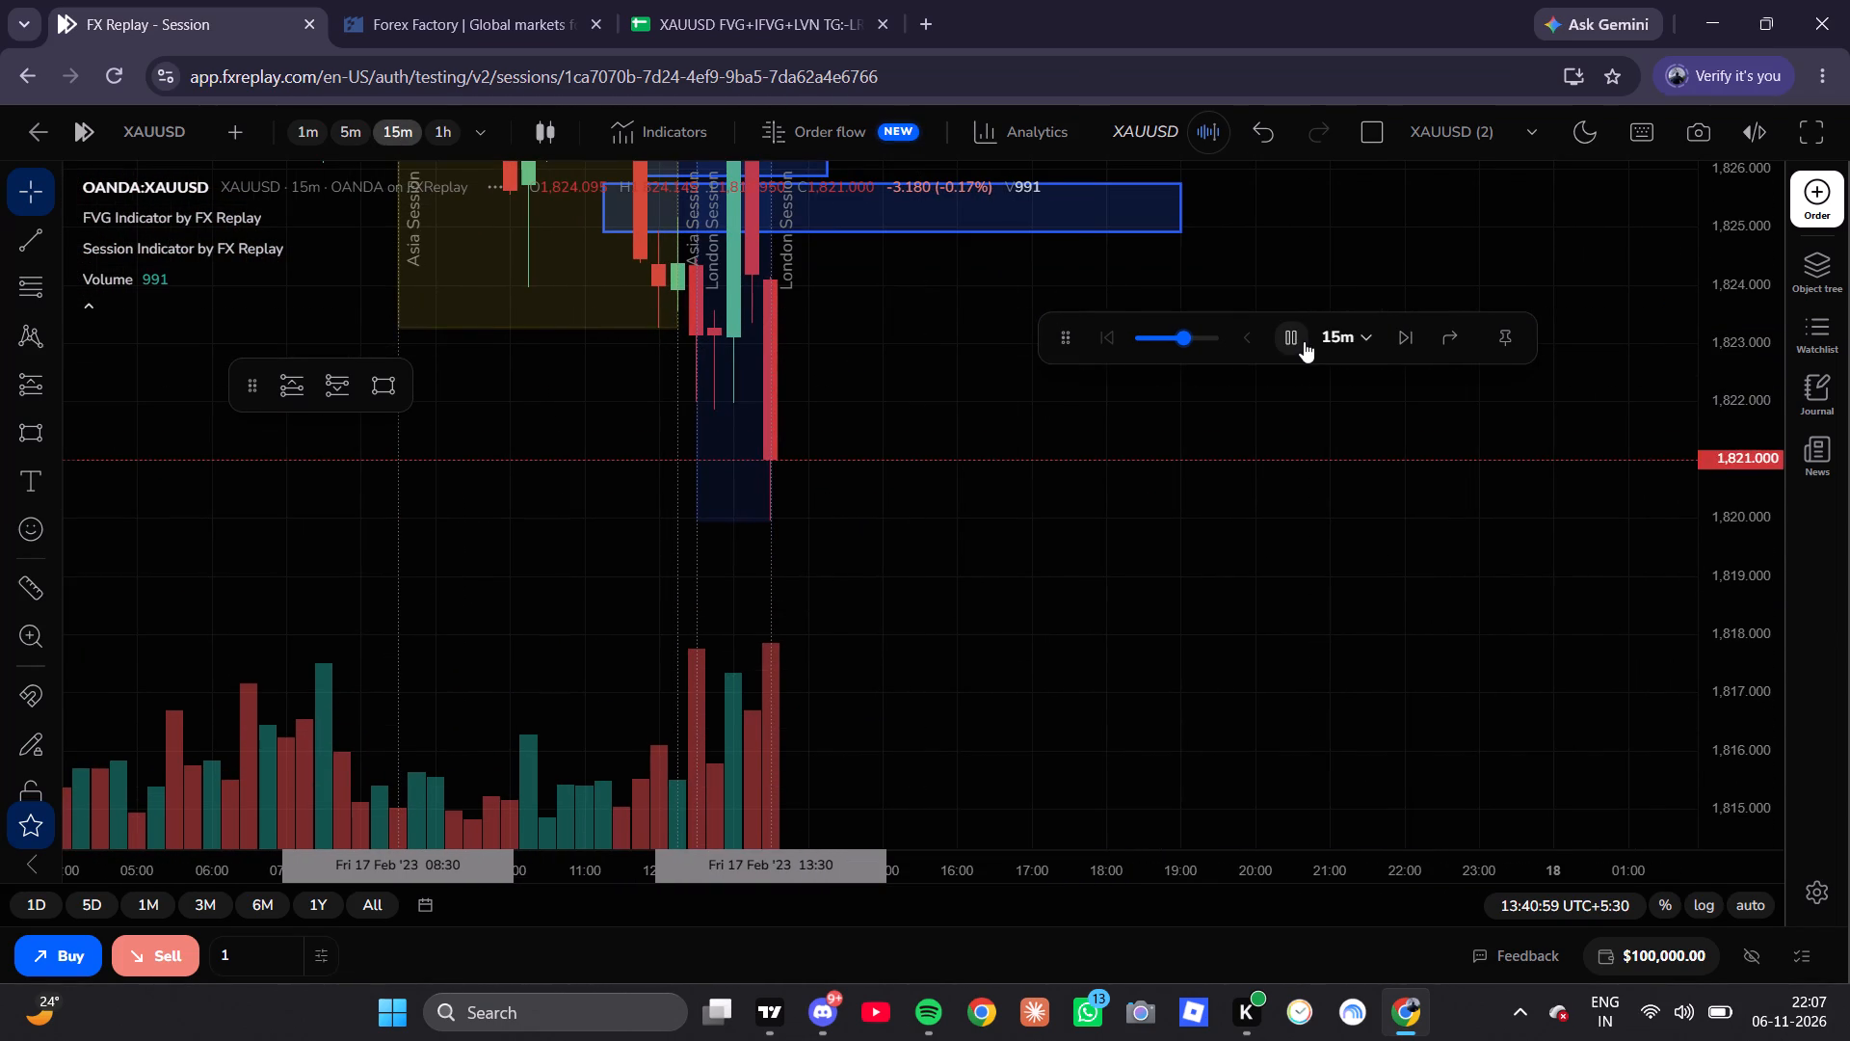
left_click(1304, 341)
left_click_drag(1106, 491, 1122, 645)
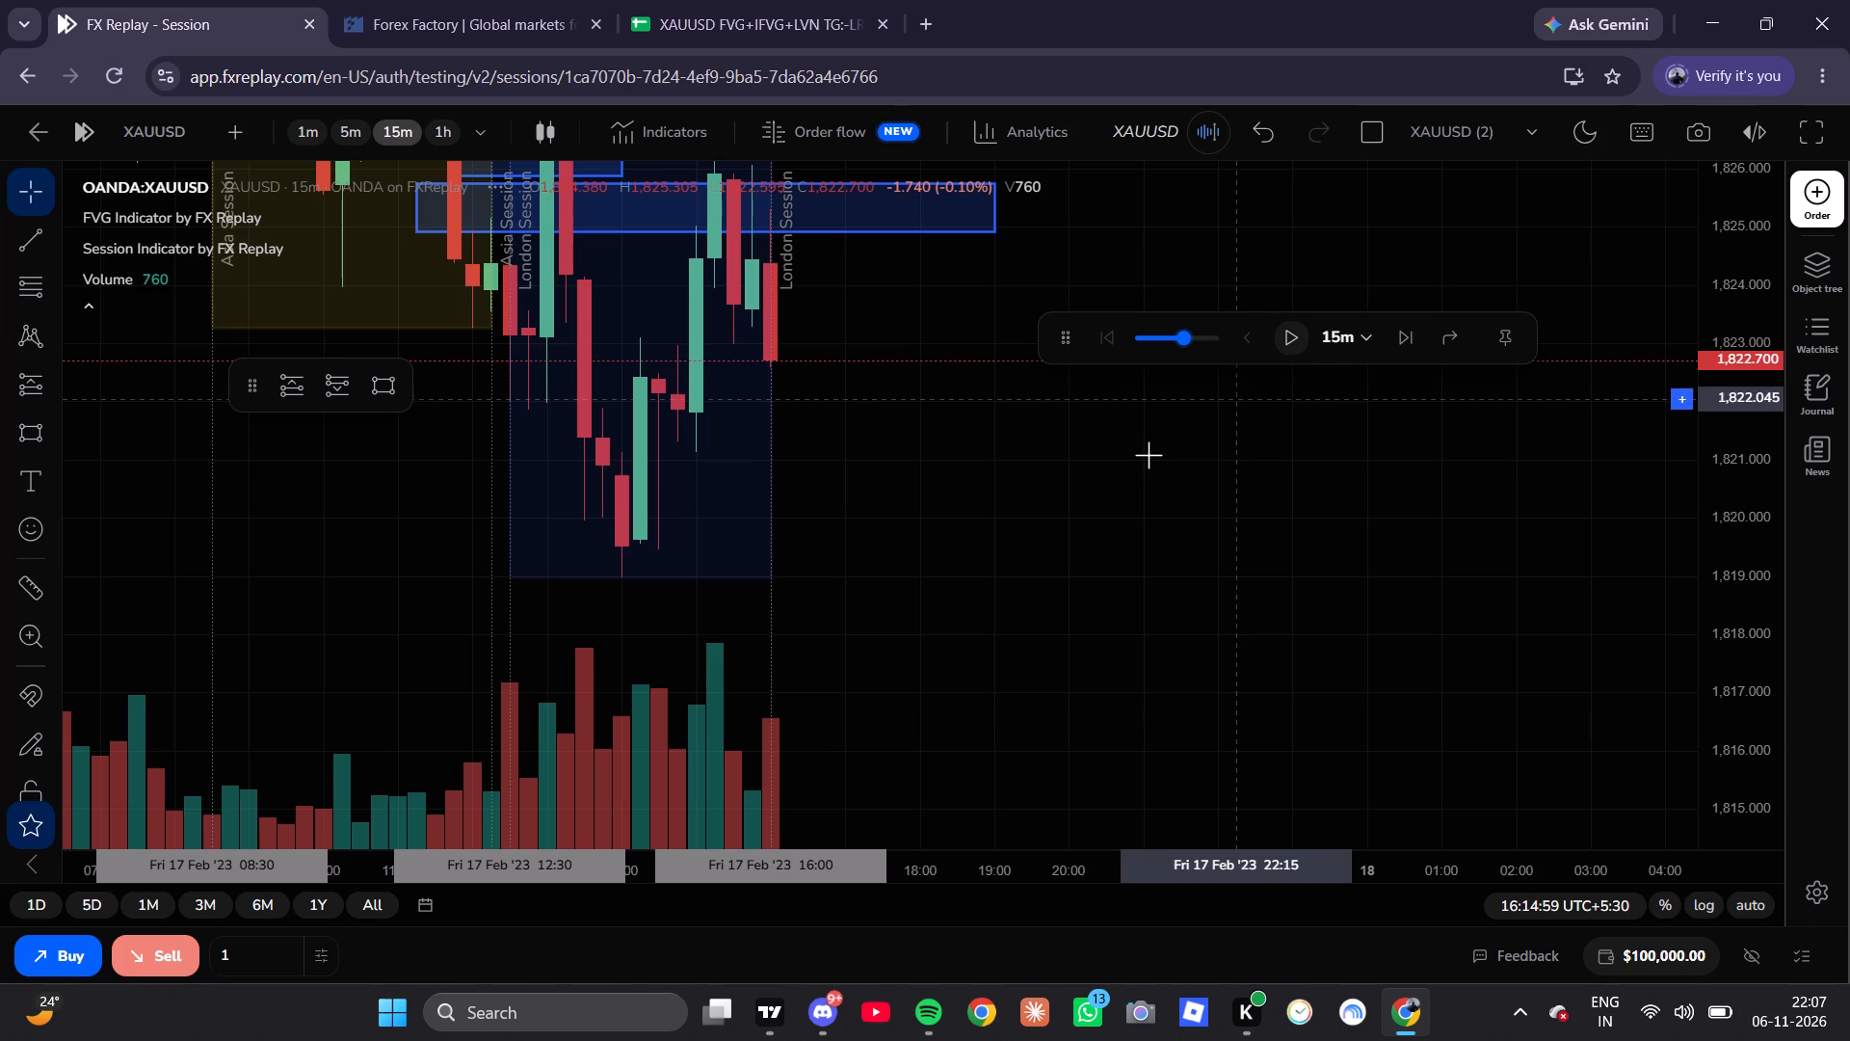
left_click(1394, 338)
left_click(1394, 338)
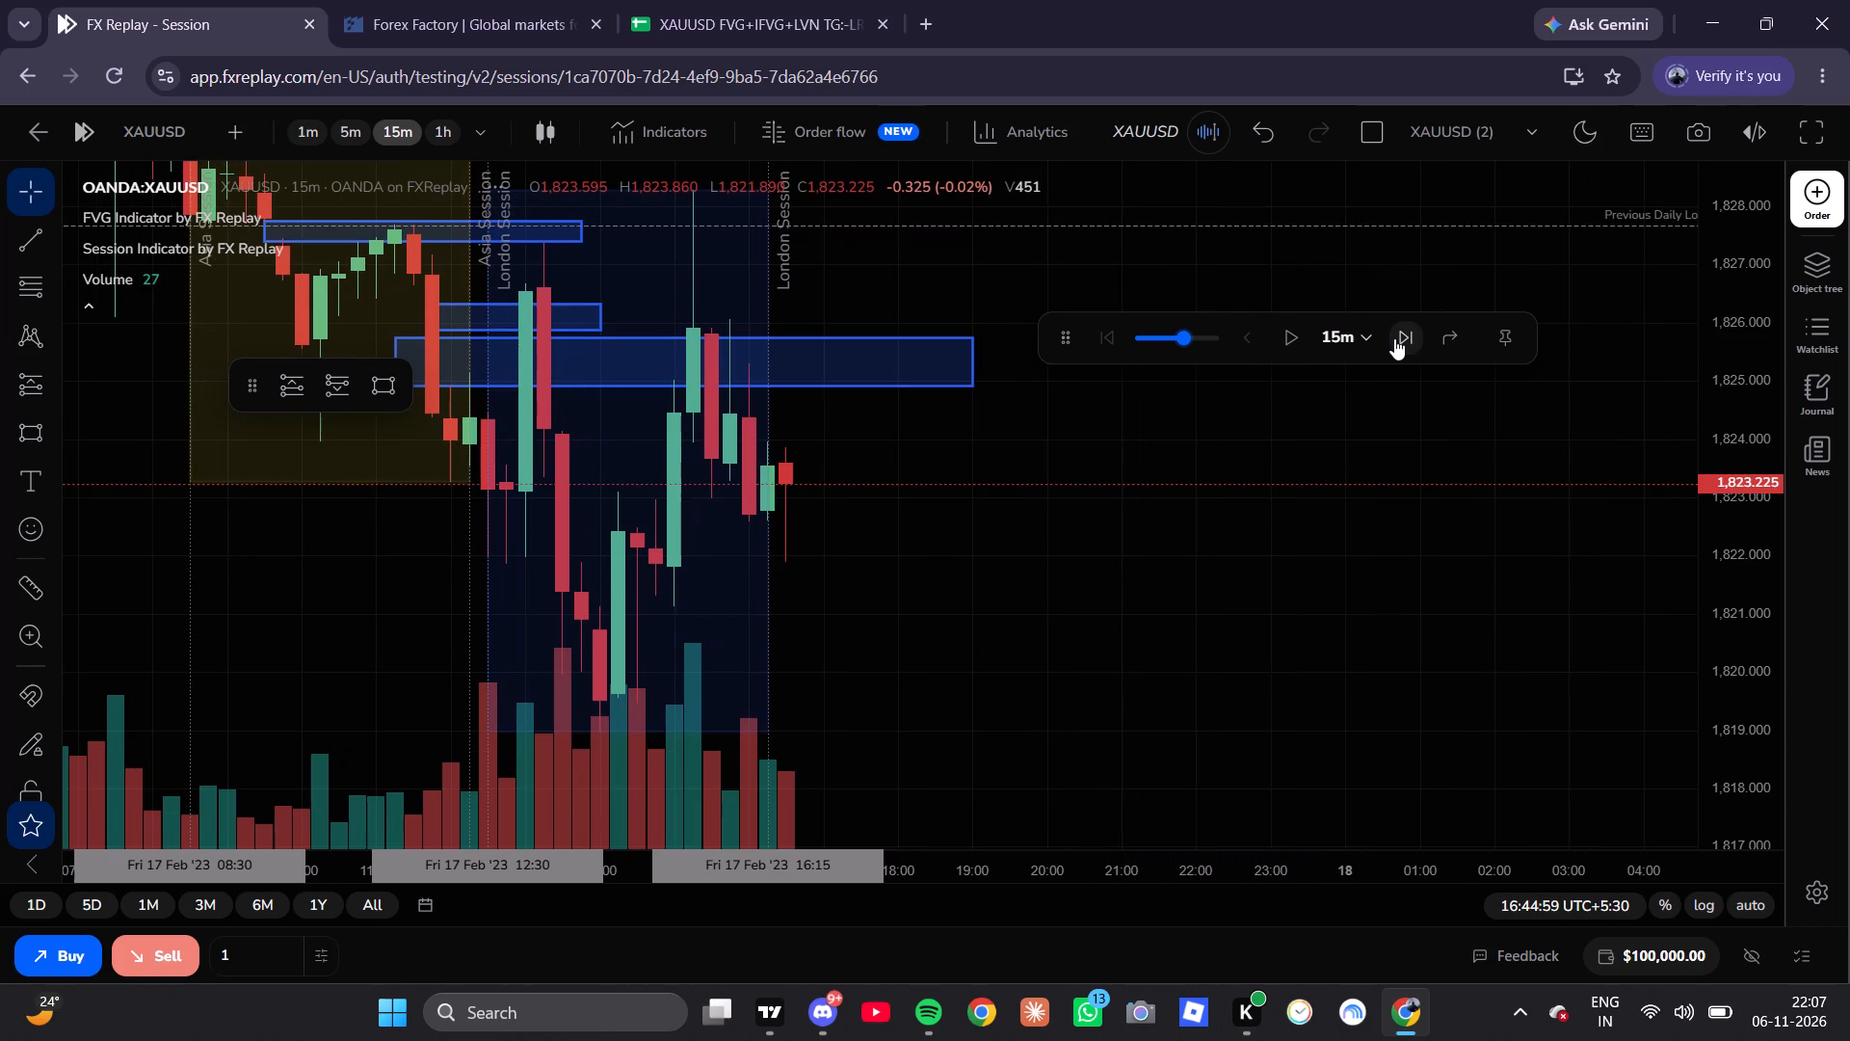
left_click_drag(1019, 473, 1111, 607)
left_click(1111, 607)
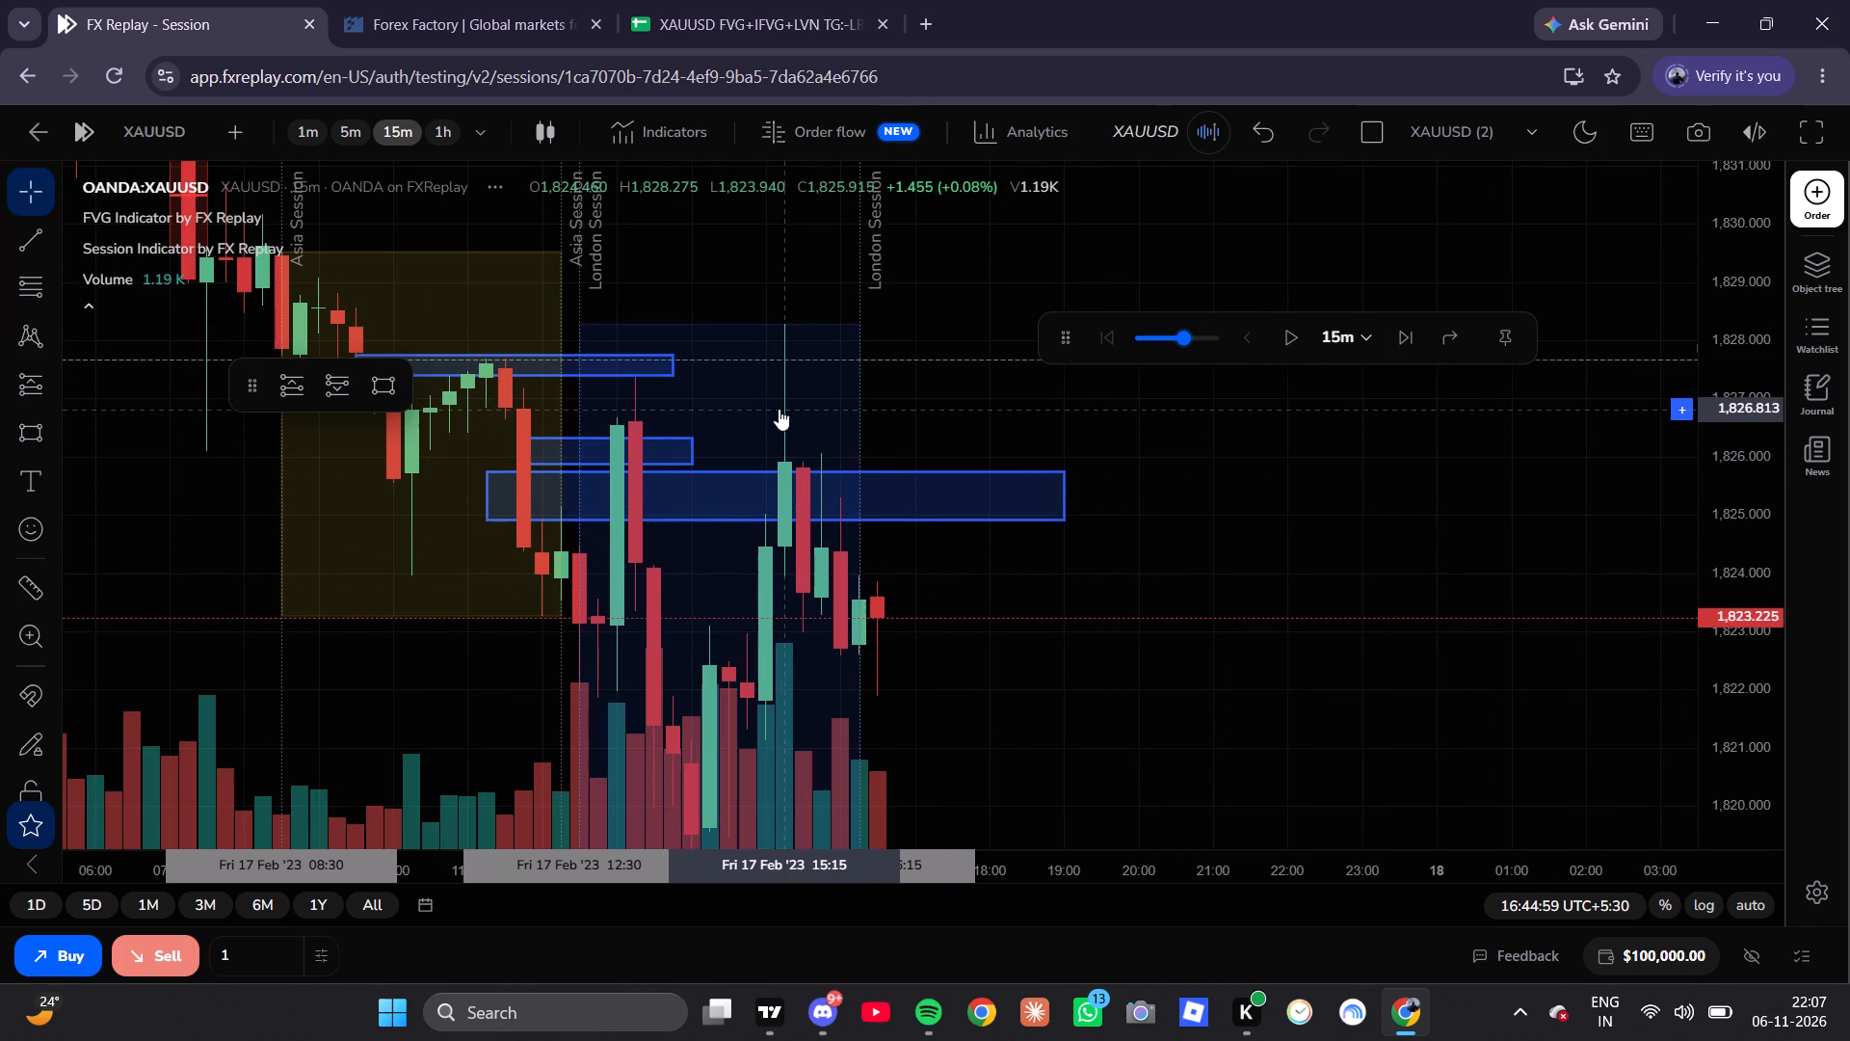
Switch to the 1m timeframe and examine how price reacted around the Previous Daily Low and the blue zones after 15:15.
left_click(343, 126)
left_click(315, 128)
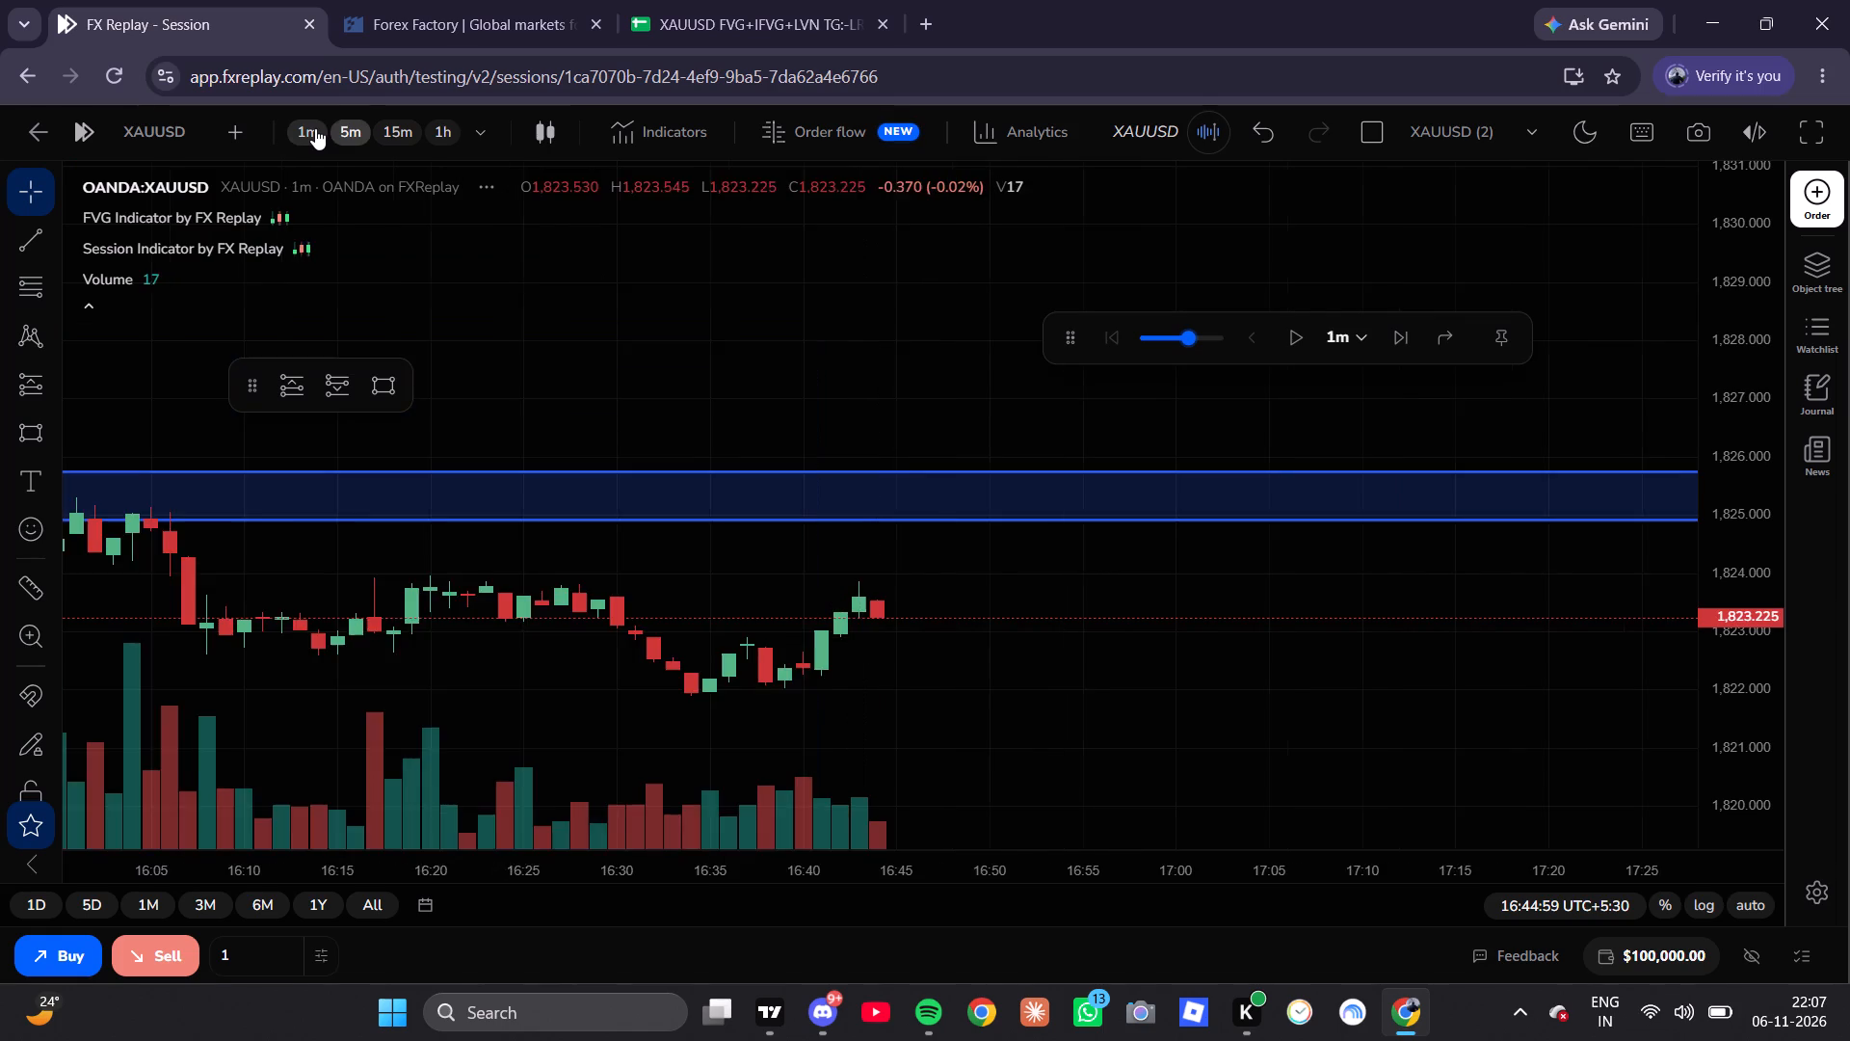
scroll(542, 315, "down", 20)
scroll(542, 315, "down", 6)
left_click_drag(681, 402, 991, 461)
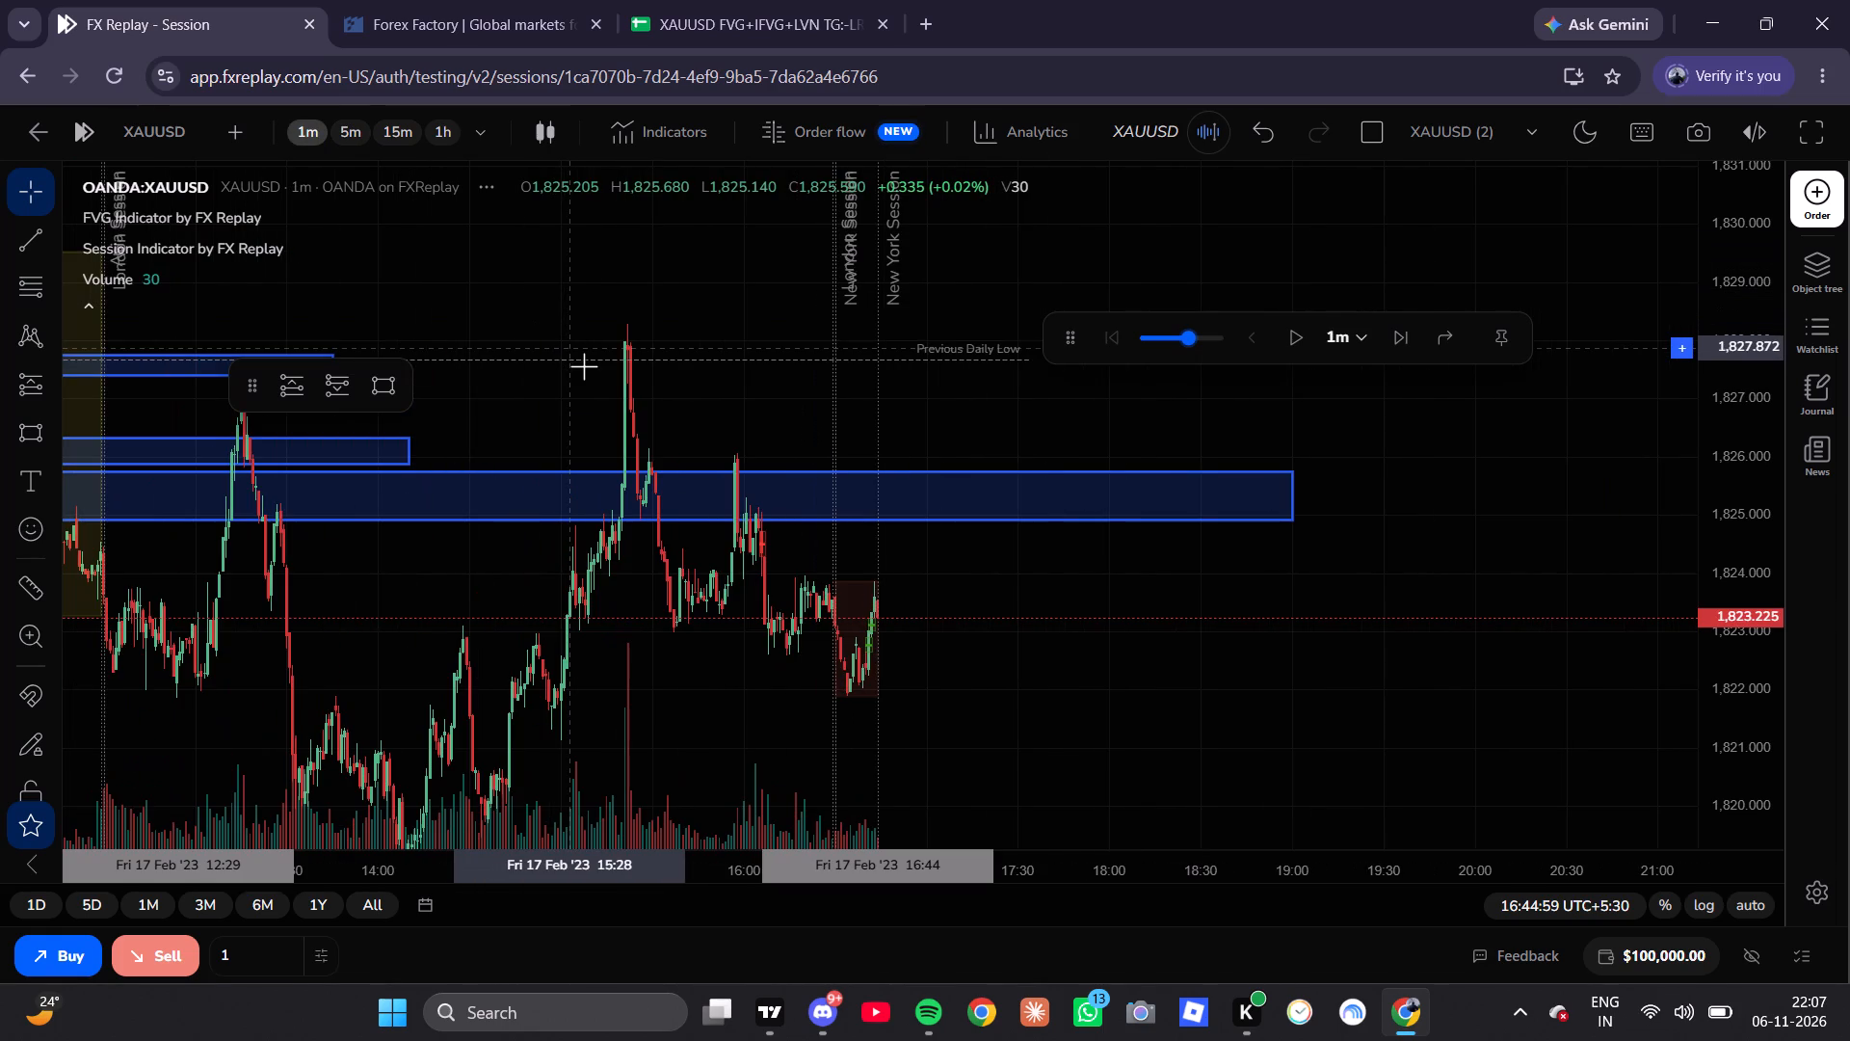
scroll(1680, 350, "up", 5)
scroll(1027, 419, "down", 5)
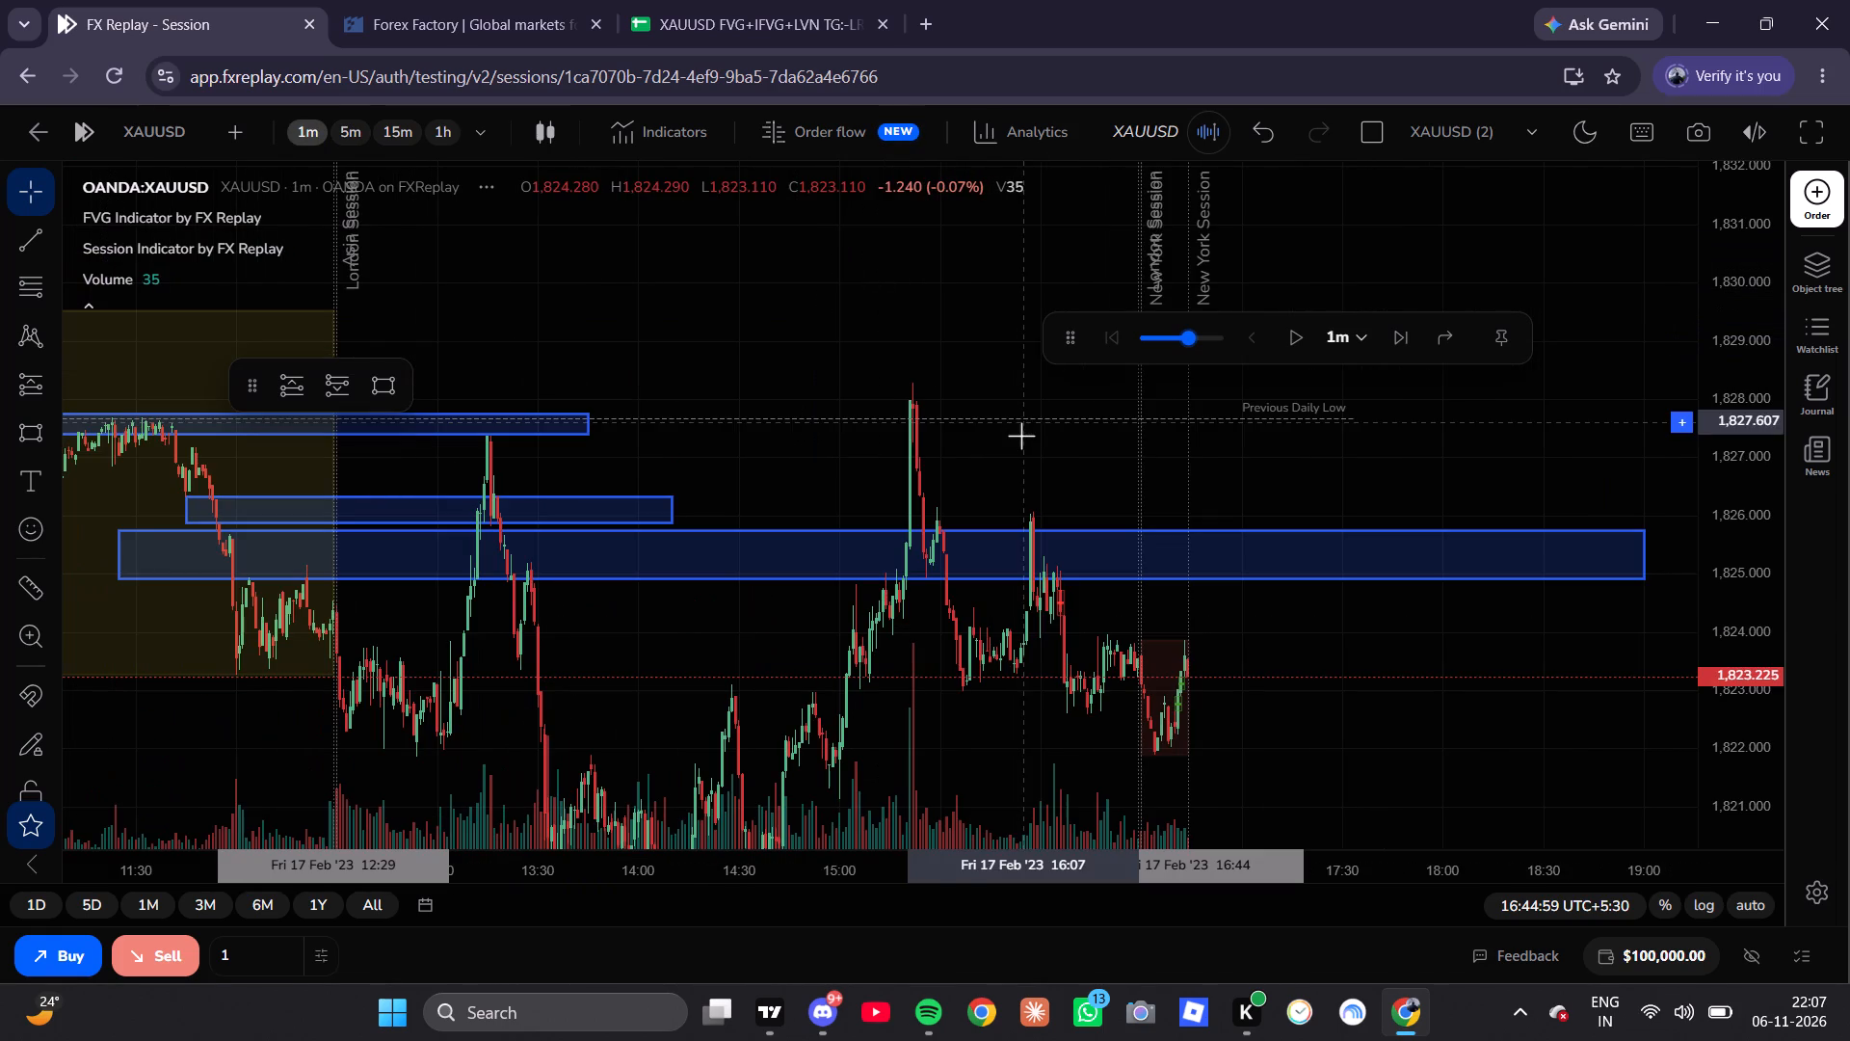
scroll(1734, 383, "up", 11)
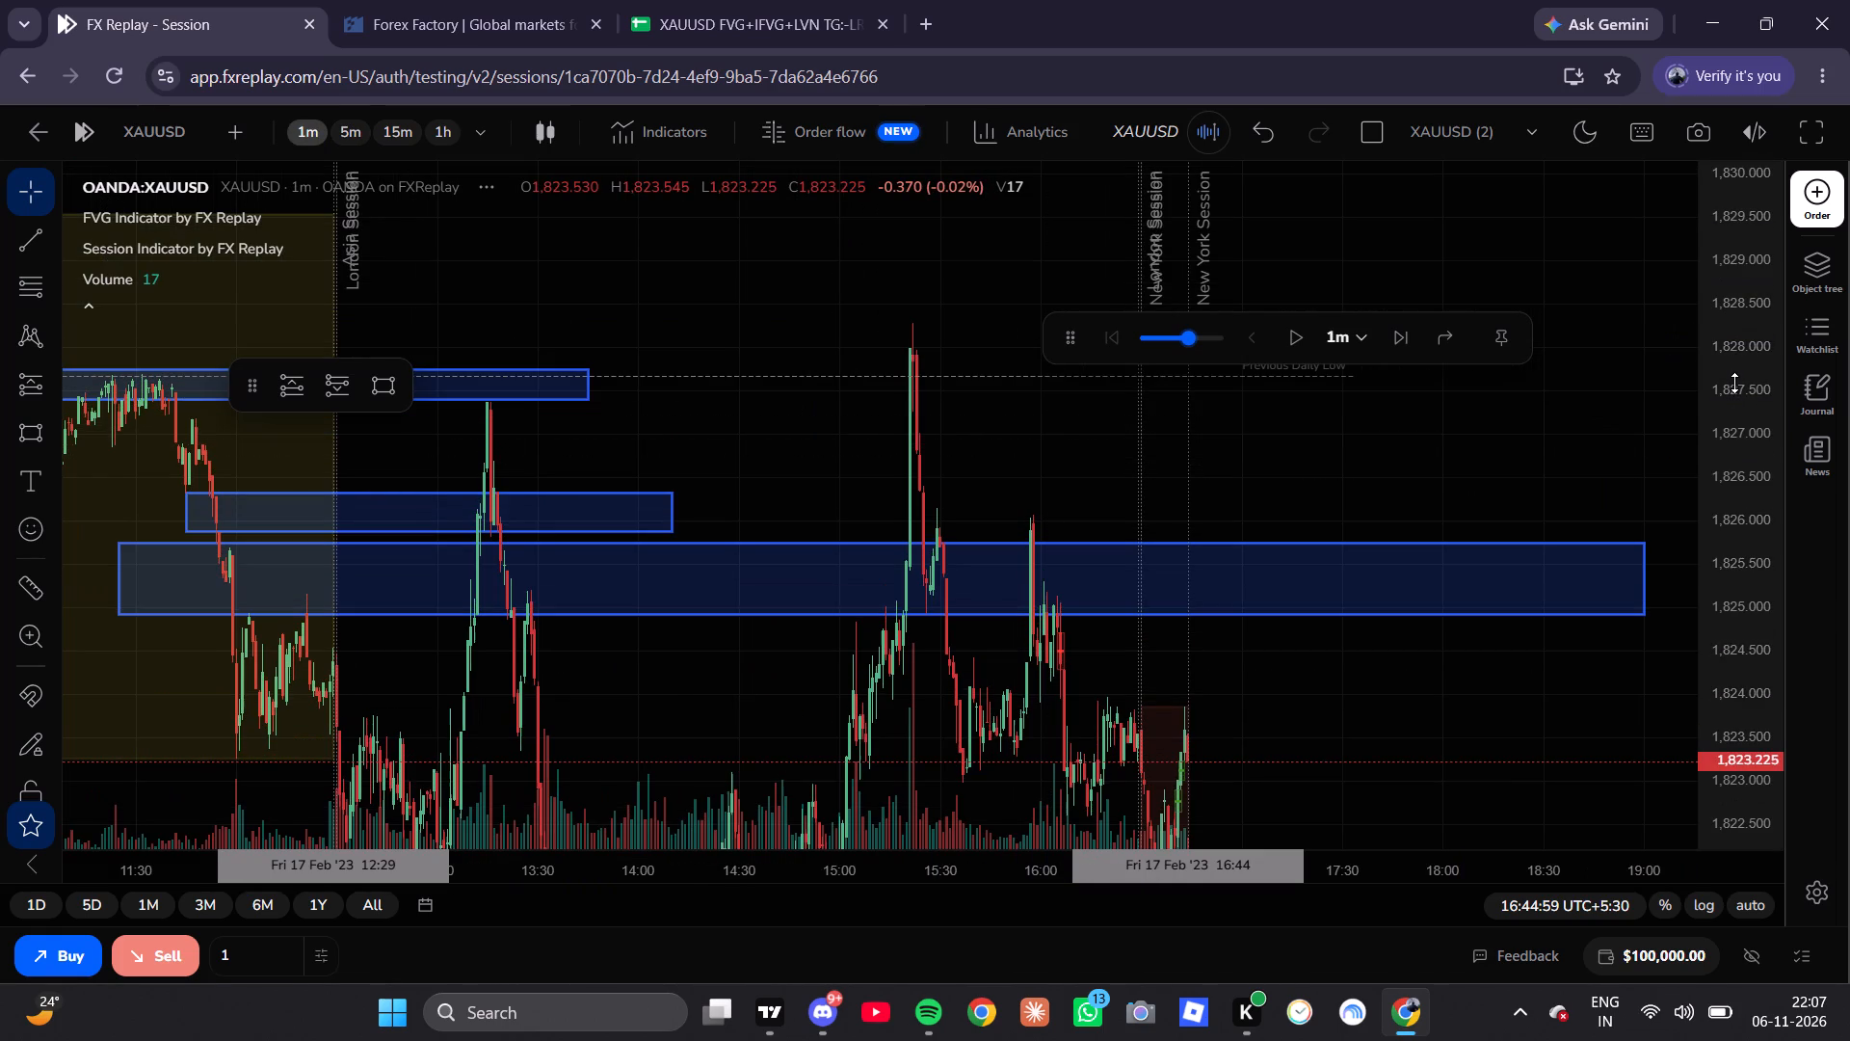
left_click_drag(591, 307, 1018, 355)
scroll(866, 422, "up", 10)
left_click_drag(831, 443, 1026, 443)
scroll(926, 440, "up", 3)
left_click_drag(887, 457, 983, 394)
left_click(983, 394)
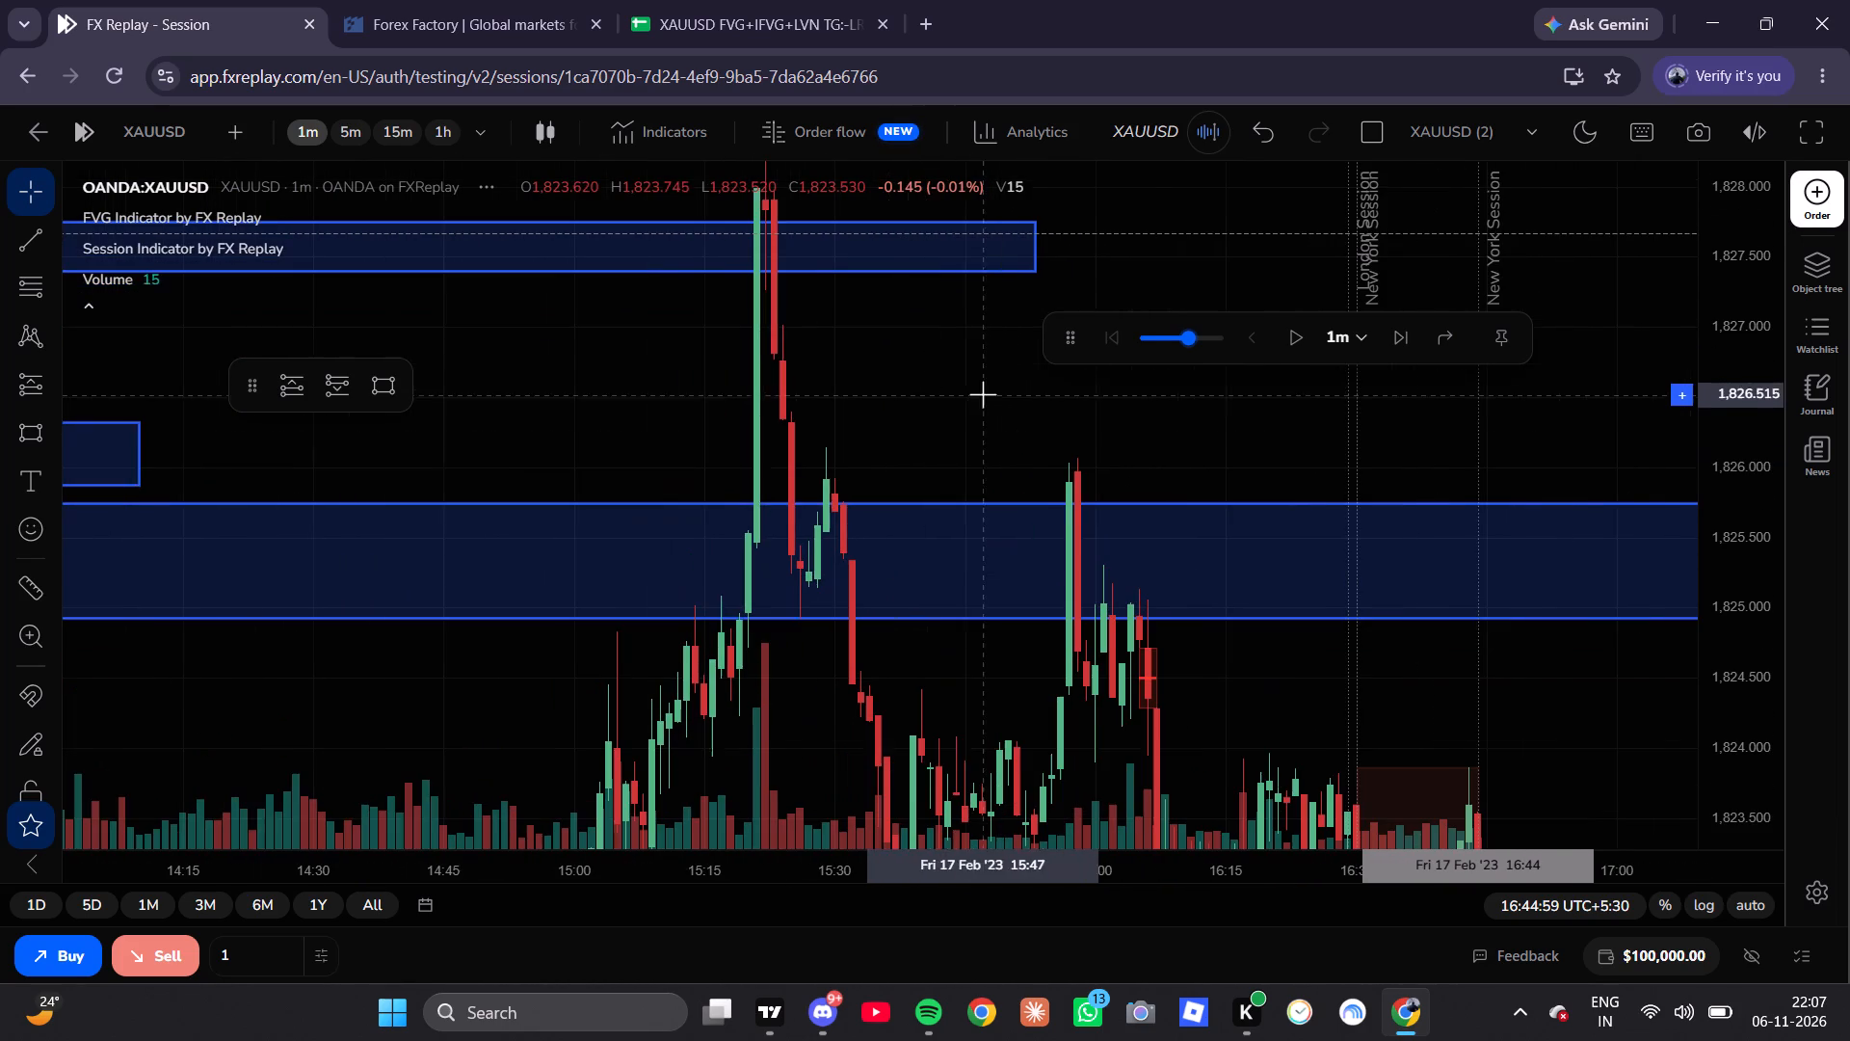
Place a short position drawing with its entry at about 1,825.389, inside the lower blue zone just after the 15:20 spike.
left_click(320, 391)
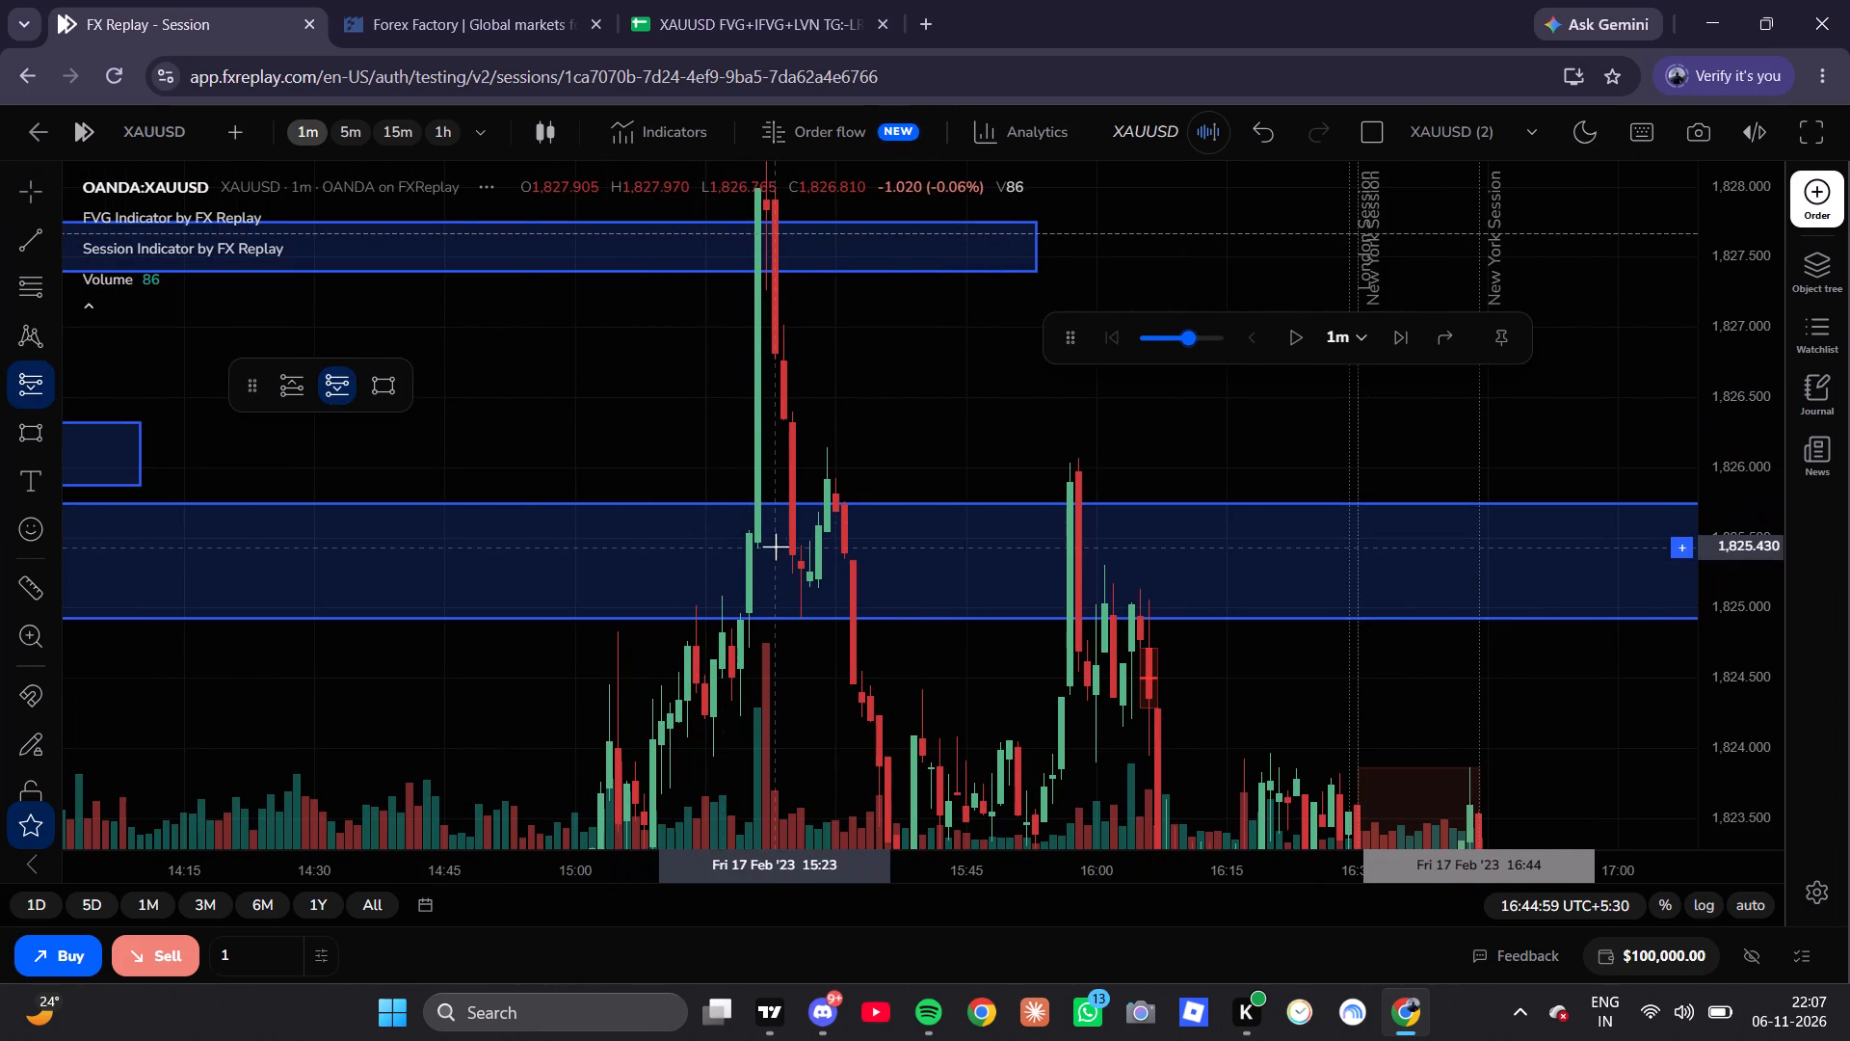
left_click(790, 552)
left_click_drag(947, 395, 984, 565)
left_click(984, 565)
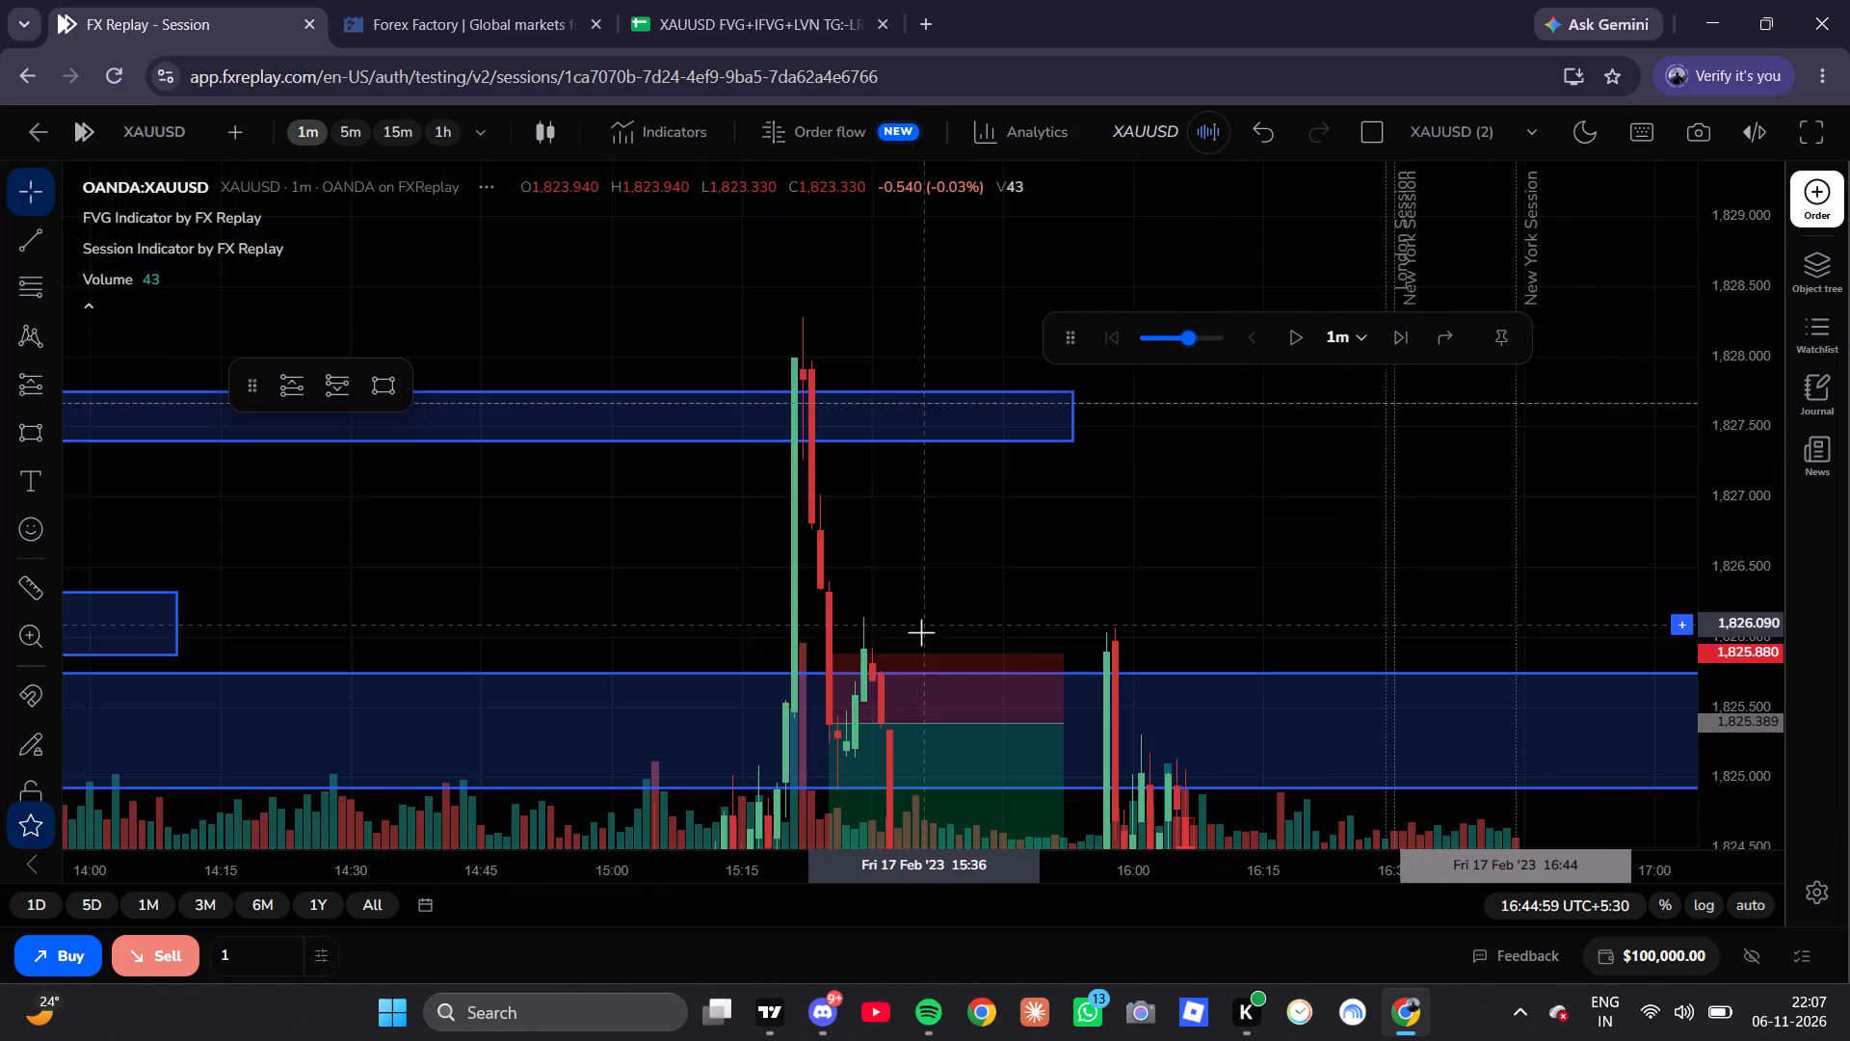
Raise the short position's stop level above the spike high to about 1,829.183.
left_click_drag(921, 653, 936, 596)
left_click_drag(949, 544, 977, 509)
left_click(977, 509)
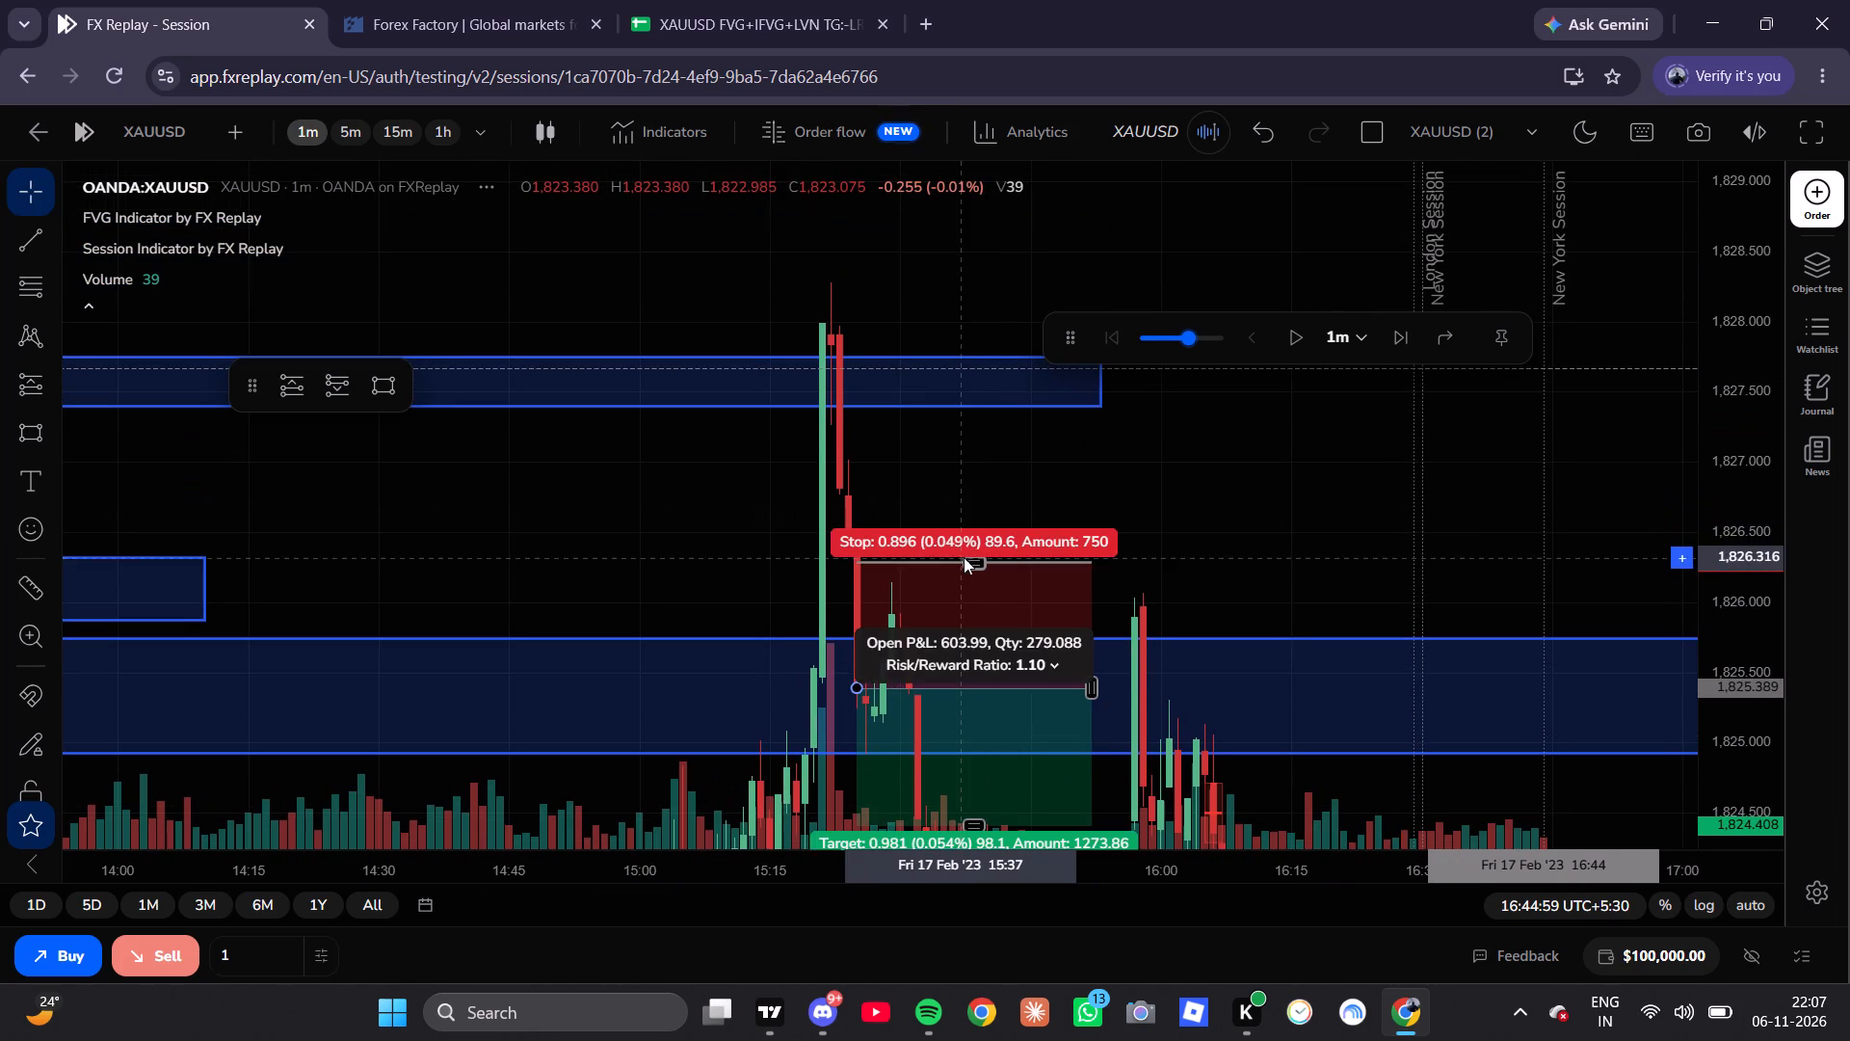
left_click_drag(964, 559, 981, 281)
left_click(981, 281)
left_click_drag(1109, 539, 1142, 813)
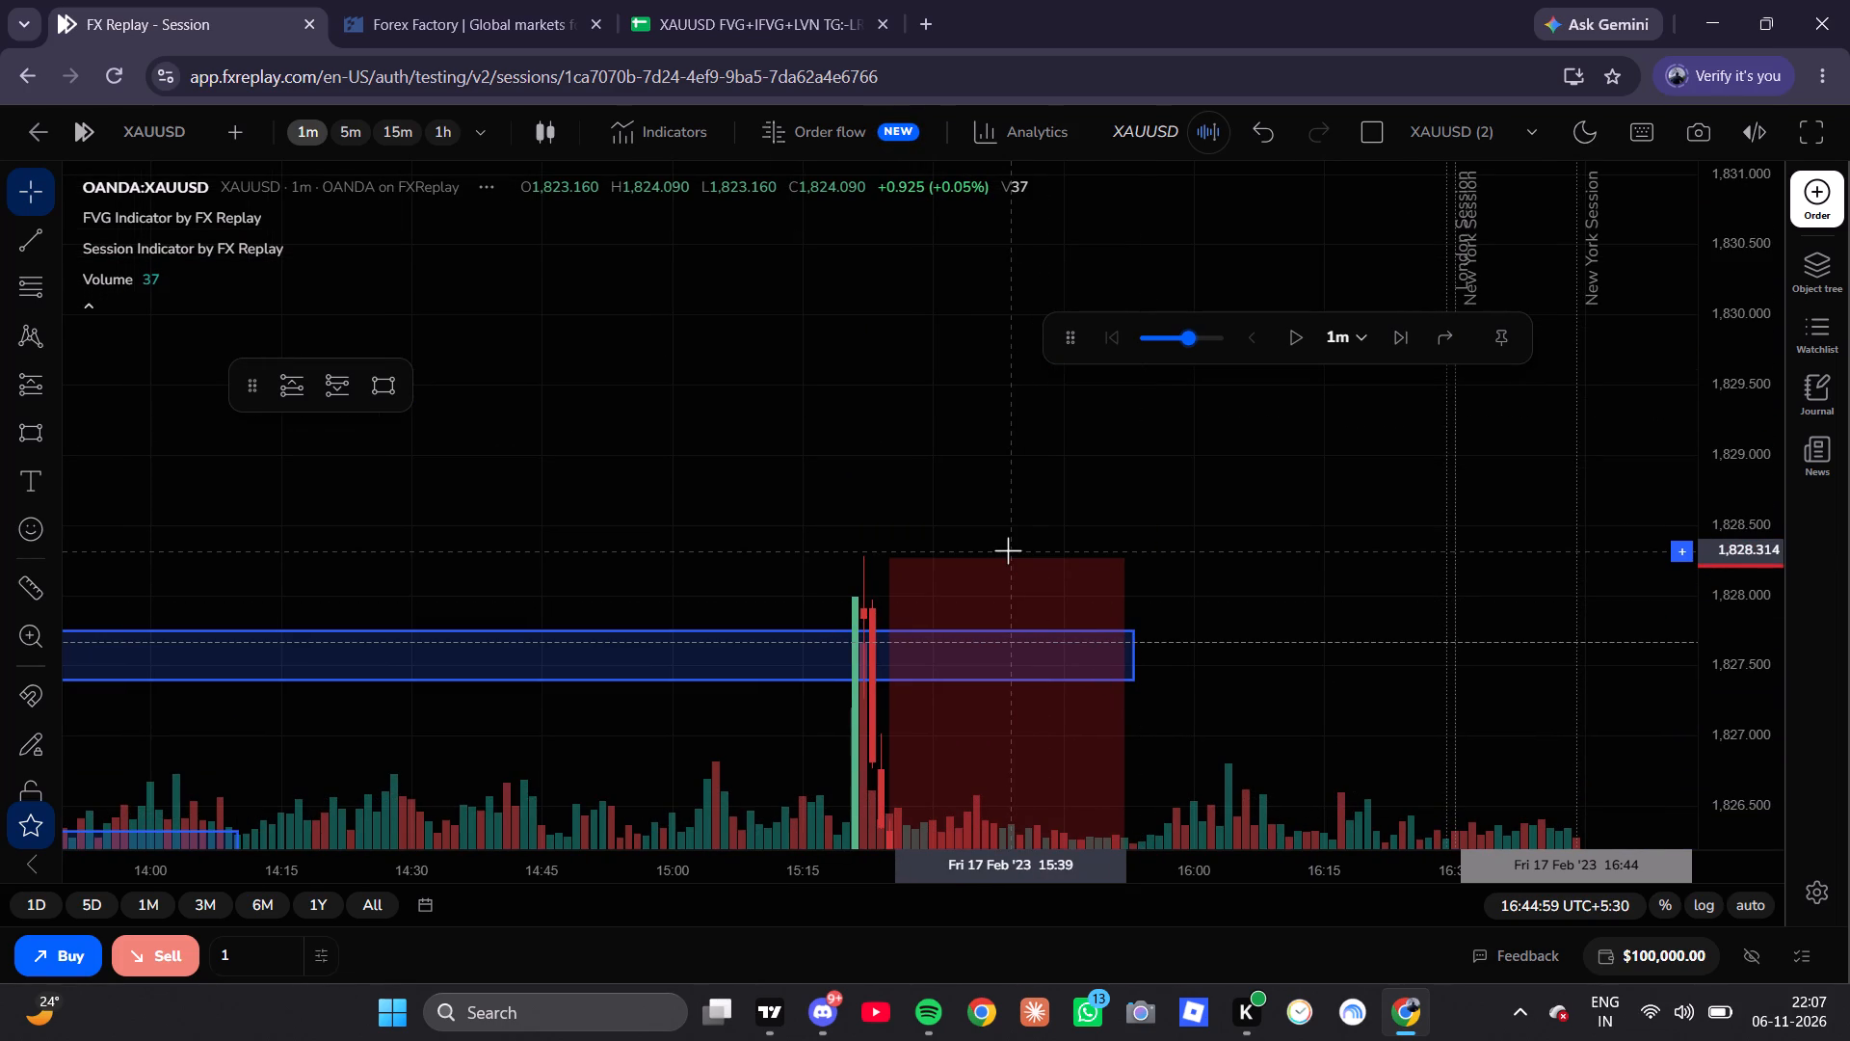
left_click_drag(995, 557, 1014, 369)
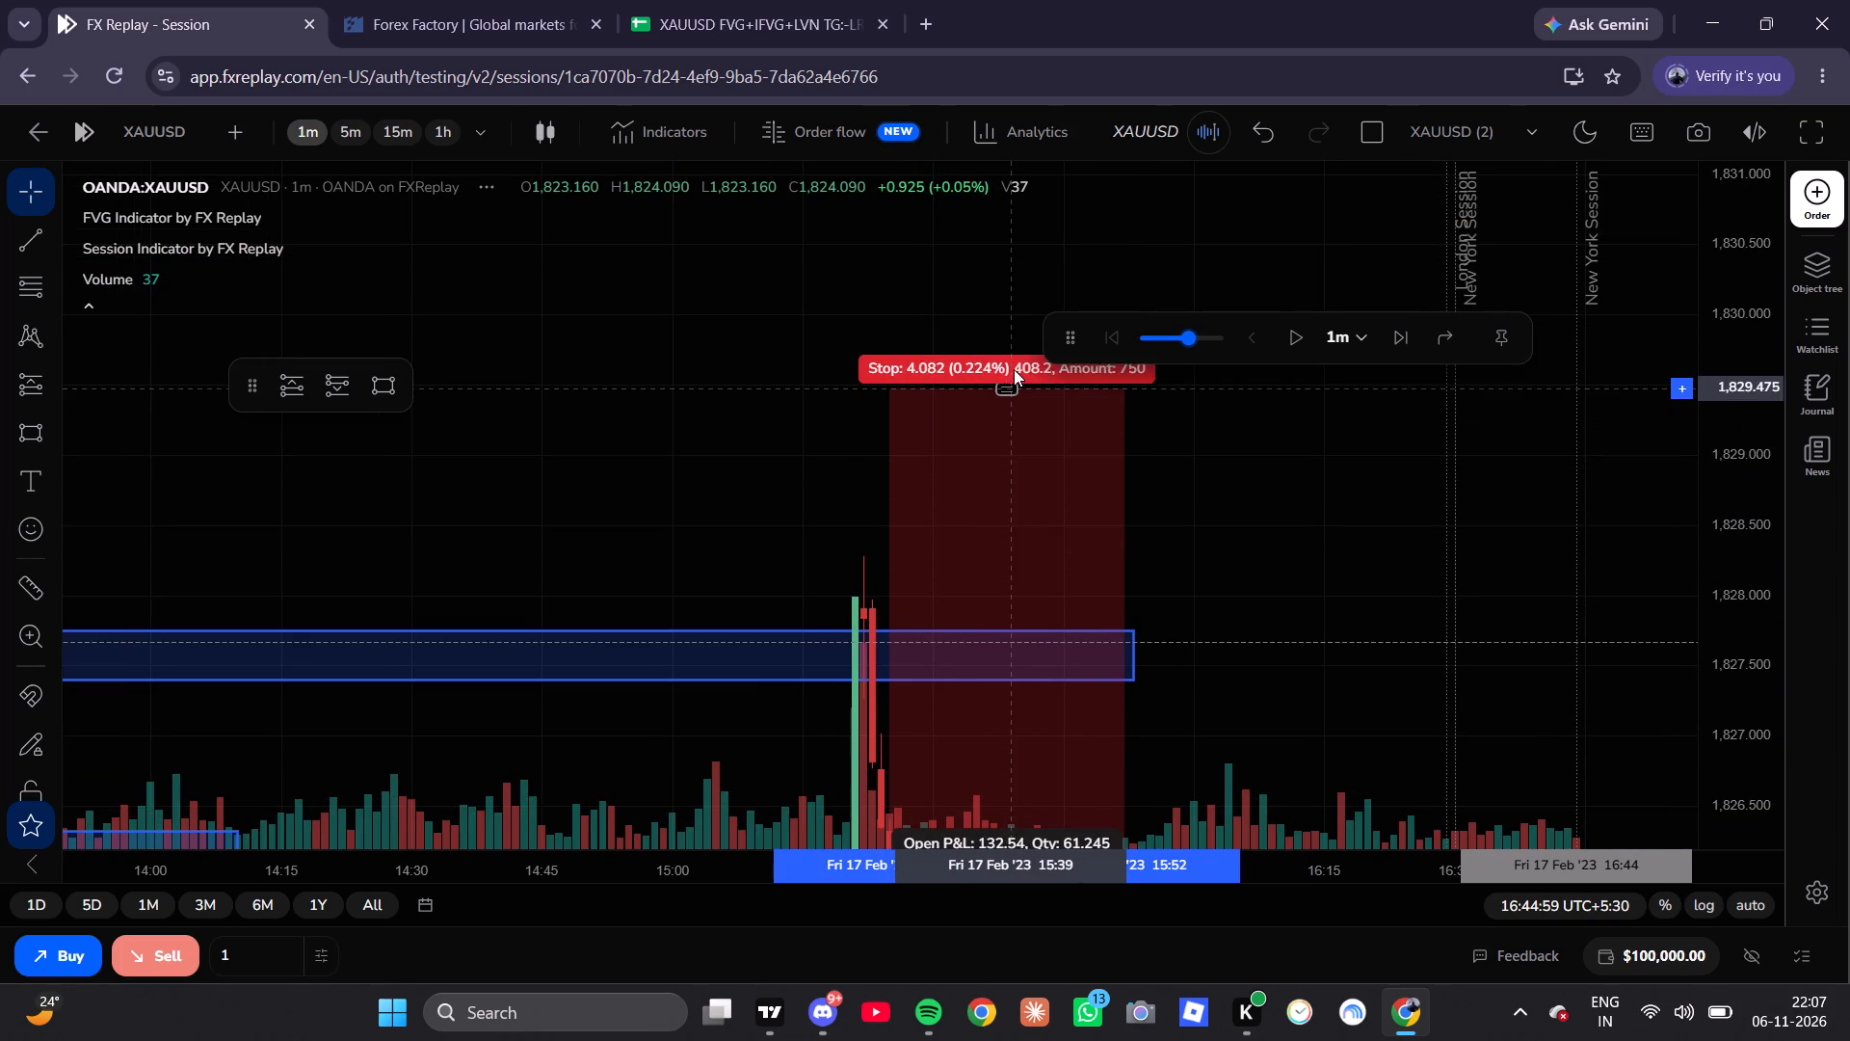
left_click_drag(1014, 369, 1014, 371)
left_click(1014, 368)
left_click_drag(1014, 364, 1034, 426)
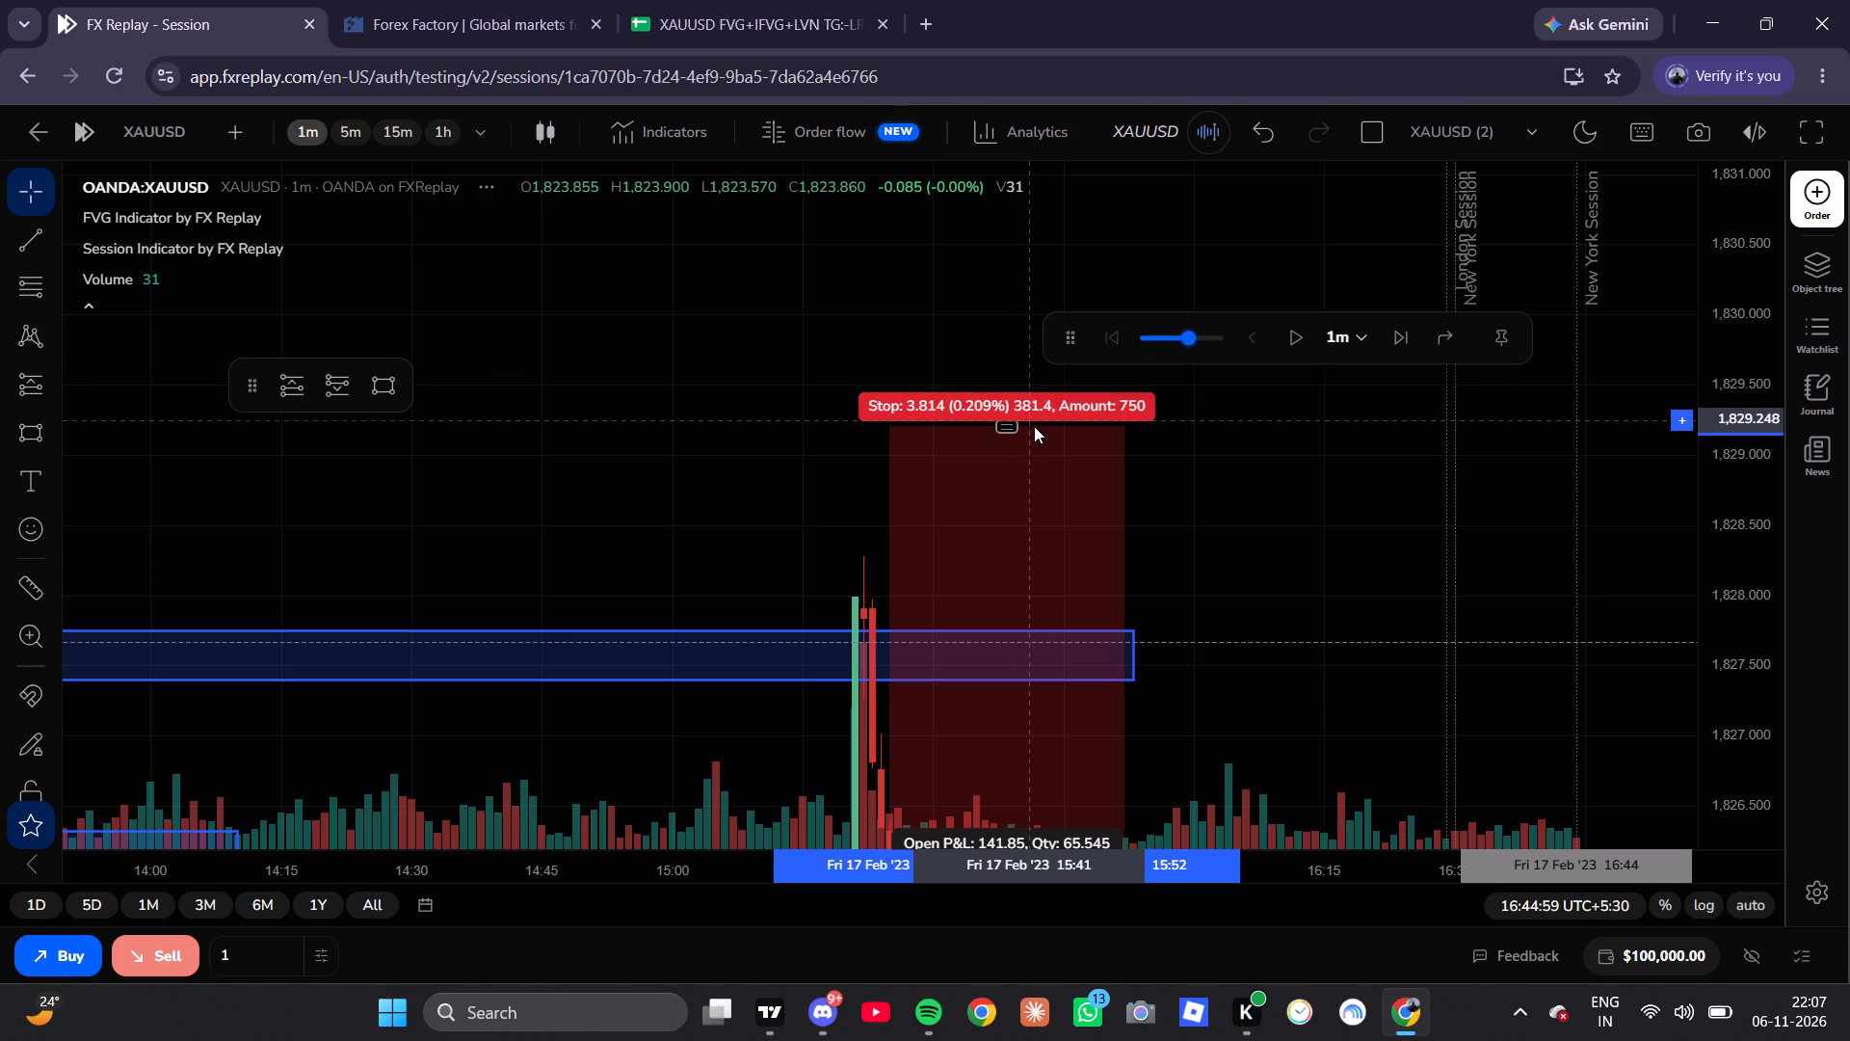
left_click_drag(1034, 426, 1046, 422)
left_click(1046, 422)
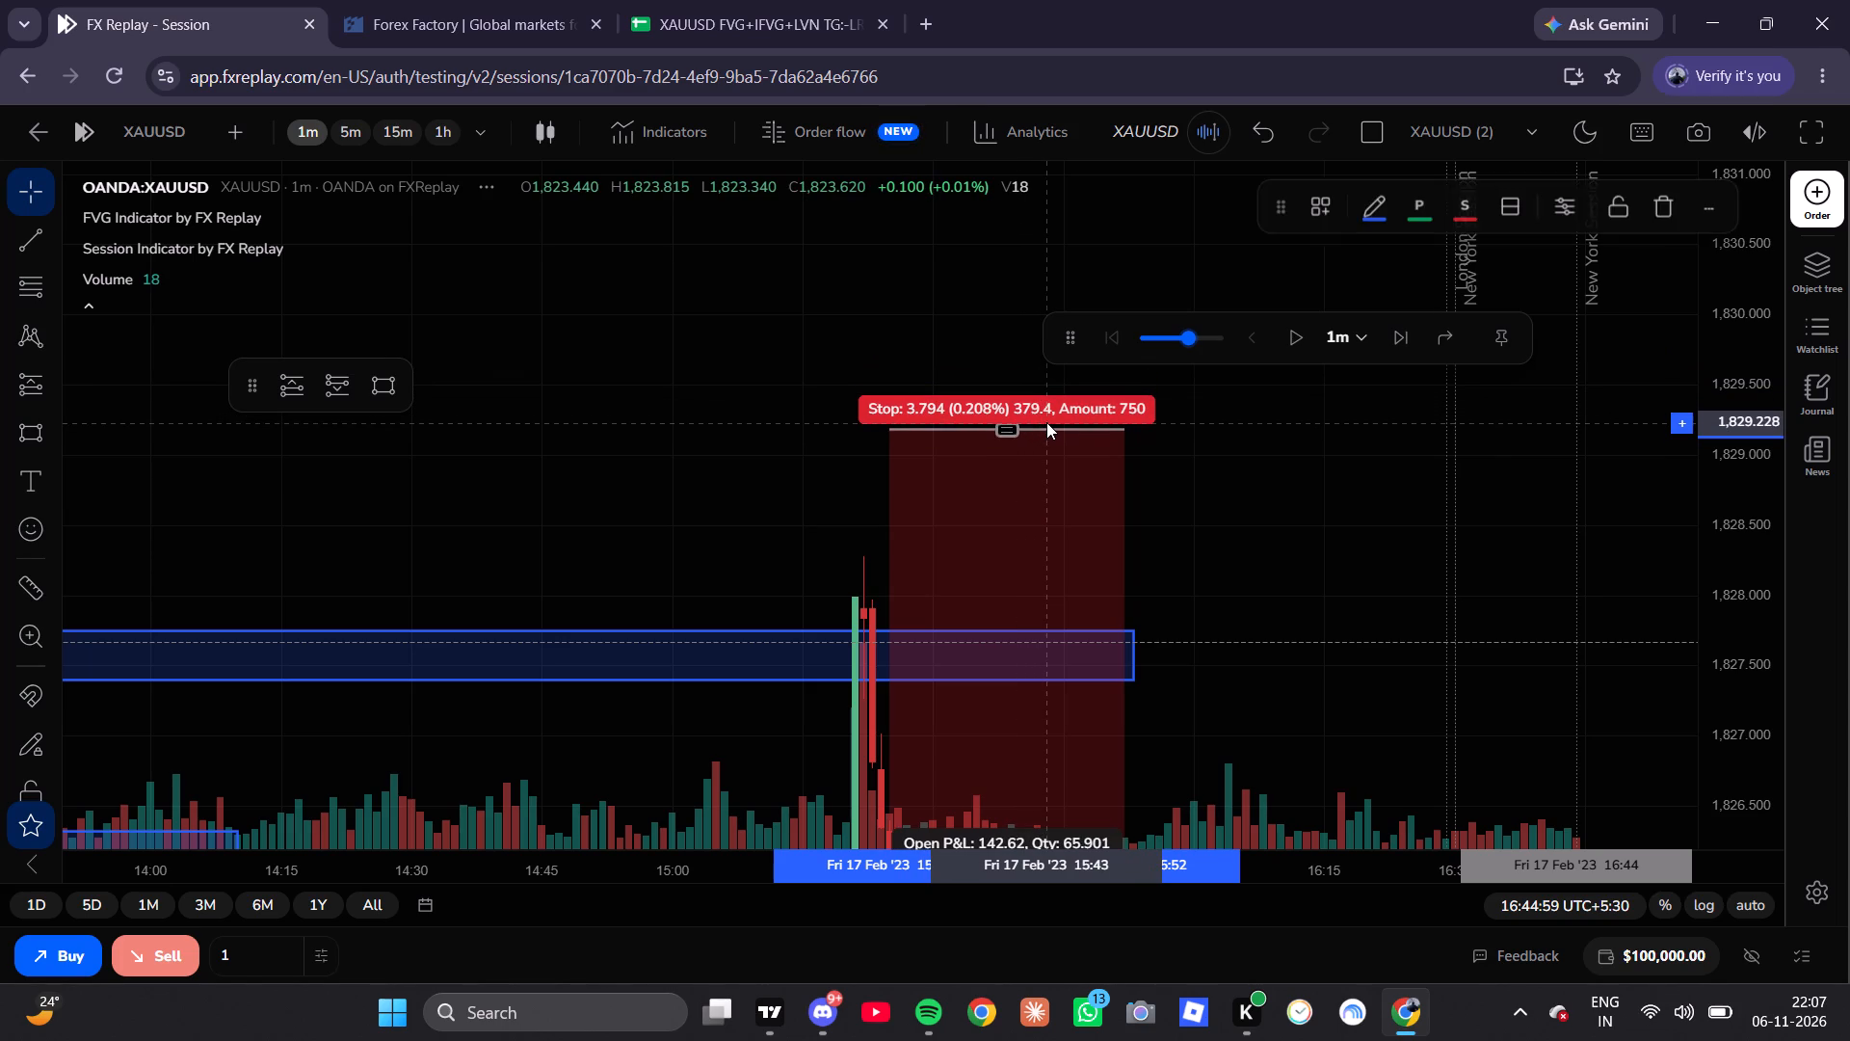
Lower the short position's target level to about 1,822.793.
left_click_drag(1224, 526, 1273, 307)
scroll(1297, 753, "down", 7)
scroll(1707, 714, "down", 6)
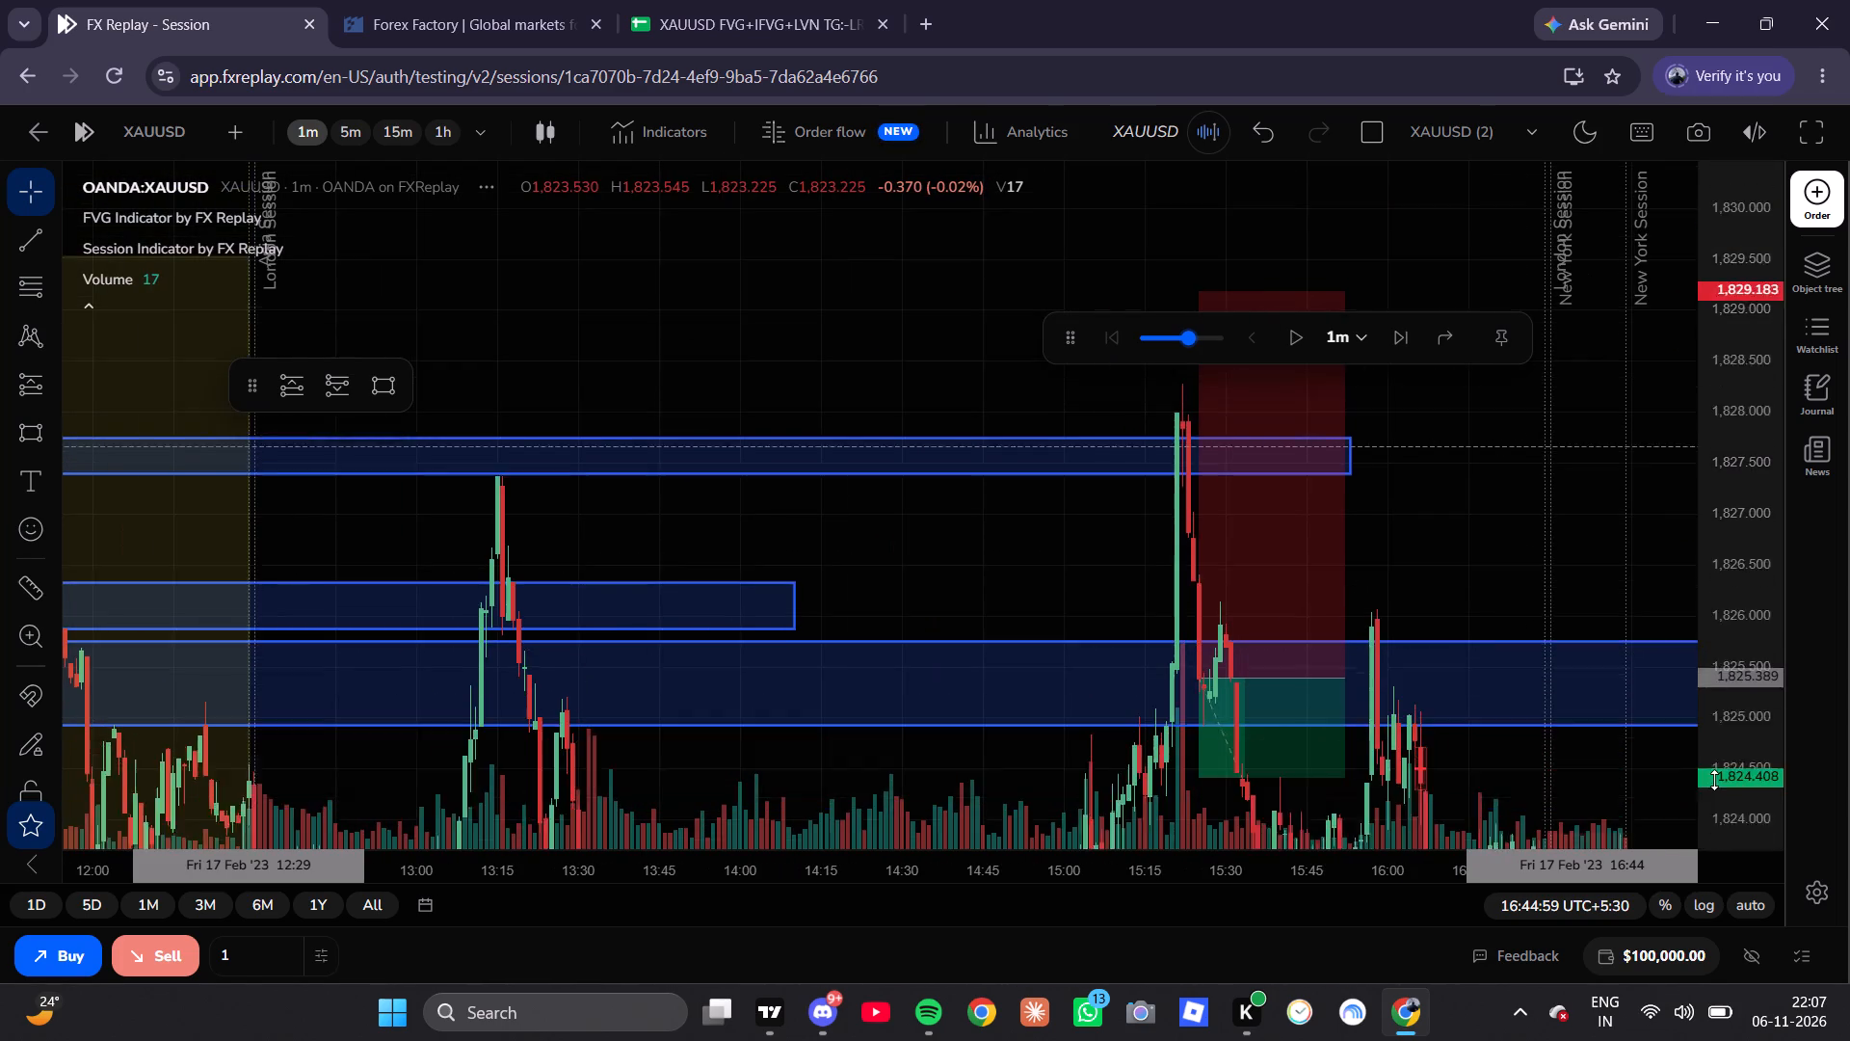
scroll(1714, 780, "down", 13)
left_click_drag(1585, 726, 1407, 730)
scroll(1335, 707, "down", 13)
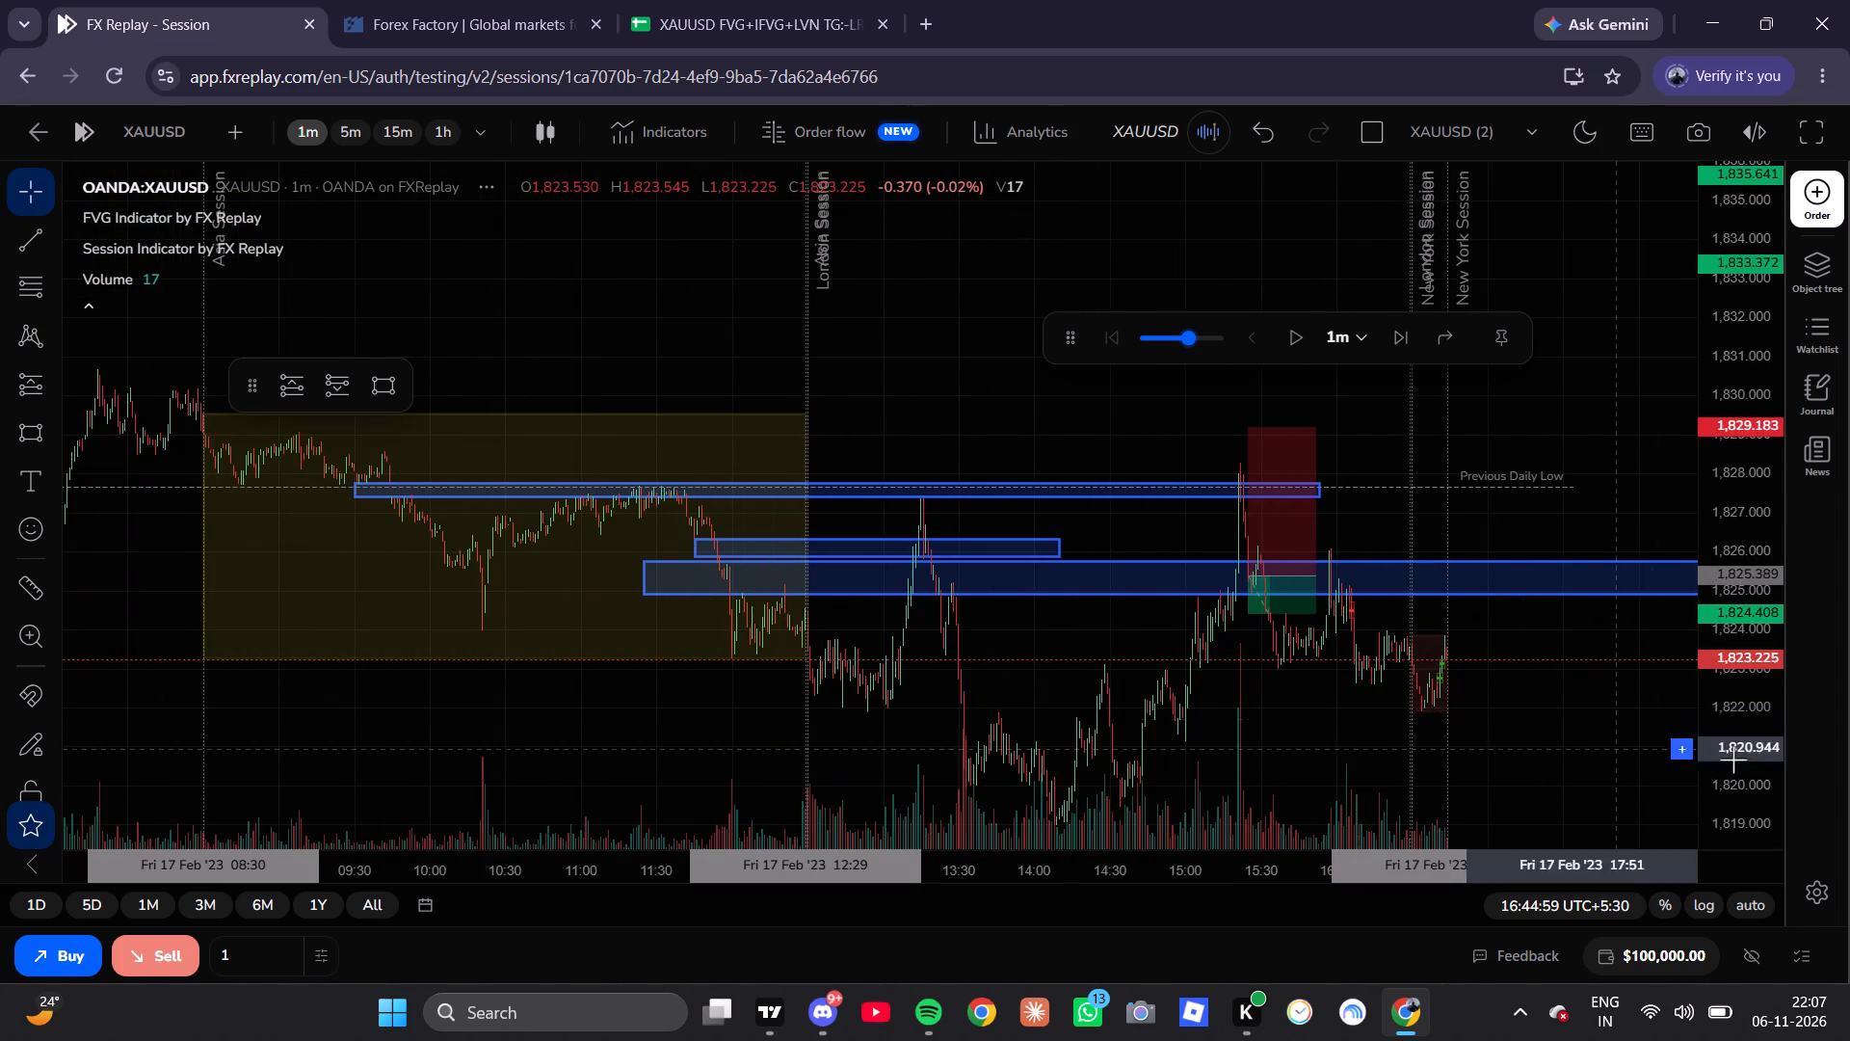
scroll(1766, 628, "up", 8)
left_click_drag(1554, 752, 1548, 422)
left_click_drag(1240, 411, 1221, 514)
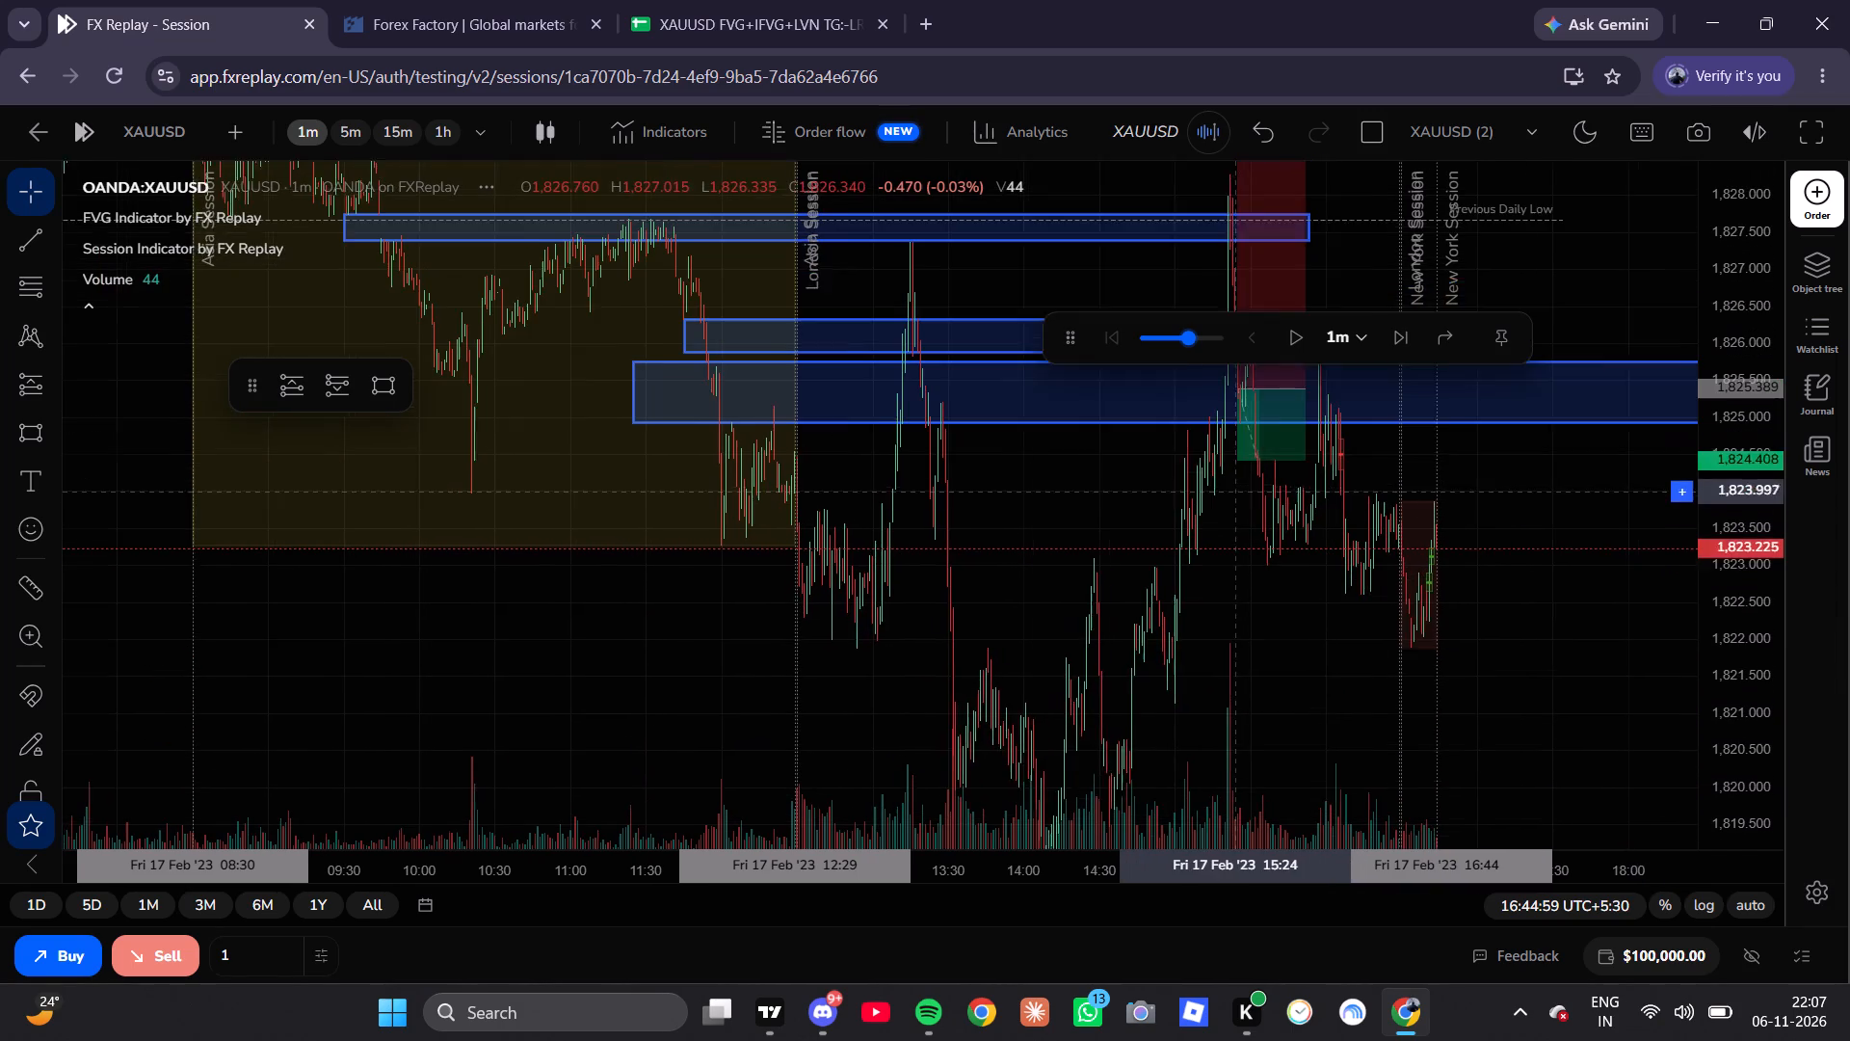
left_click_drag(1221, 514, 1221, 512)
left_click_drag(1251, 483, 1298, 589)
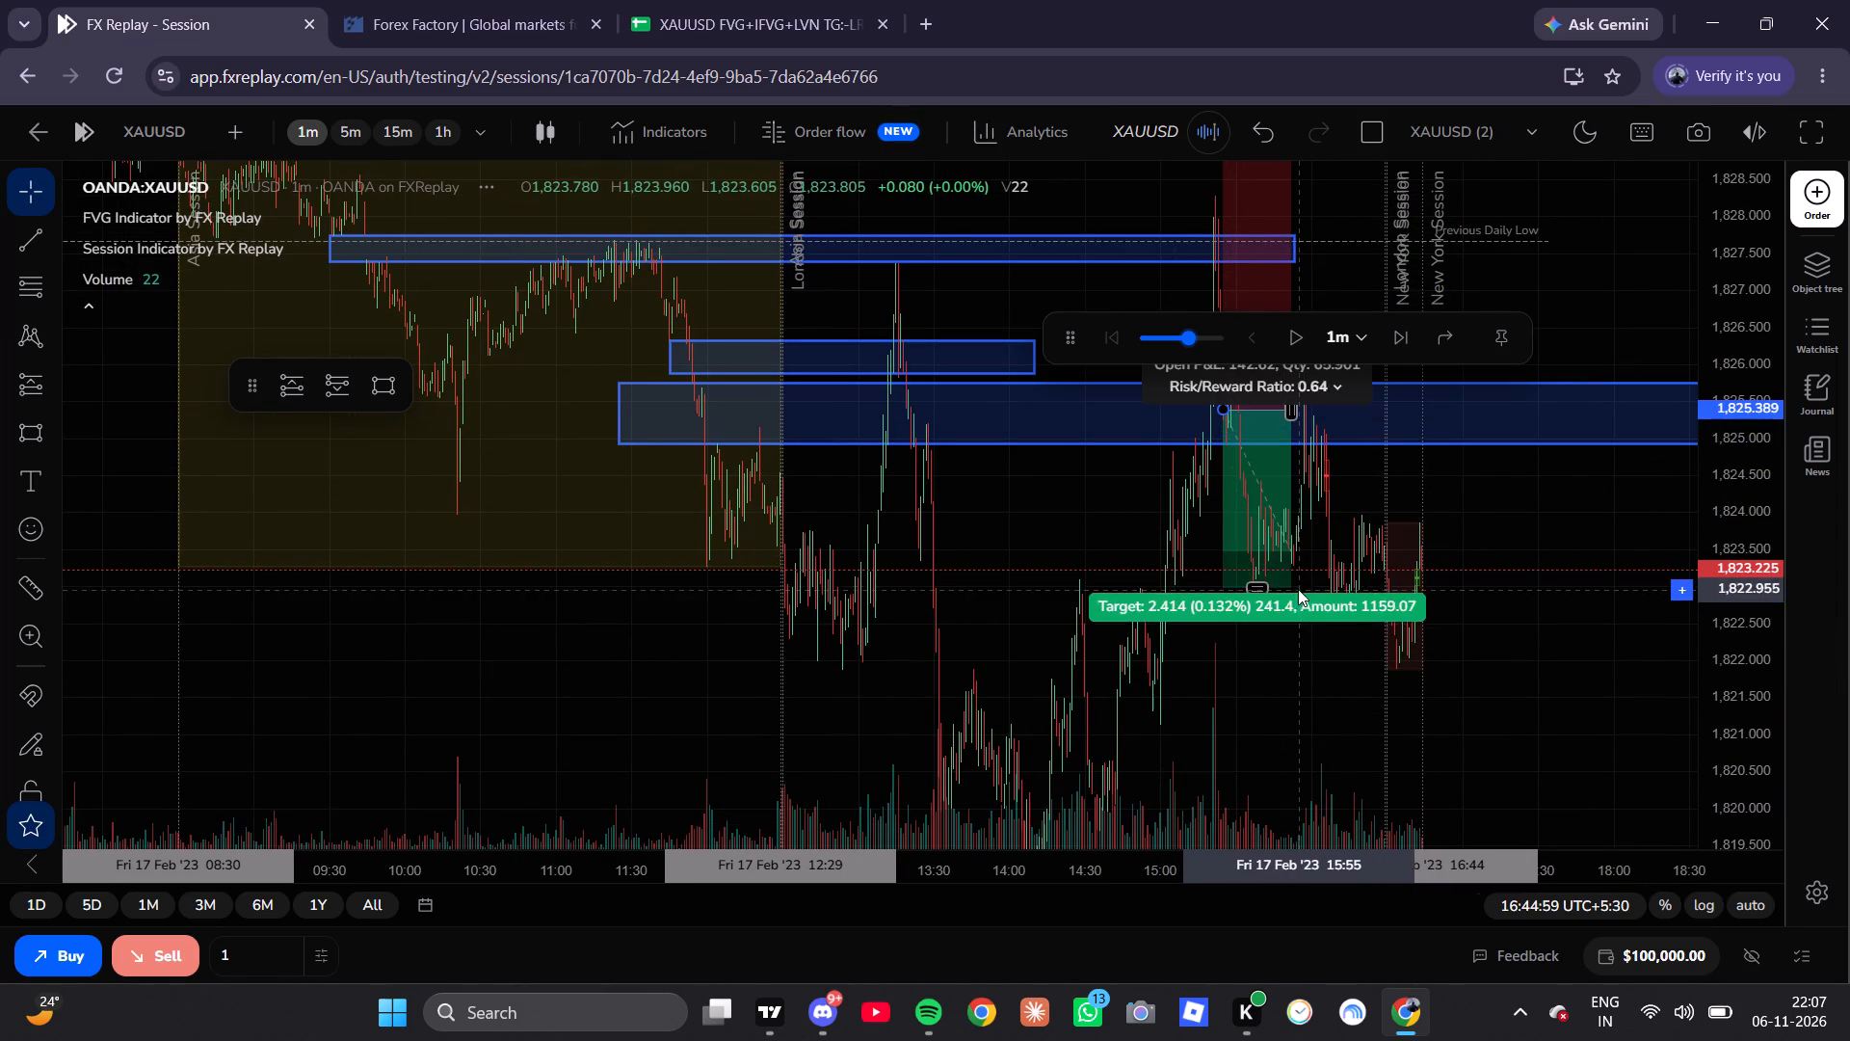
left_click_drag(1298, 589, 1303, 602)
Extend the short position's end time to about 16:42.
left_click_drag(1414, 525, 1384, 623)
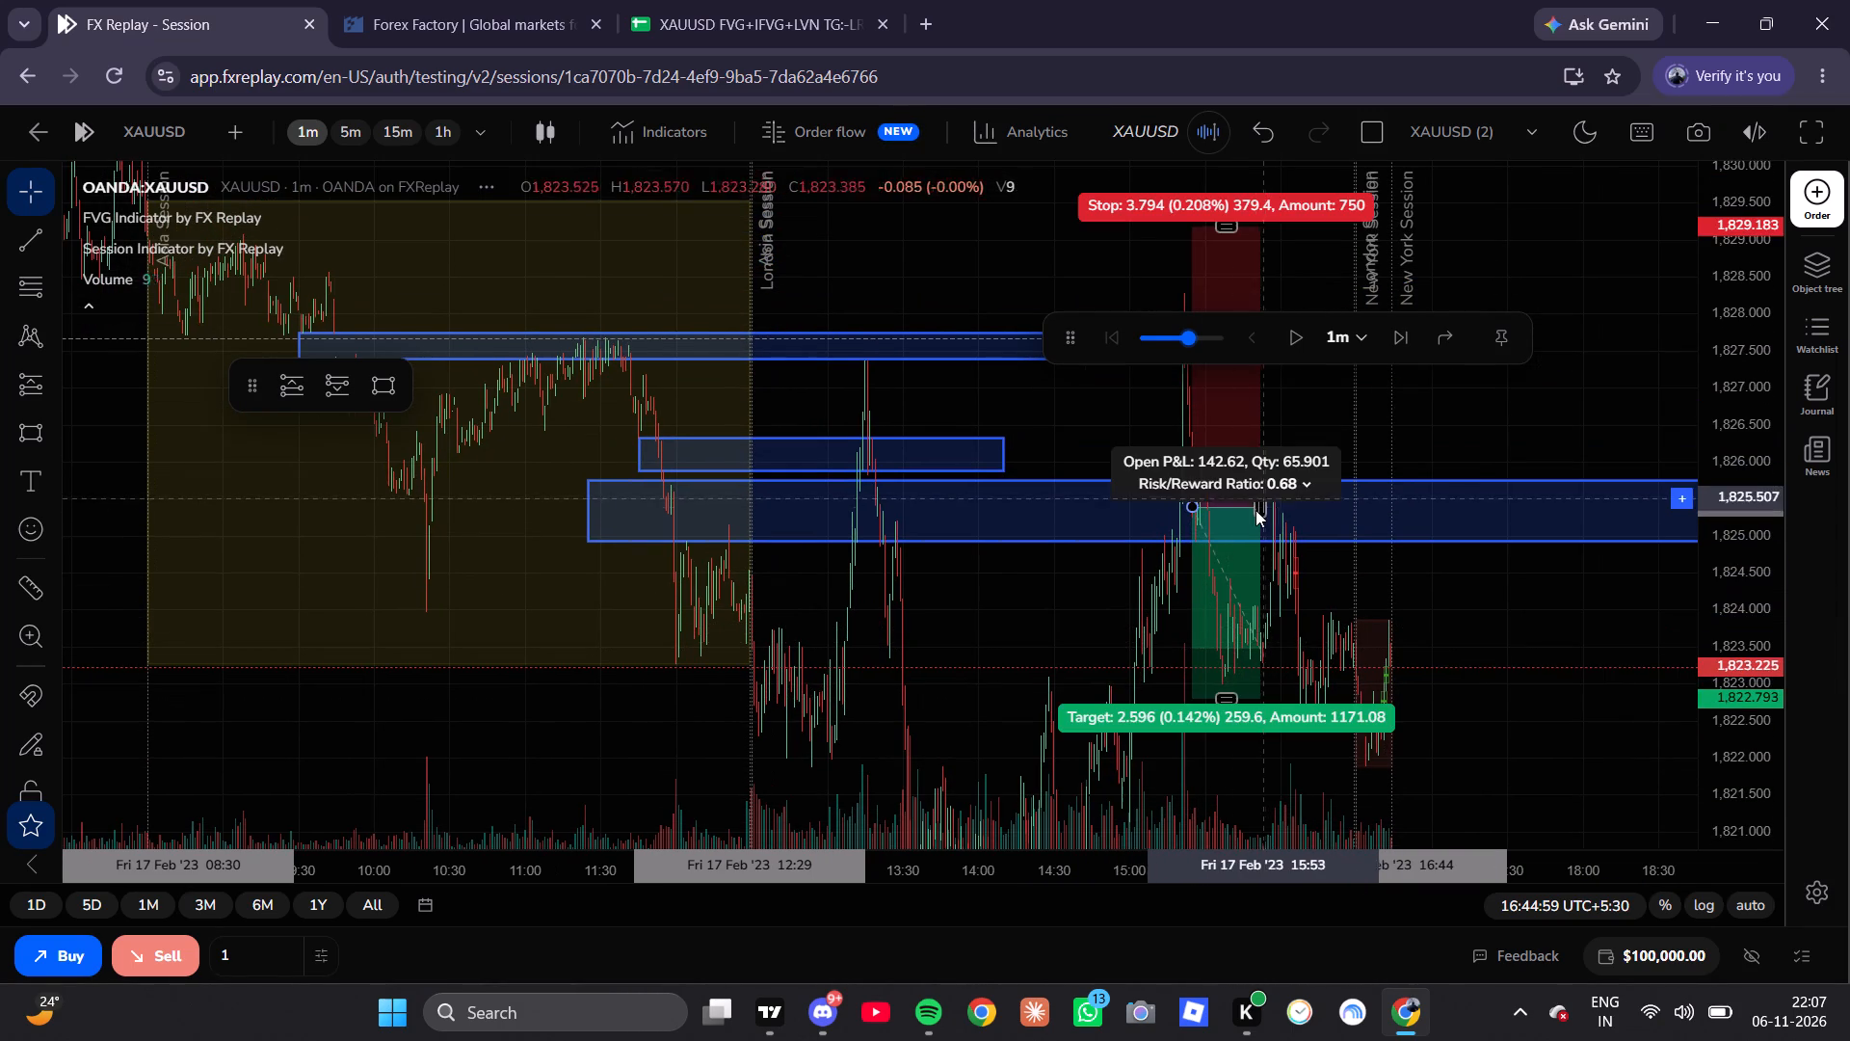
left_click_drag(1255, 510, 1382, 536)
Switch to the 15m timeframe and play the replay on to about 18:44.
left_click_drag(1501, 657, 1476, 500)
scroll(1366, 517, "up", 18)
scroll(1381, 537, "down", 9)
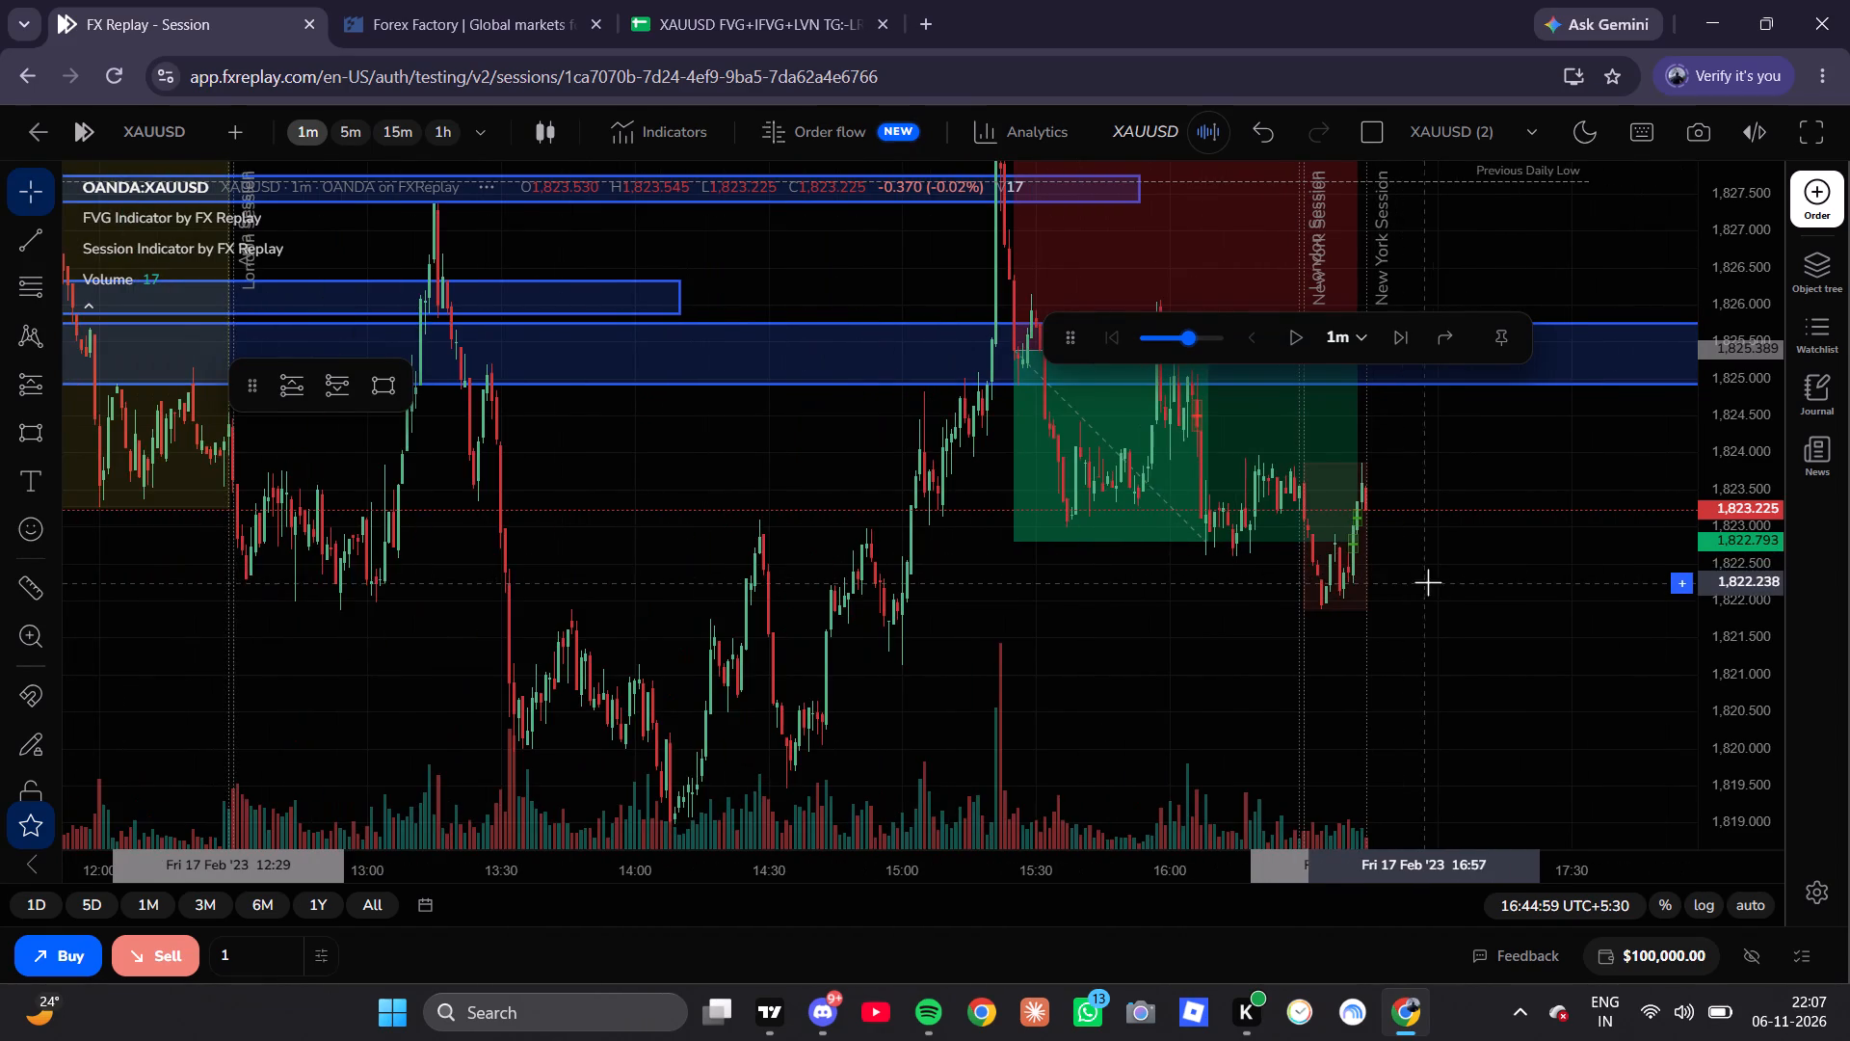
scroll(1439, 583, "down", 4)
left_click_drag(1448, 579, 1427, 646)
left_click(395, 130)
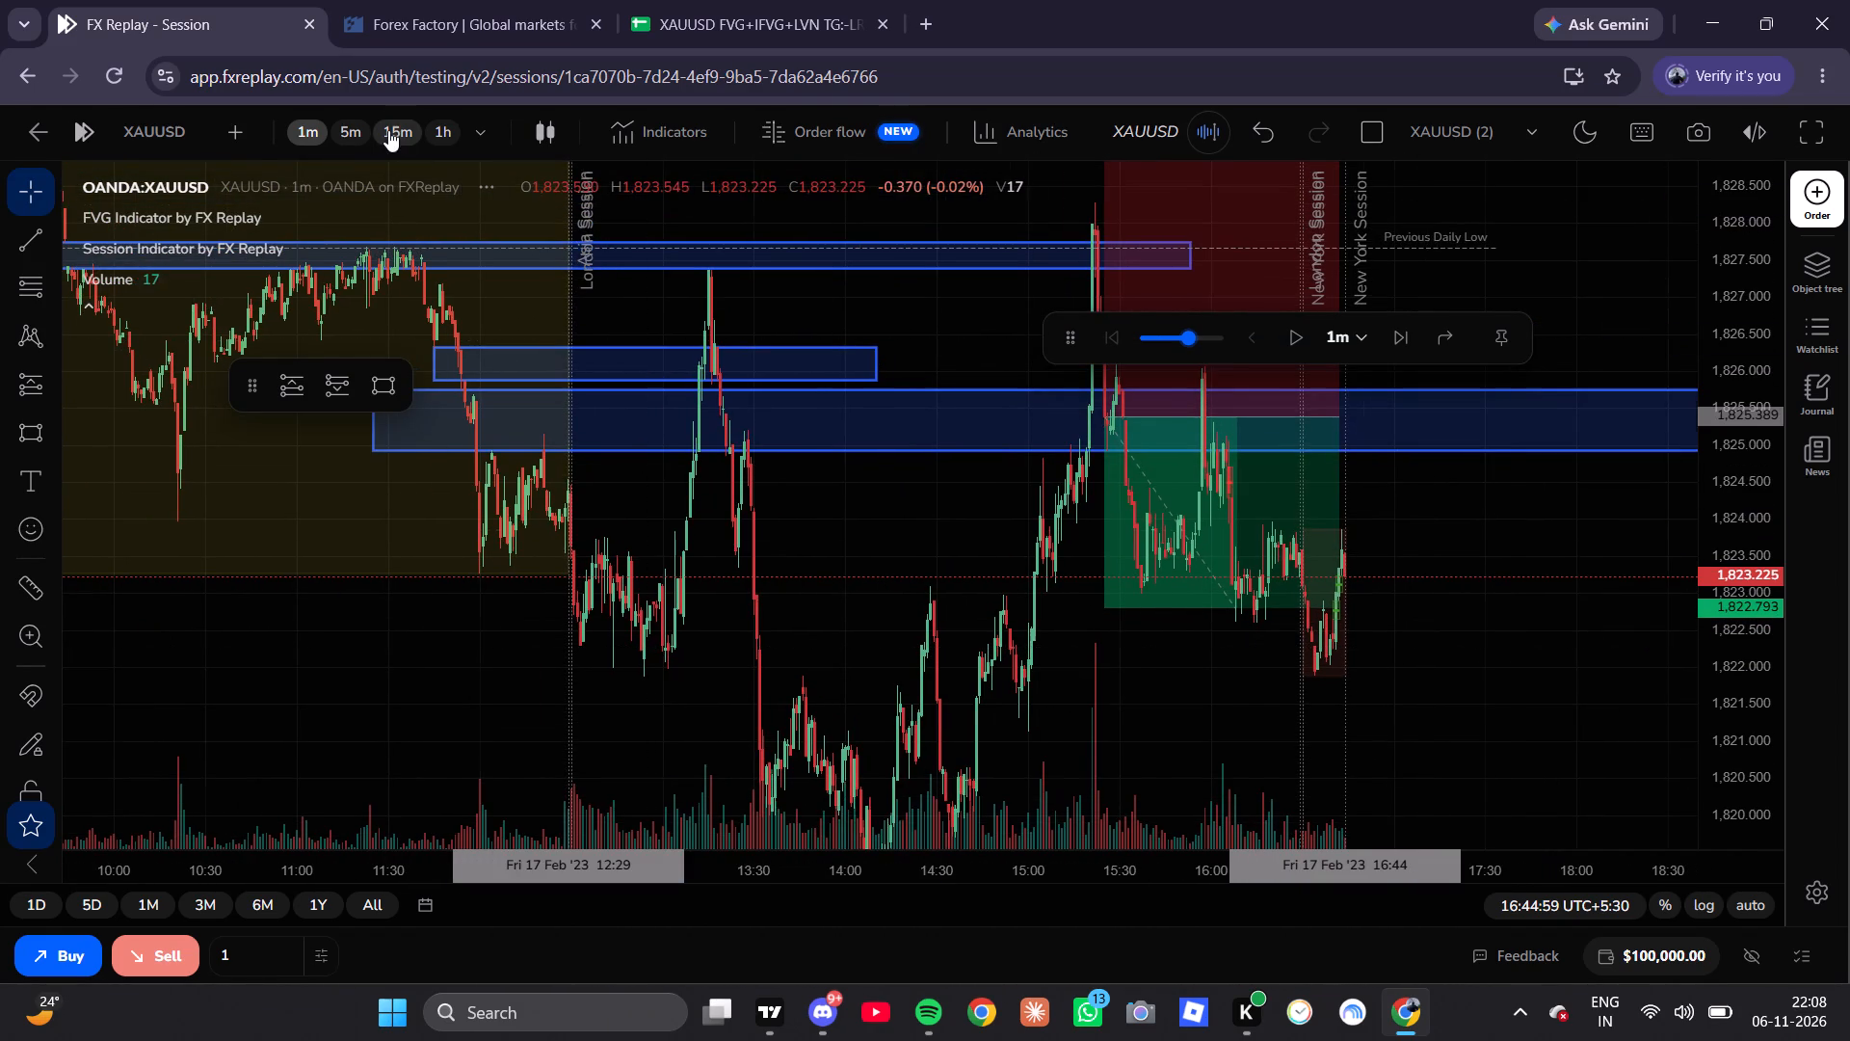
scroll(807, 564, "up", 20)
scroll(807, 564, "up", 9)
scroll(918, 587, "down", 1)
scroll(918, 587, "up", 8)
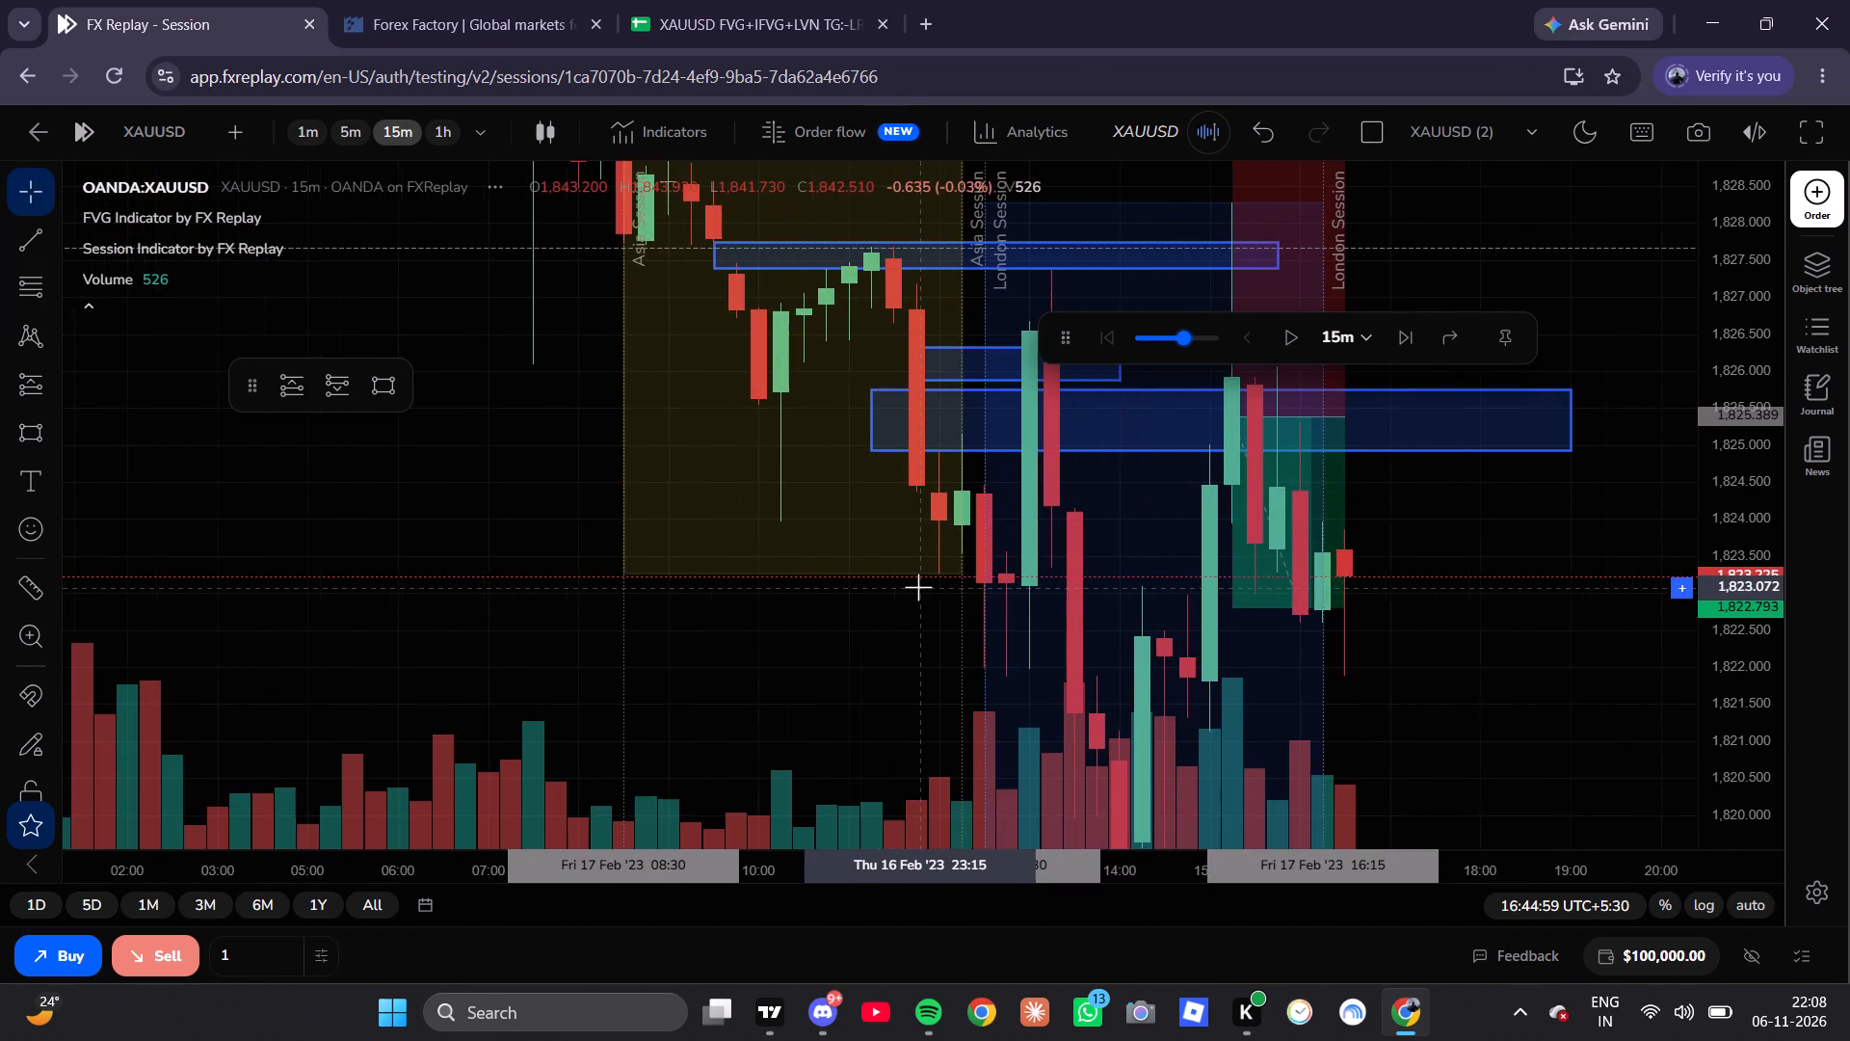
left_click_drag(1321, 729, 1198, 601)
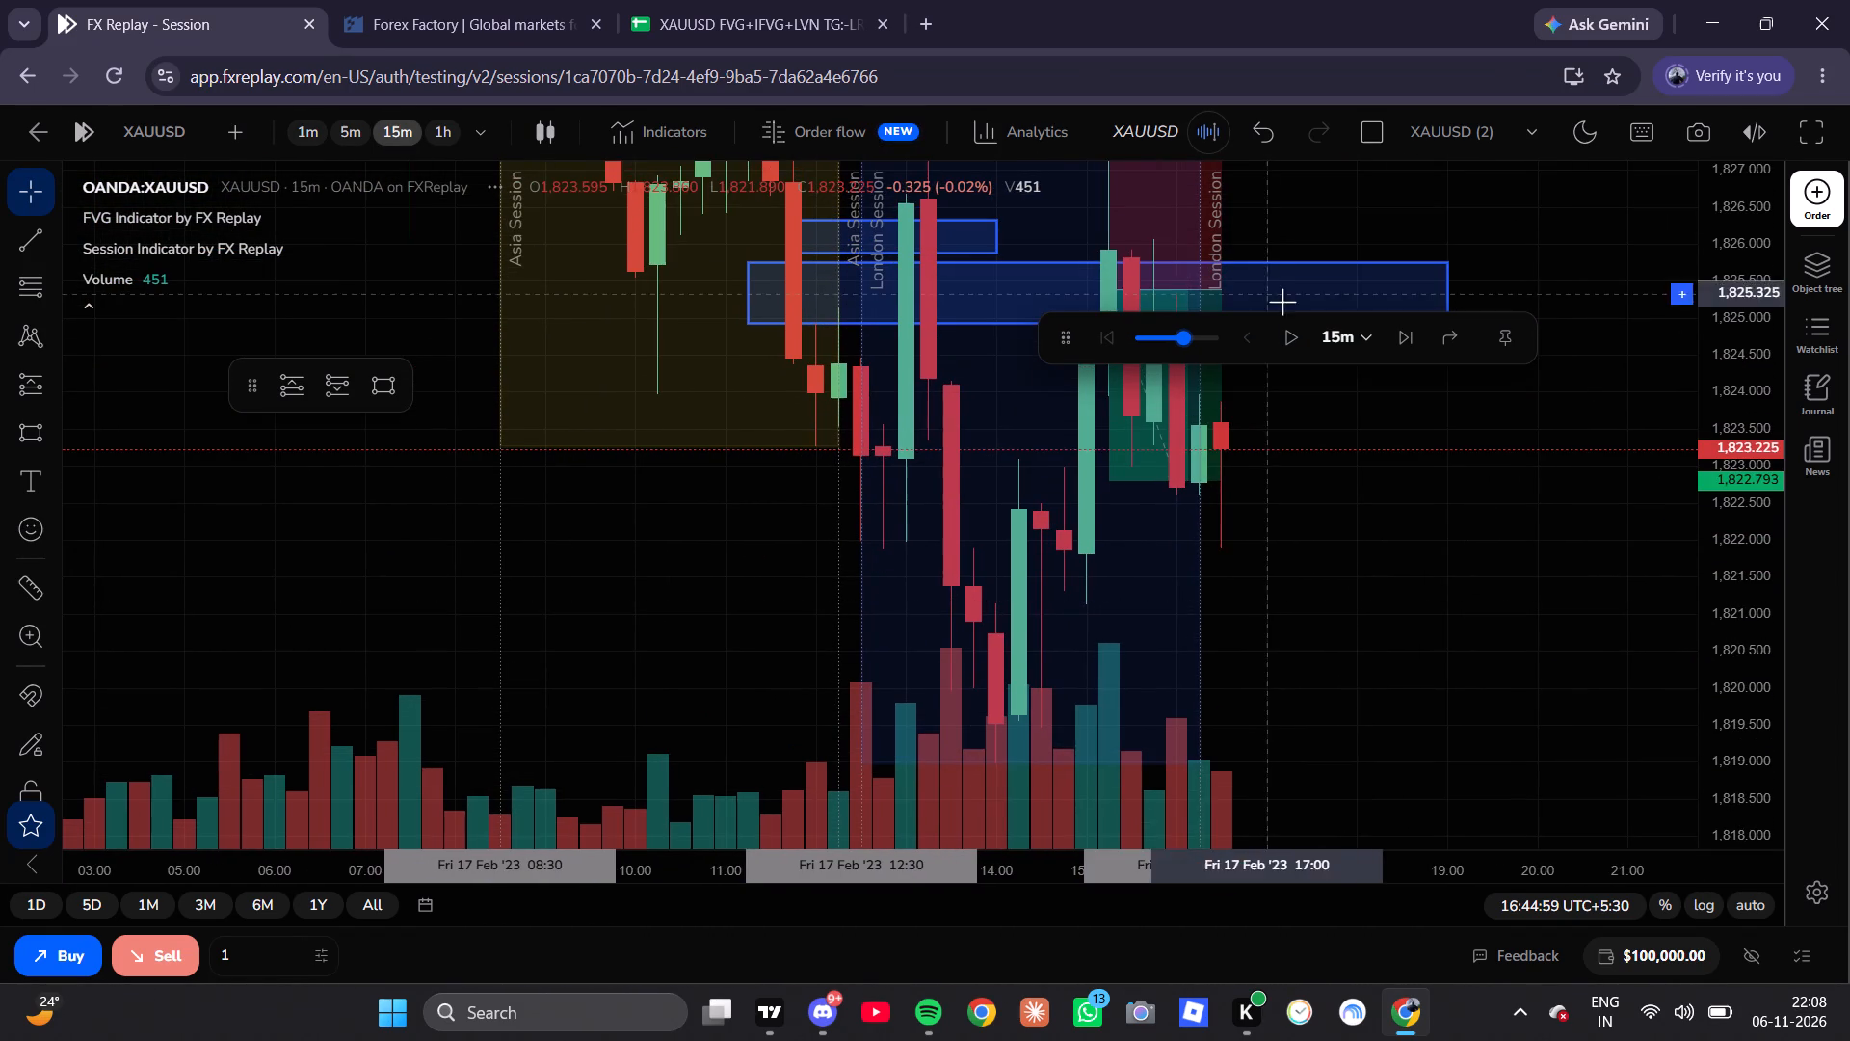
left_click(1286, 328)
left_click(1287, 329)
left_click_drag(1347, 524, 1409, 705)
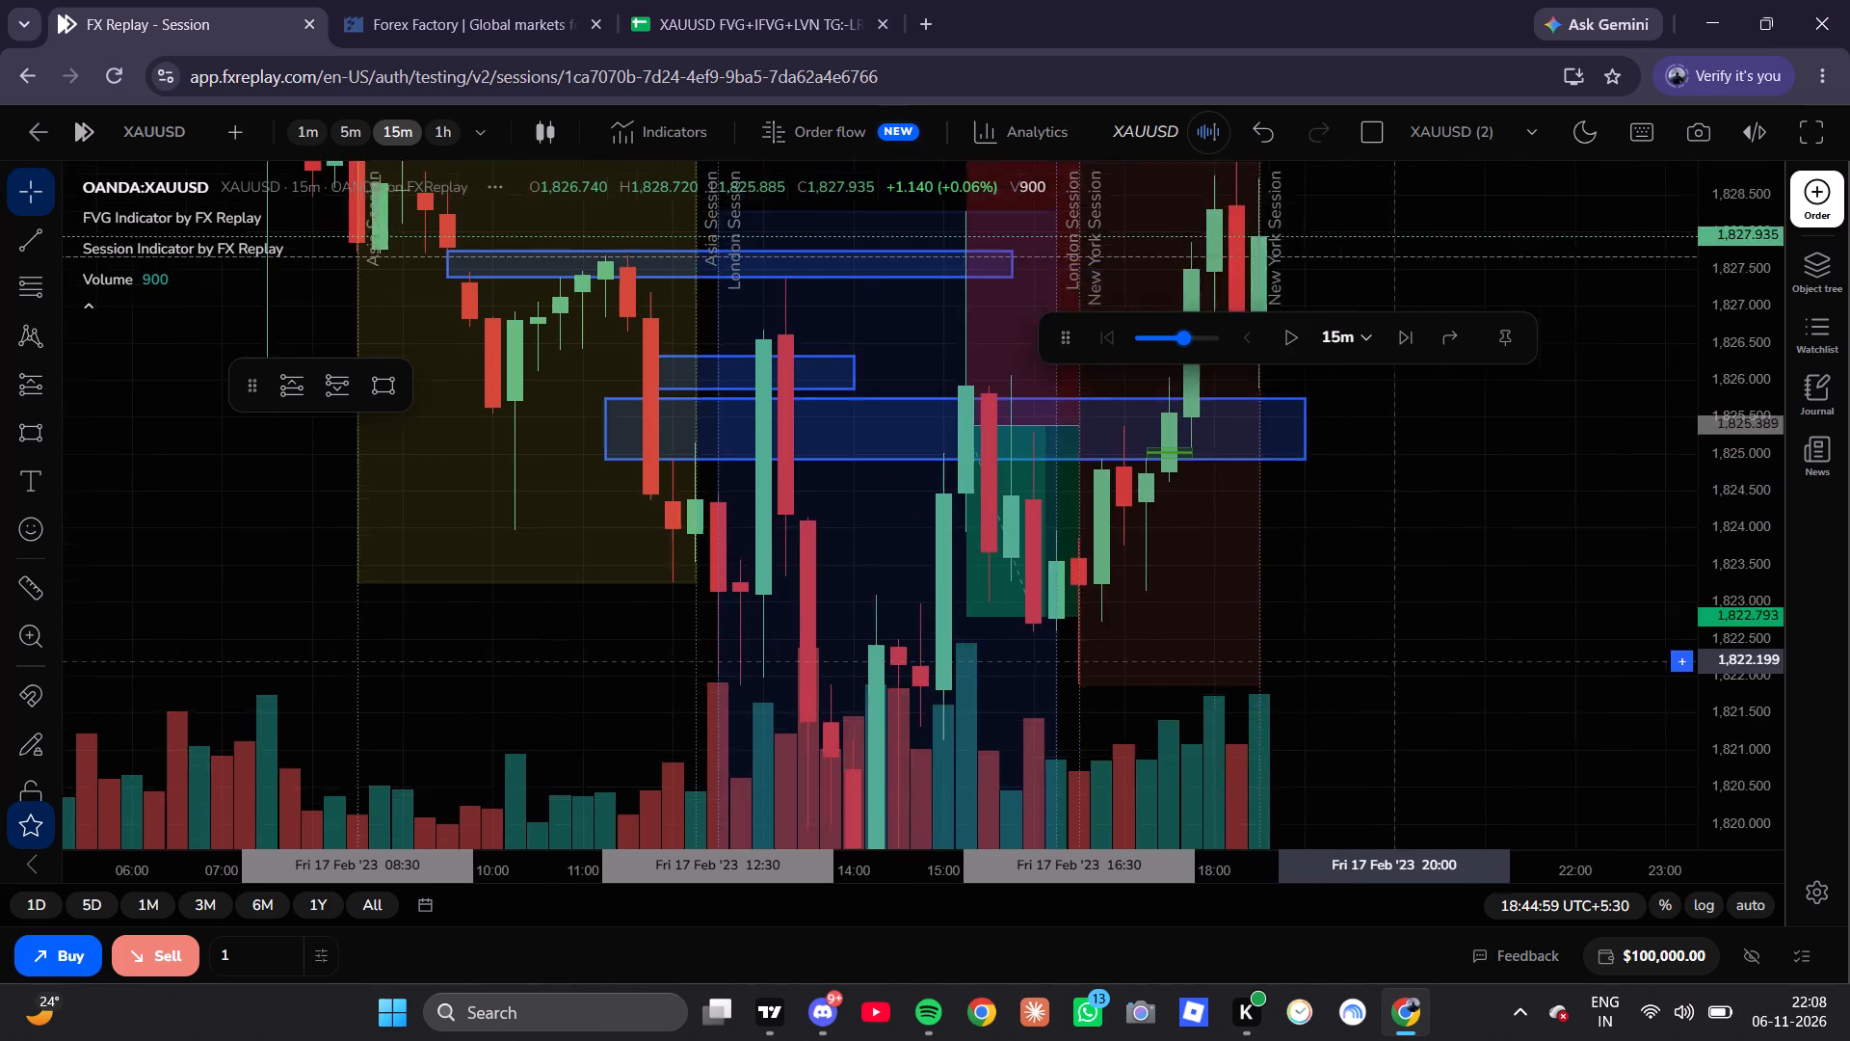
left_click_drag(1409, 705, 1427, 756)
Play the replay on to about 20:44.
left_click(1302, 338)
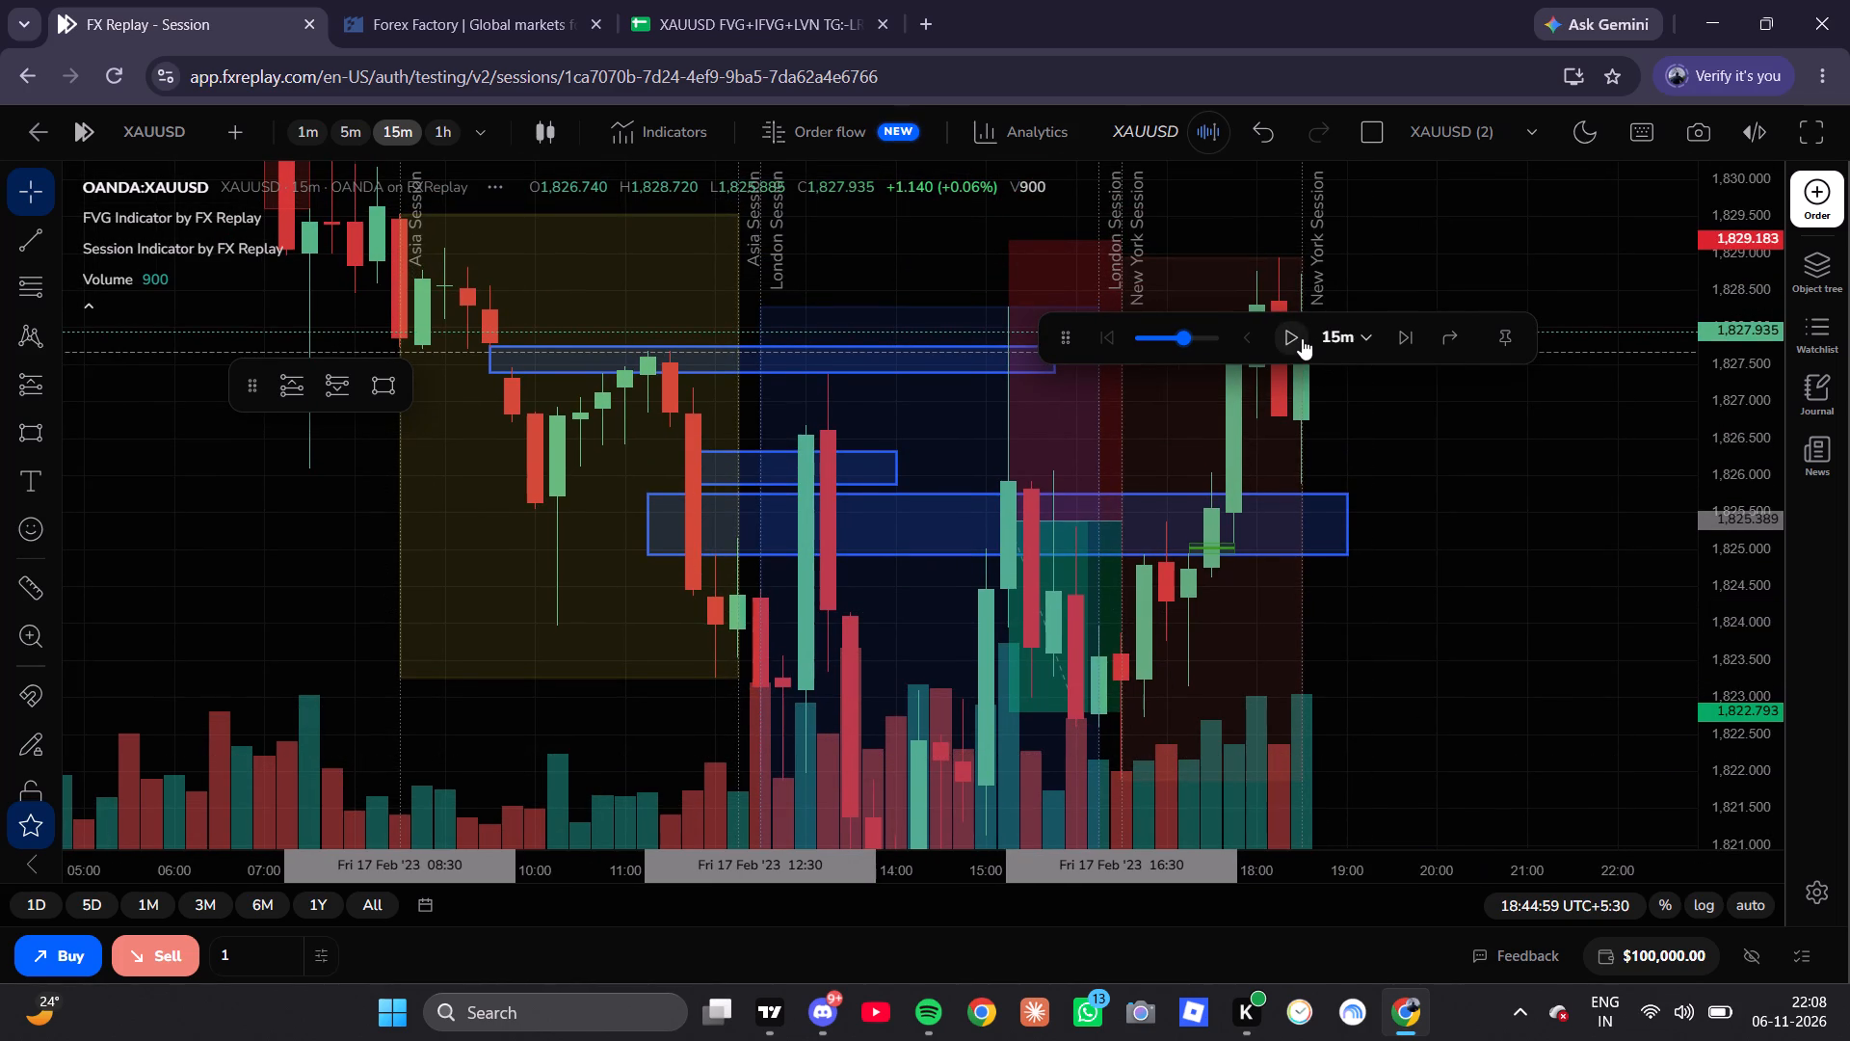
left_click(1302, 339)
left_click_drag(1399, 573, 1467, 608)
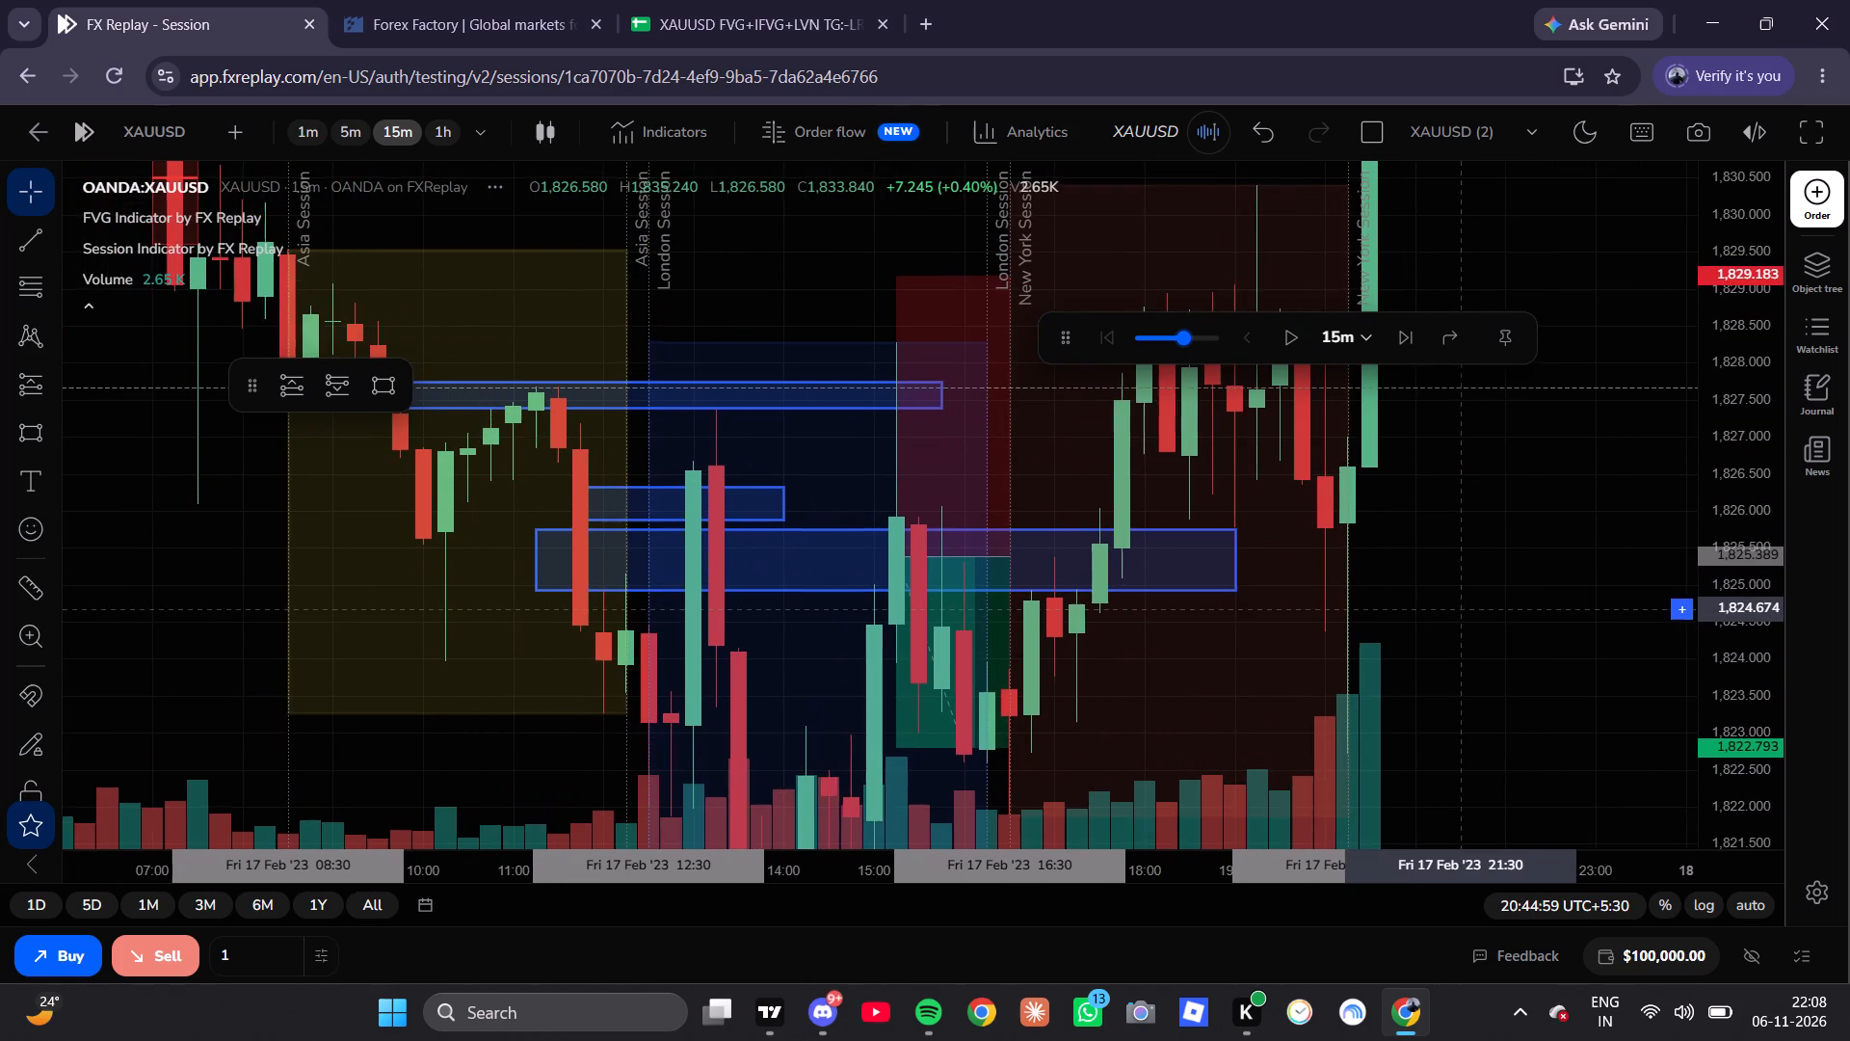
left_click_drag(1467, 608, 1477, 661)
Switch to the 5m timeframe and extend the upper blue zone at the Previous Daily Low to about 18:10.
left_click(948, 447)
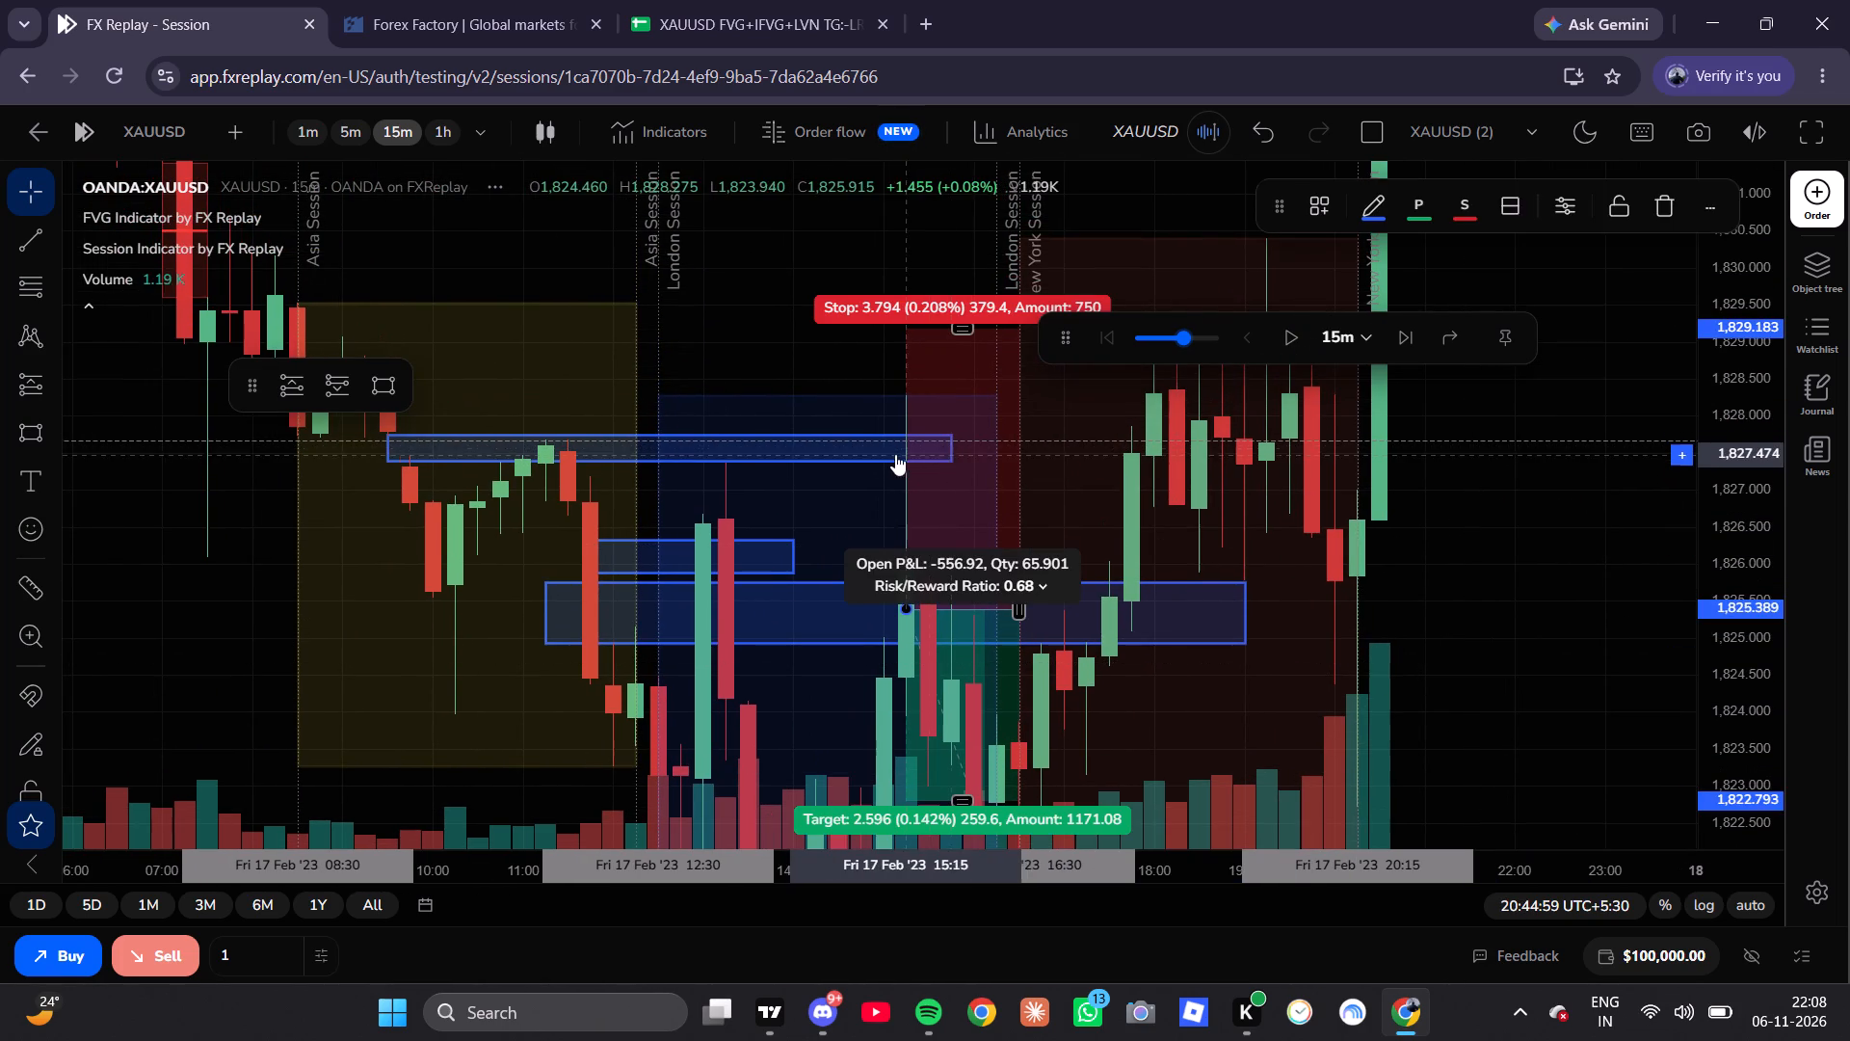
left_click(886, 459)
left_click(346, 135)
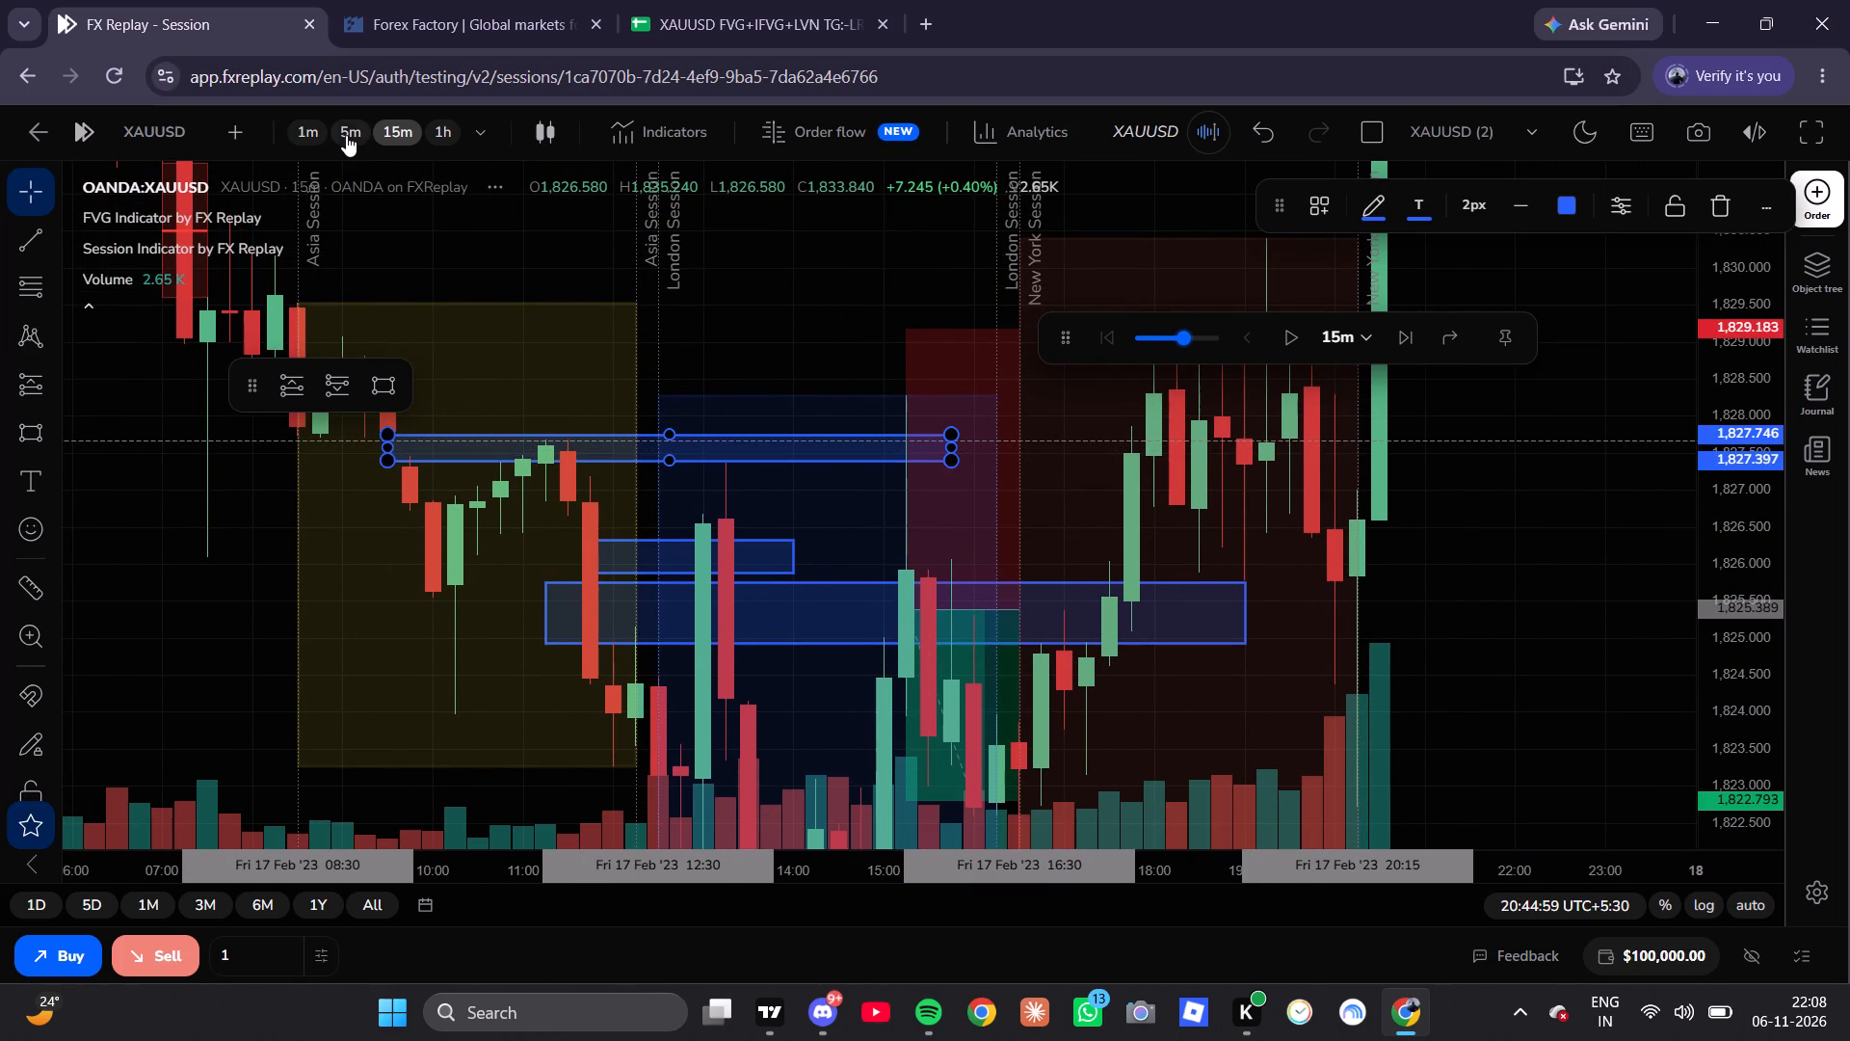
scroll(606, 341, "down", 8)
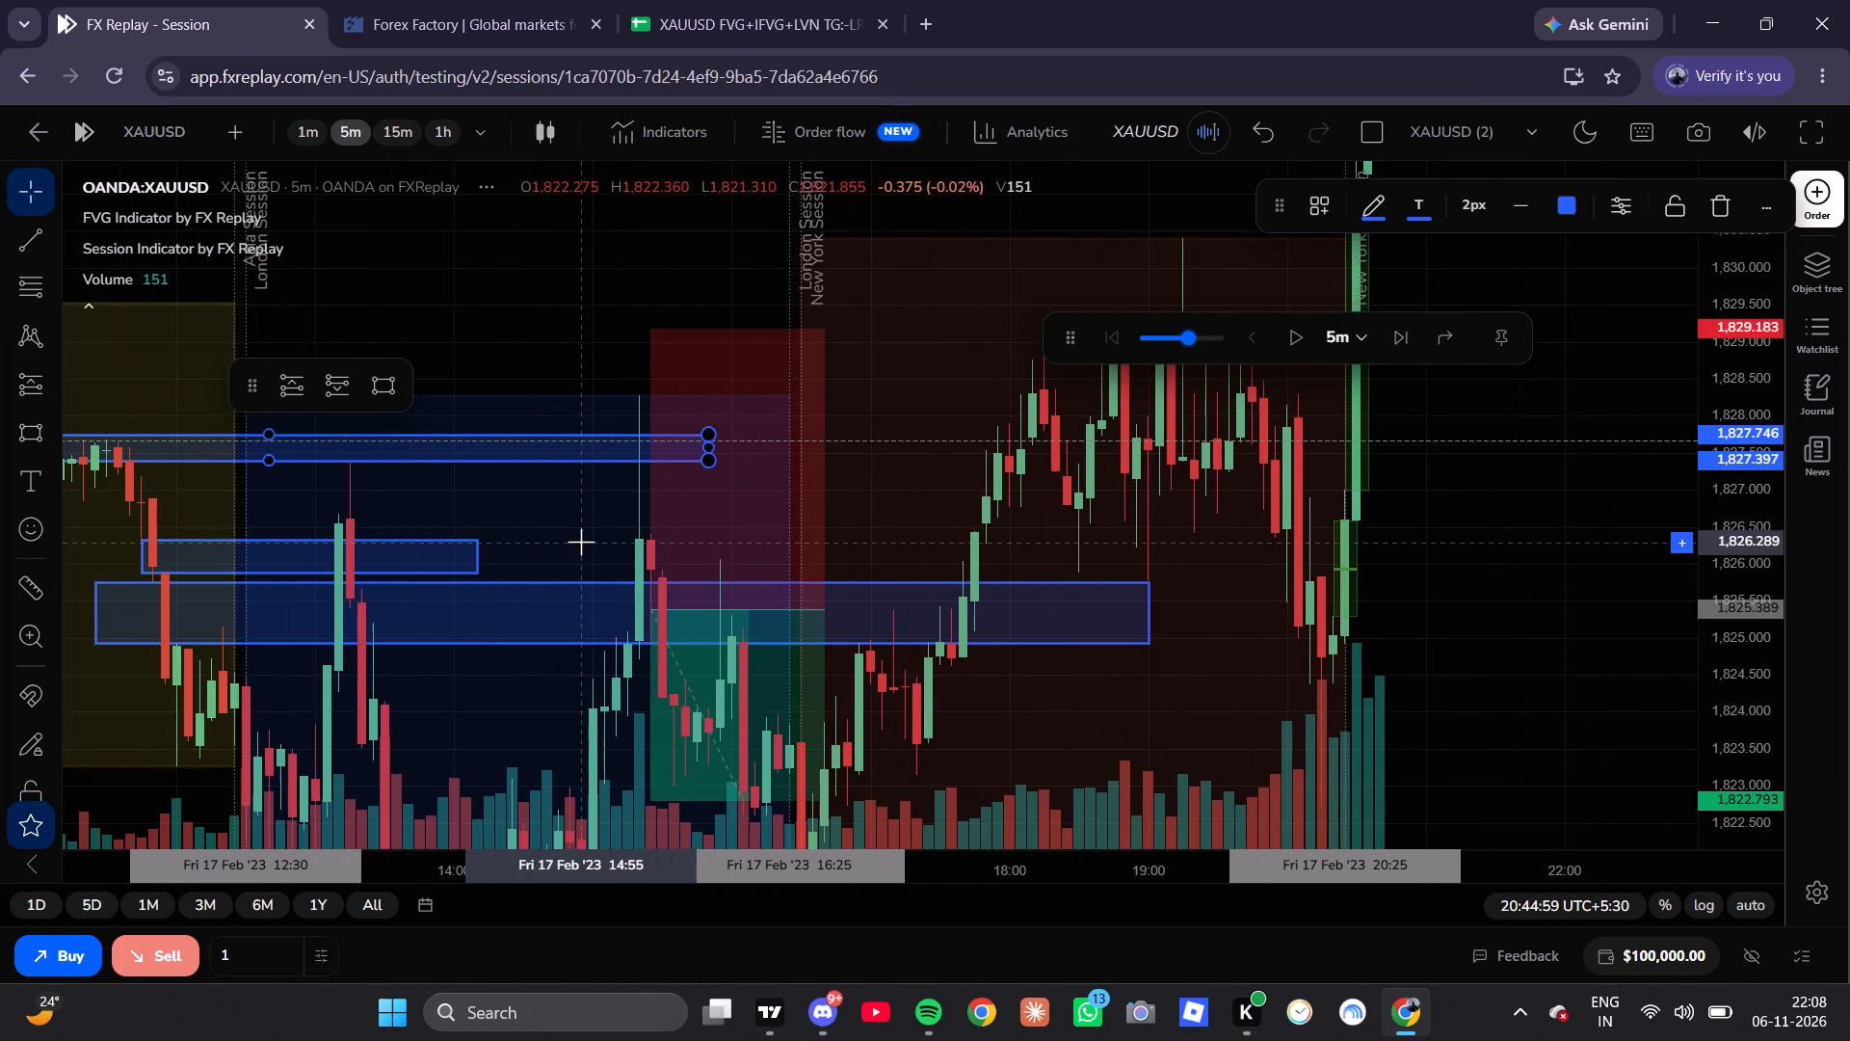
left_click_drag(581, 542, 672, 557)
left_click(787, 459)
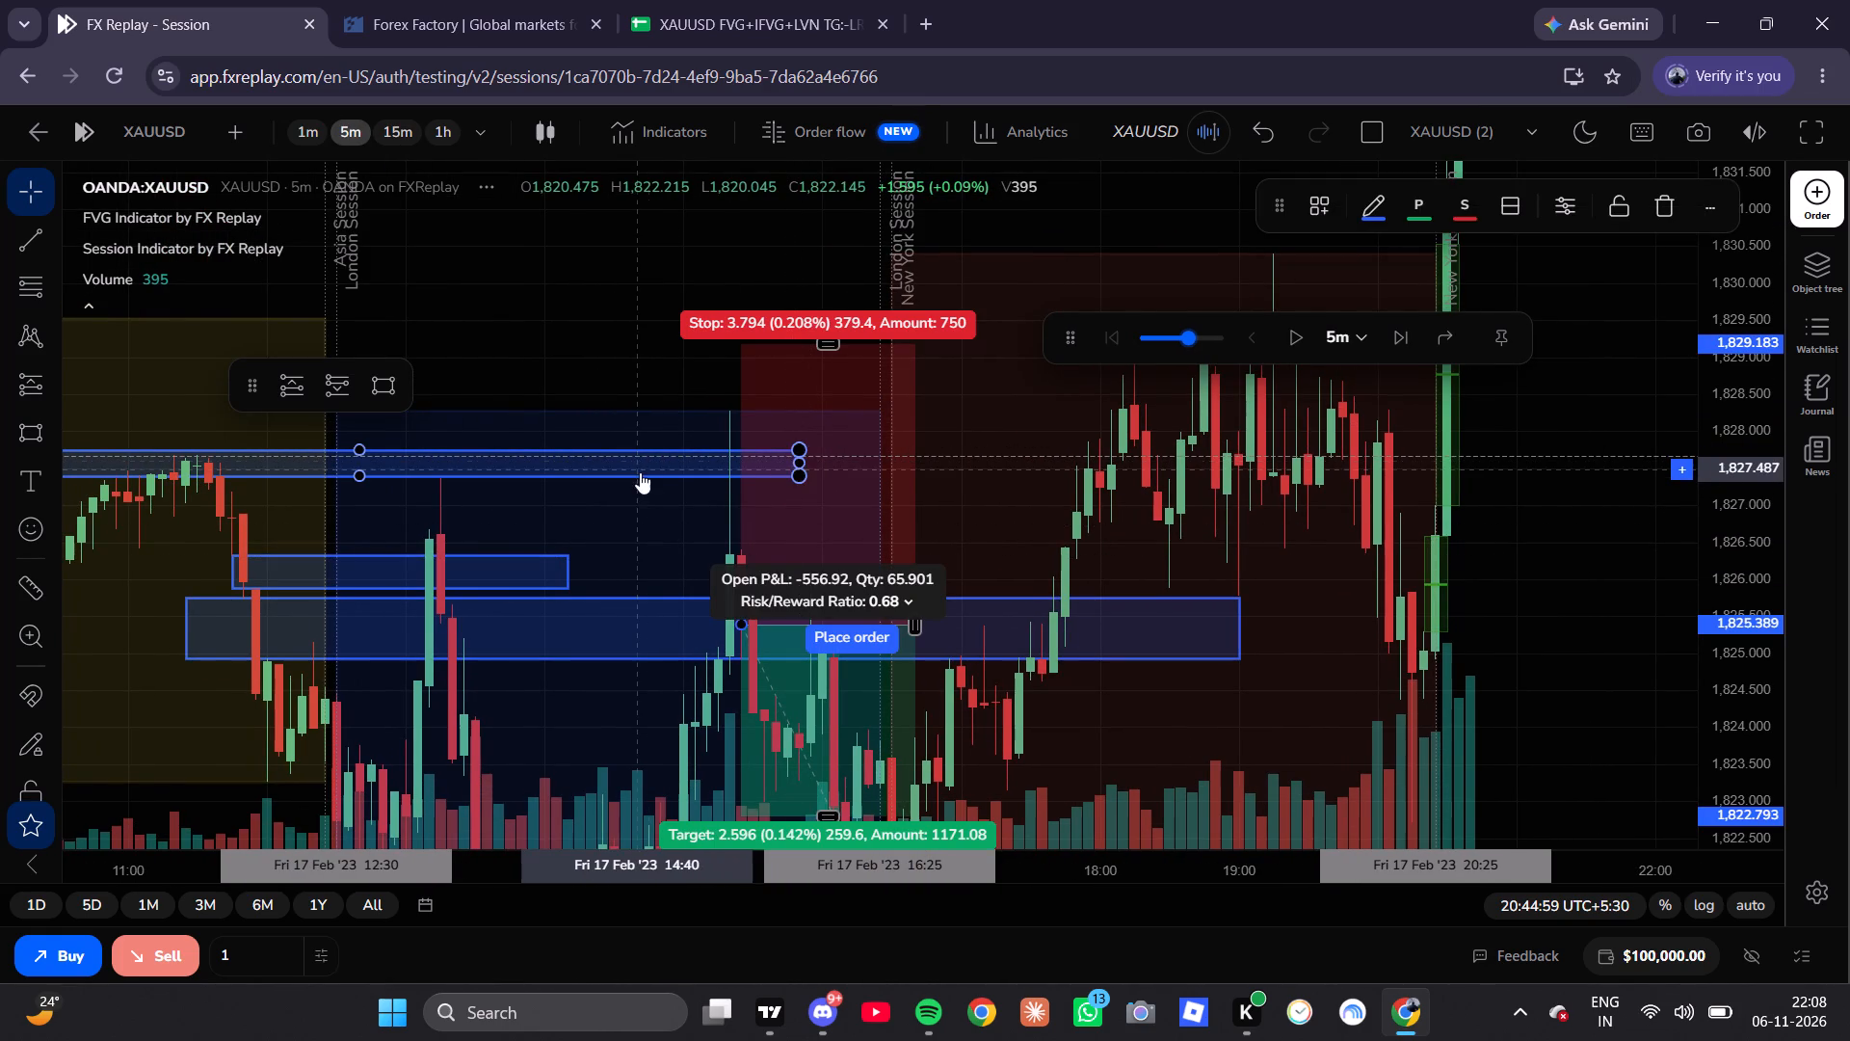
left_click(639, 474)
left_click_drag(794, 465, 796, 465)
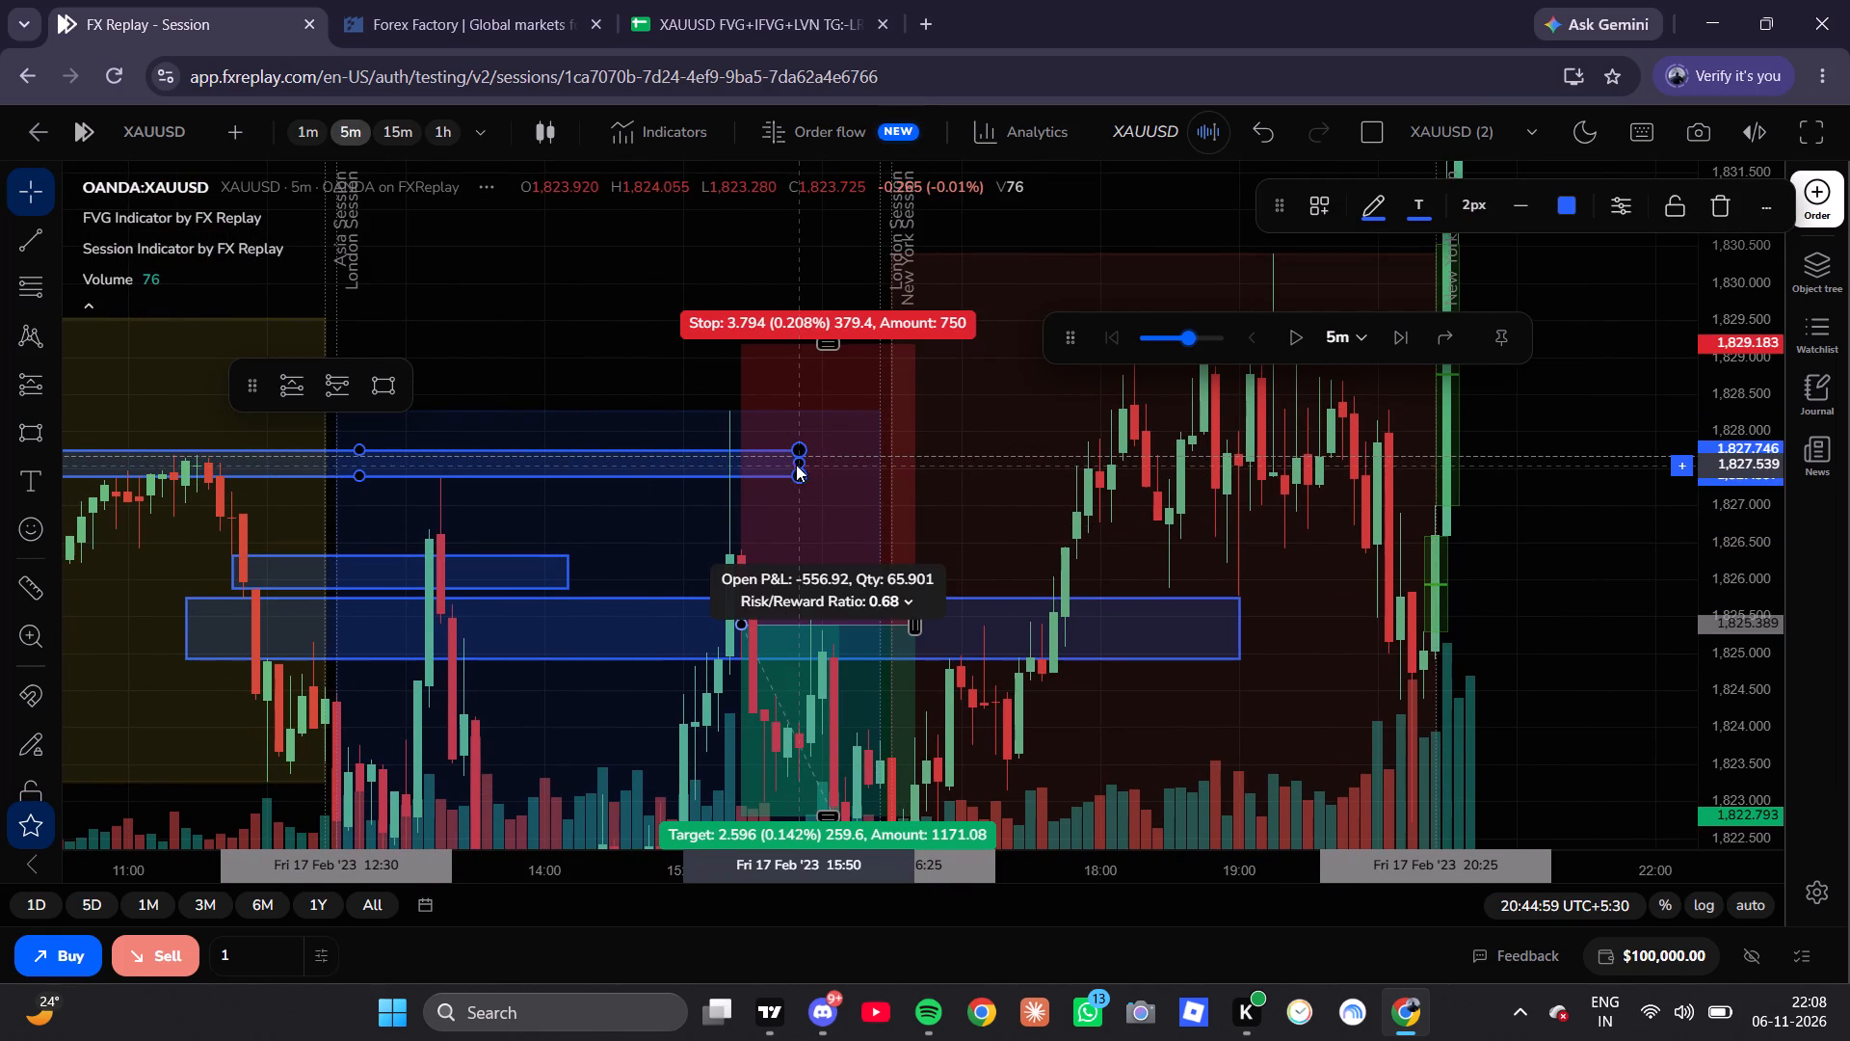
left_click_drag(796, 465, 1117, 504)
left_click(577, 361)
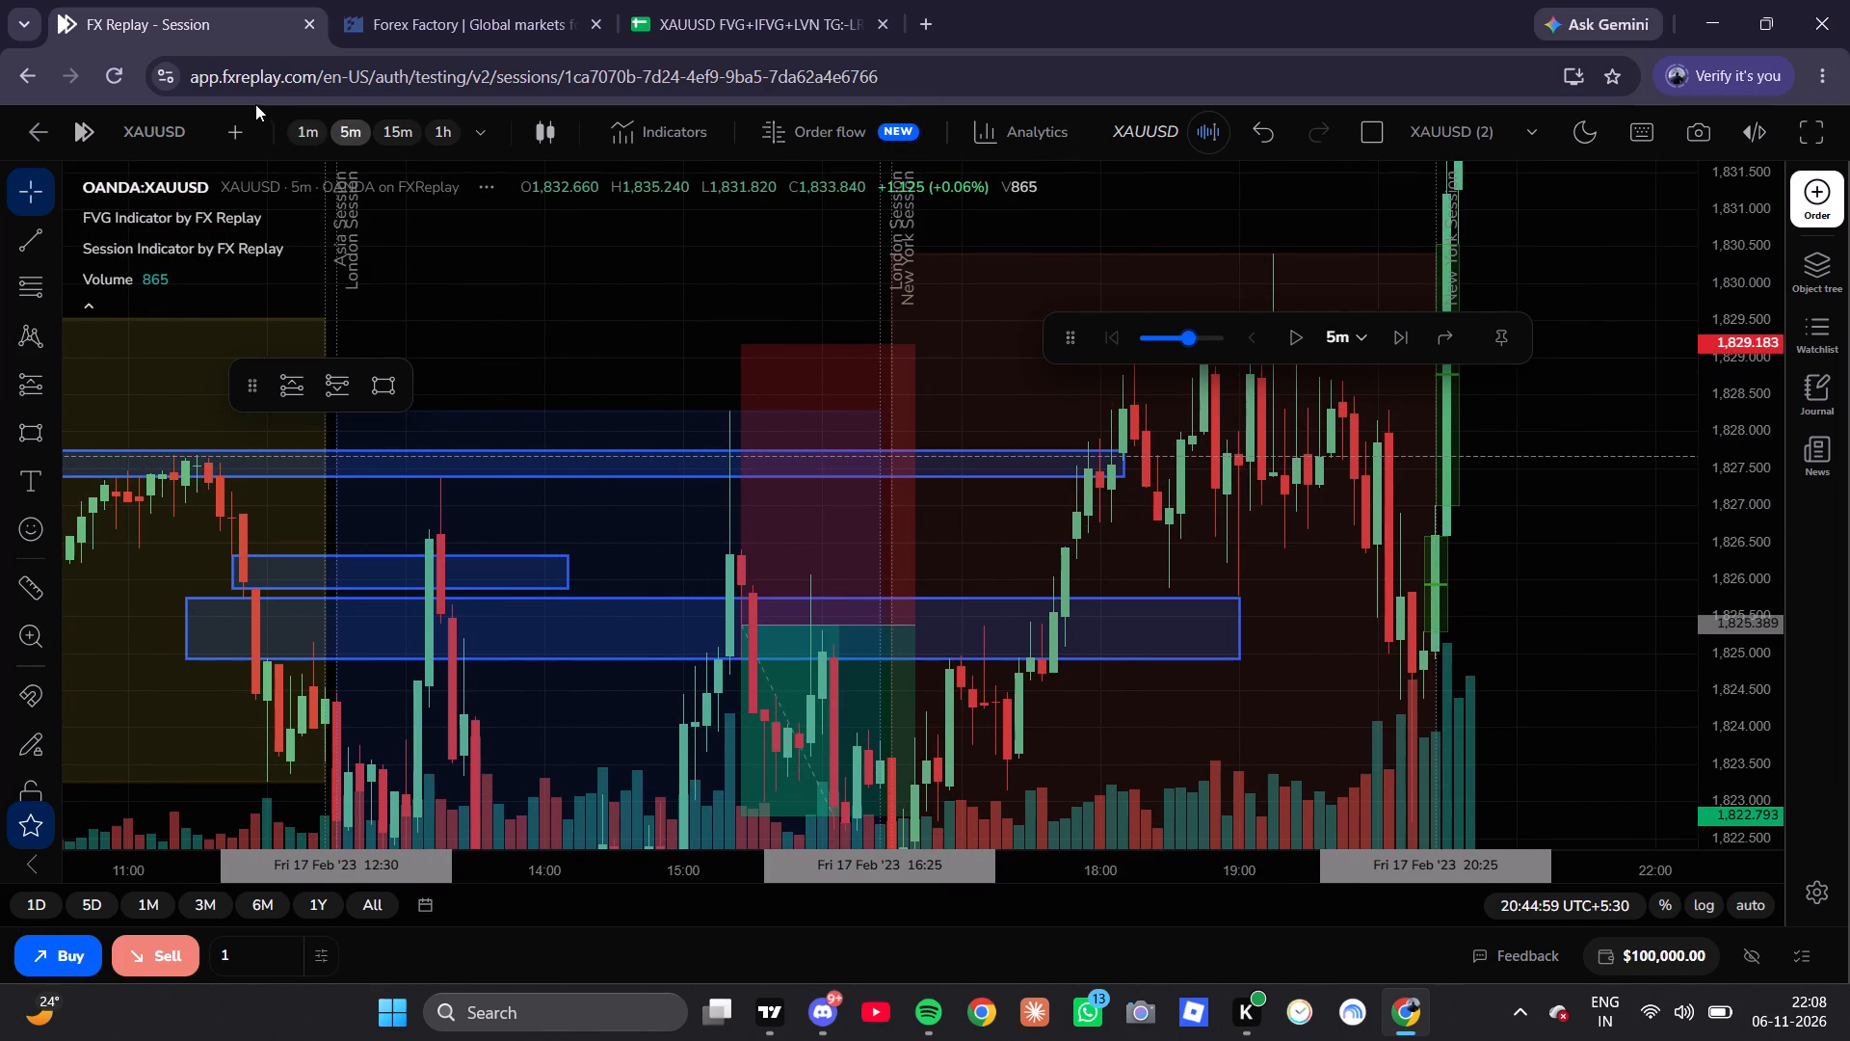
Switch to the 1m timeframe and examine how price trades through the upper blue zone up to about 18:10.
left_click(303, 138)
scroll(646, 405, "down", 4)
scroll(651, 421, "up", 1)
scroll(652, 423, "down", 4)
scroll(765, 455, "down", 4)
left_click_drag(765, 465, 781, 465)
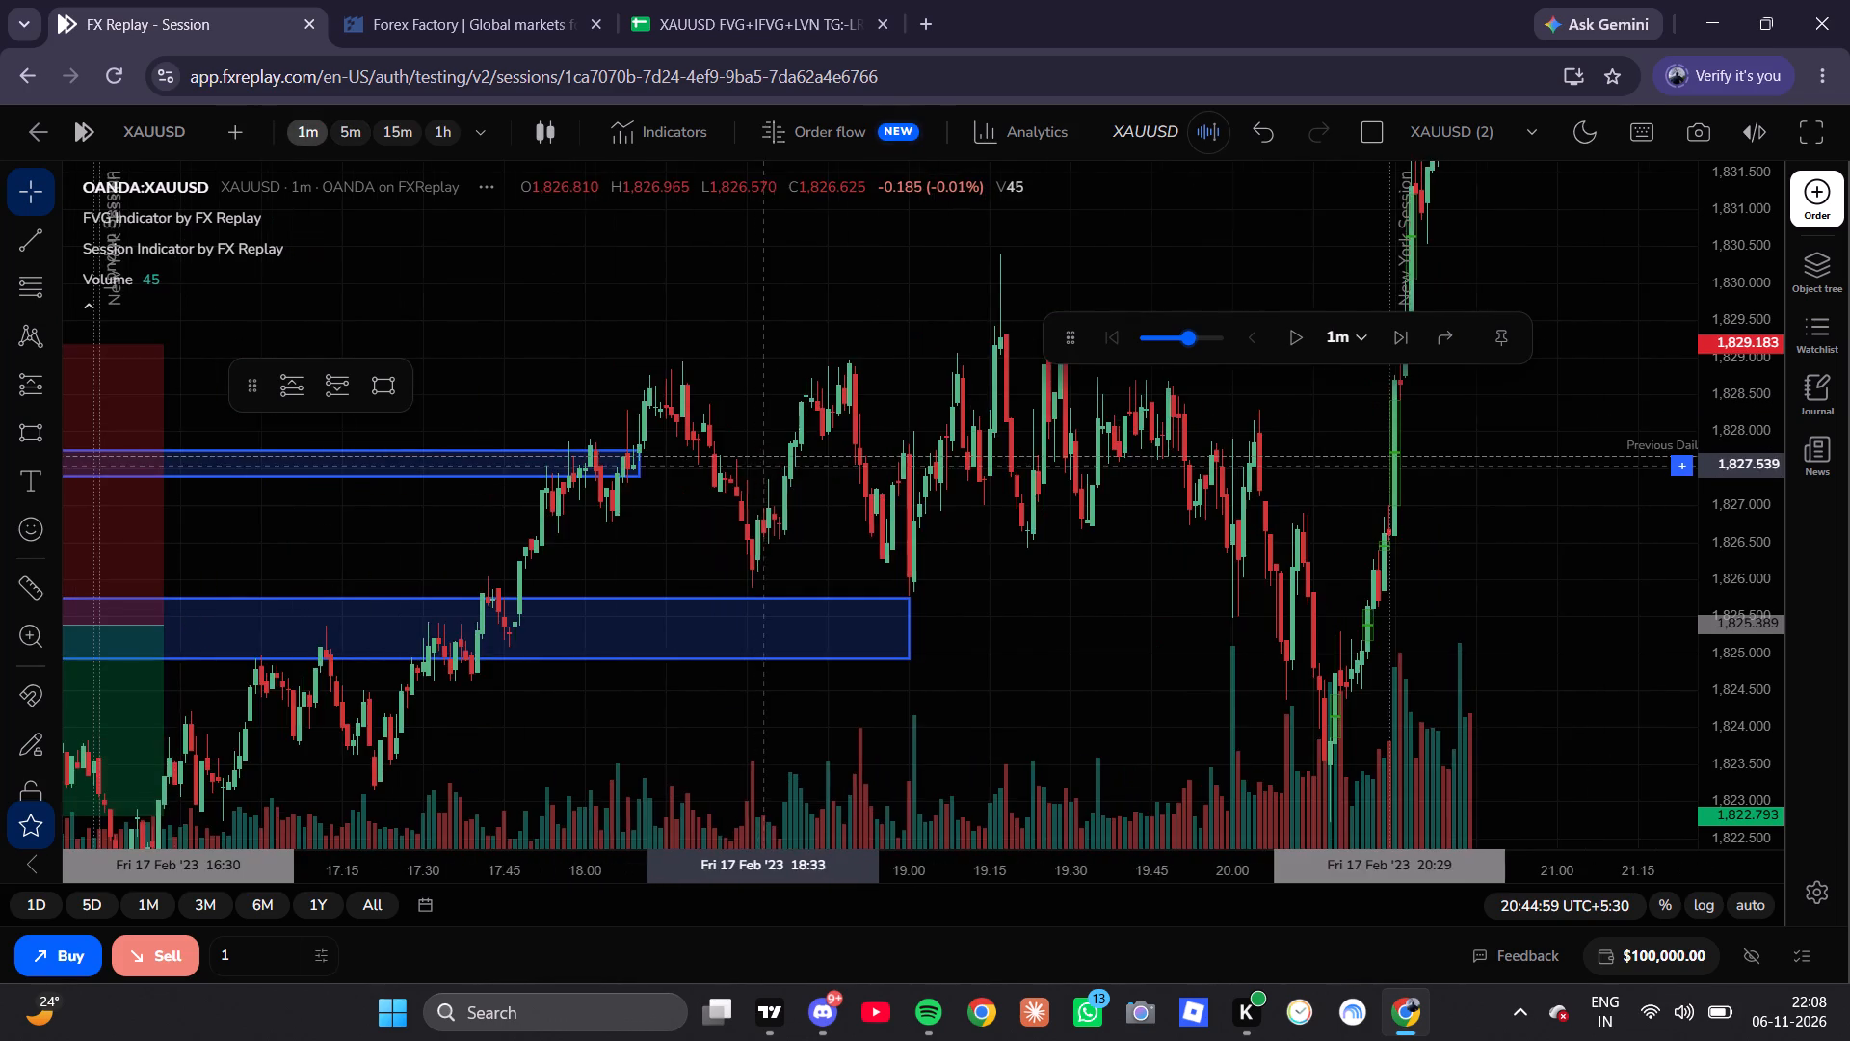
left_click_drag(781, 465, 1068, 454)
scroll(1772, 501, "up", 11)
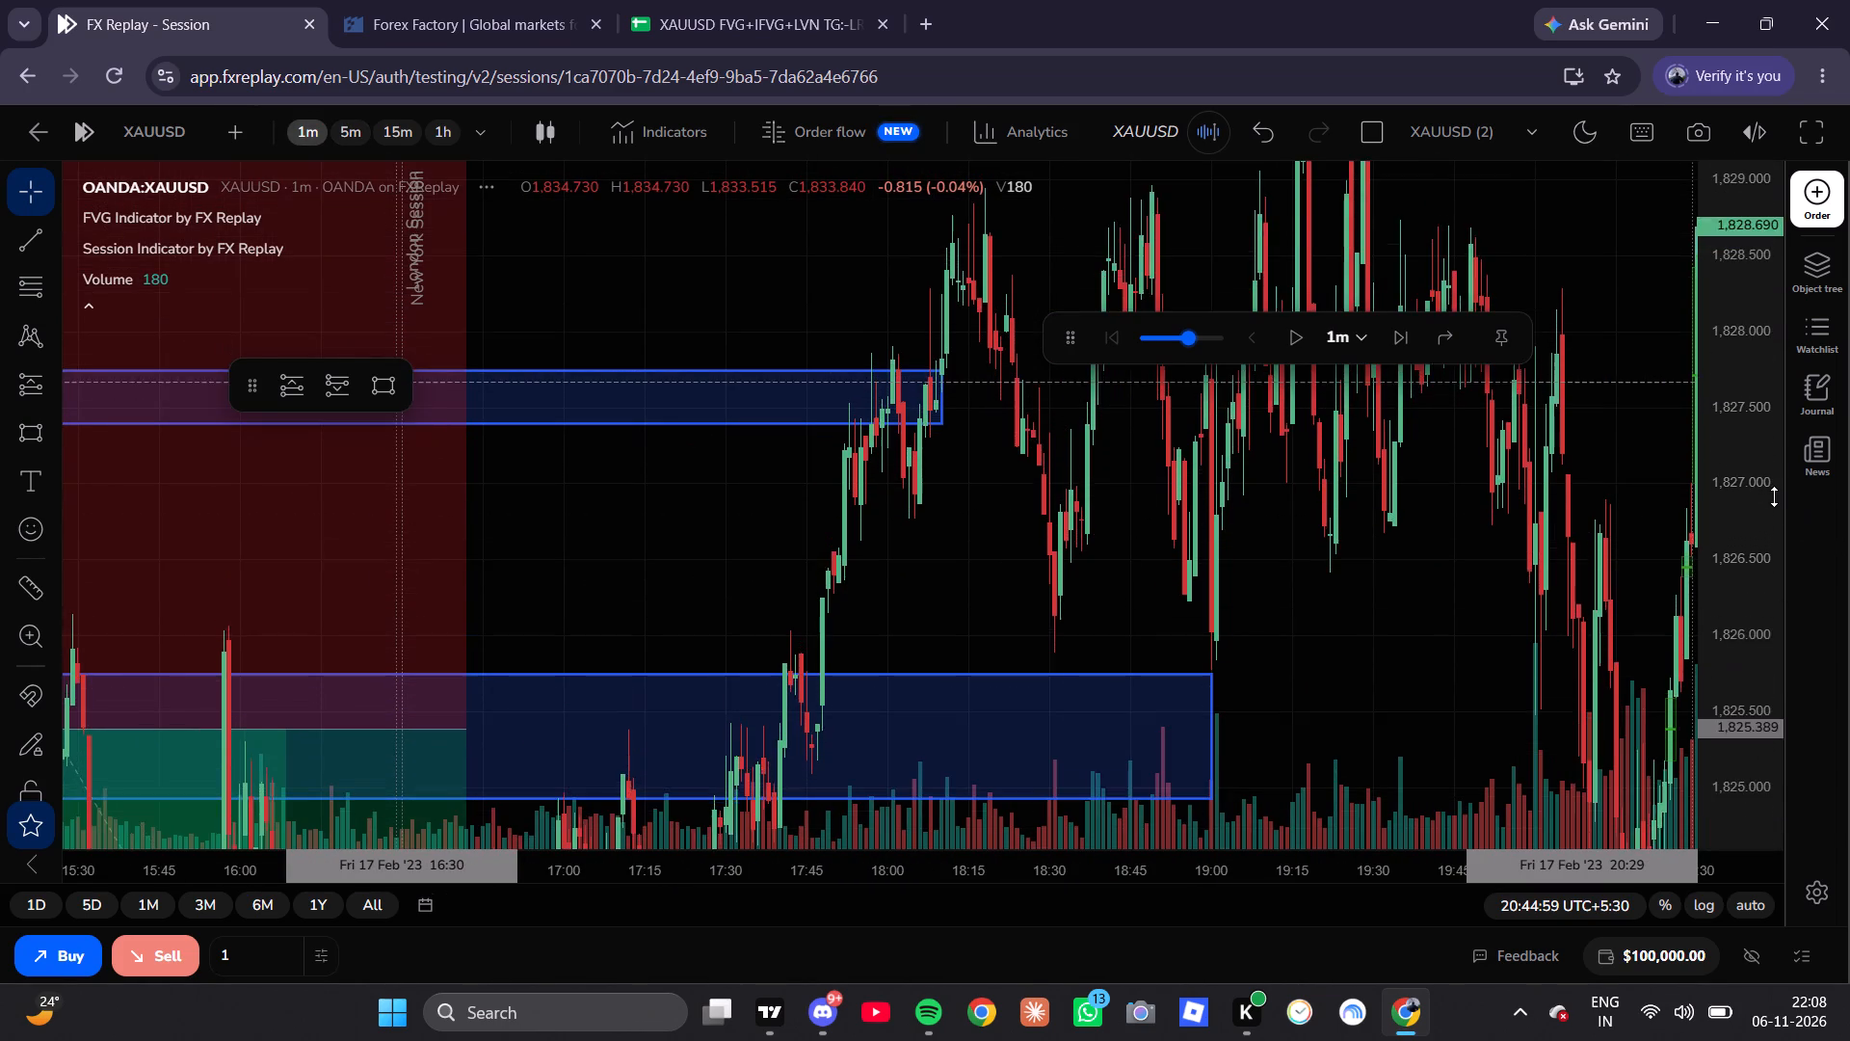
scroll(1774, 496, "up", 6)
scroll(1060, 430, "up", 3)
left_click_drag(674, 491, 746, 507)
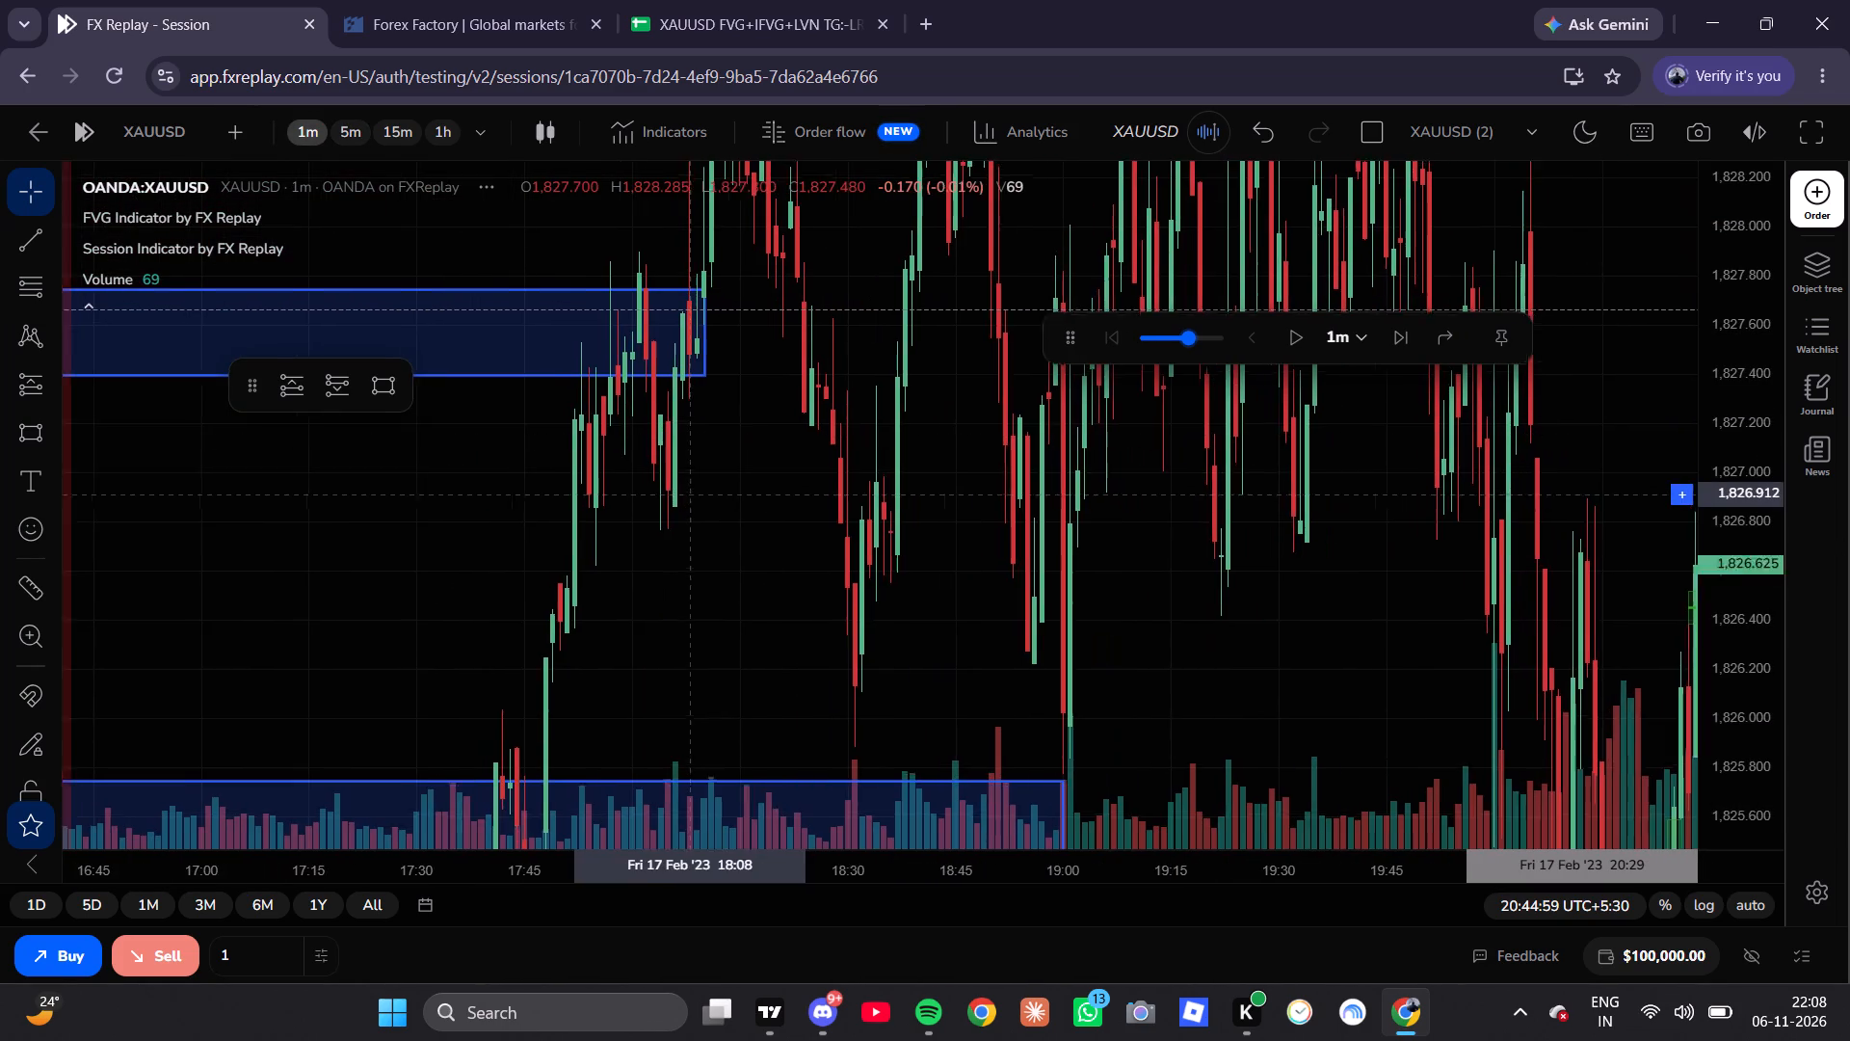
left_click_drag(746, 507, 762, 509)
left_click(762, 509)
left_click_drag(798, 456, 833, 592)
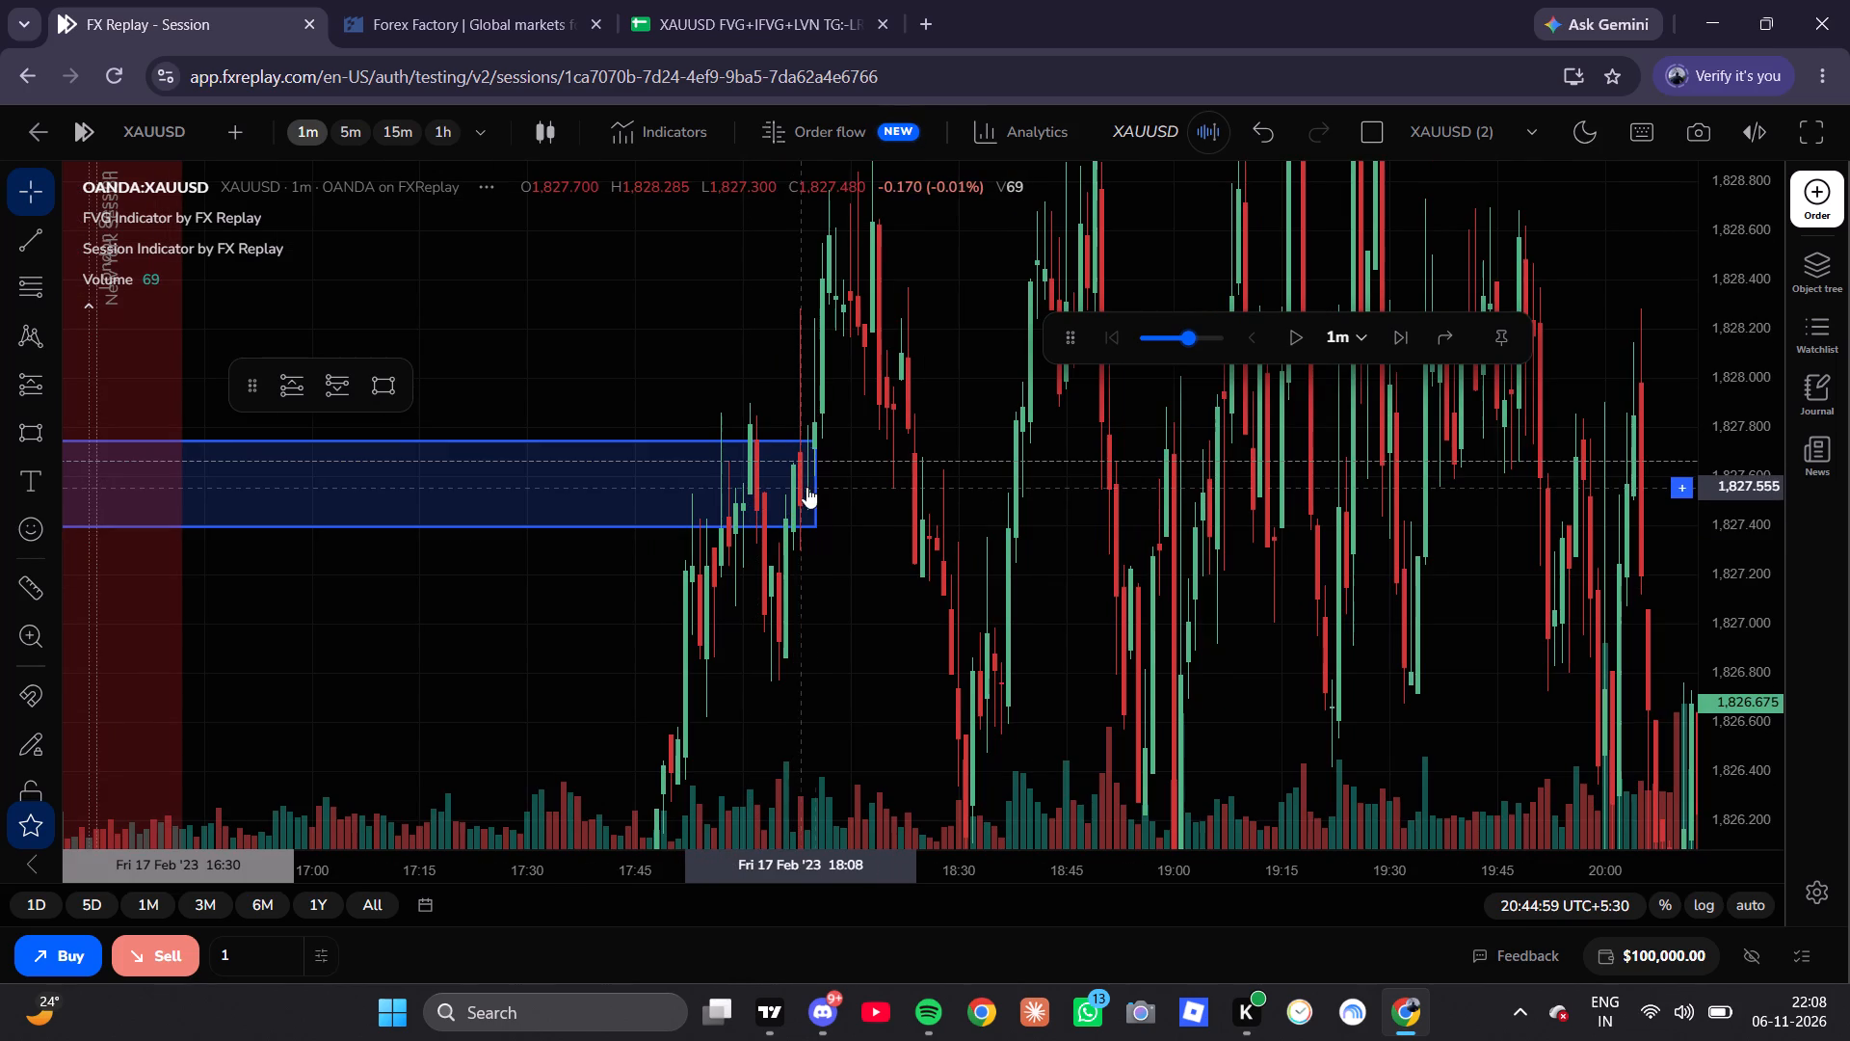
left_click_drag(807, 544, 828, 530)
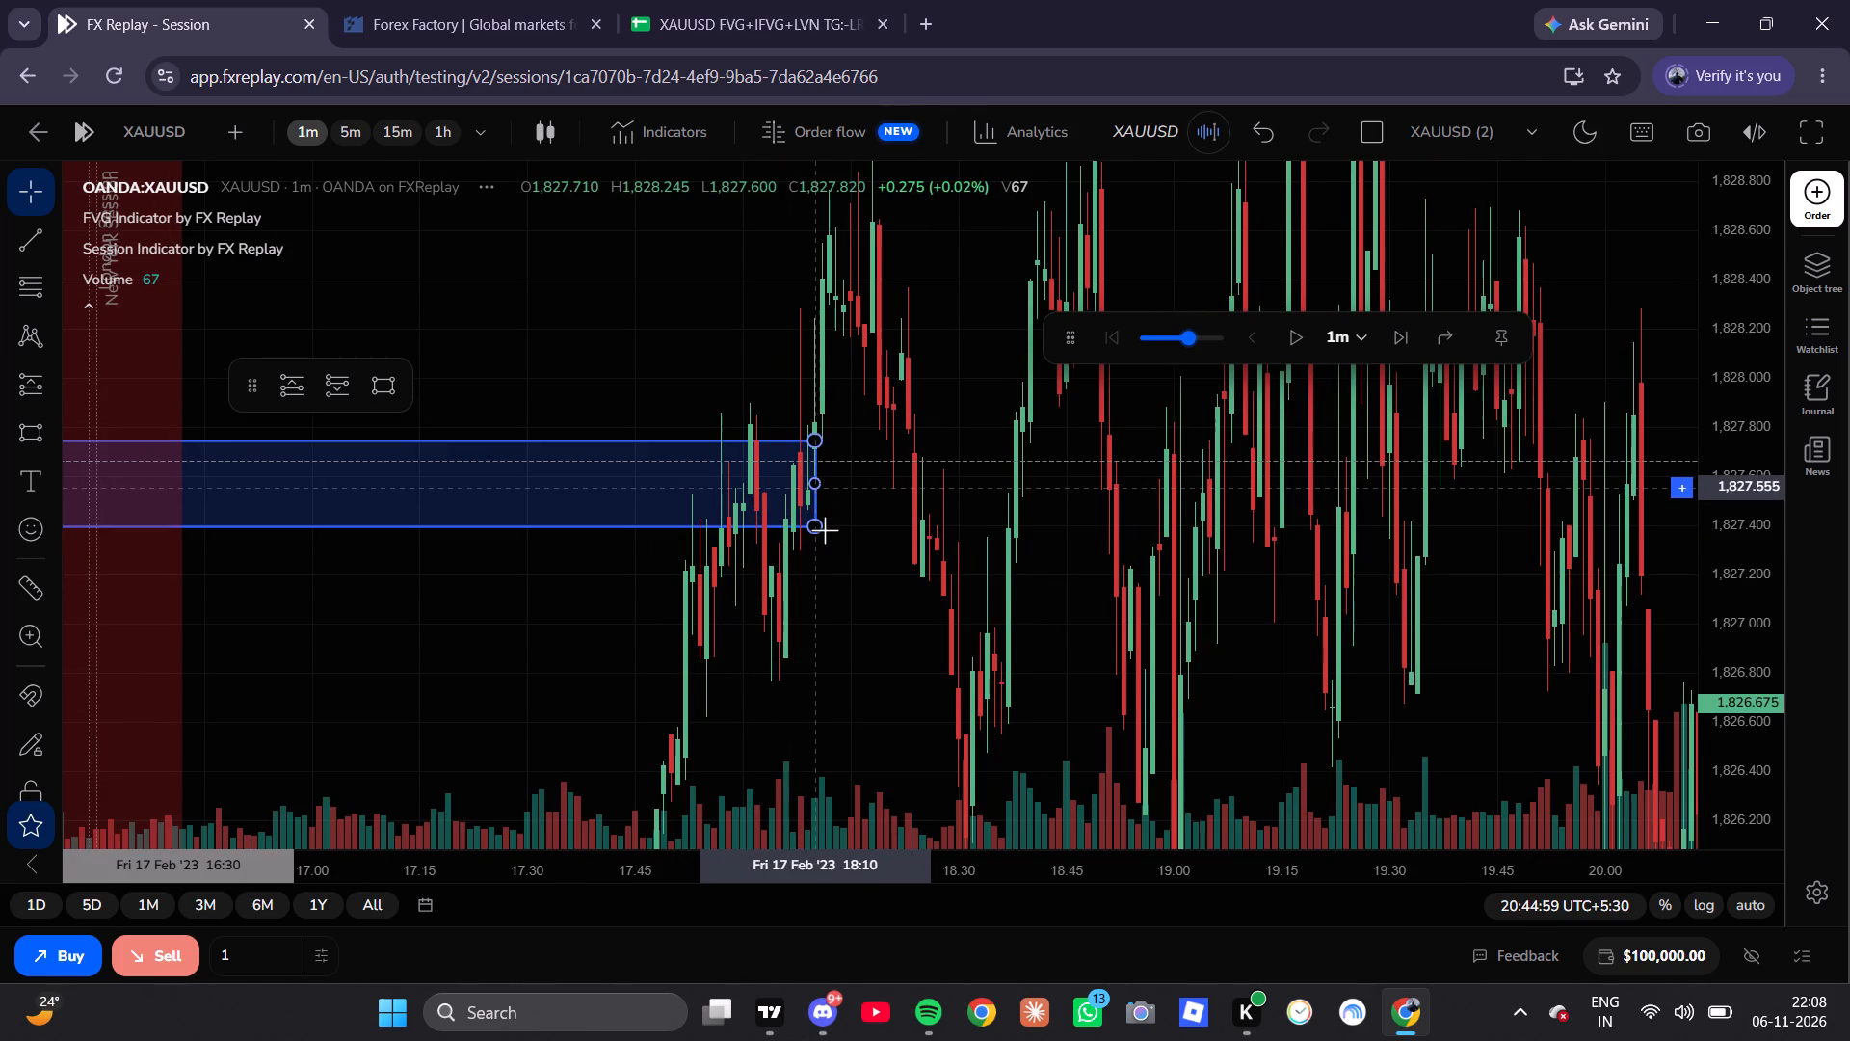
Switch to the 5m timeframe and shorten the short position so it ends at about 16:25.
left_click(353, 135)
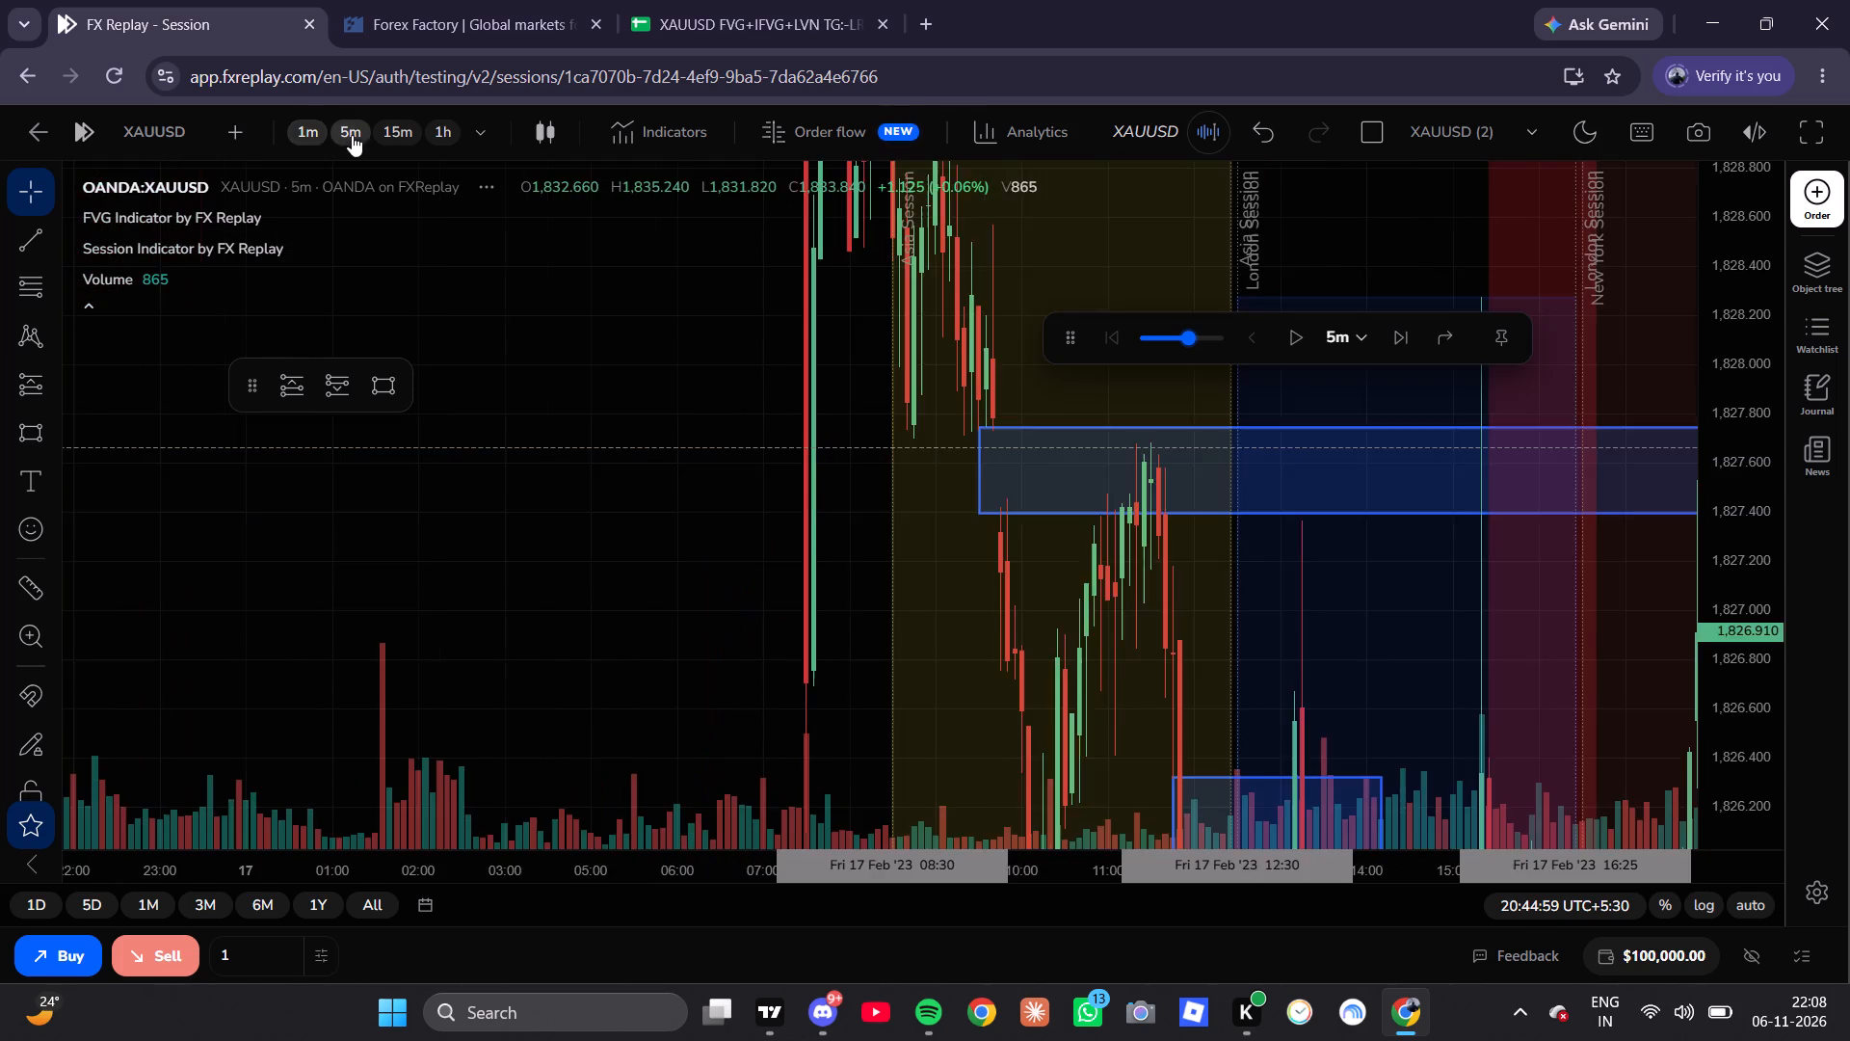
scroll(1100, 647, "up", 11)
left_click_drag(1025, 632, 805, 446)
left_click(795, 440)
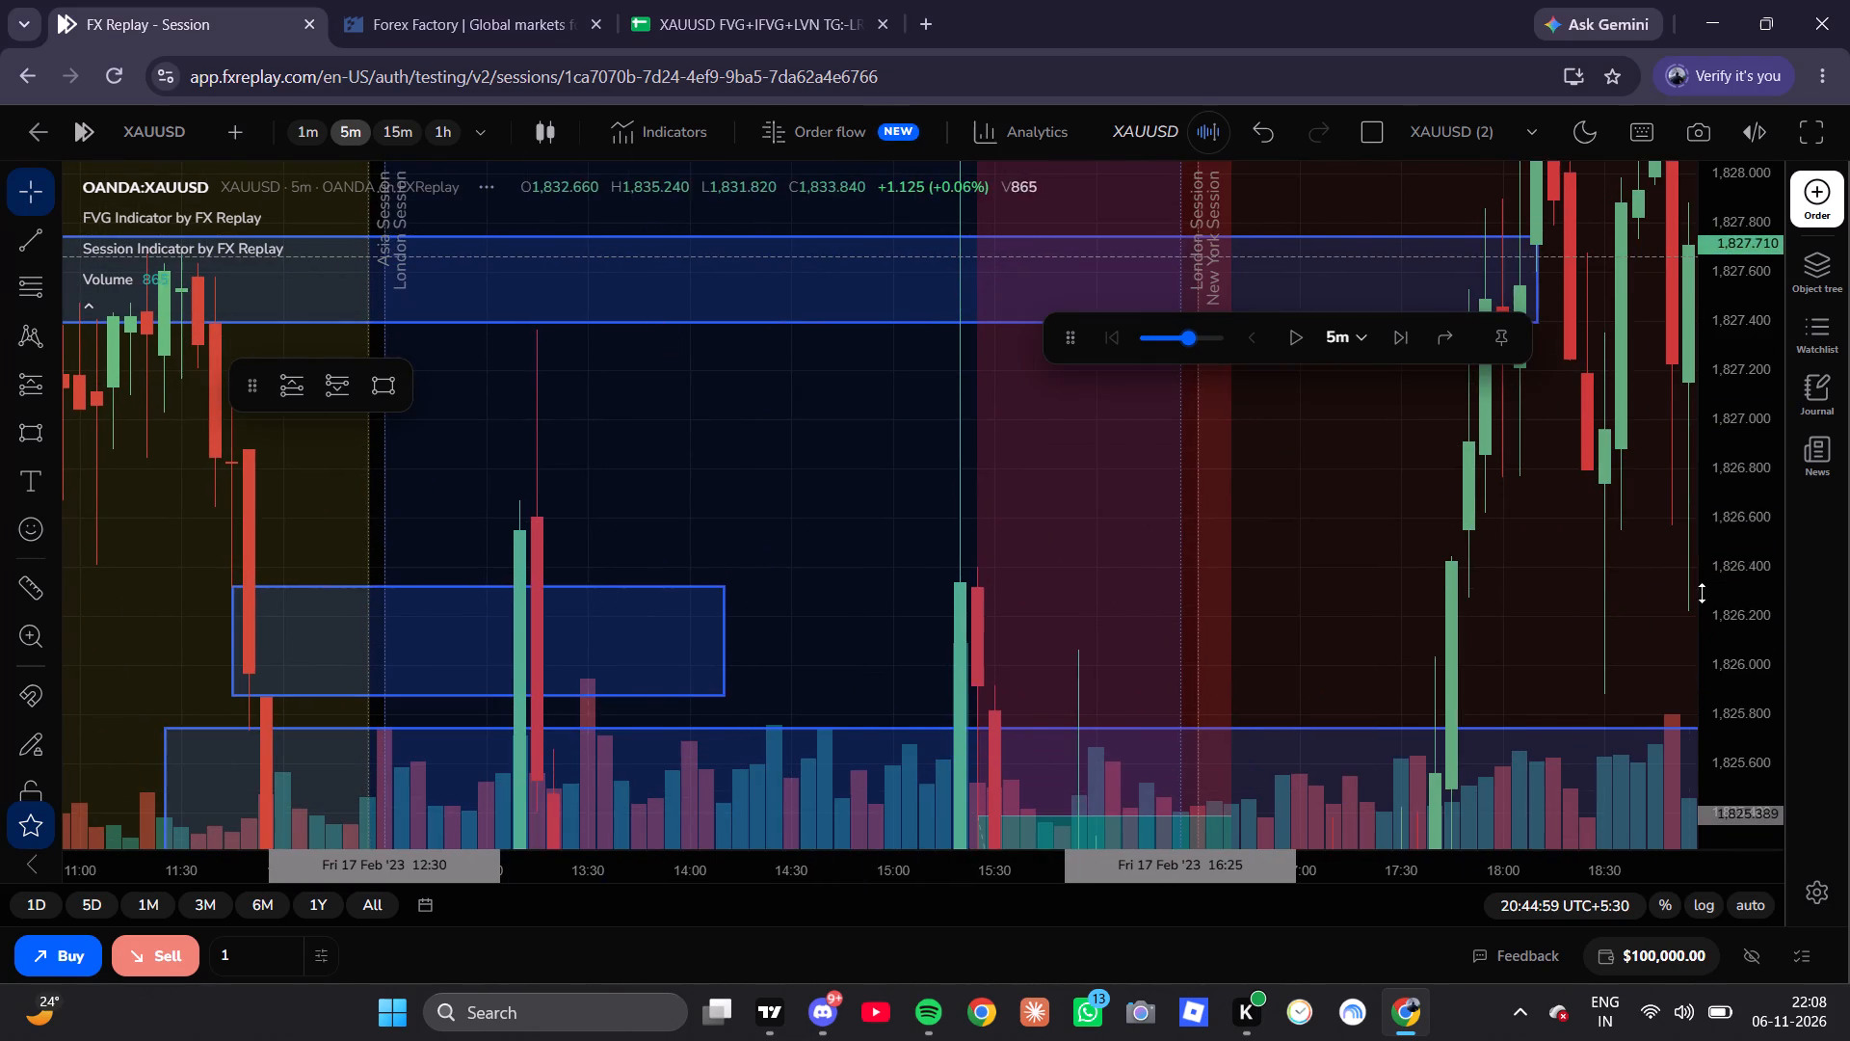
scroll(1655, 586, "down", 7)
scroll(1701, 696, "down", 20)
scroll(1701, 696, "down", 6)
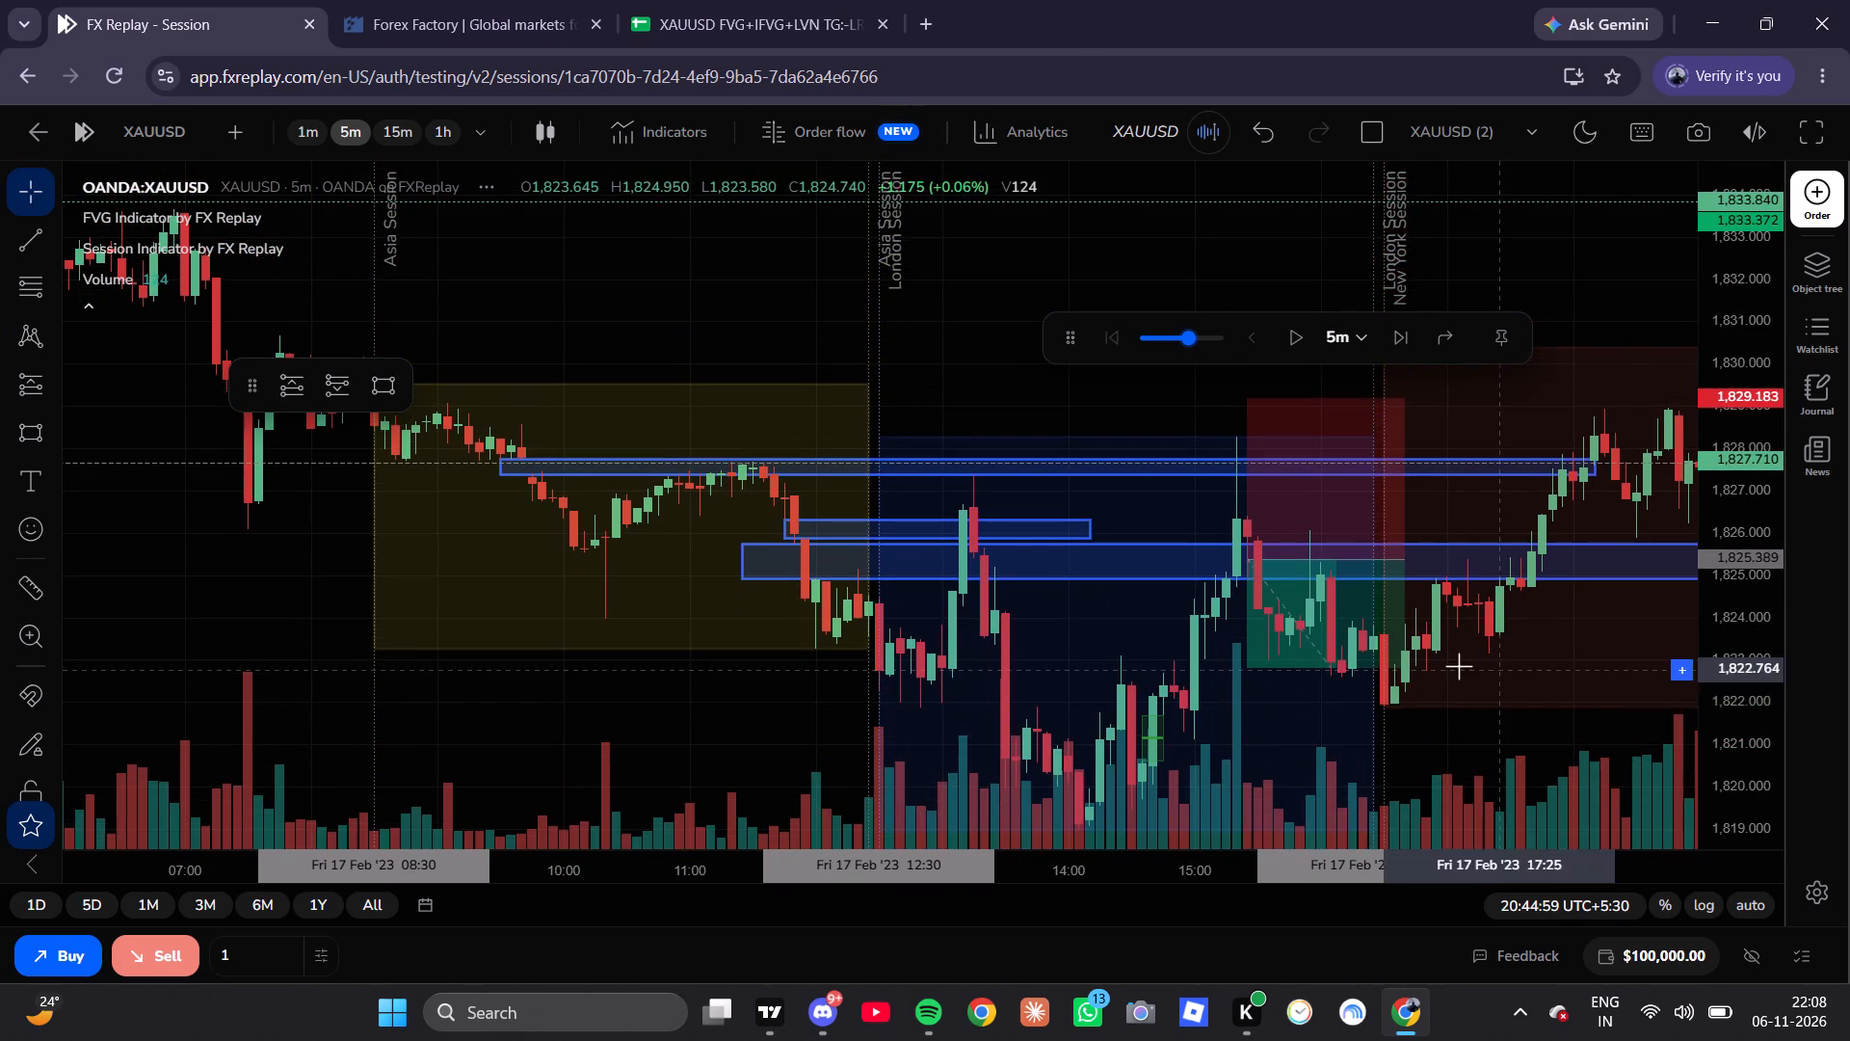
left_click_drag(1401, 556, 1379, 556)
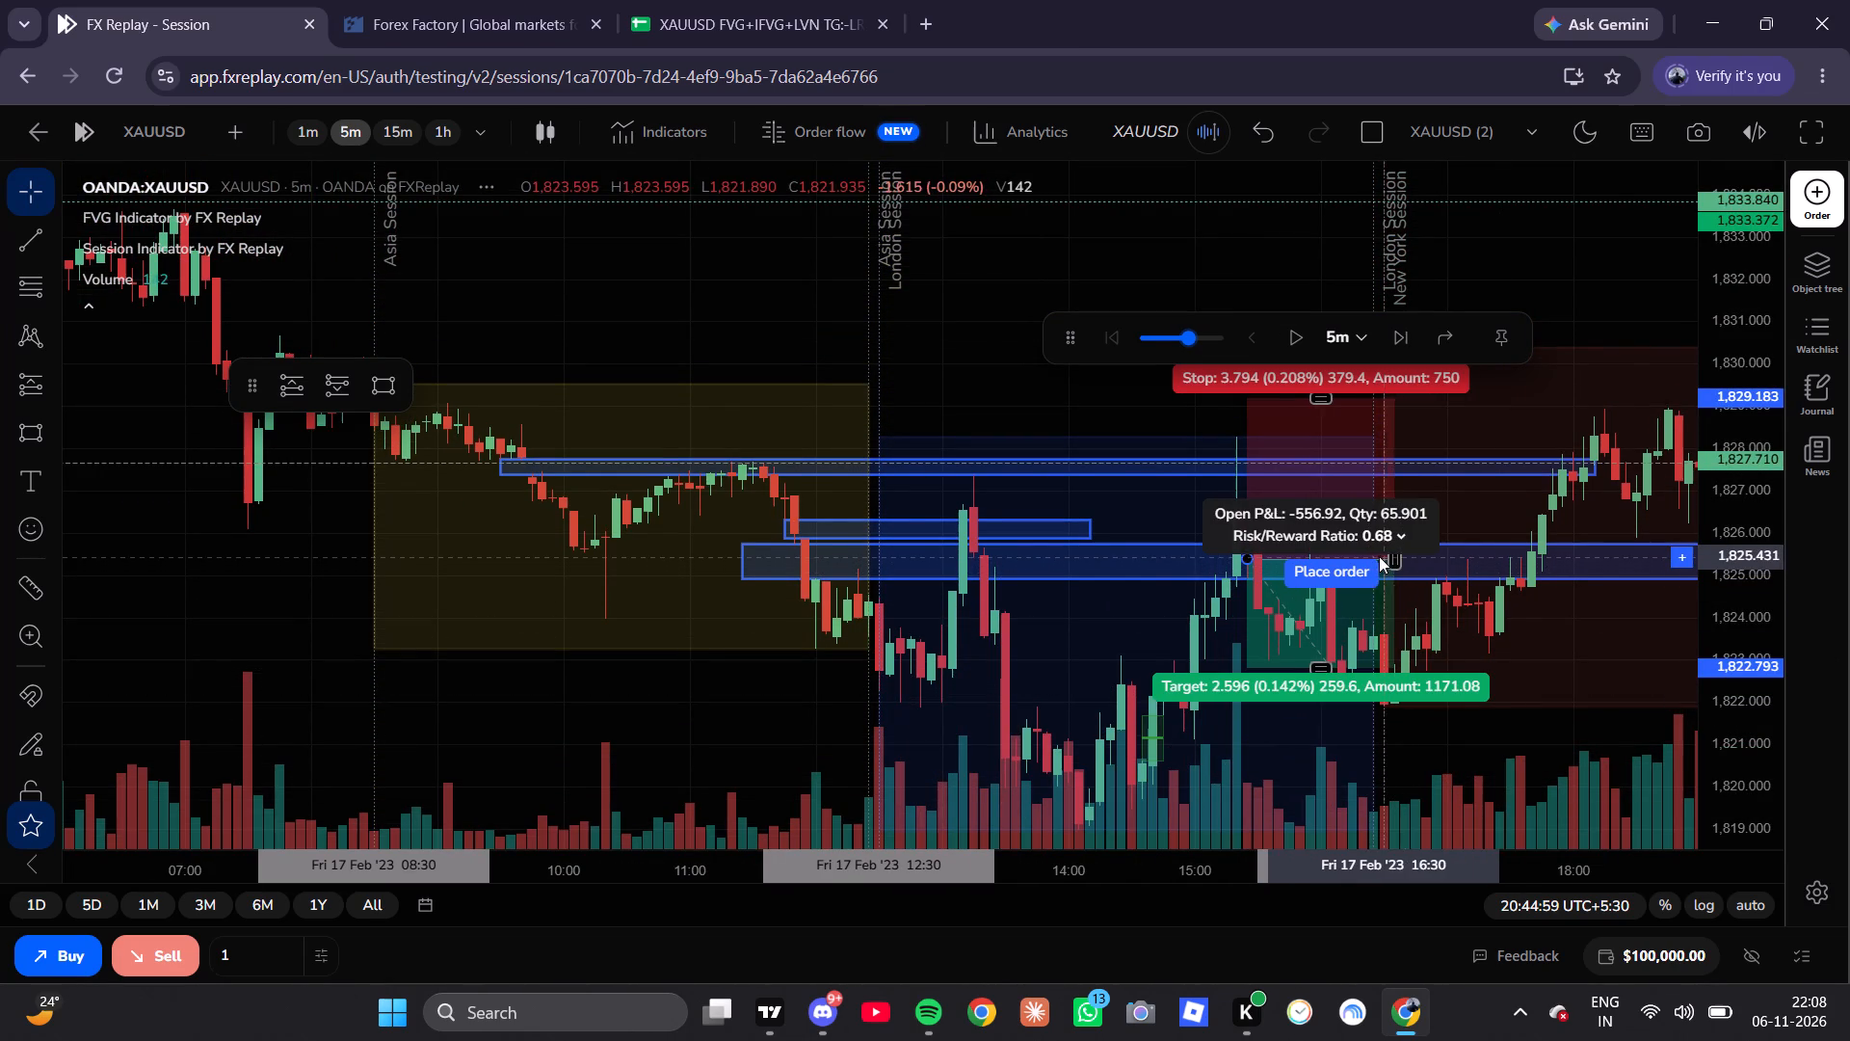
left_click_drag(1379, 556, 1366, 556)
Raise the short position's target level to about 1,823.548.
left_click_drag(1600, 856, 1566, 762)
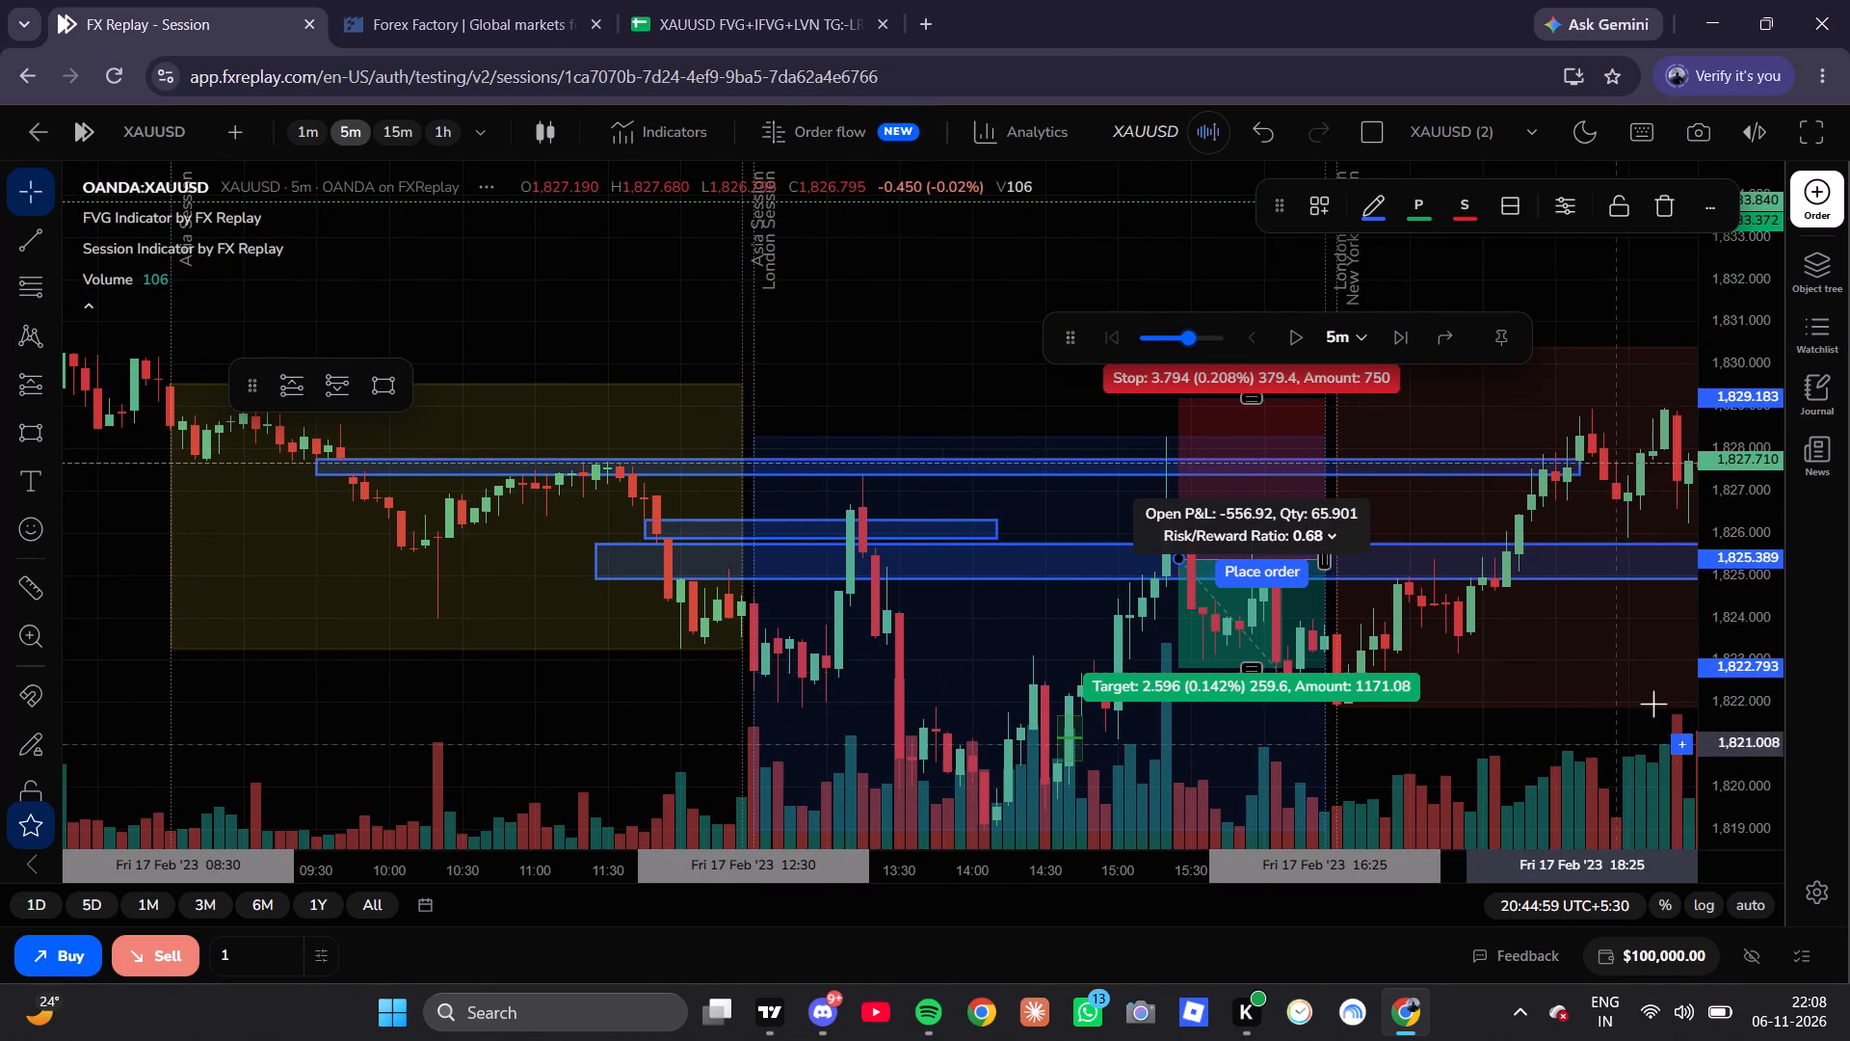
scroll(1746, 651, "up", 7)
left_click_drag(1585, 785, 1552, 624)
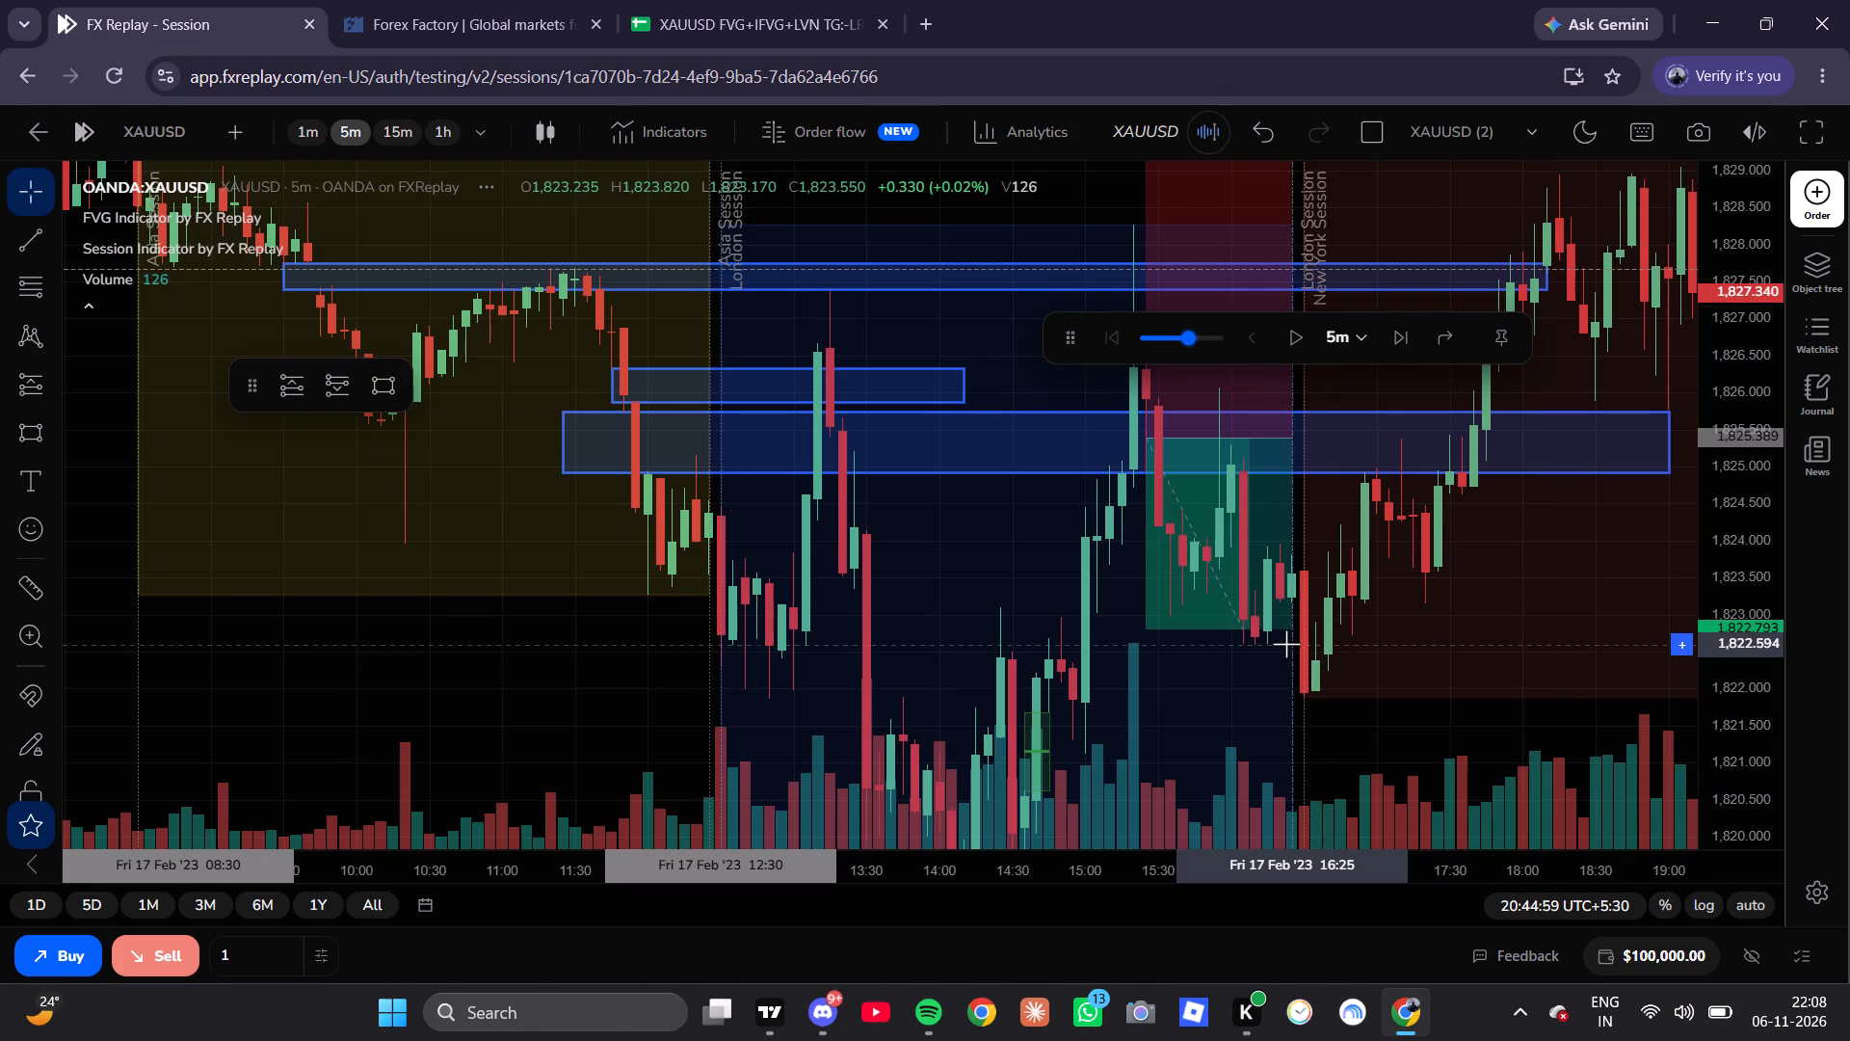
left_click_drag(1239, 627, 1232, 572)
left_click_drag(1226, 653, 1226, 732)
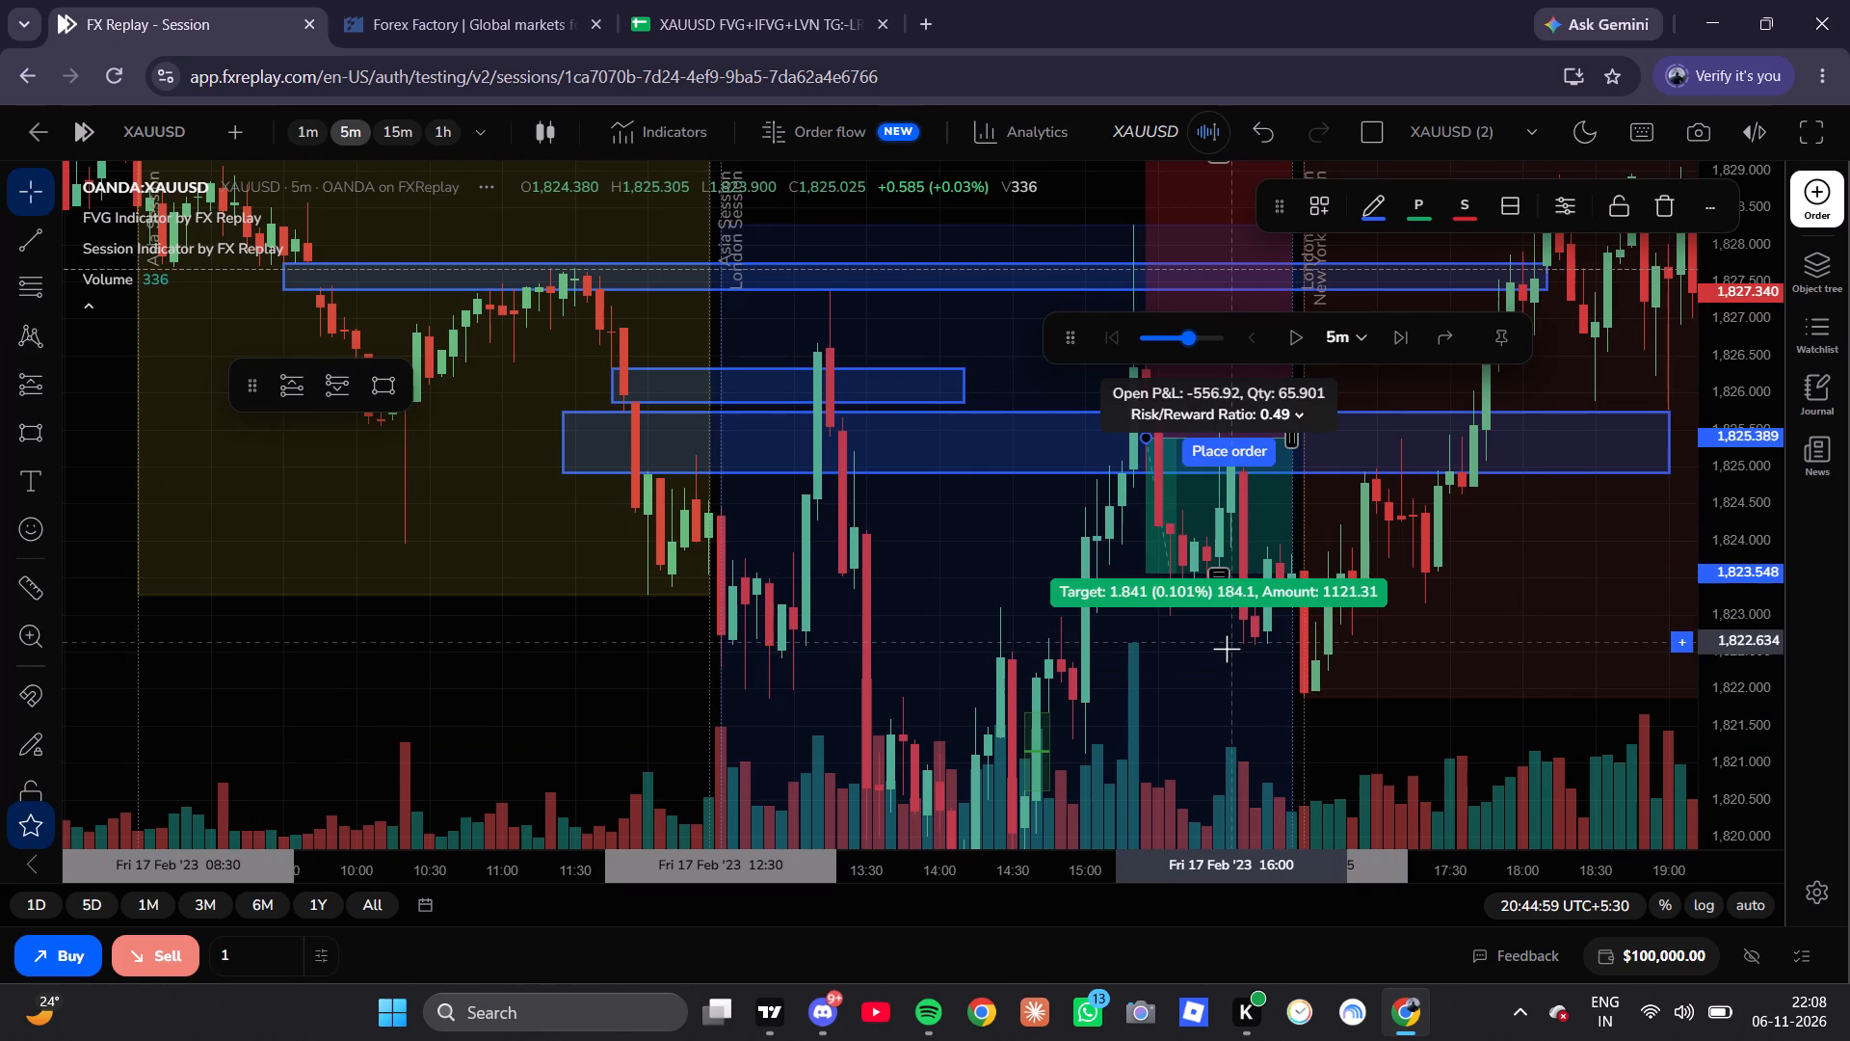
scroll(1202, 651, "down", 5)
Switch to the XAUUSD backtest spreadsheet and log row 36 with WIN in column F and NO in columns B to E.
left_click(749, 0)
scroll(737, 622, "down", 5)
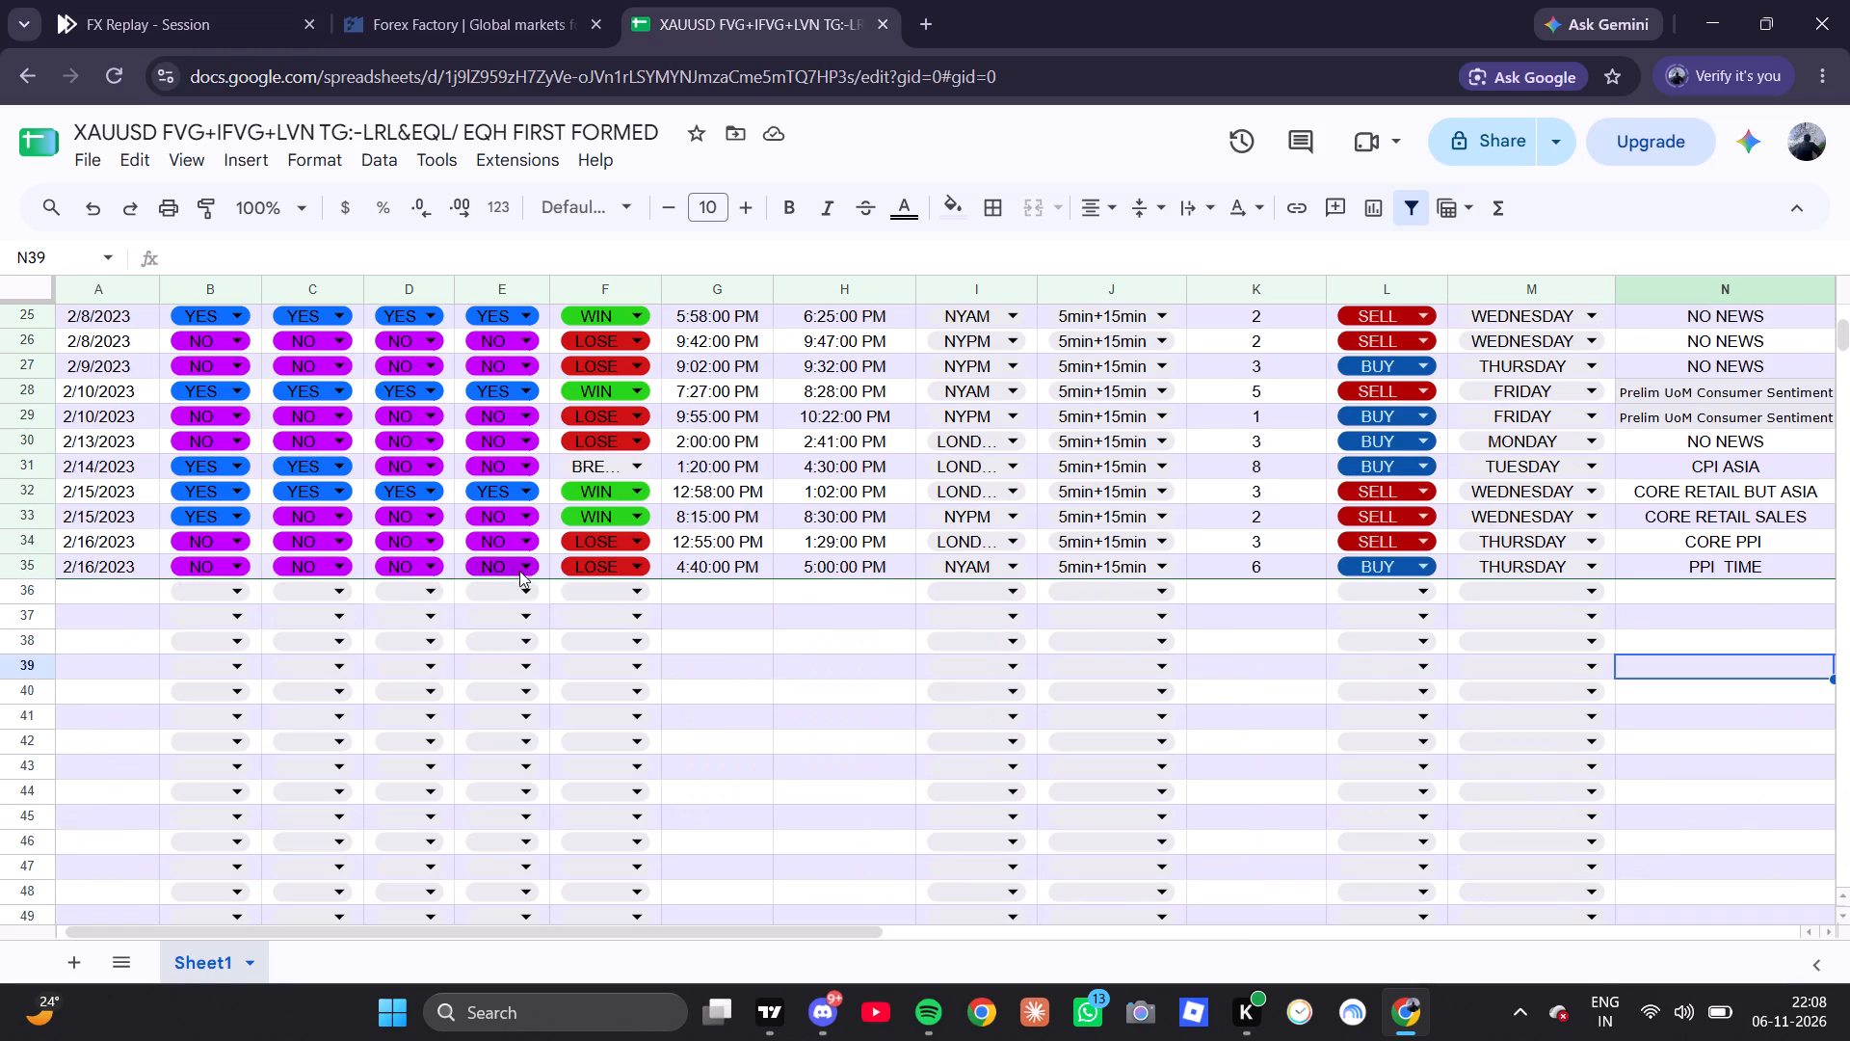
left_click(573, 593)
left_click(598, 615)
left_click(510, 587)
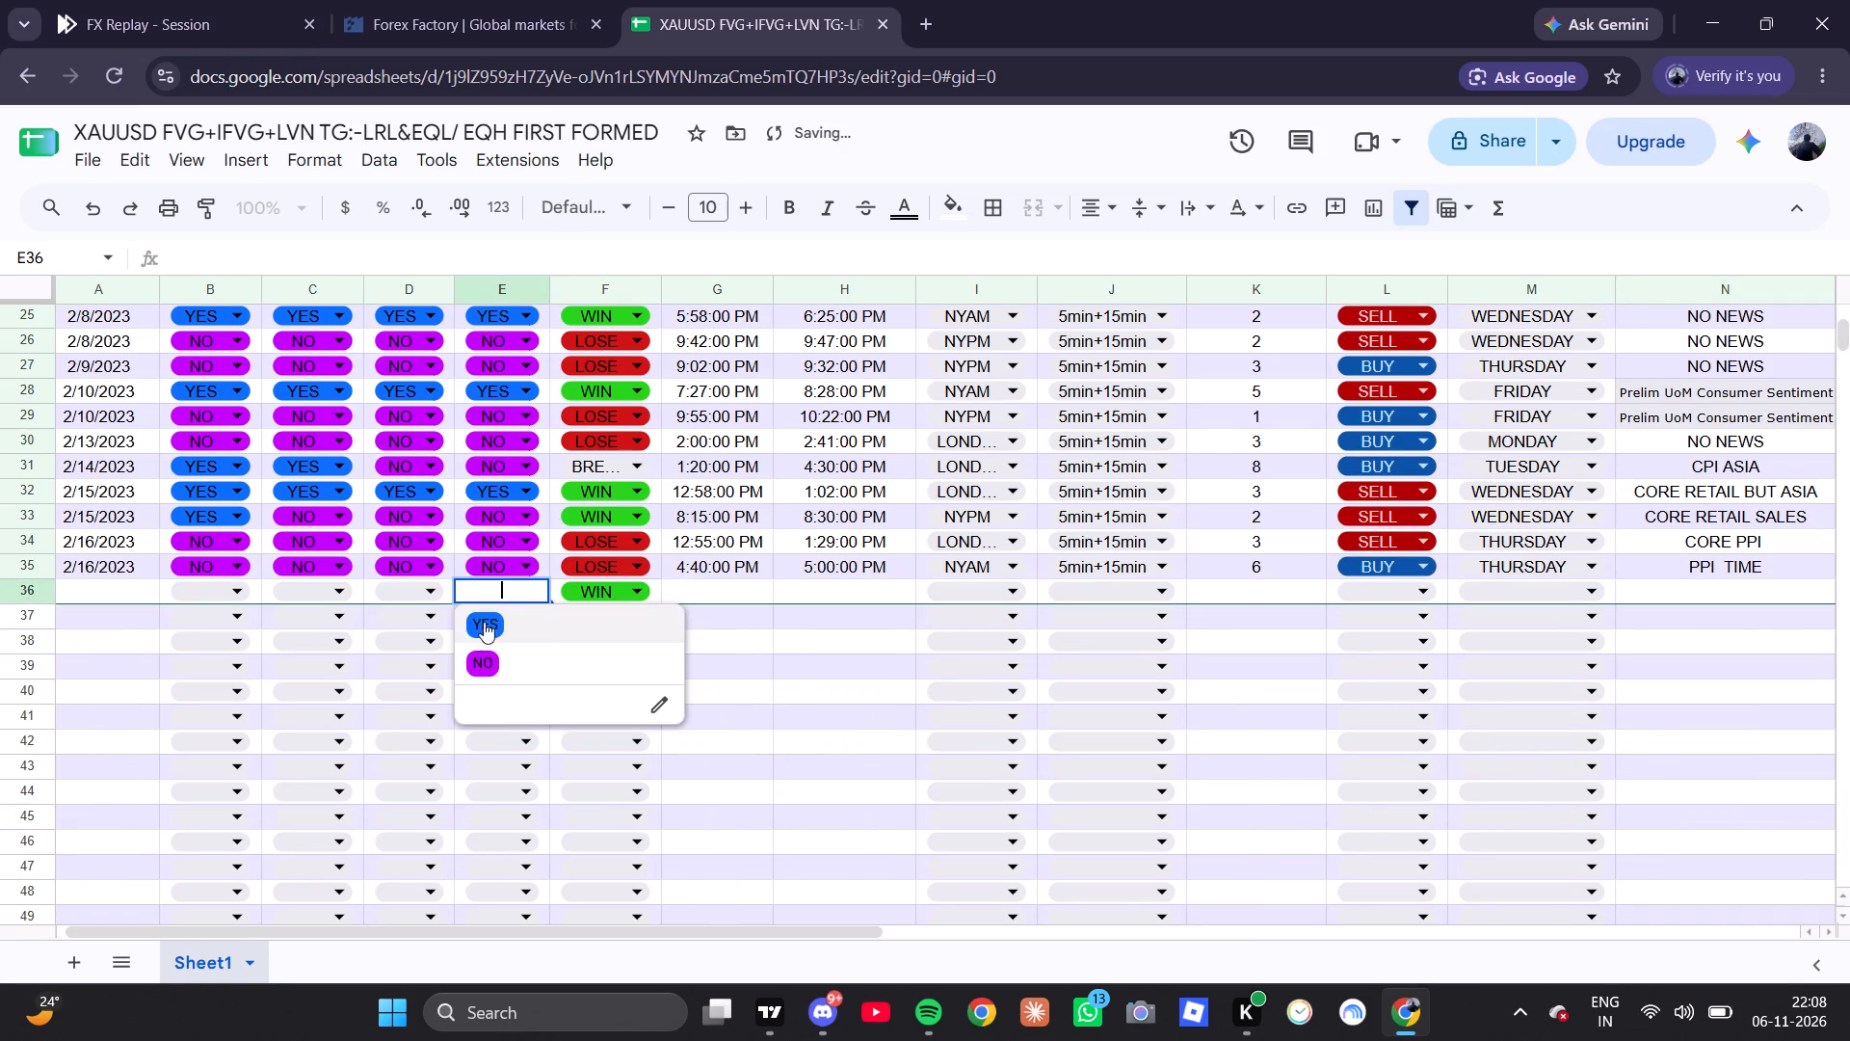
left_click(499, 660)
left_click(413, 601)
left_click(415, 643)
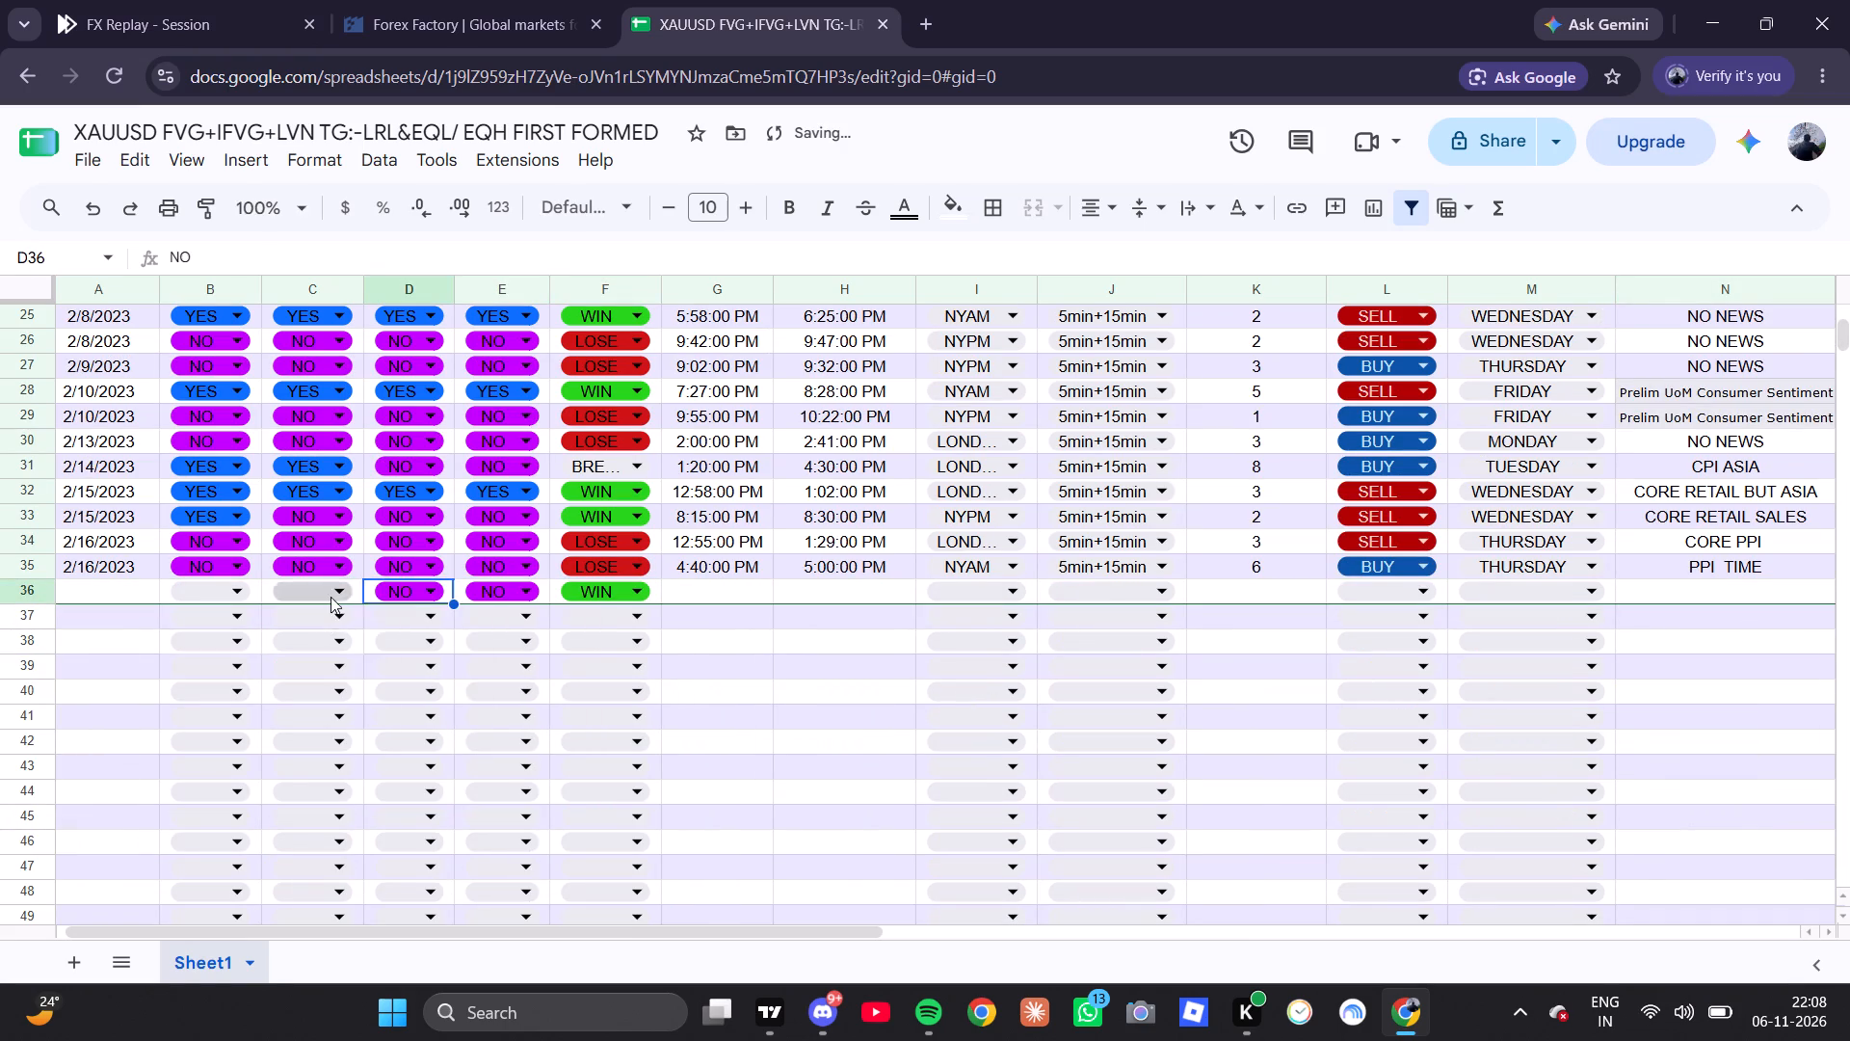
left_click(330, 597)
left_click(321, 653)
left_click(173, 589)
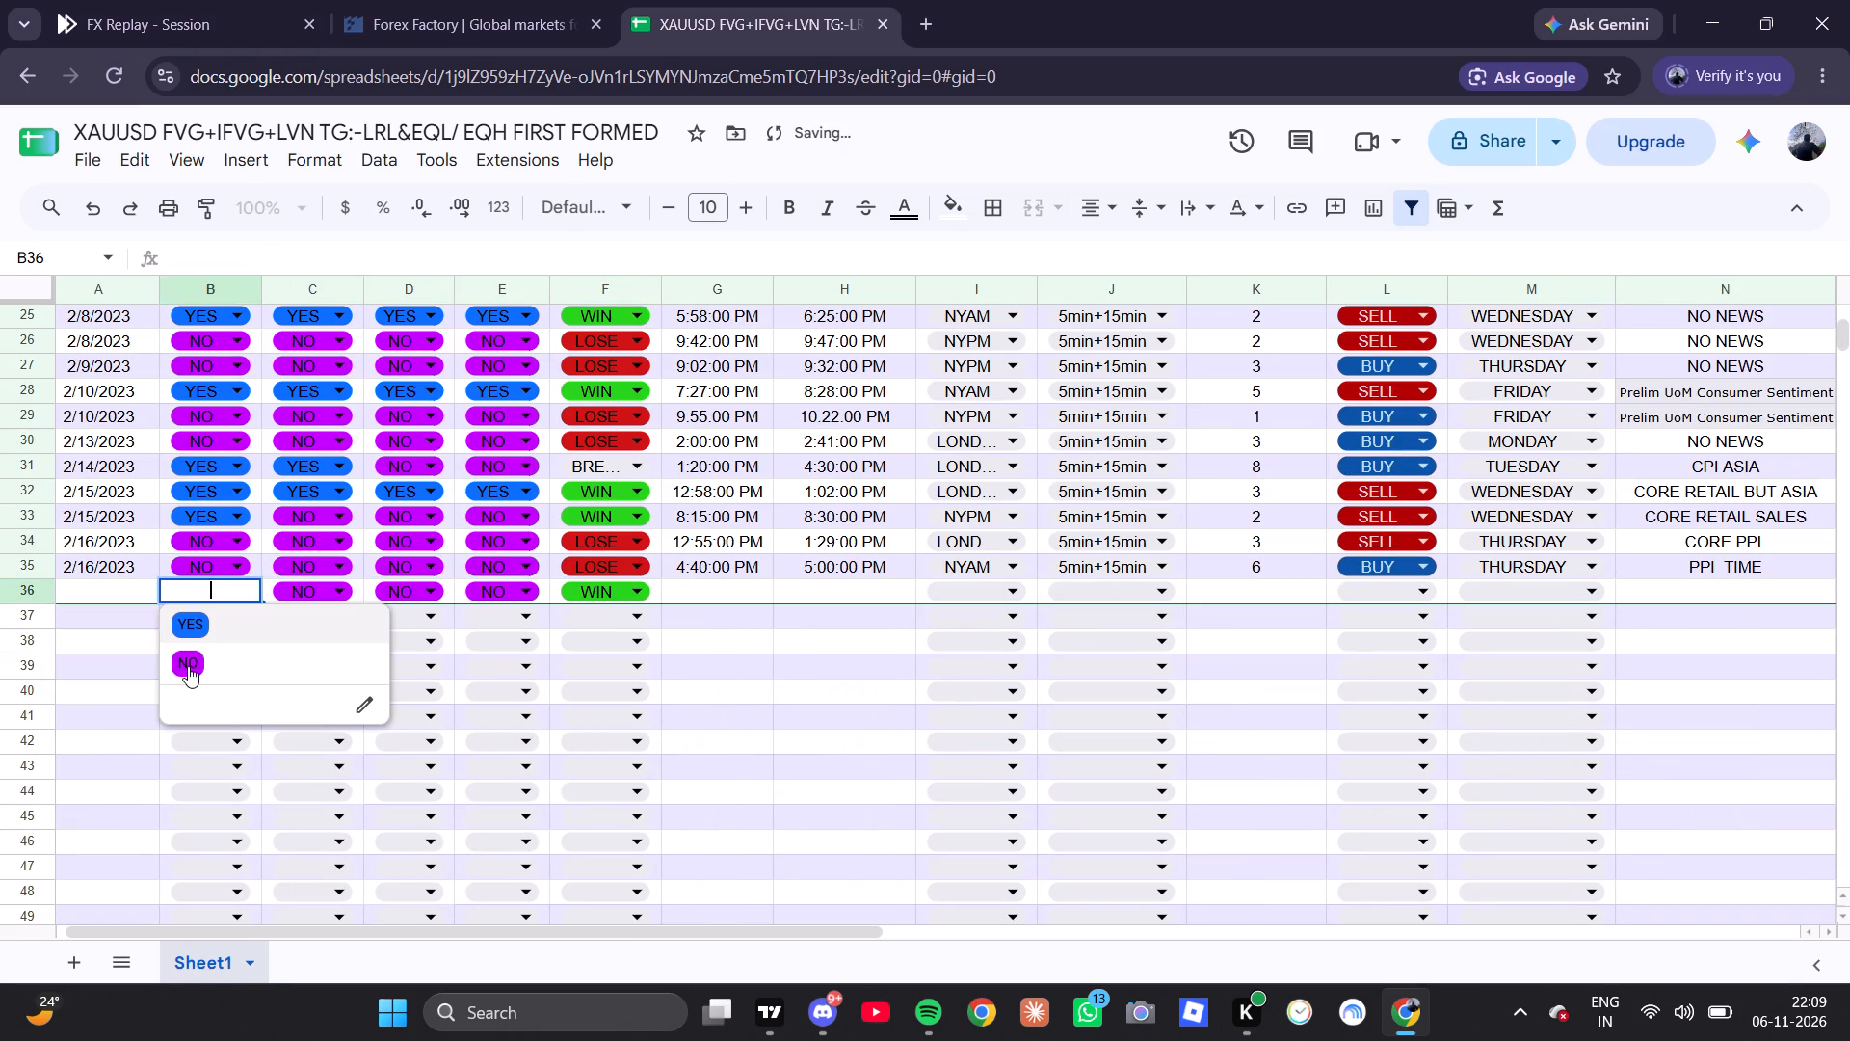
left_click(188, 668)
Check the Forex Factory calendar for Fri Feb 17 news and compare it with the short trade's time on the chart.
left_click(124, 595)
left_click(158, 0)
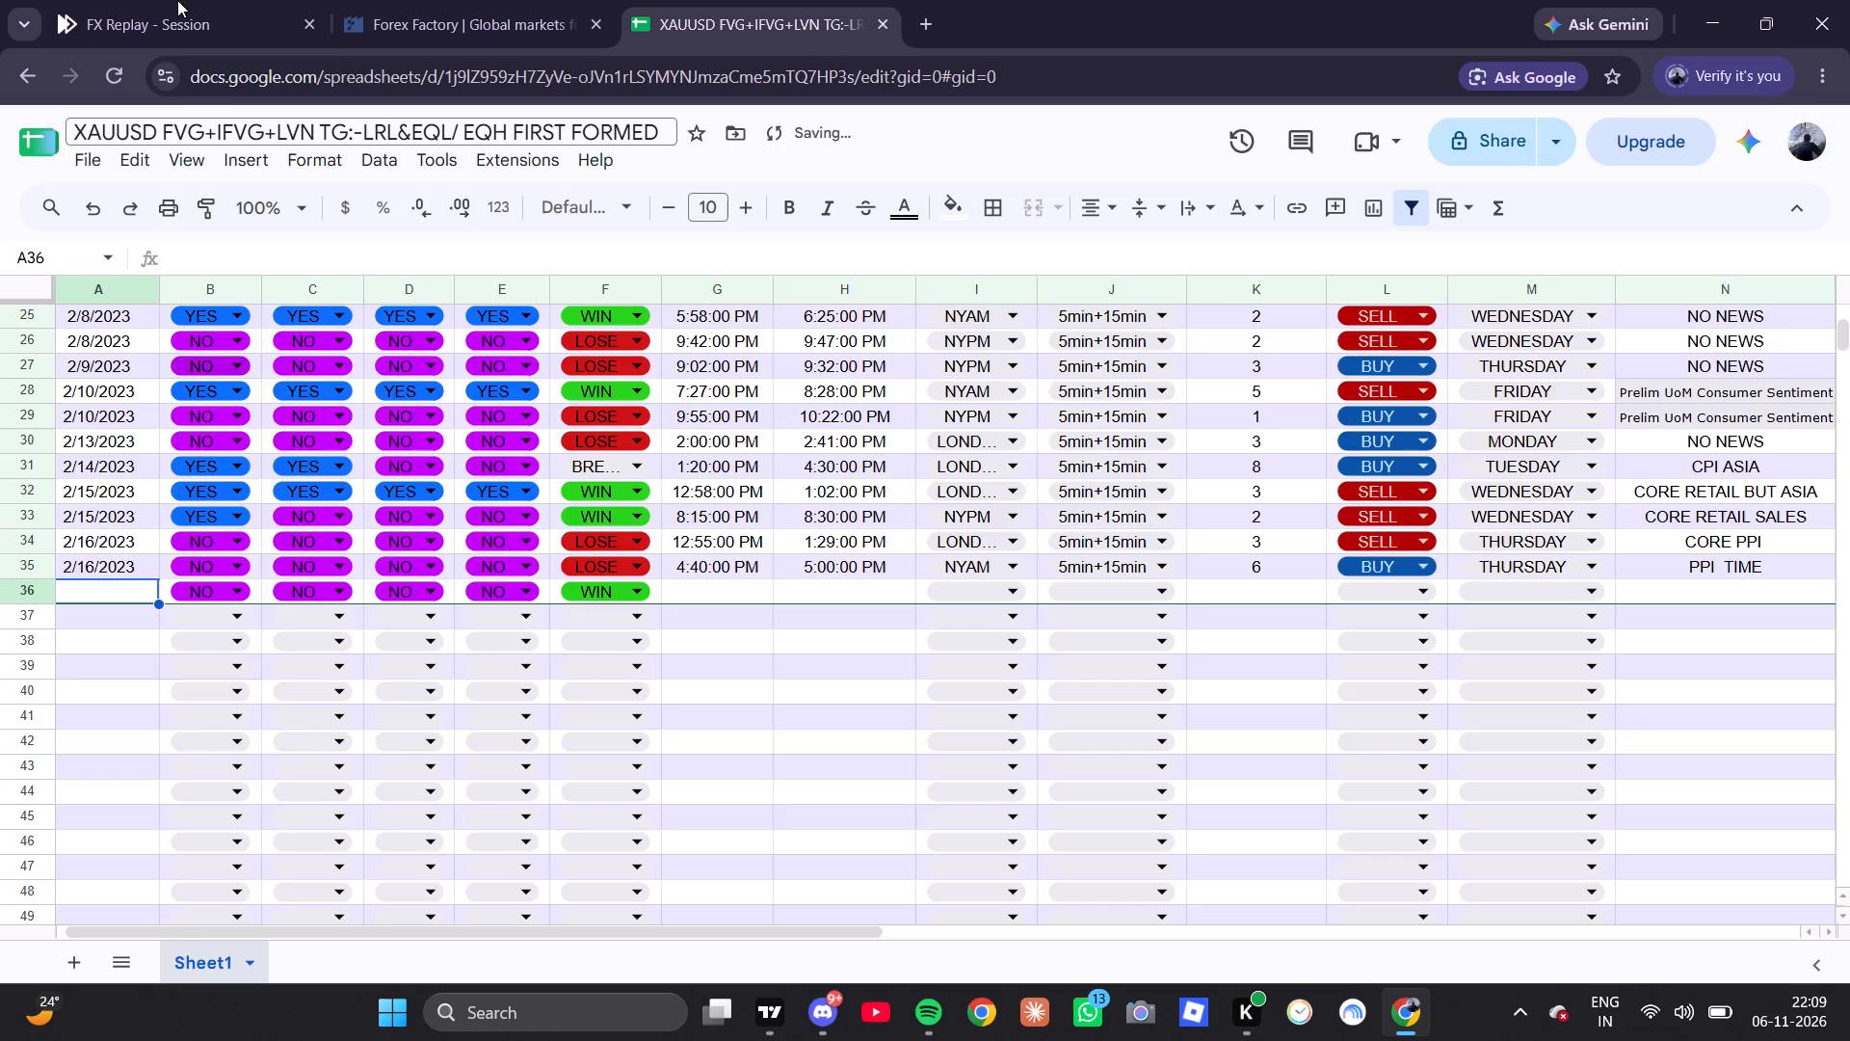
left_click(456, 0)
scroll(930, 739, "down", 2)
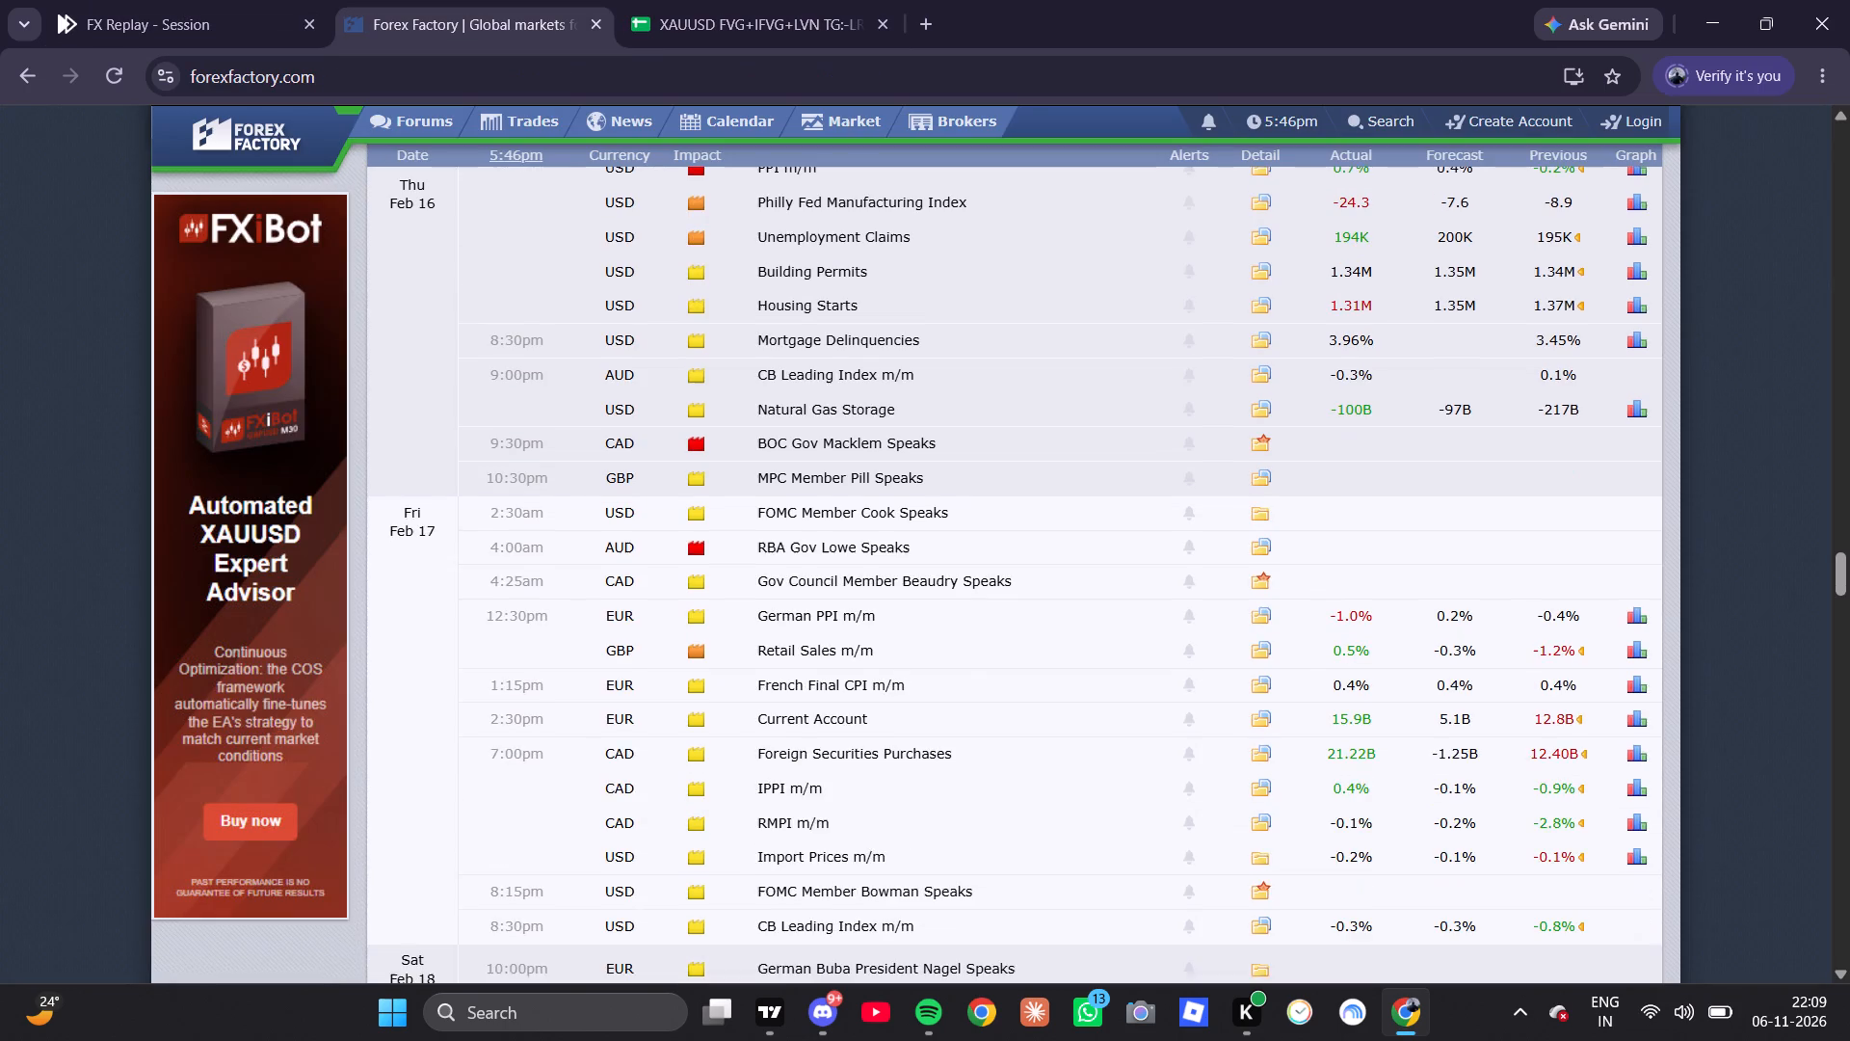
scroll(780, 850, "down", 2)
left_click(198, 0)
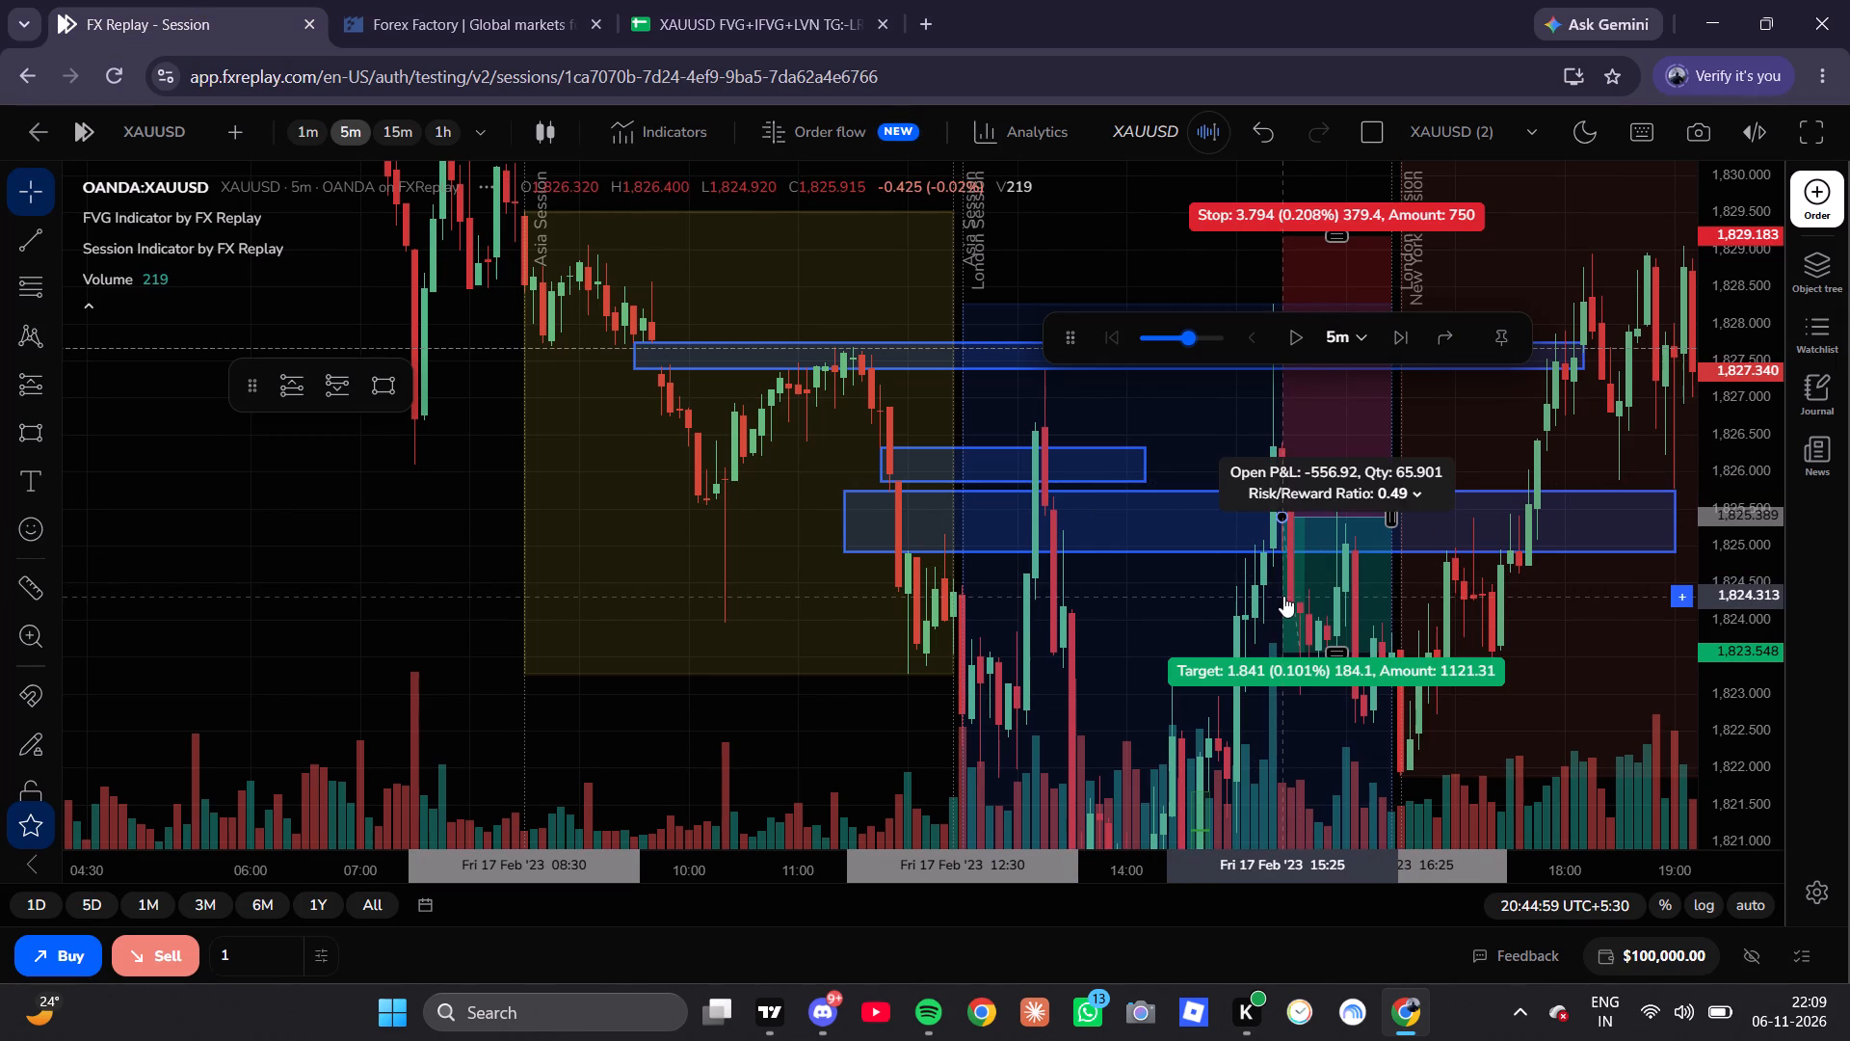
left_click(744, 0)
double_click(408, 0)
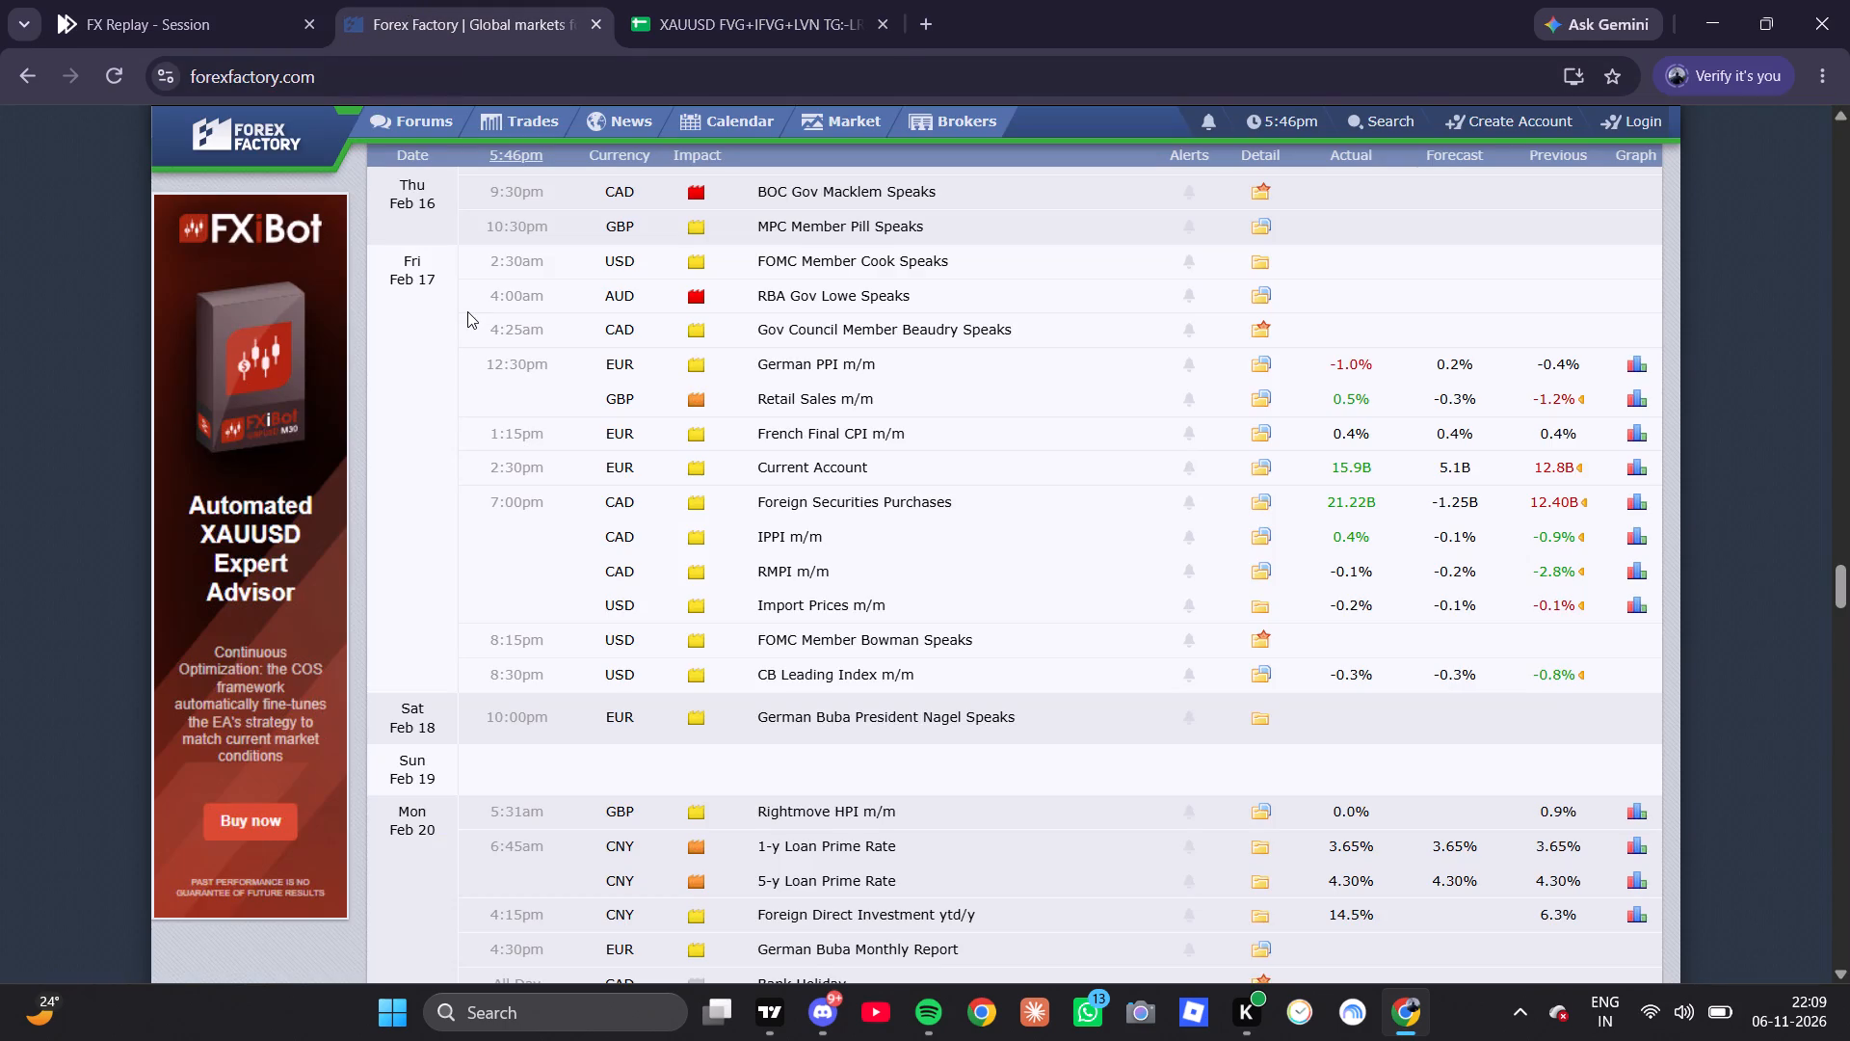
left_click(257, 0)
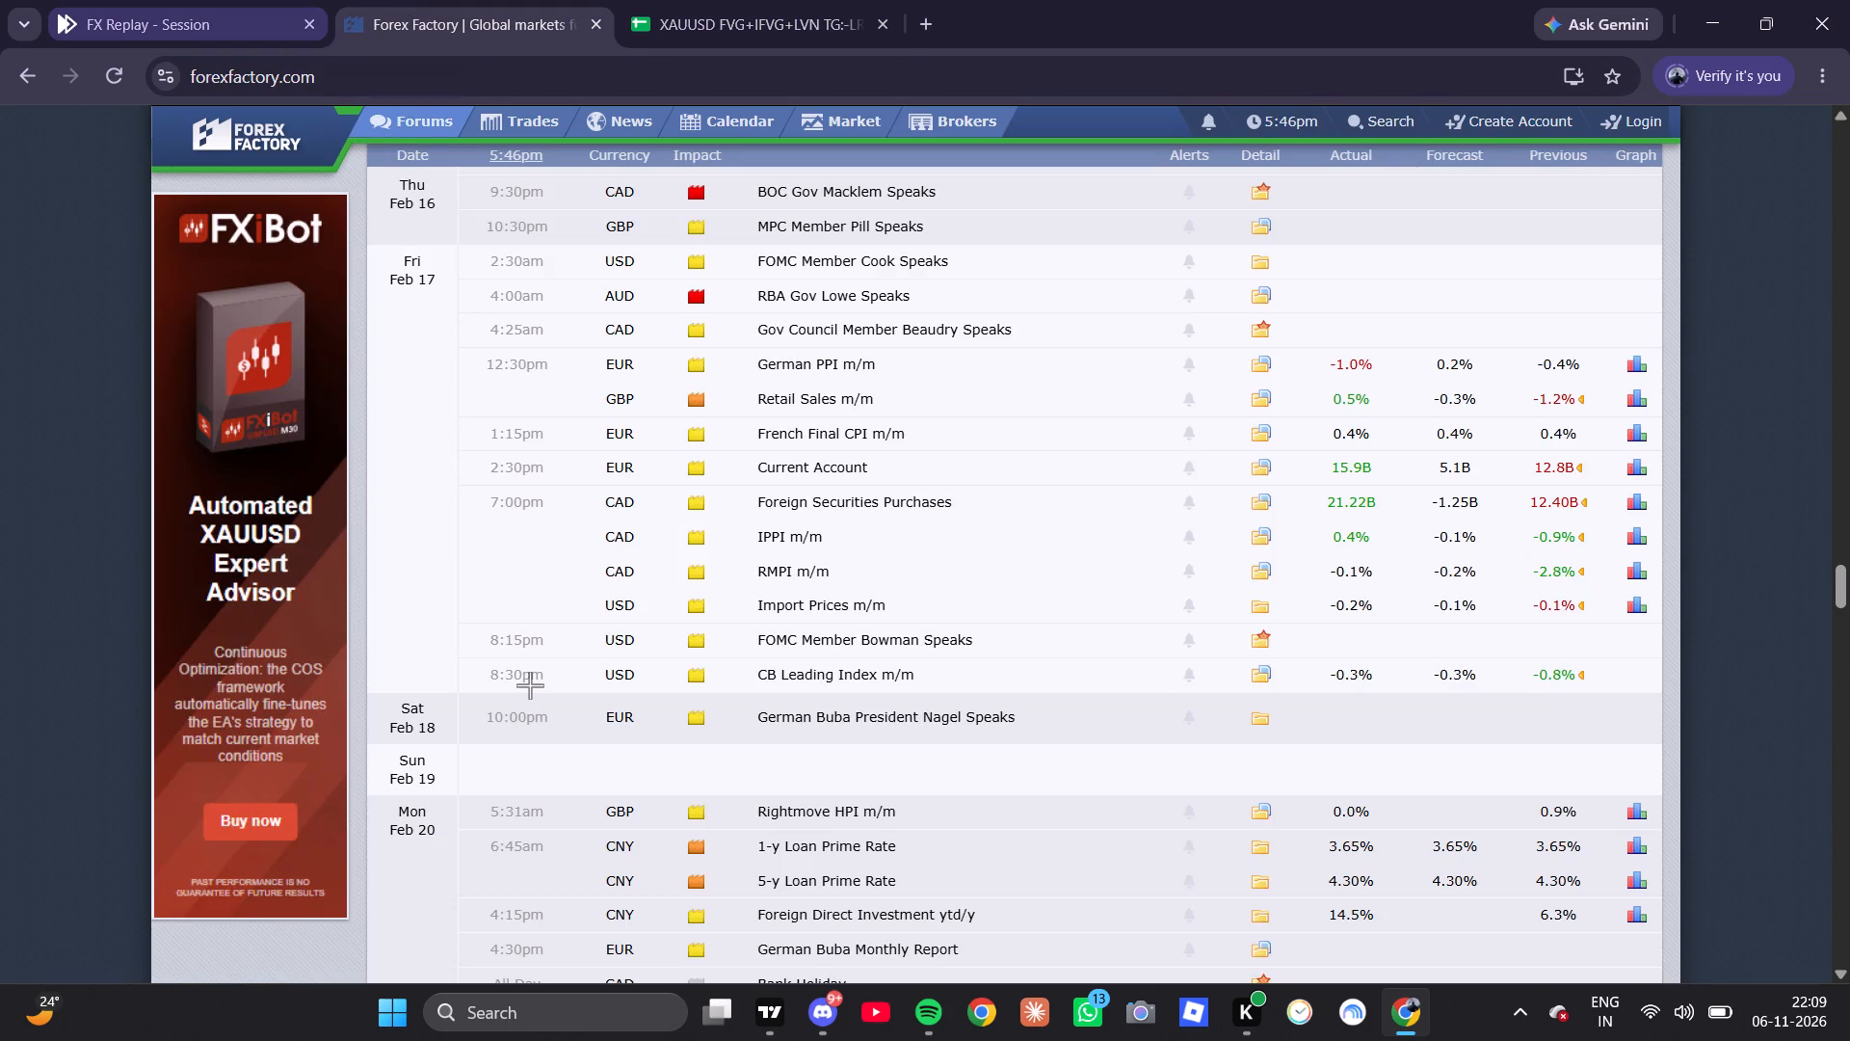
double_click(303, 134)
scroll(675, 566, "down", 4)
scroll(683, 588, "up", 1)
scroll(683, 588, "down", 7)
left_click(436, 0)
Switch to the backtest spreadsheet and log row 36's times as 15:25 in column G and 16:30 in column H.
left_click(788, 0)
left_click(752, 605)
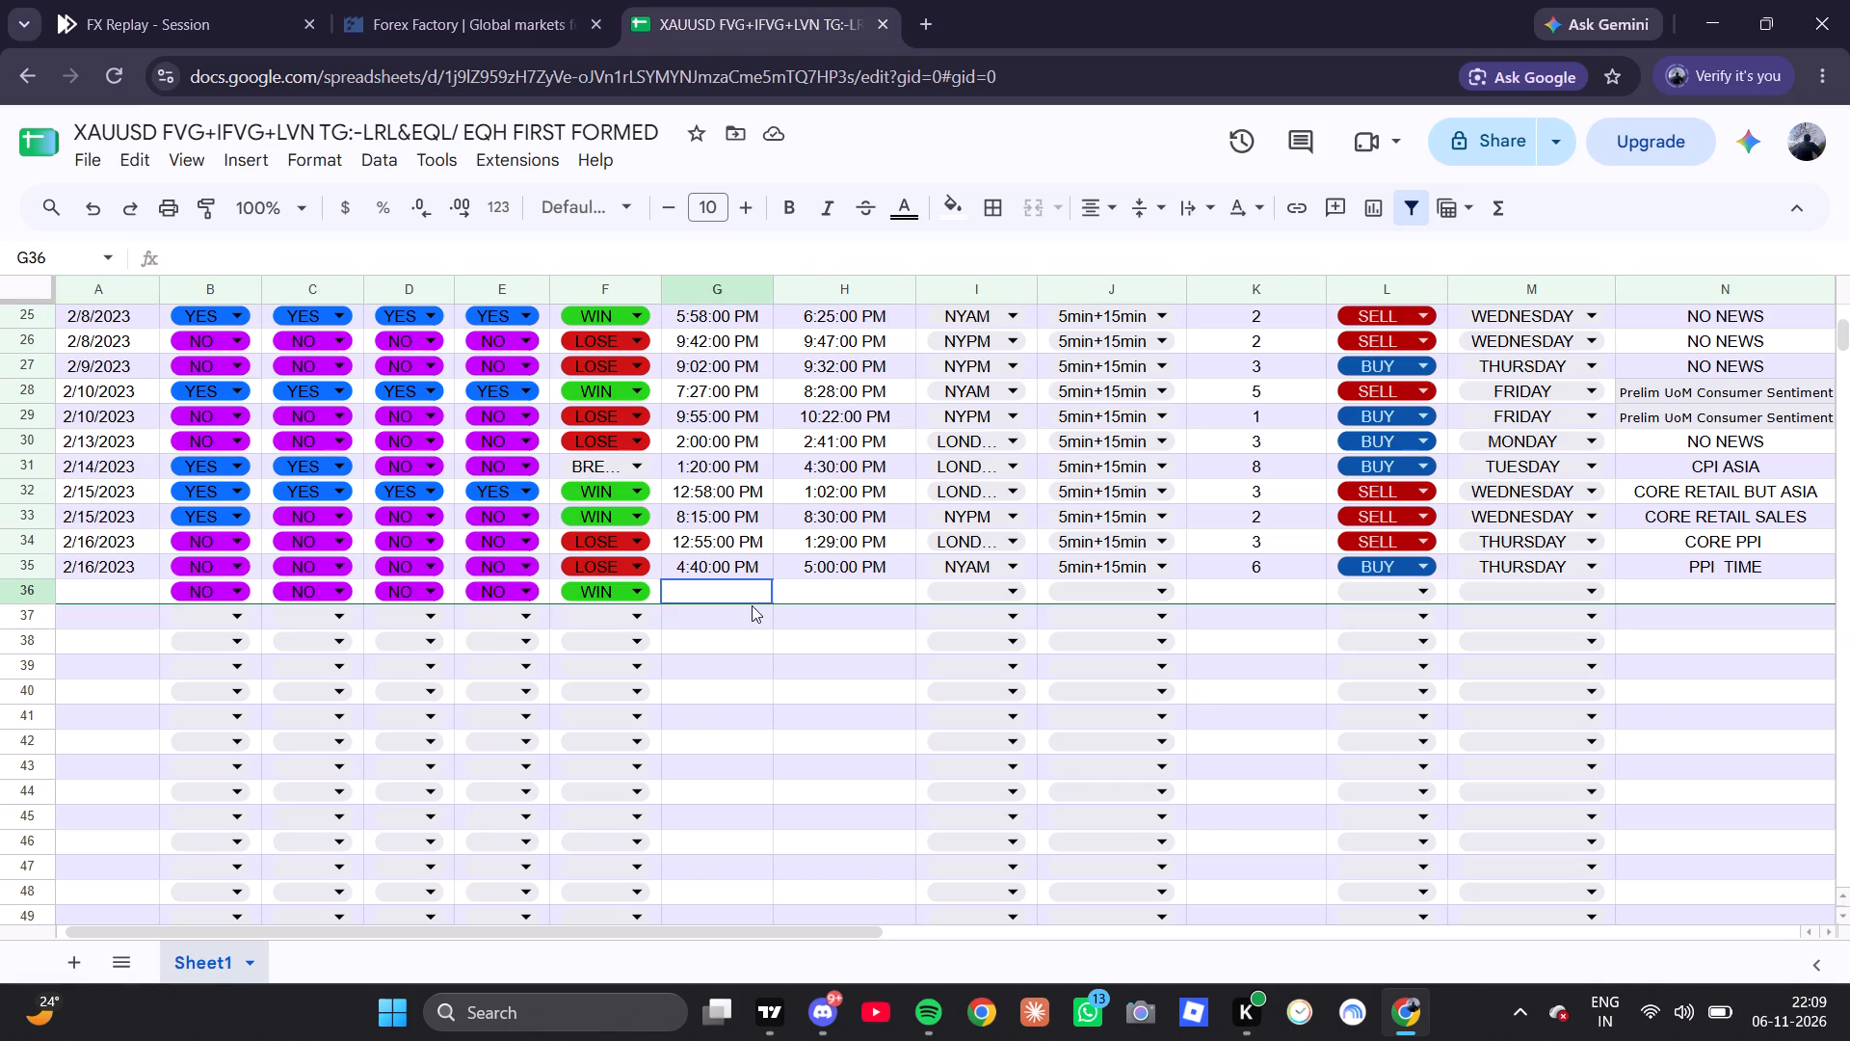
key("1")
key("5")
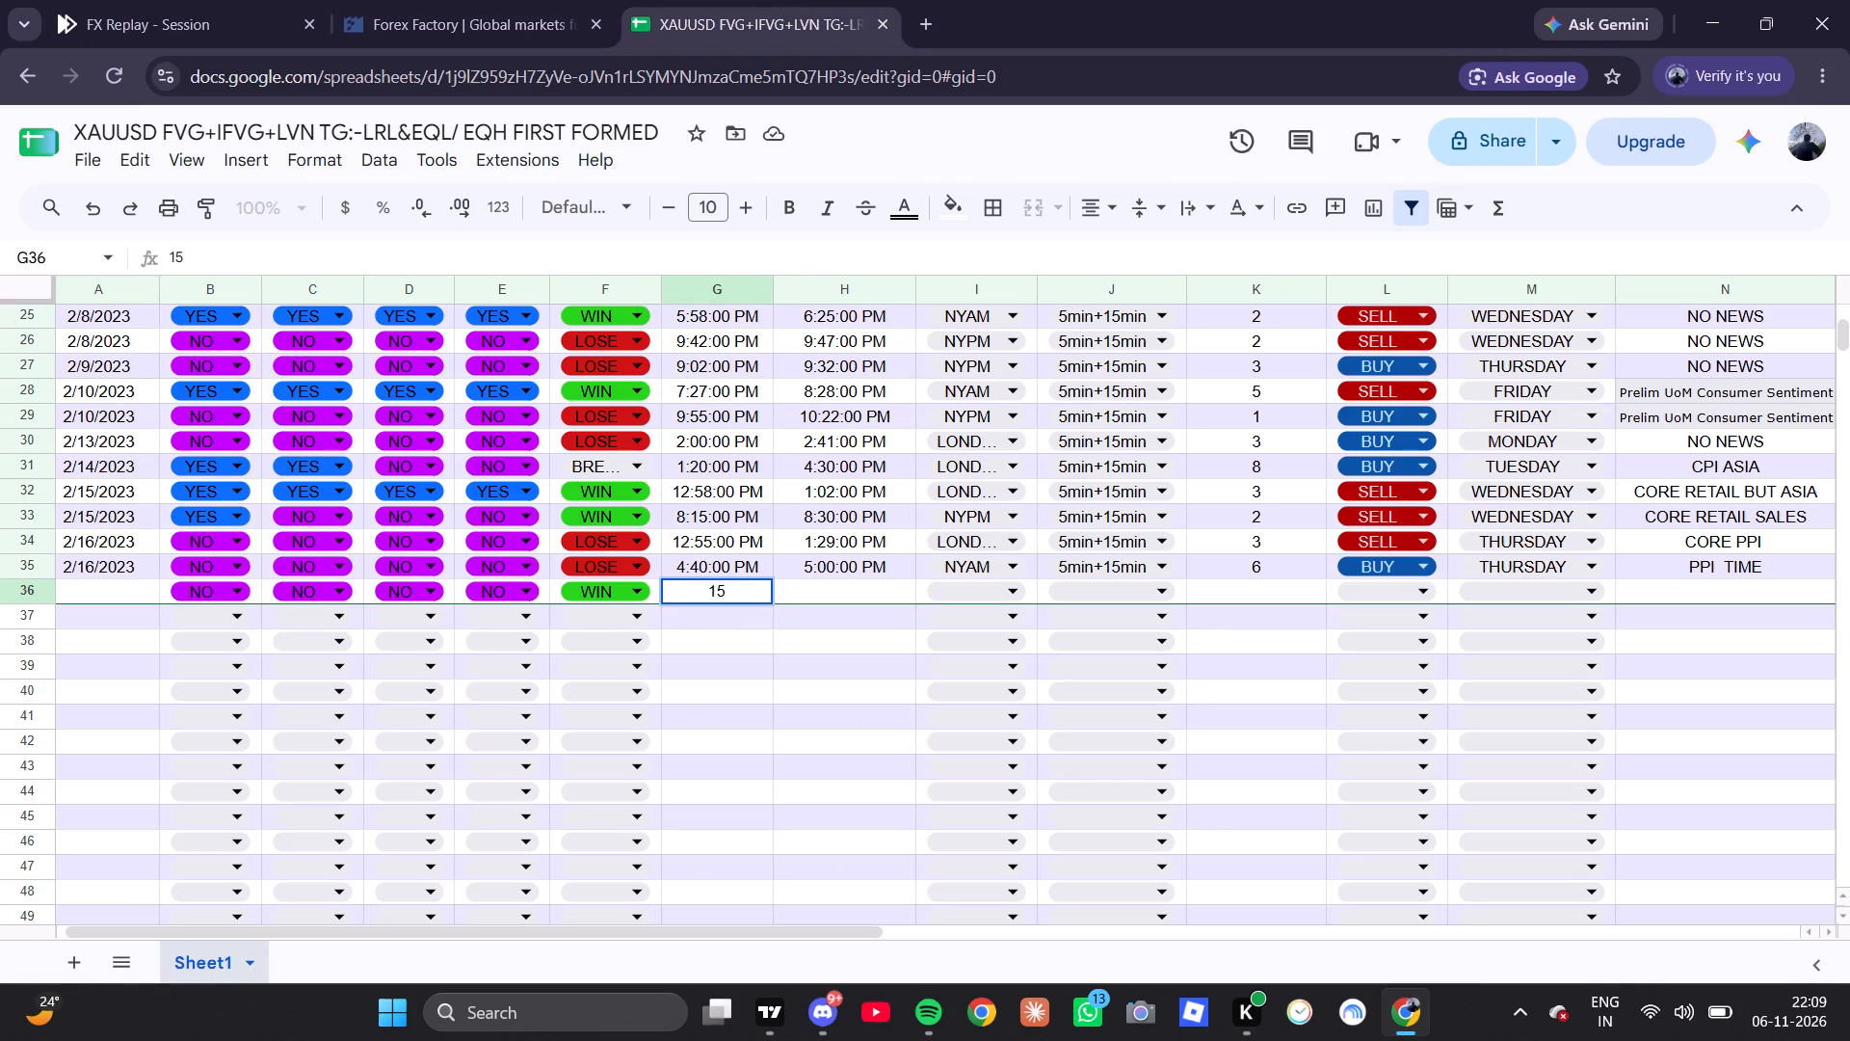
type(":25")
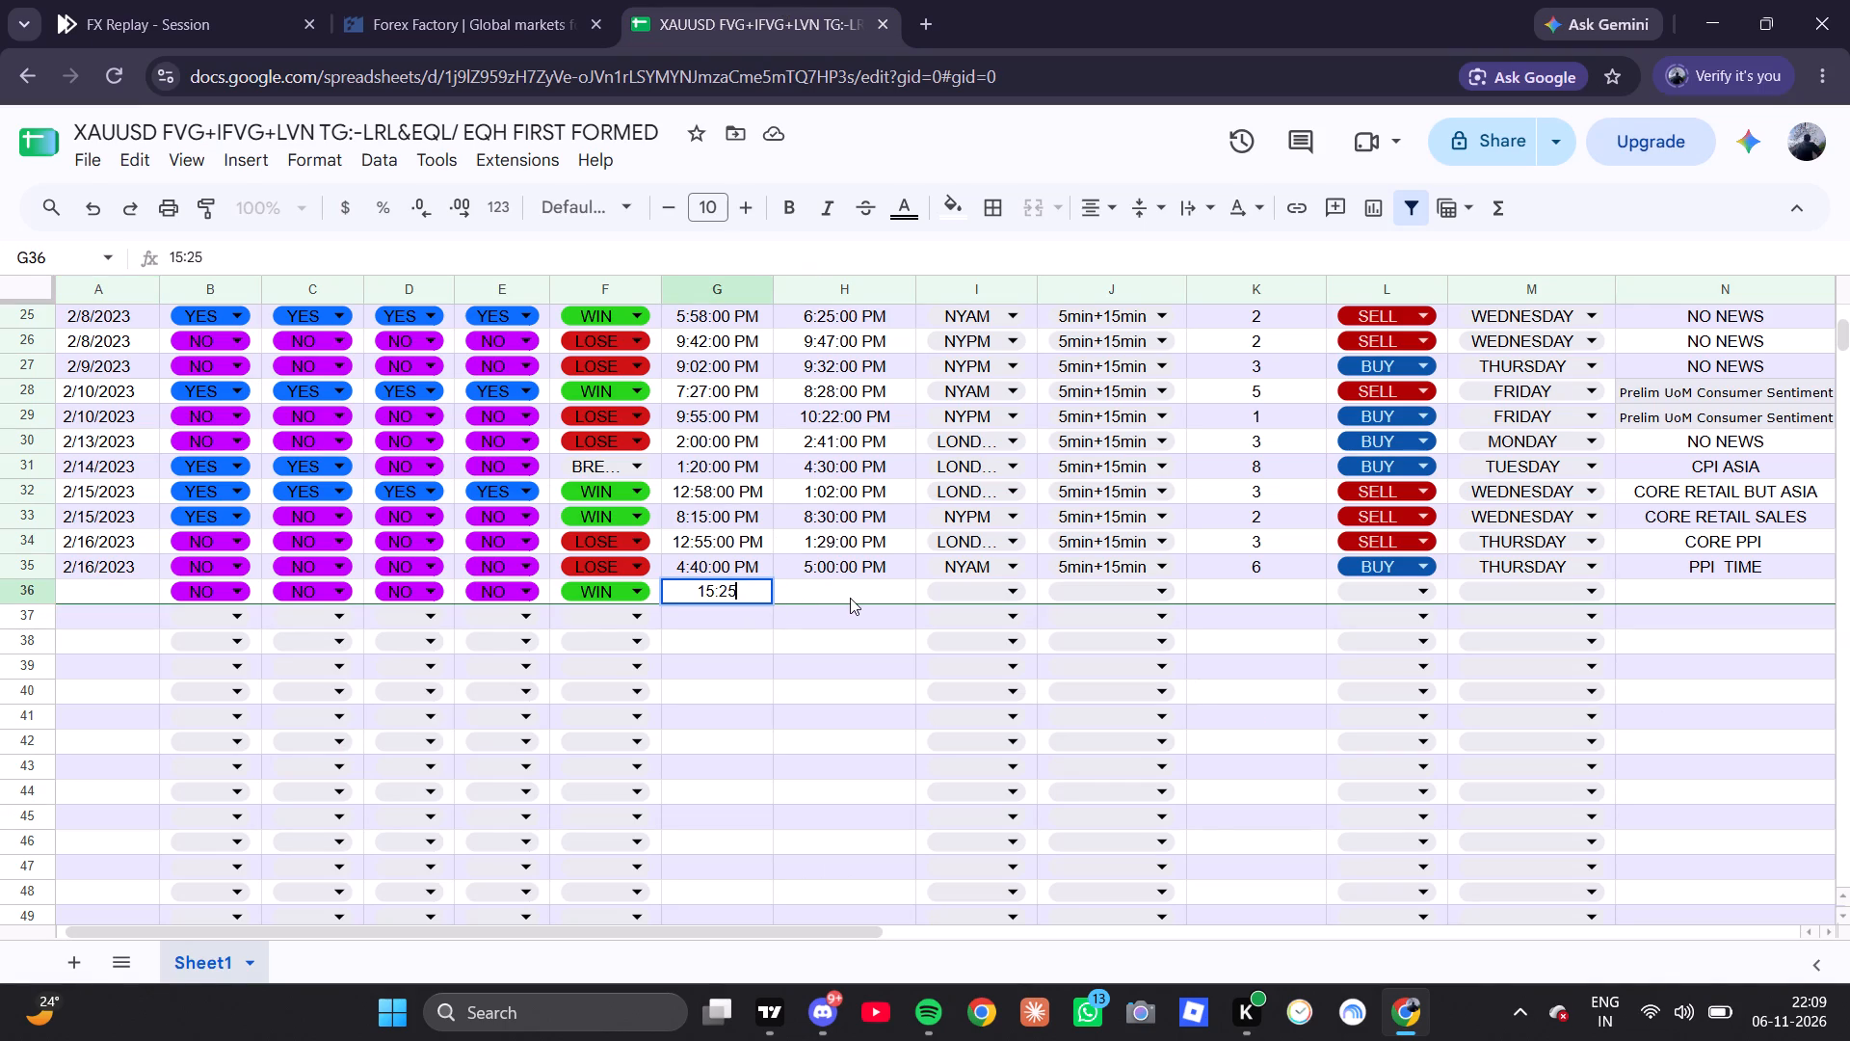
left_click(850, 598)
type("16")
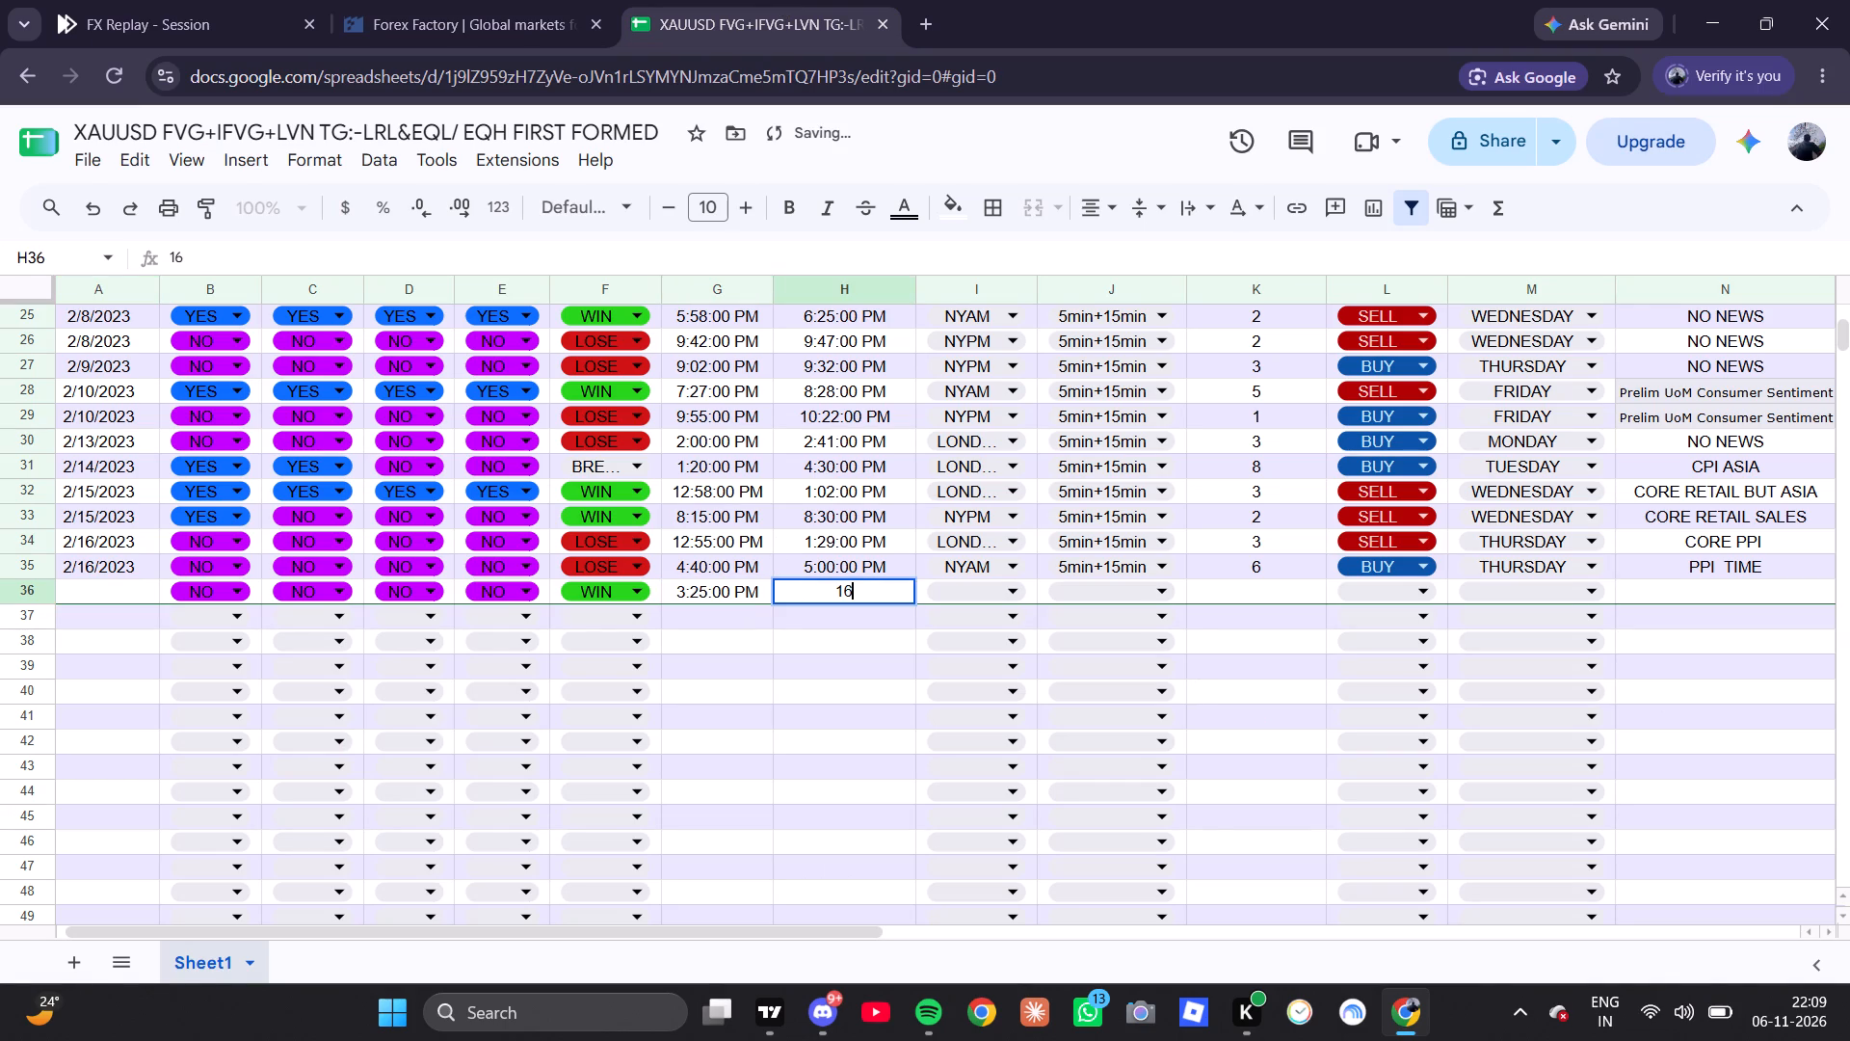
key("shift+colon")
type("30")
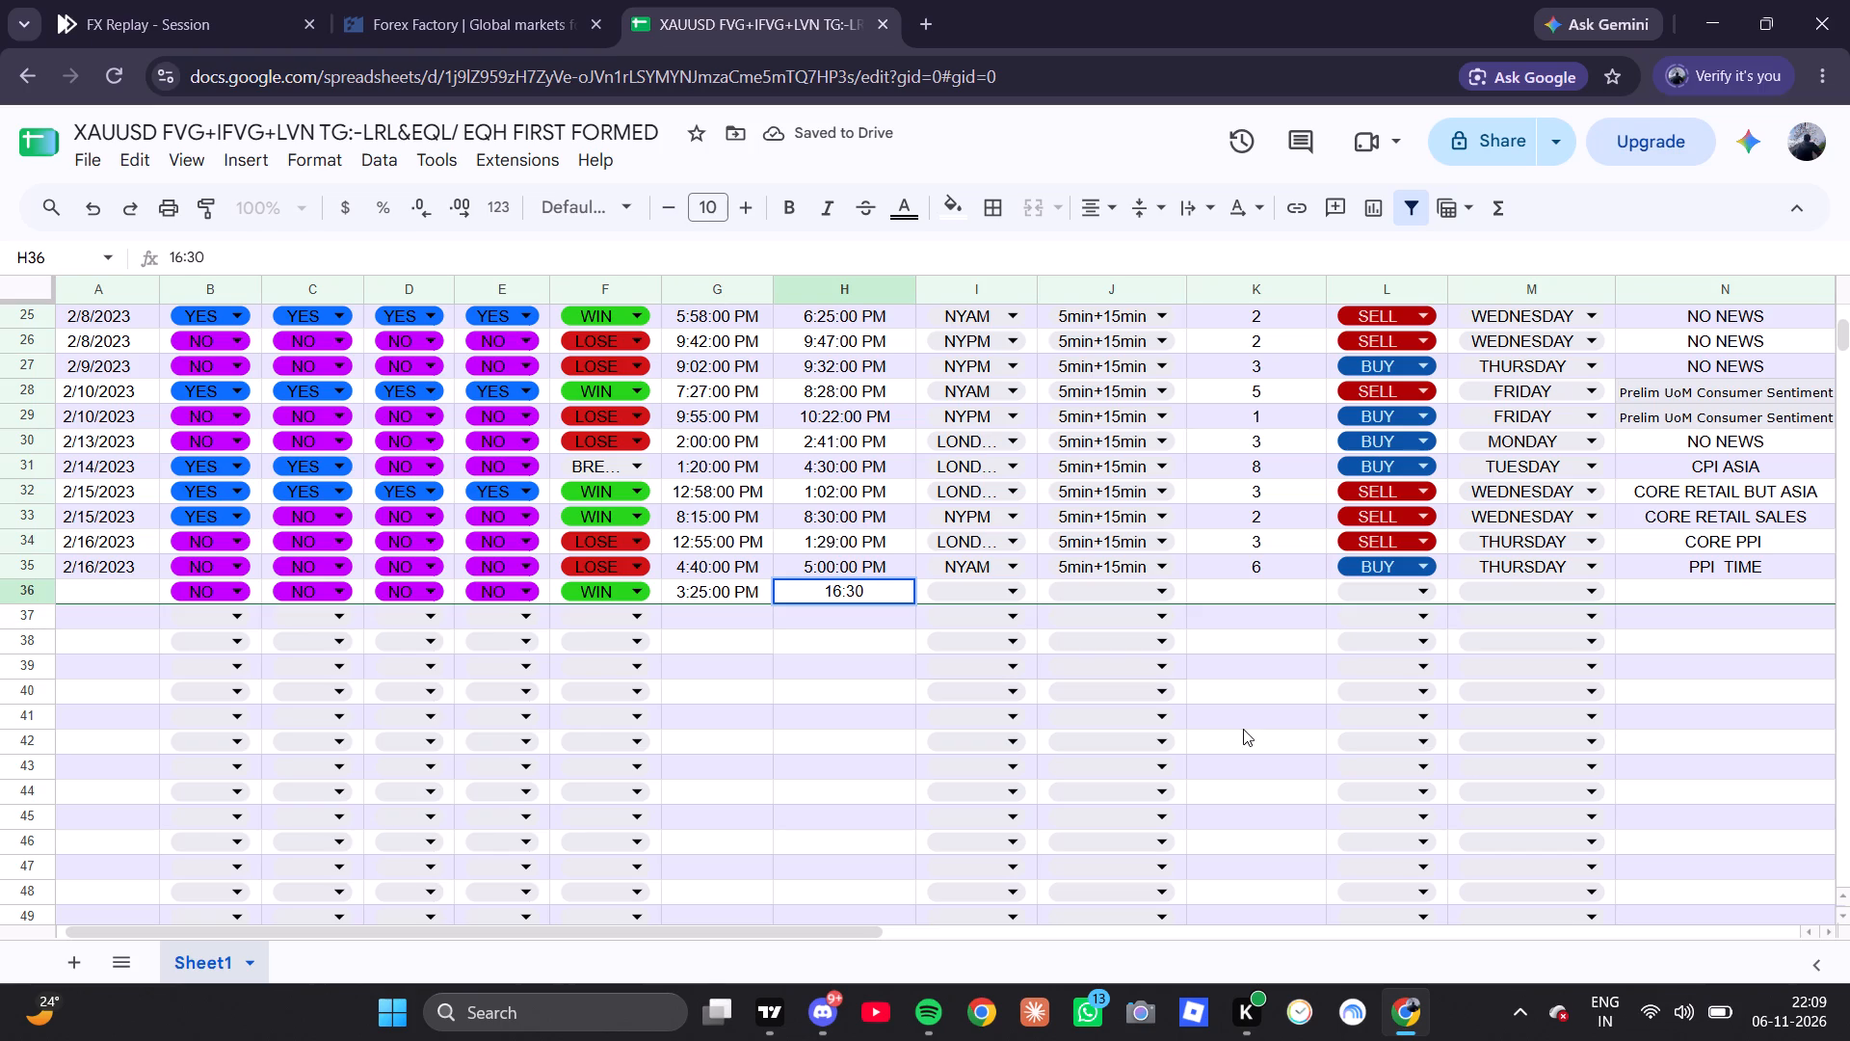
Set row 36's session to NYAM in column I and its timeframes to 5min+15min in column J.
left_click(959, 595)
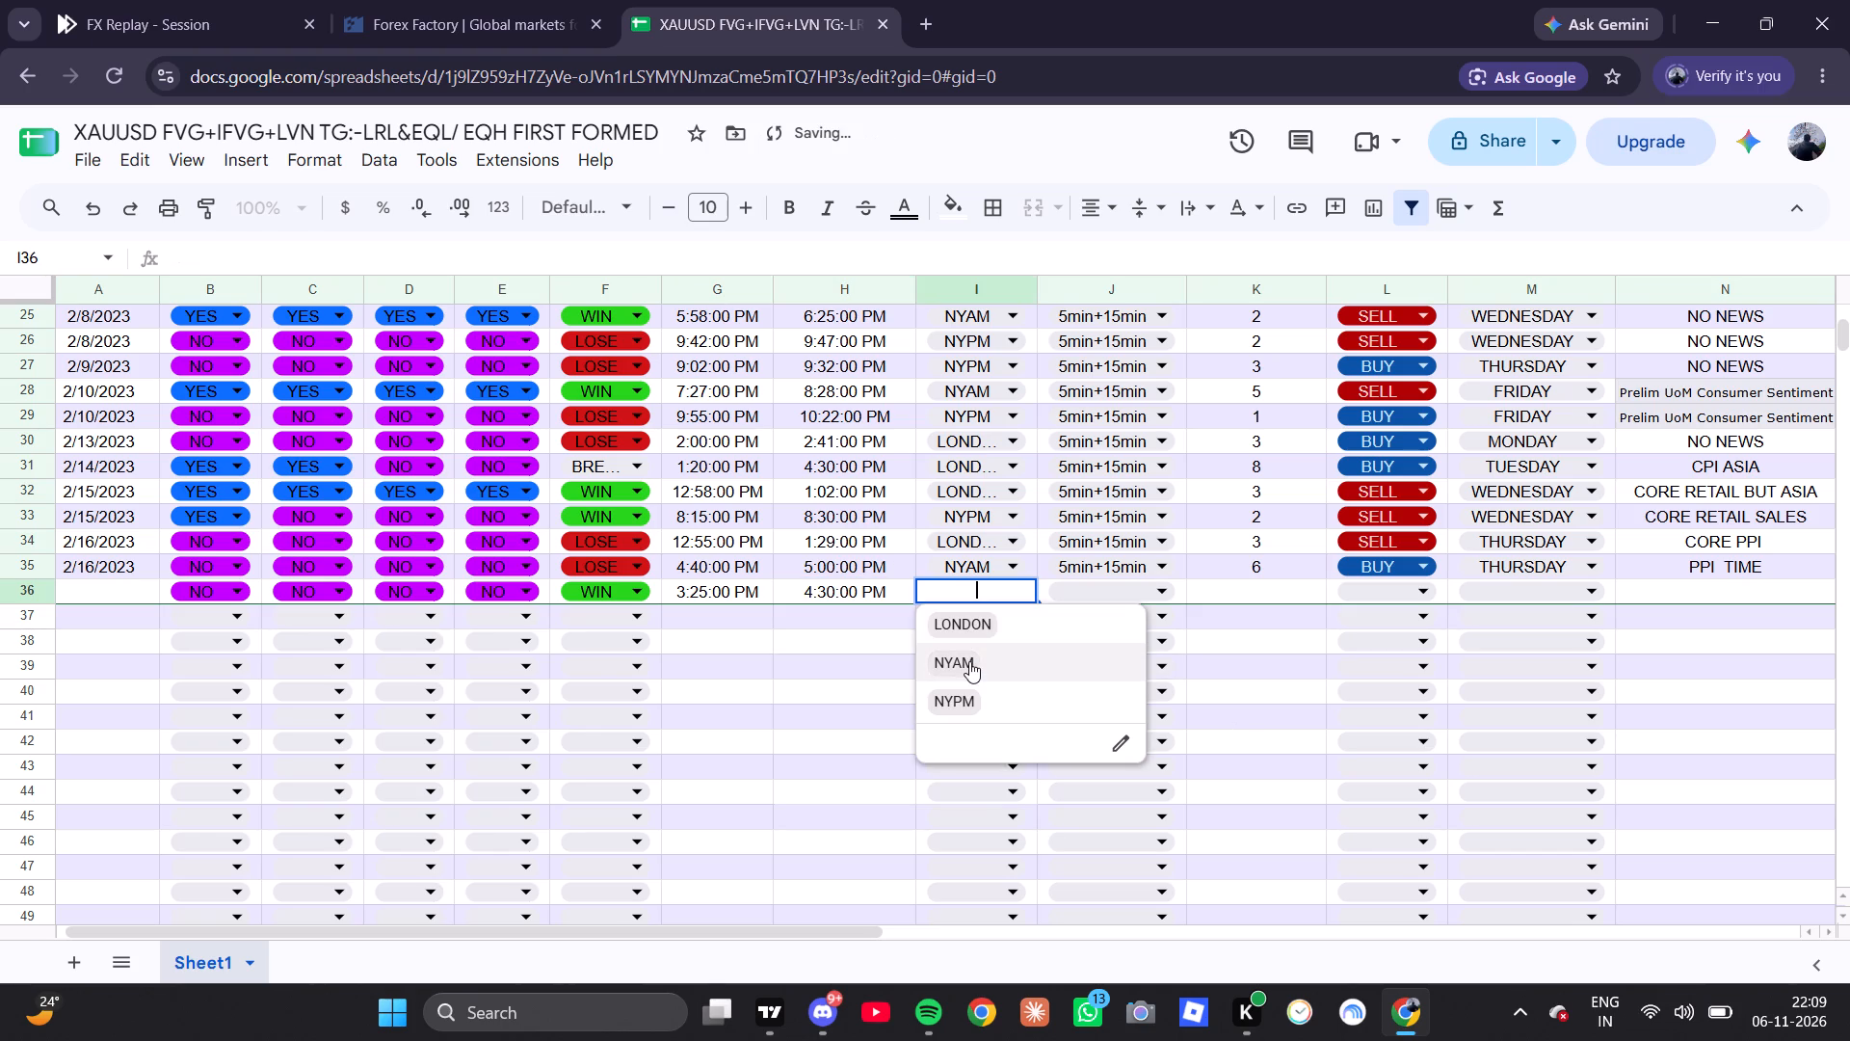
left_click(969, 661)
left_click(1077, 592)
left_click(1123, 633)
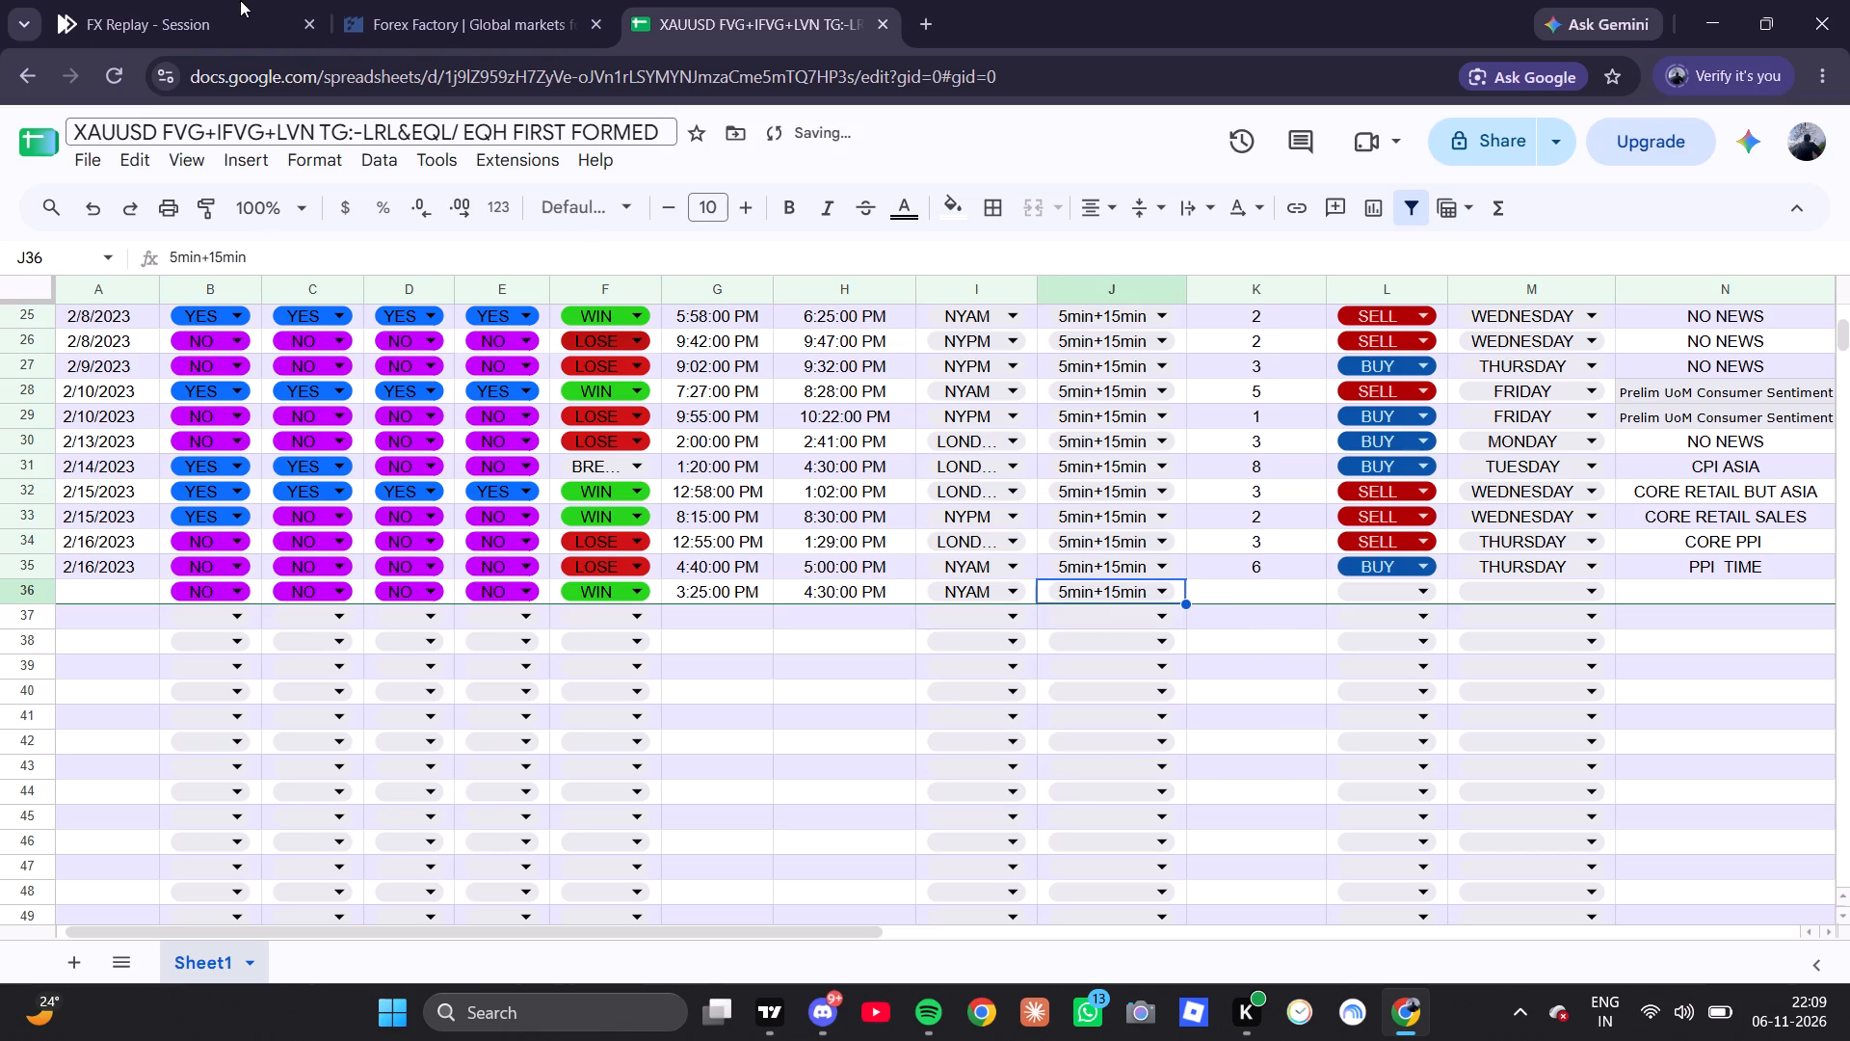
Review the short trade on the 1m FX Replay chart and enter 3 in column K of spreadsheet row 36.
left_click(14, 0)
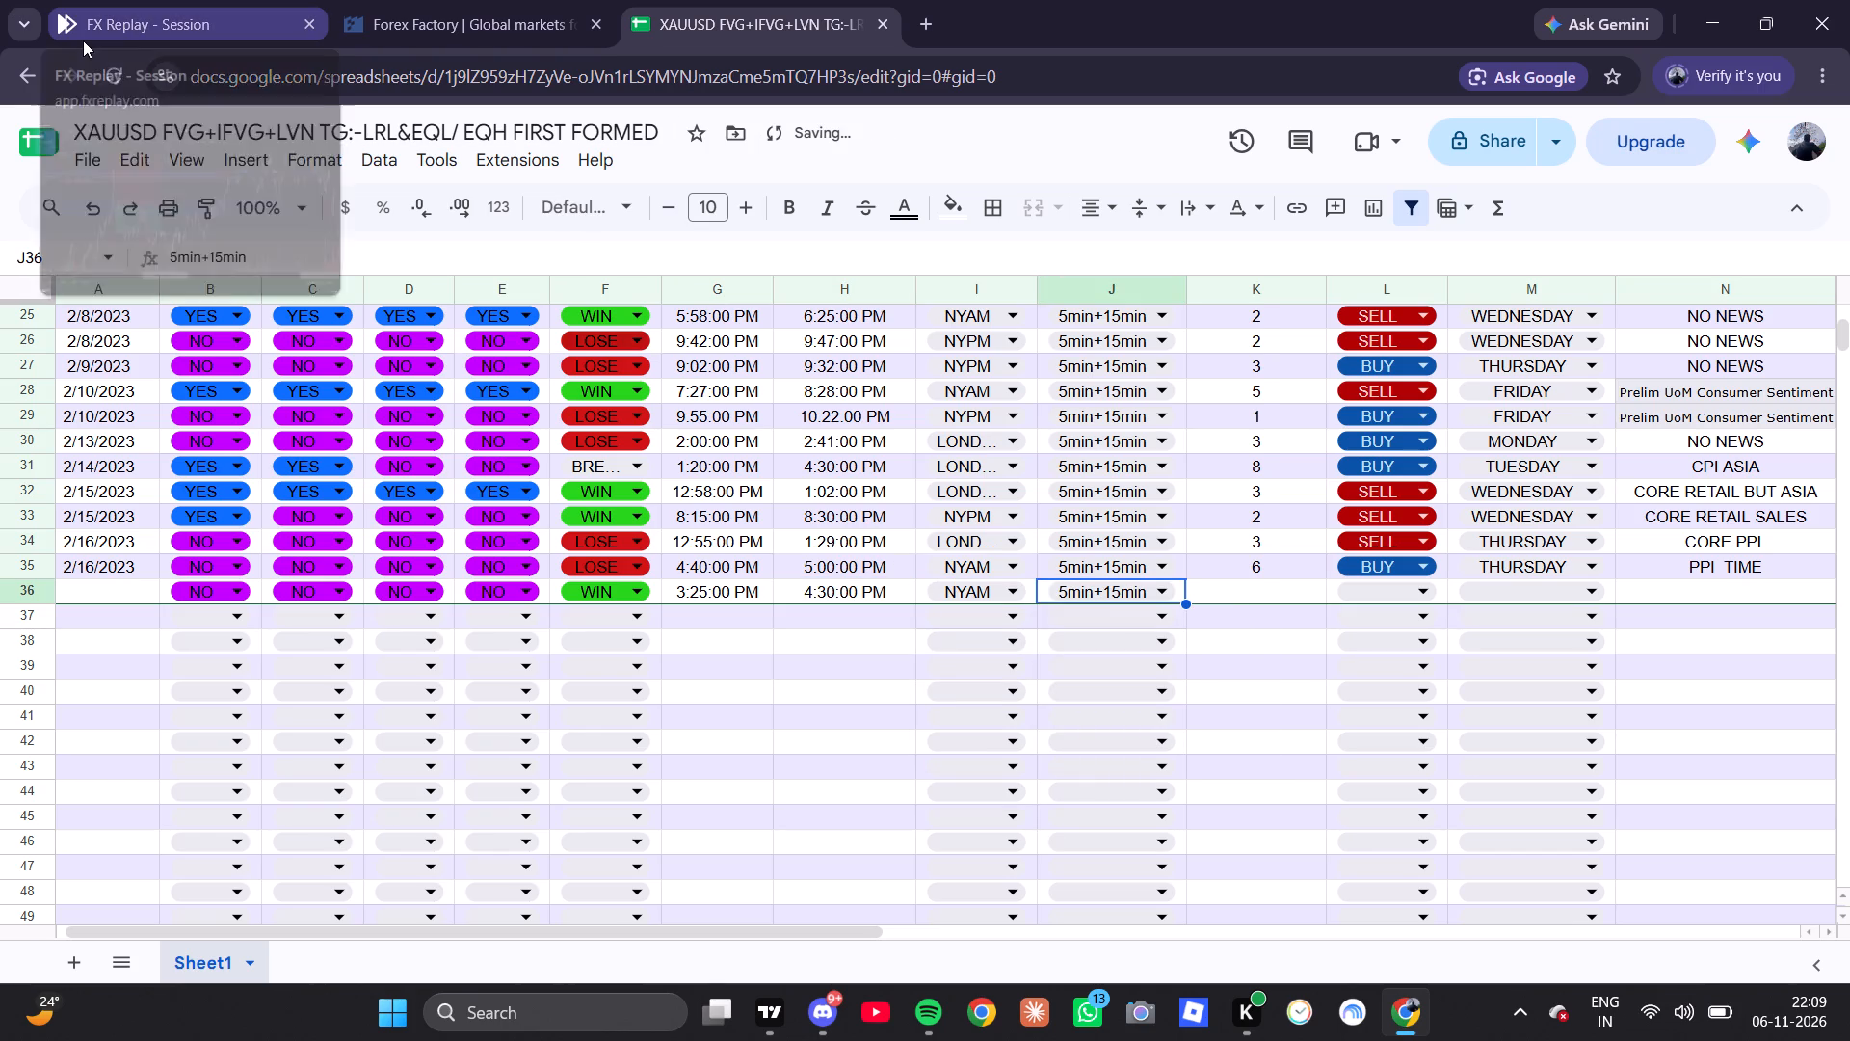
left_click(245, 0)
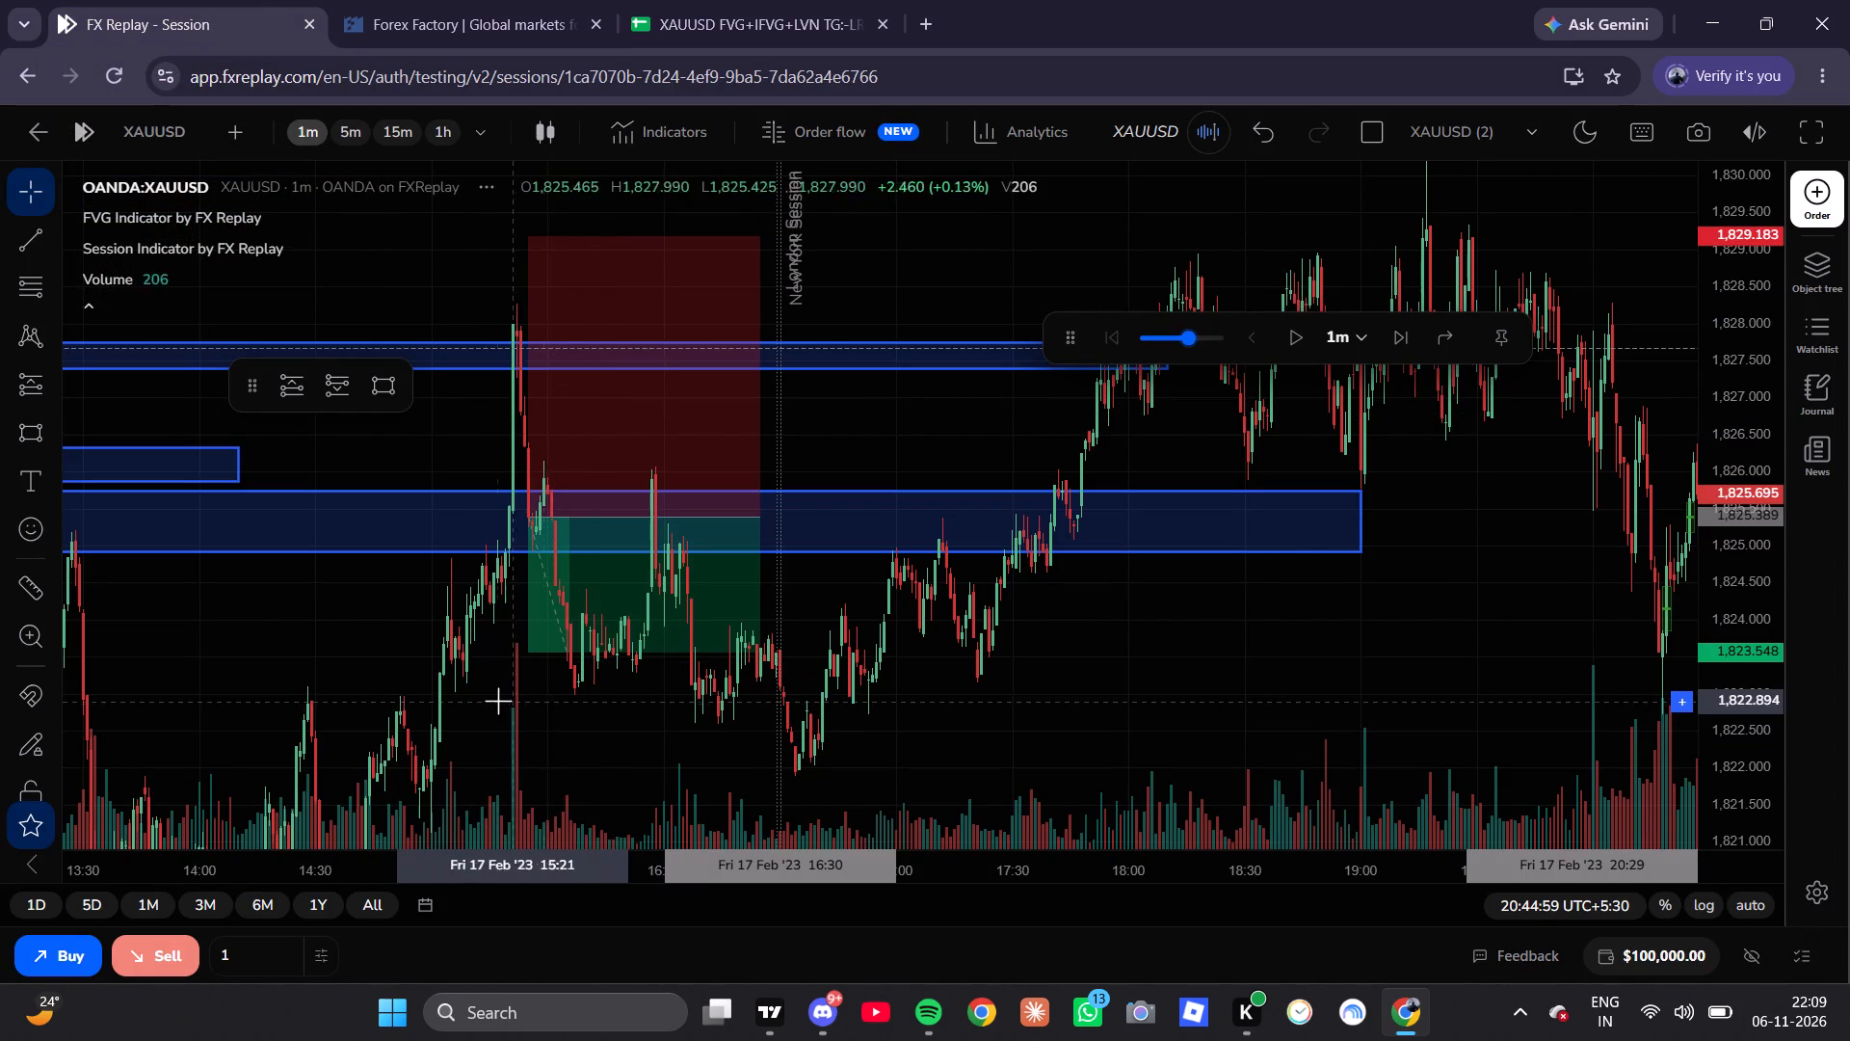
scroll(358, 648, "up", 2)
left_click_drag(310, 710, 765, 716)
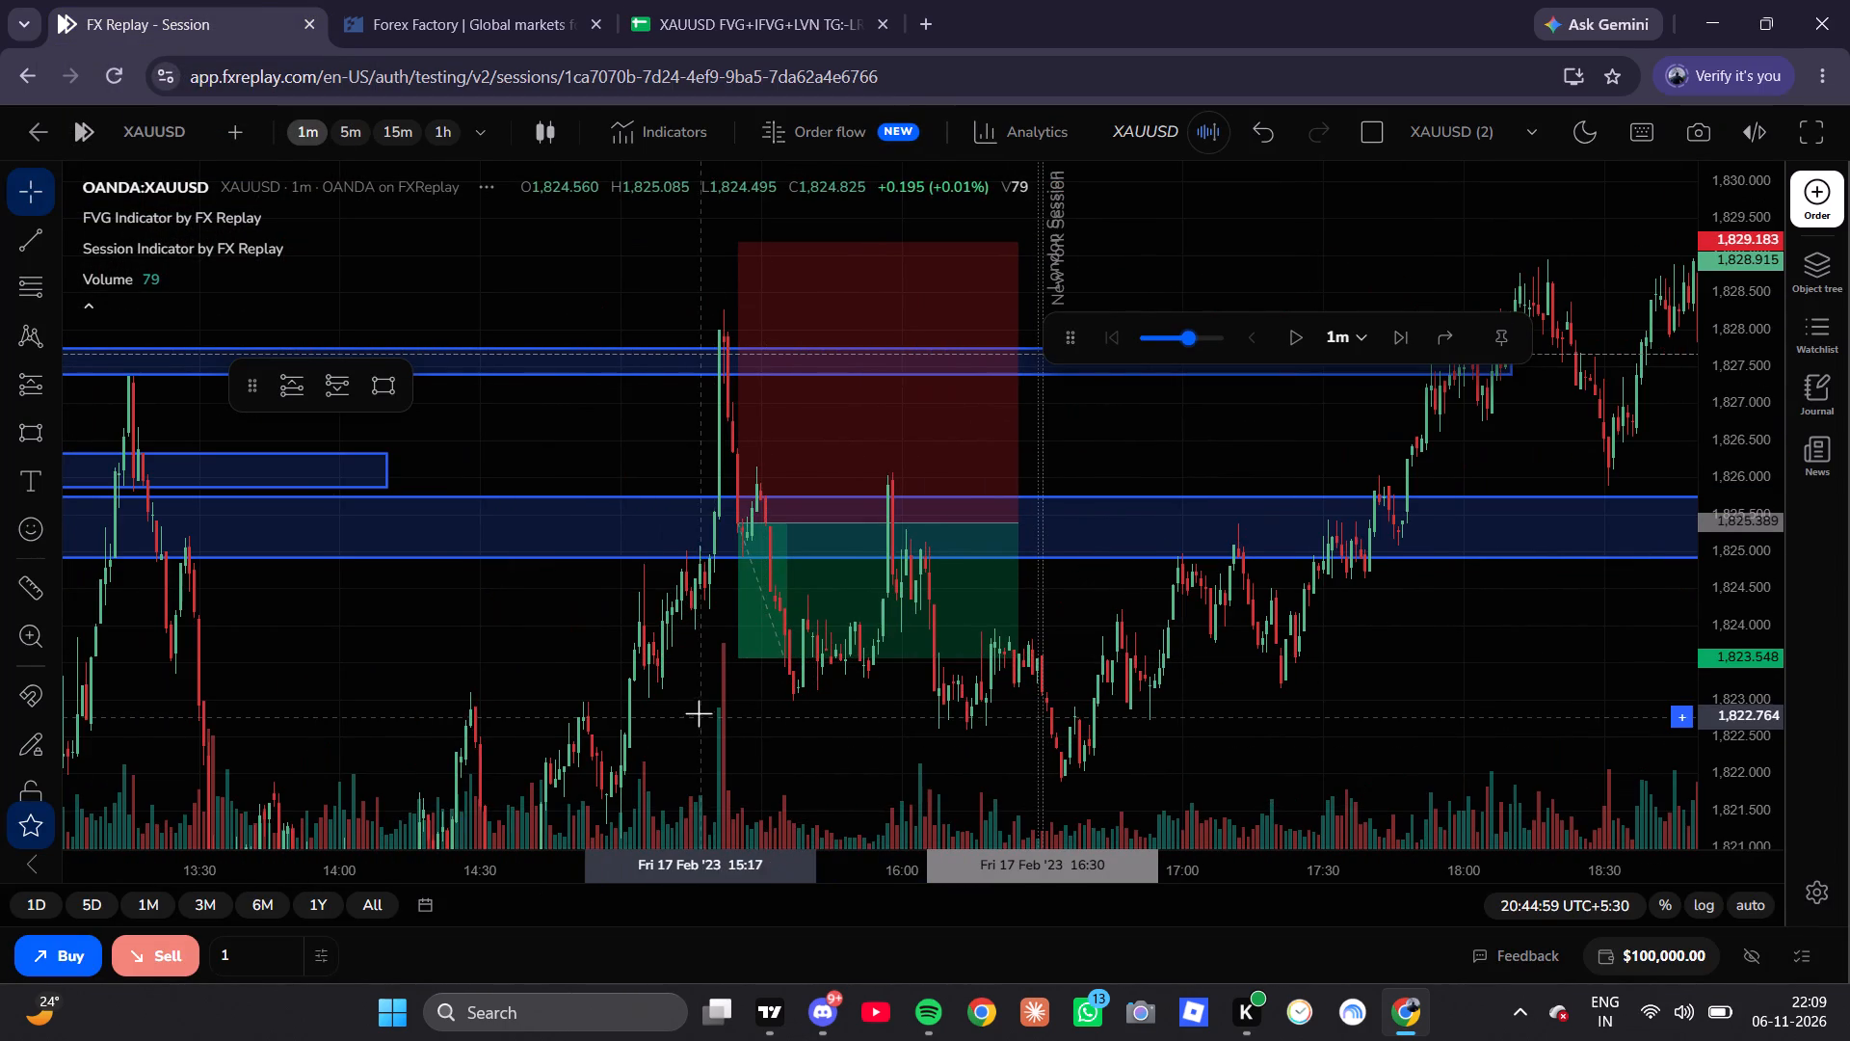
left_click(740, 0)
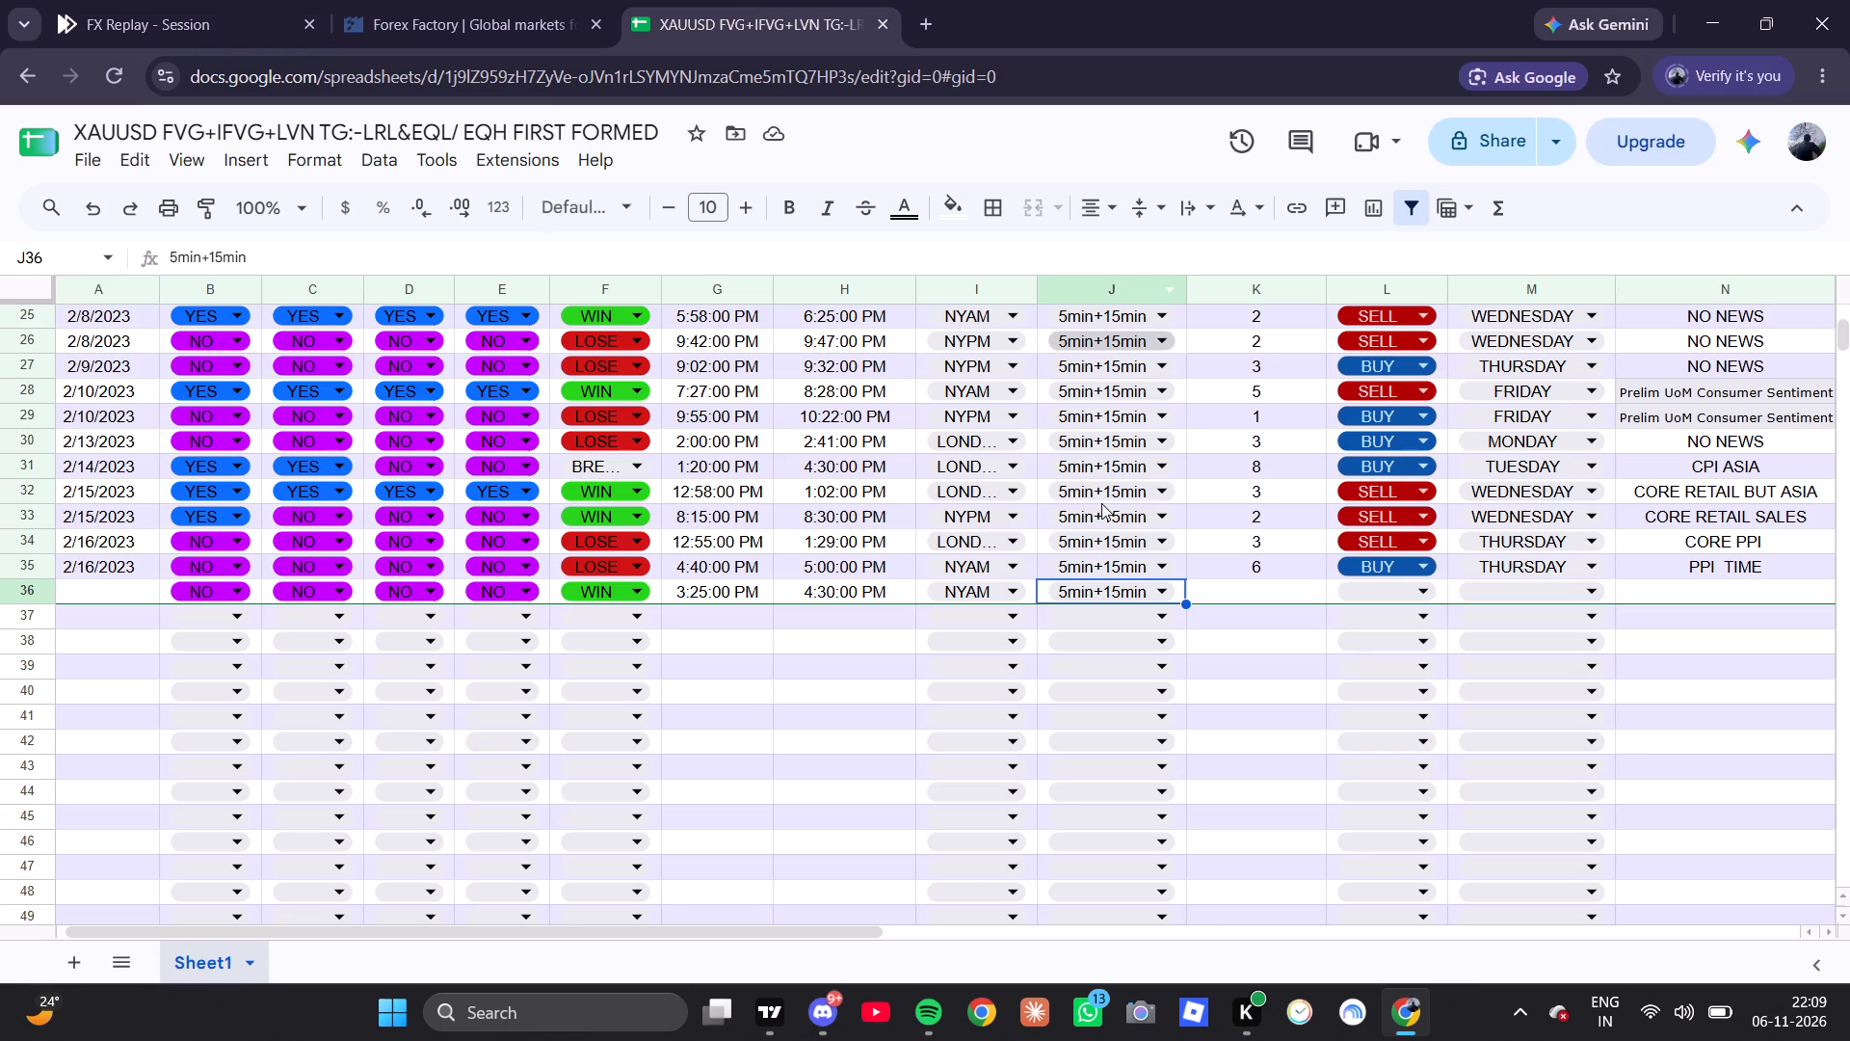
left_click(1216, 582)
key("3")
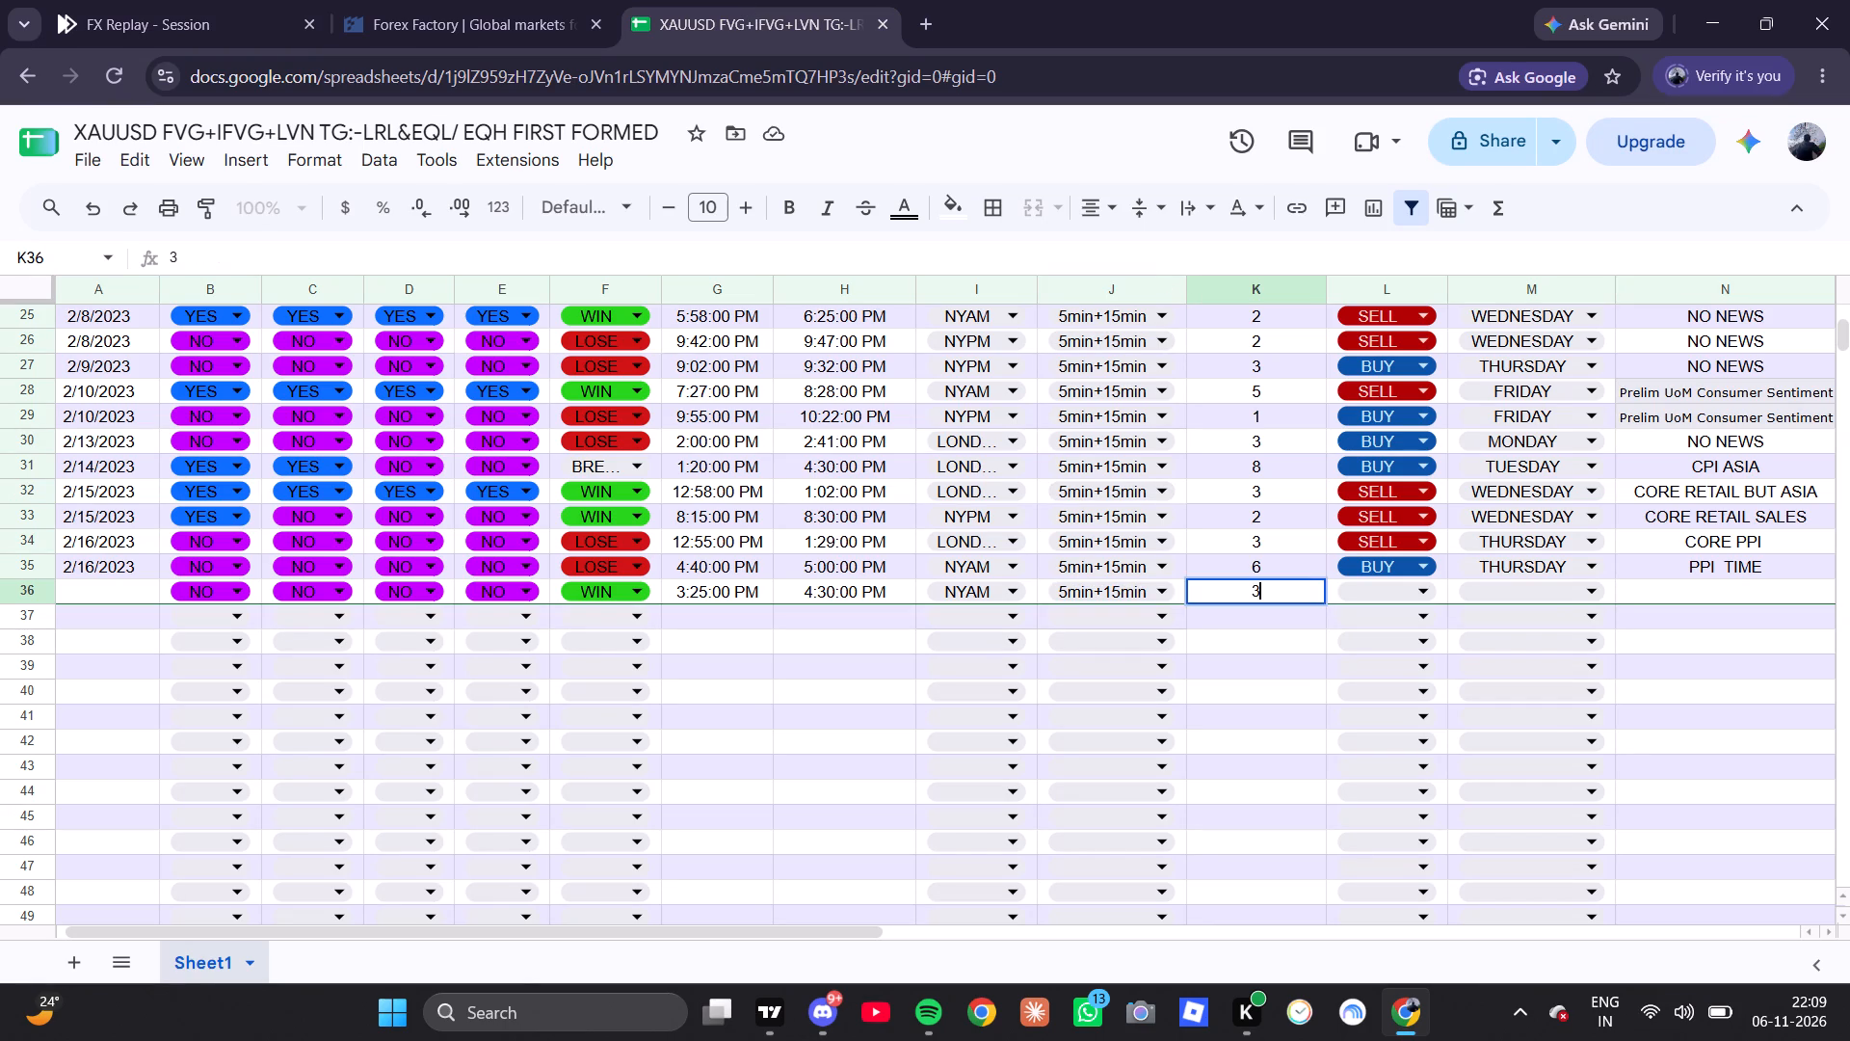
Set row 36's trade direction to SELL in column L and its weekday to FRIDAY in column M.
left_click(1381, 600)
left_click(1390, 654)
left_click(1467, 589)
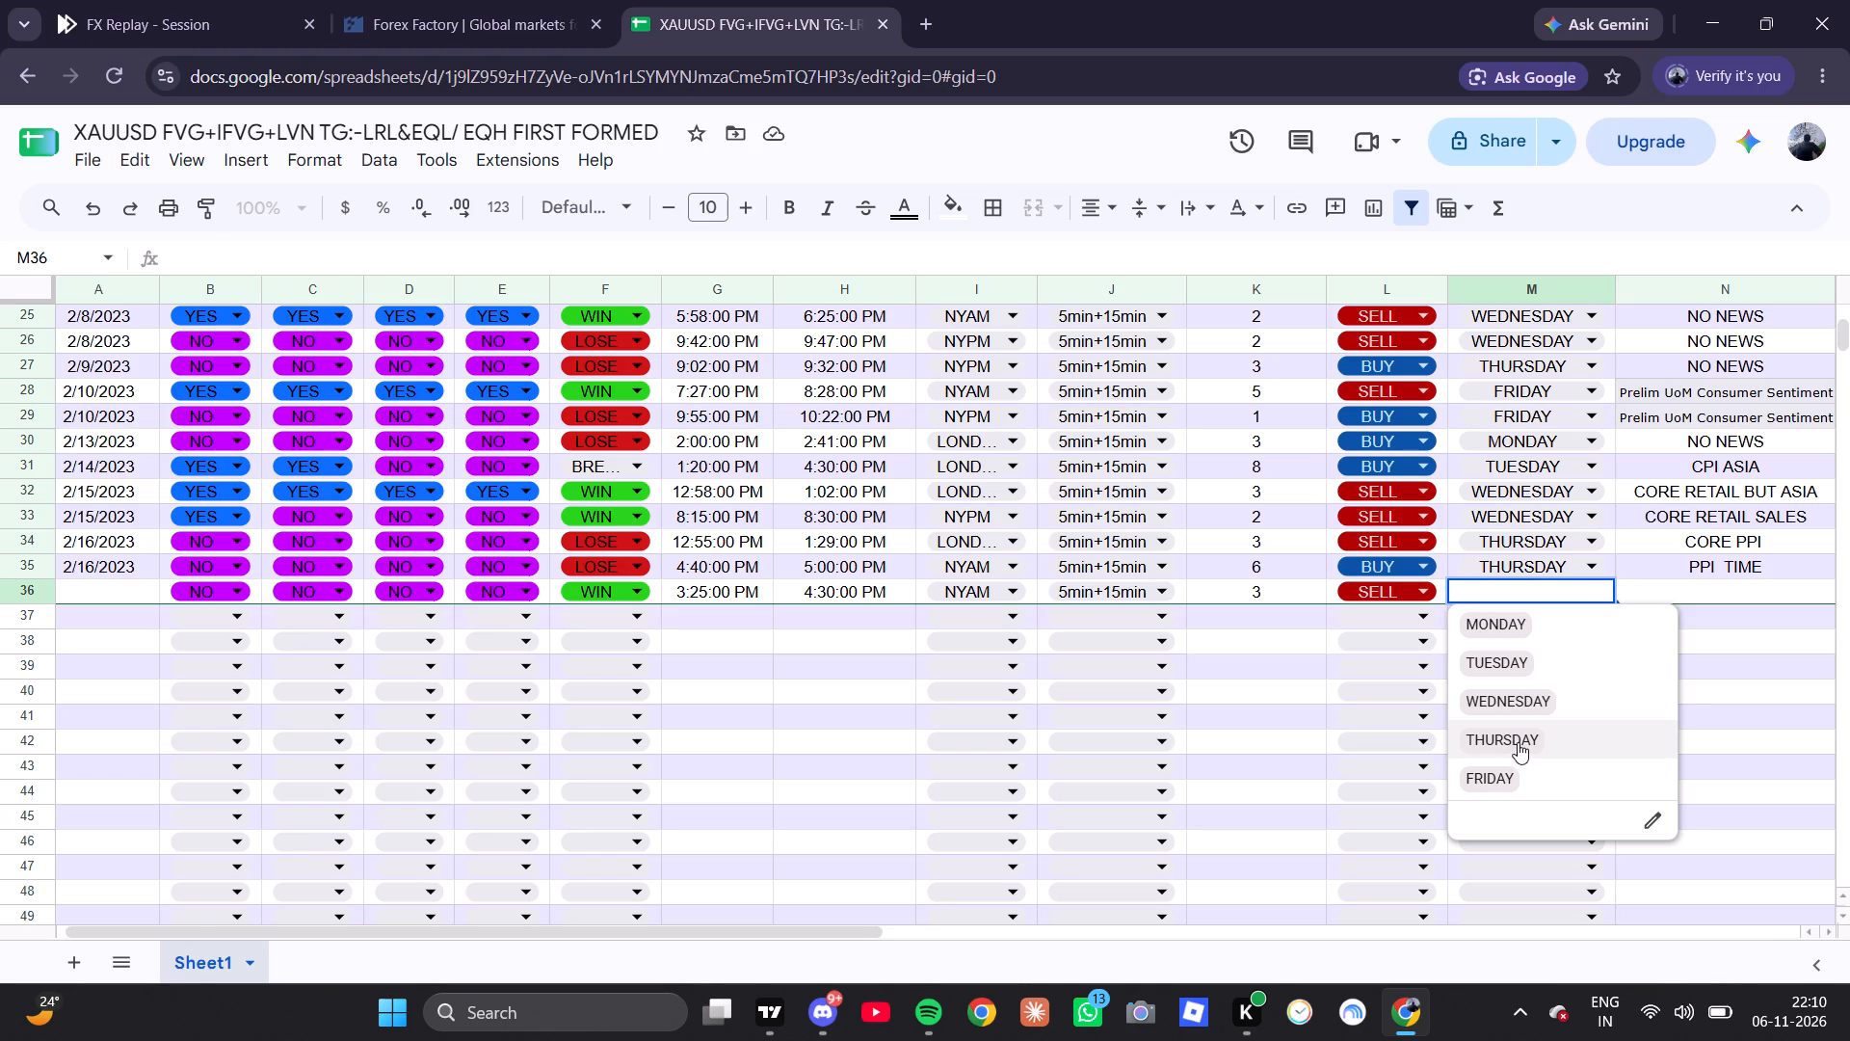
left_click(1525, 766)
Recheck the chart and the Forex Factory calendar for Fri Feb 17, and log NO NEWS in column N of row 36.
left_click(243, 0)
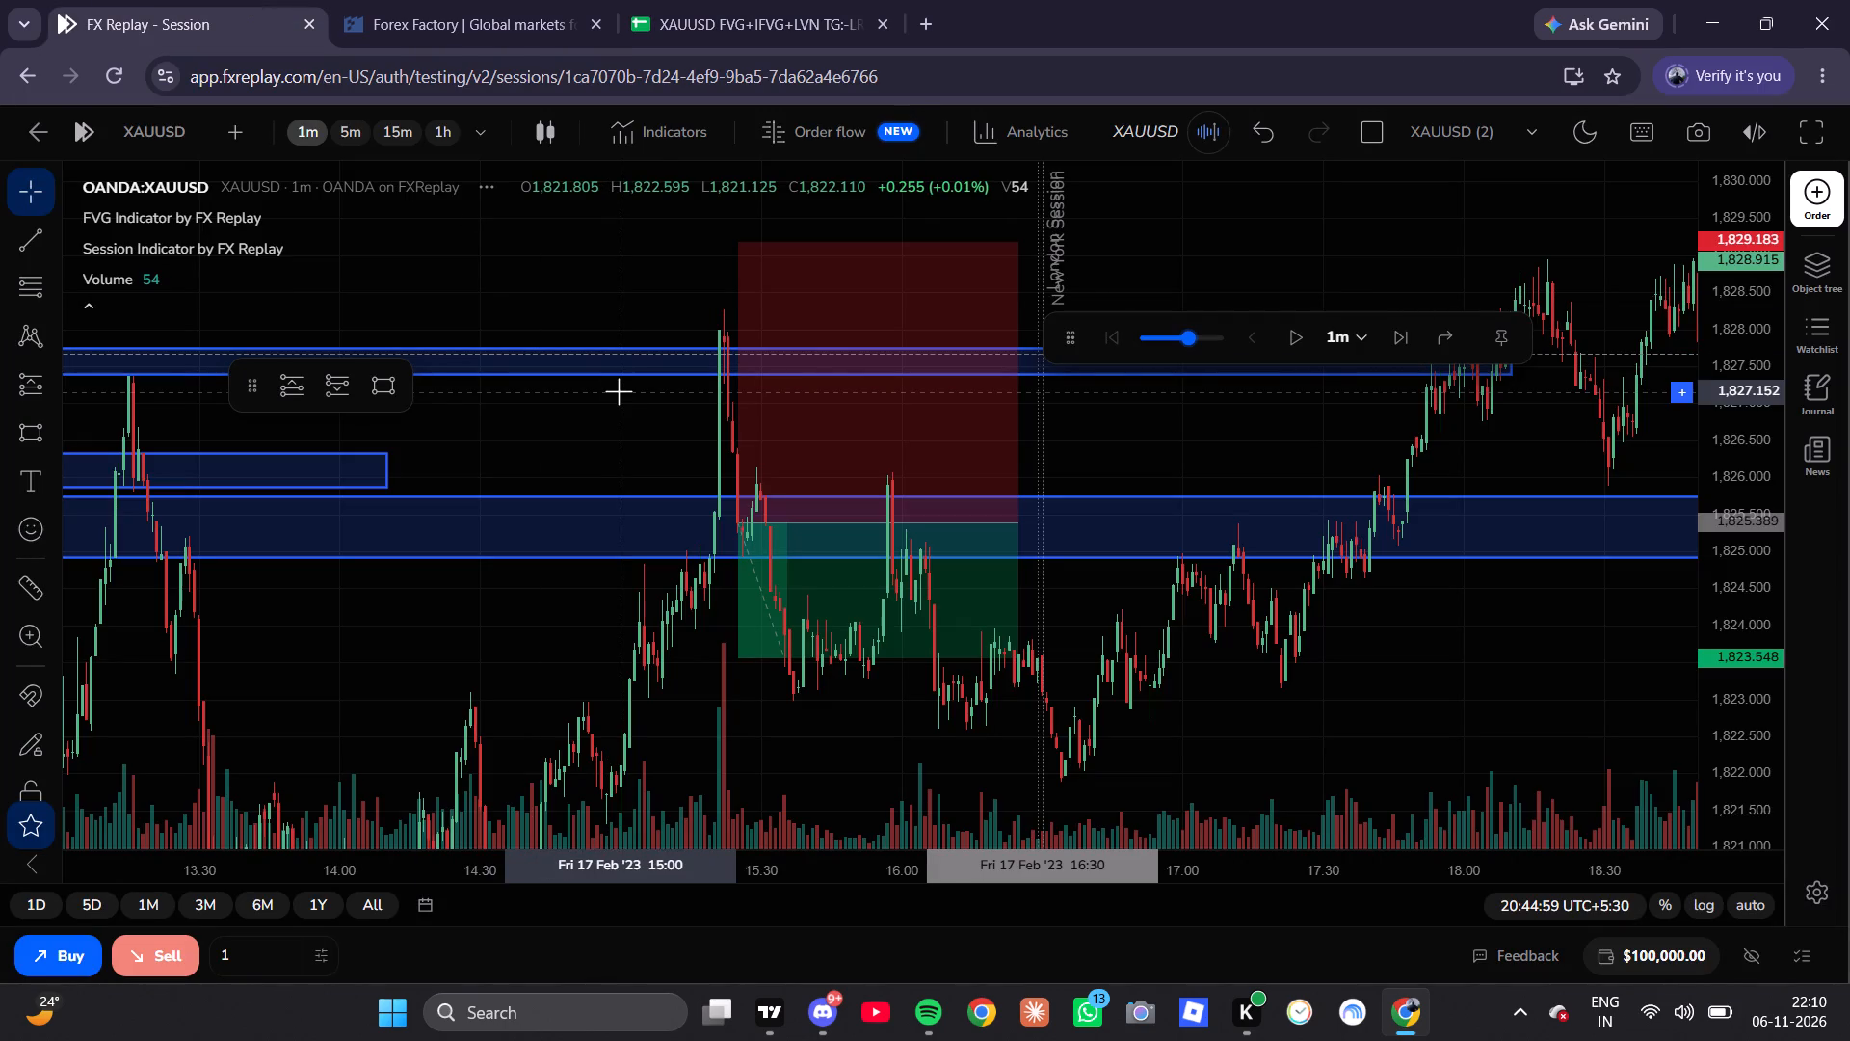
left_click(501, 0)
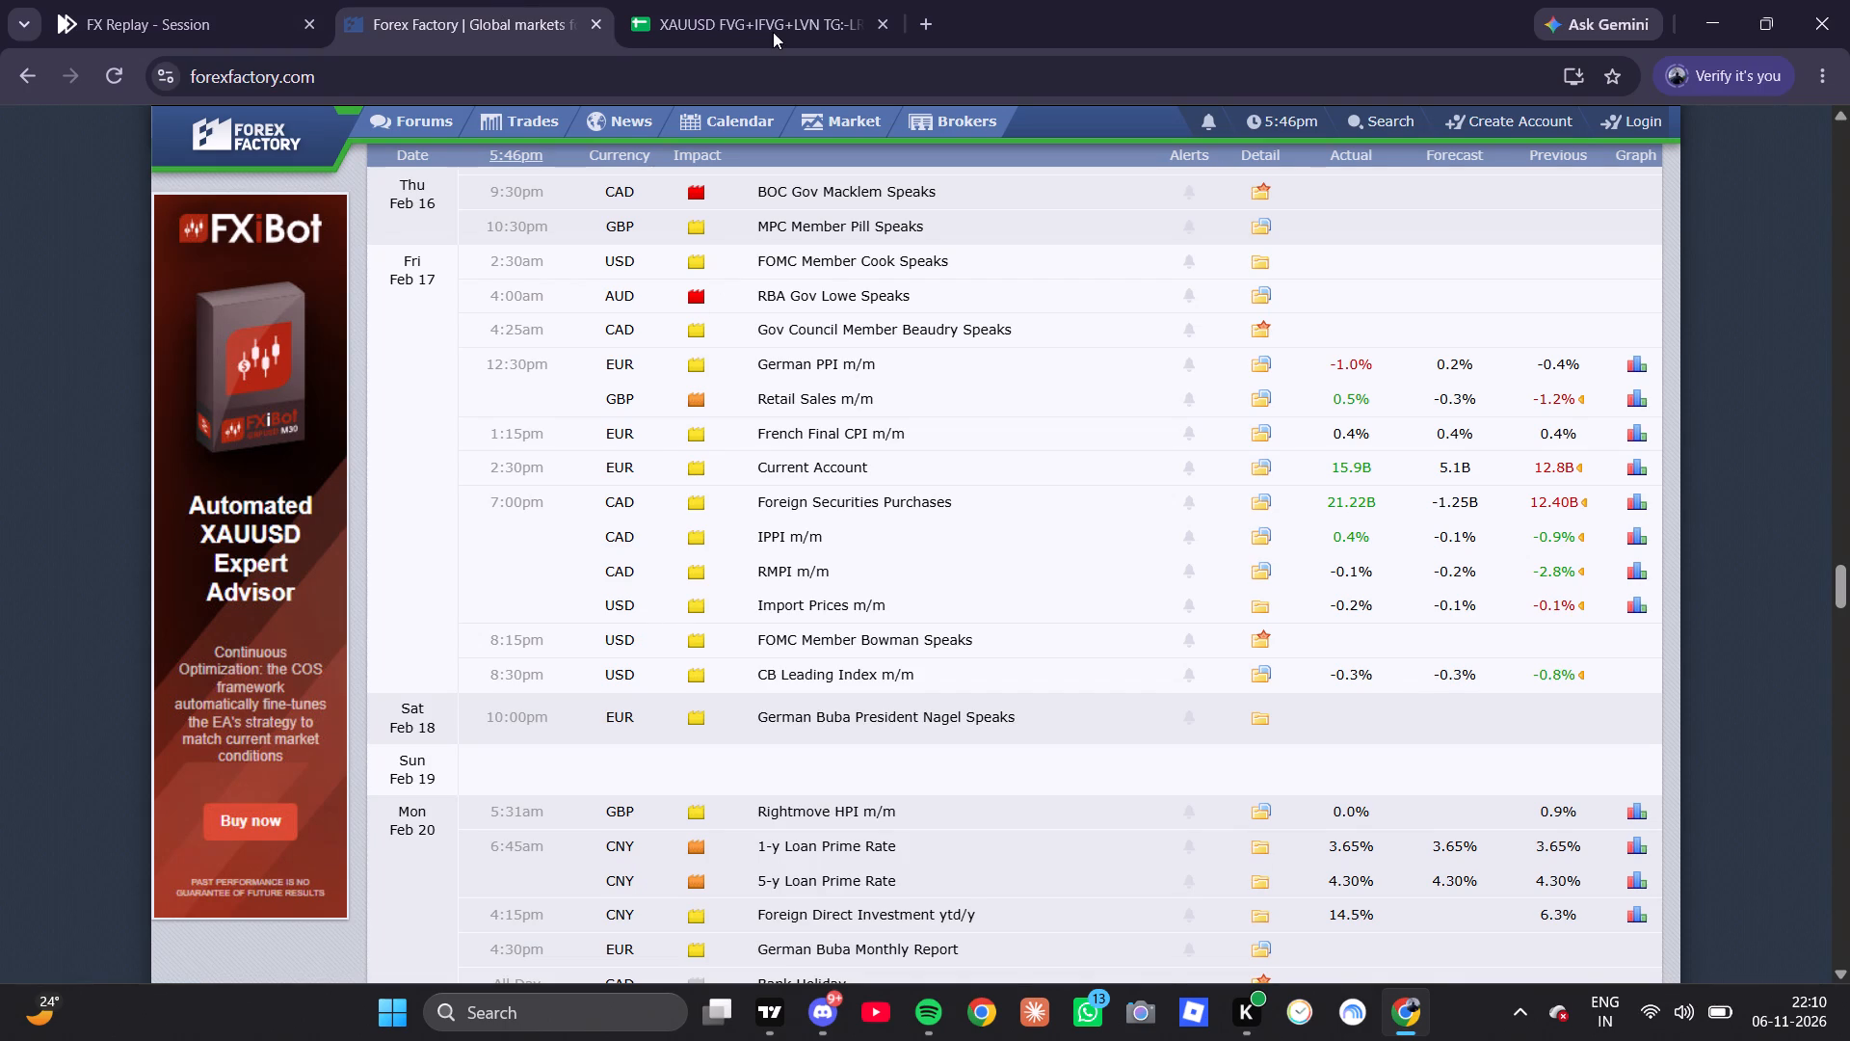
left_click(759, 0)
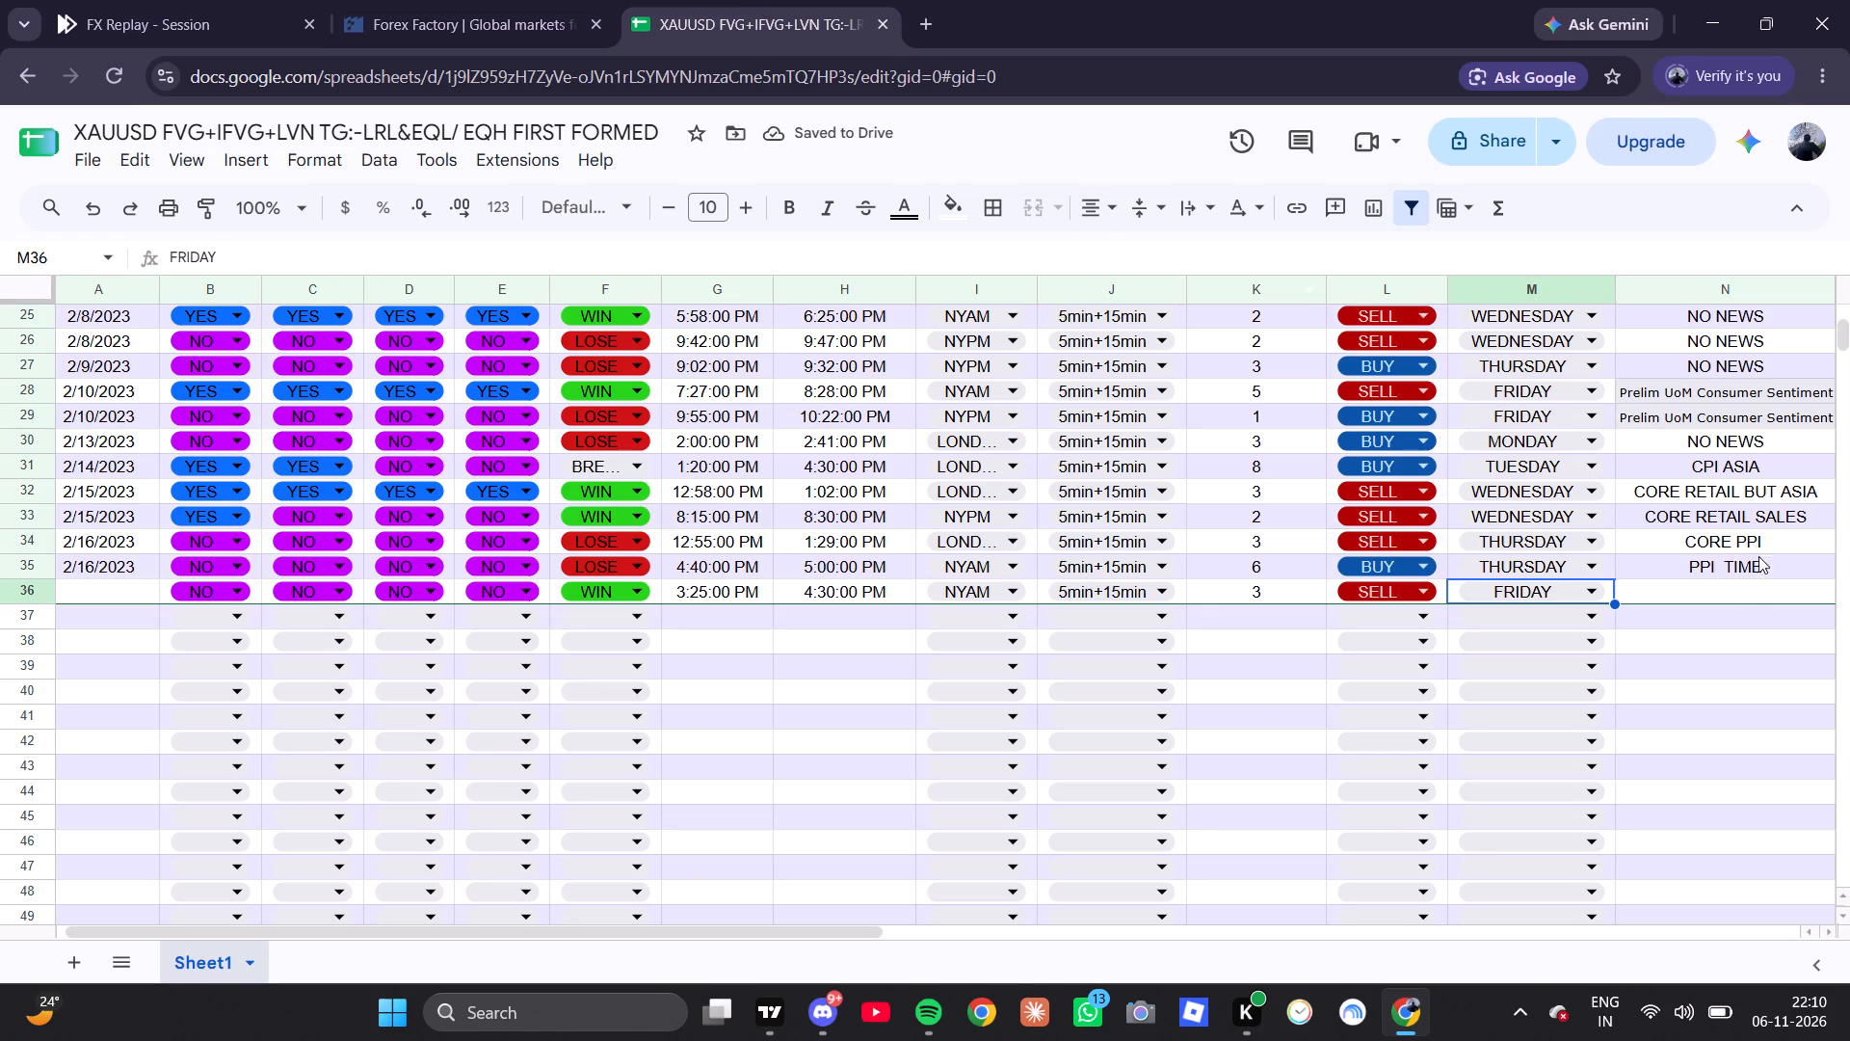
left_click(1749, 597)
type("NO NEWS")
Enter the trade date 2/17/2023 in column A of row 36.
left_click(102, 586)
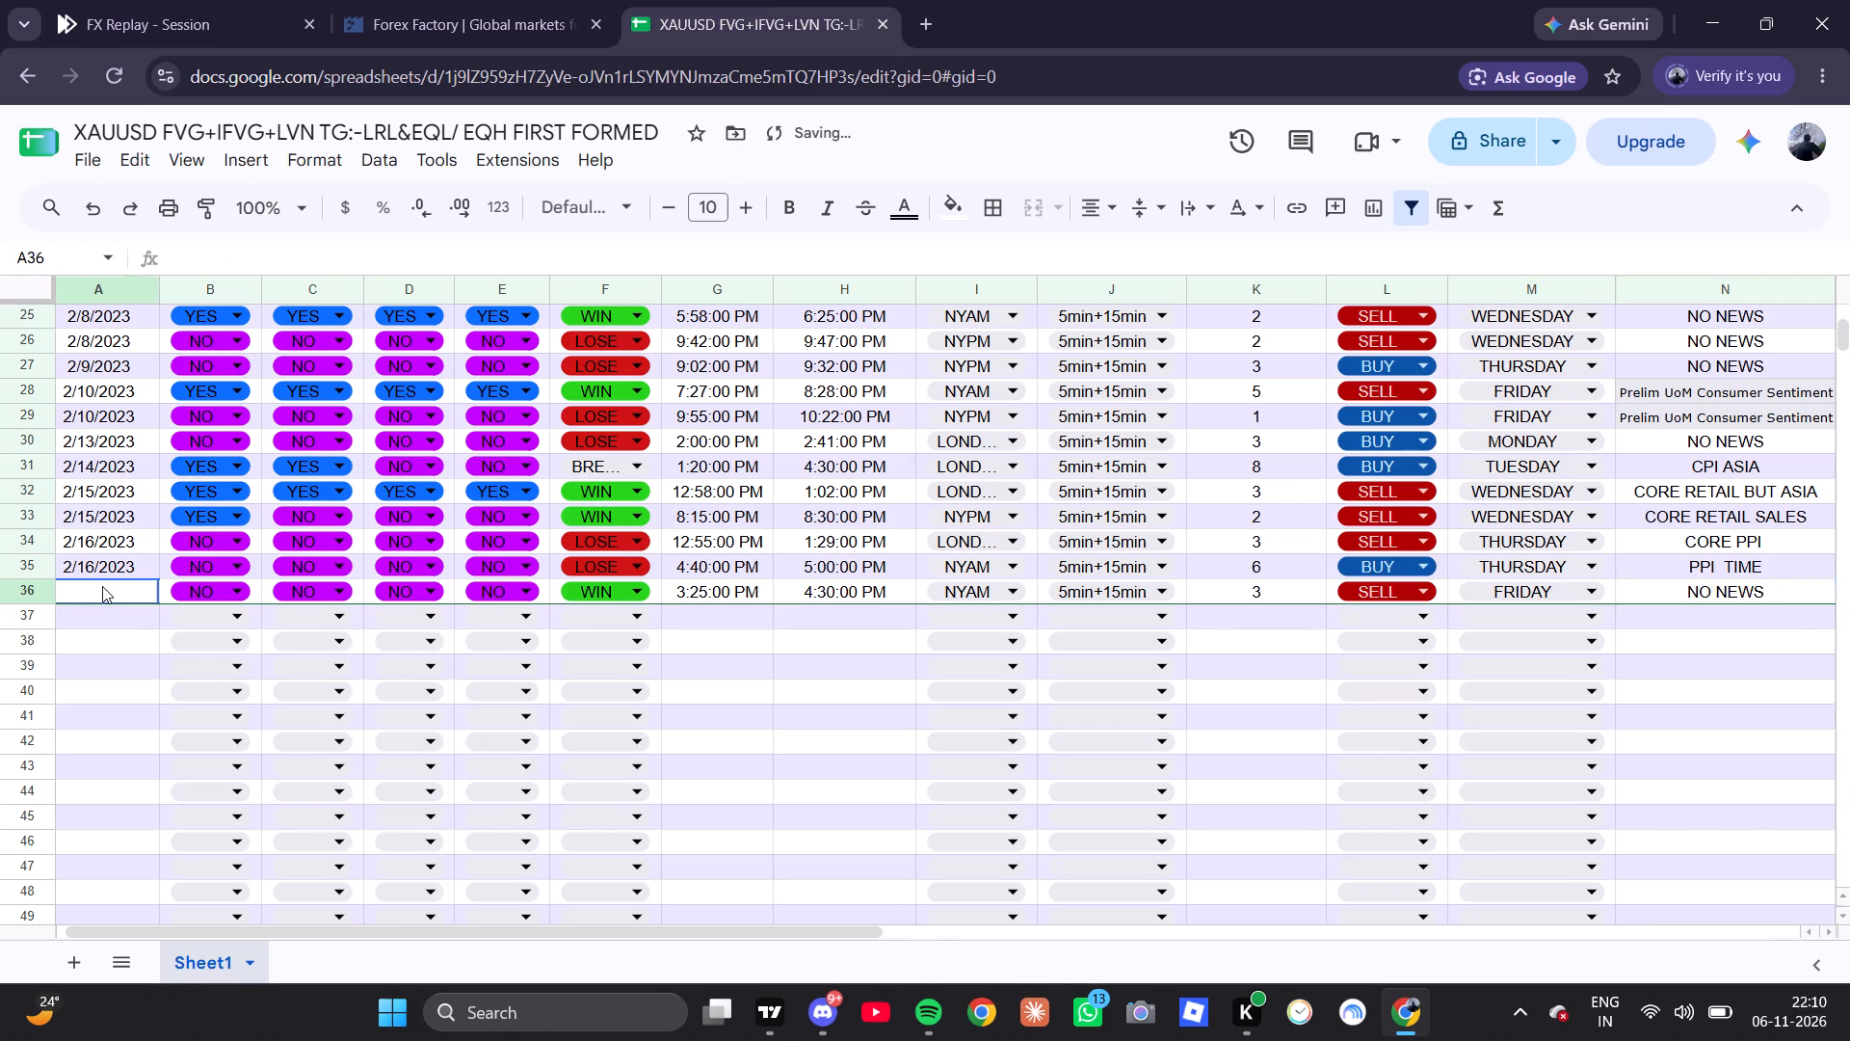
type("2/1")
key("7")
type("/;2")
key("0")
type("23")
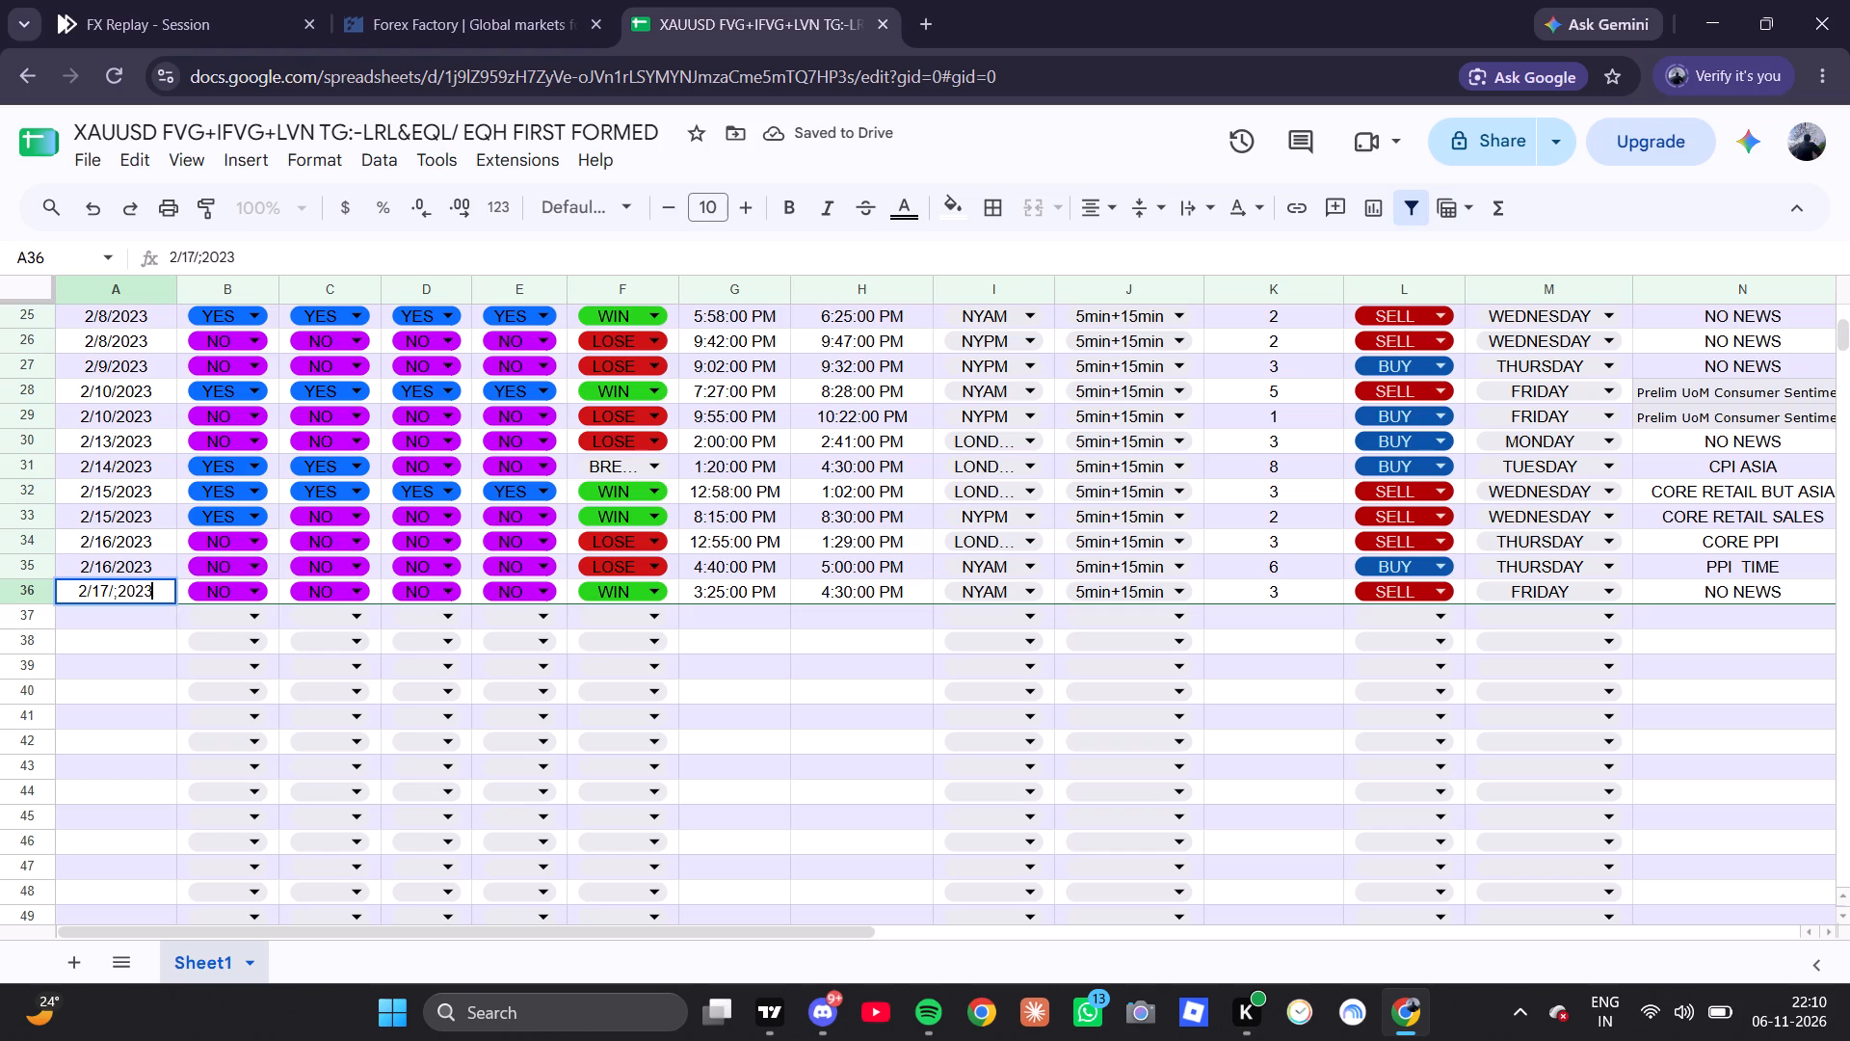
left_click(120, 591)
key("BackSpace")
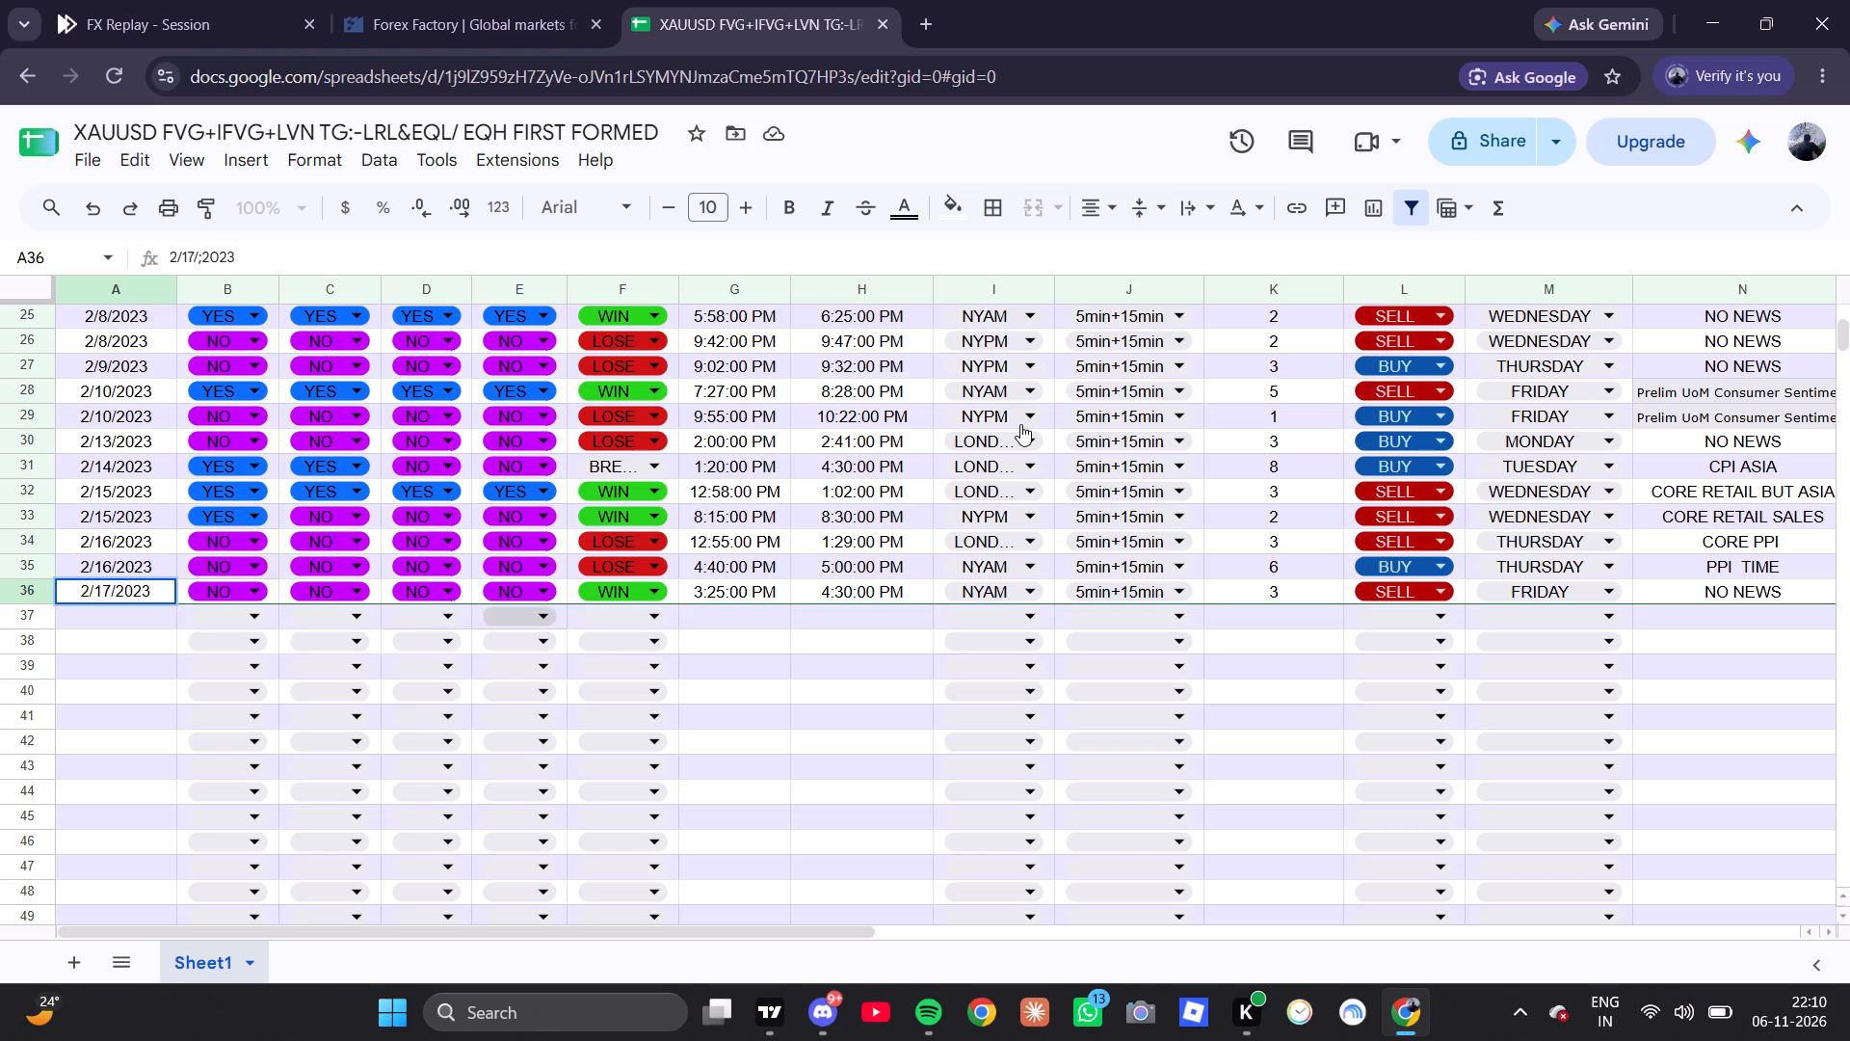
Return to the FX Replay chart, switch to the 15m timeframe and examine price from the blue zones to the latest candle.
left_click(209, 0)
scroll(991, 403, "down", 4)
left_click_drag(1363, 442, 1001, 448)
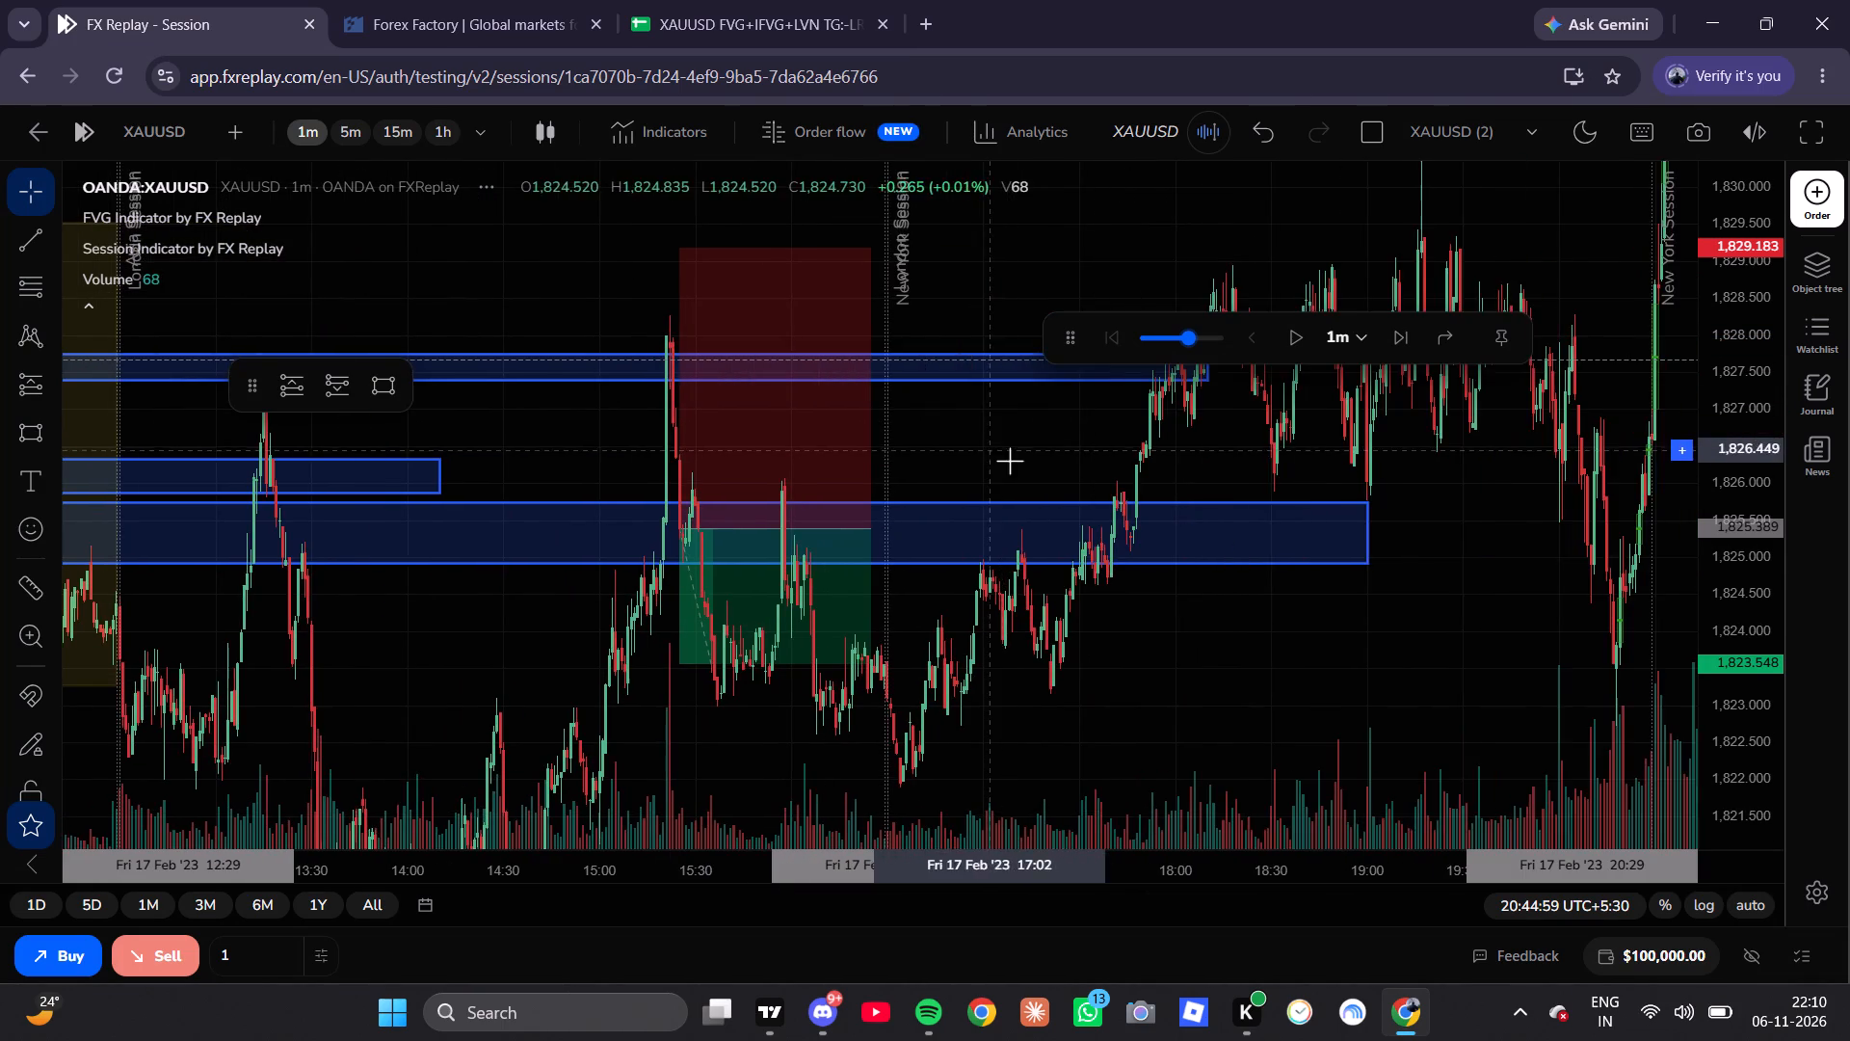
scroll(1076, 449, "down", 3)
left_click_drag(1421, 511, 1325, 523)
left_click(417, 140)
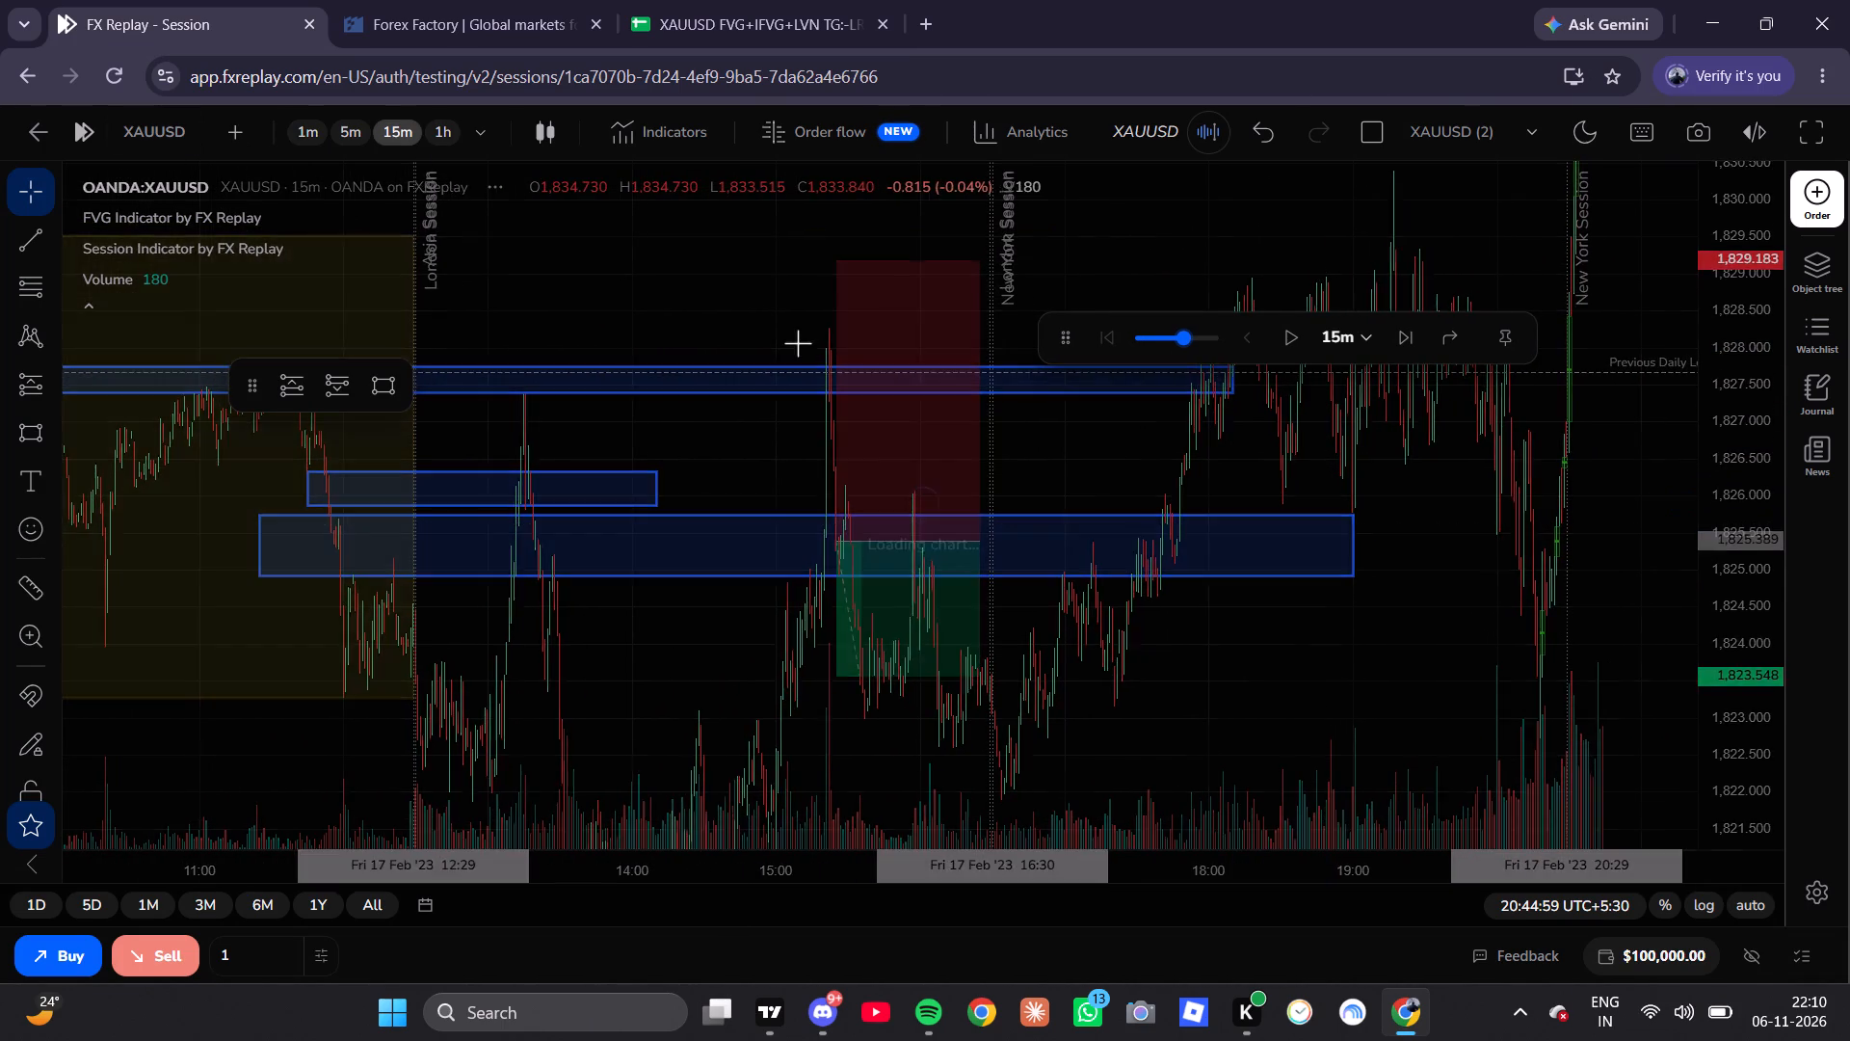
scroll(1084, 471, "up", 5)
scroll(1249, 511, "up", 8)
scroll(1302, 505, "down", 1)
scroll(1302, 505, "up", 9)
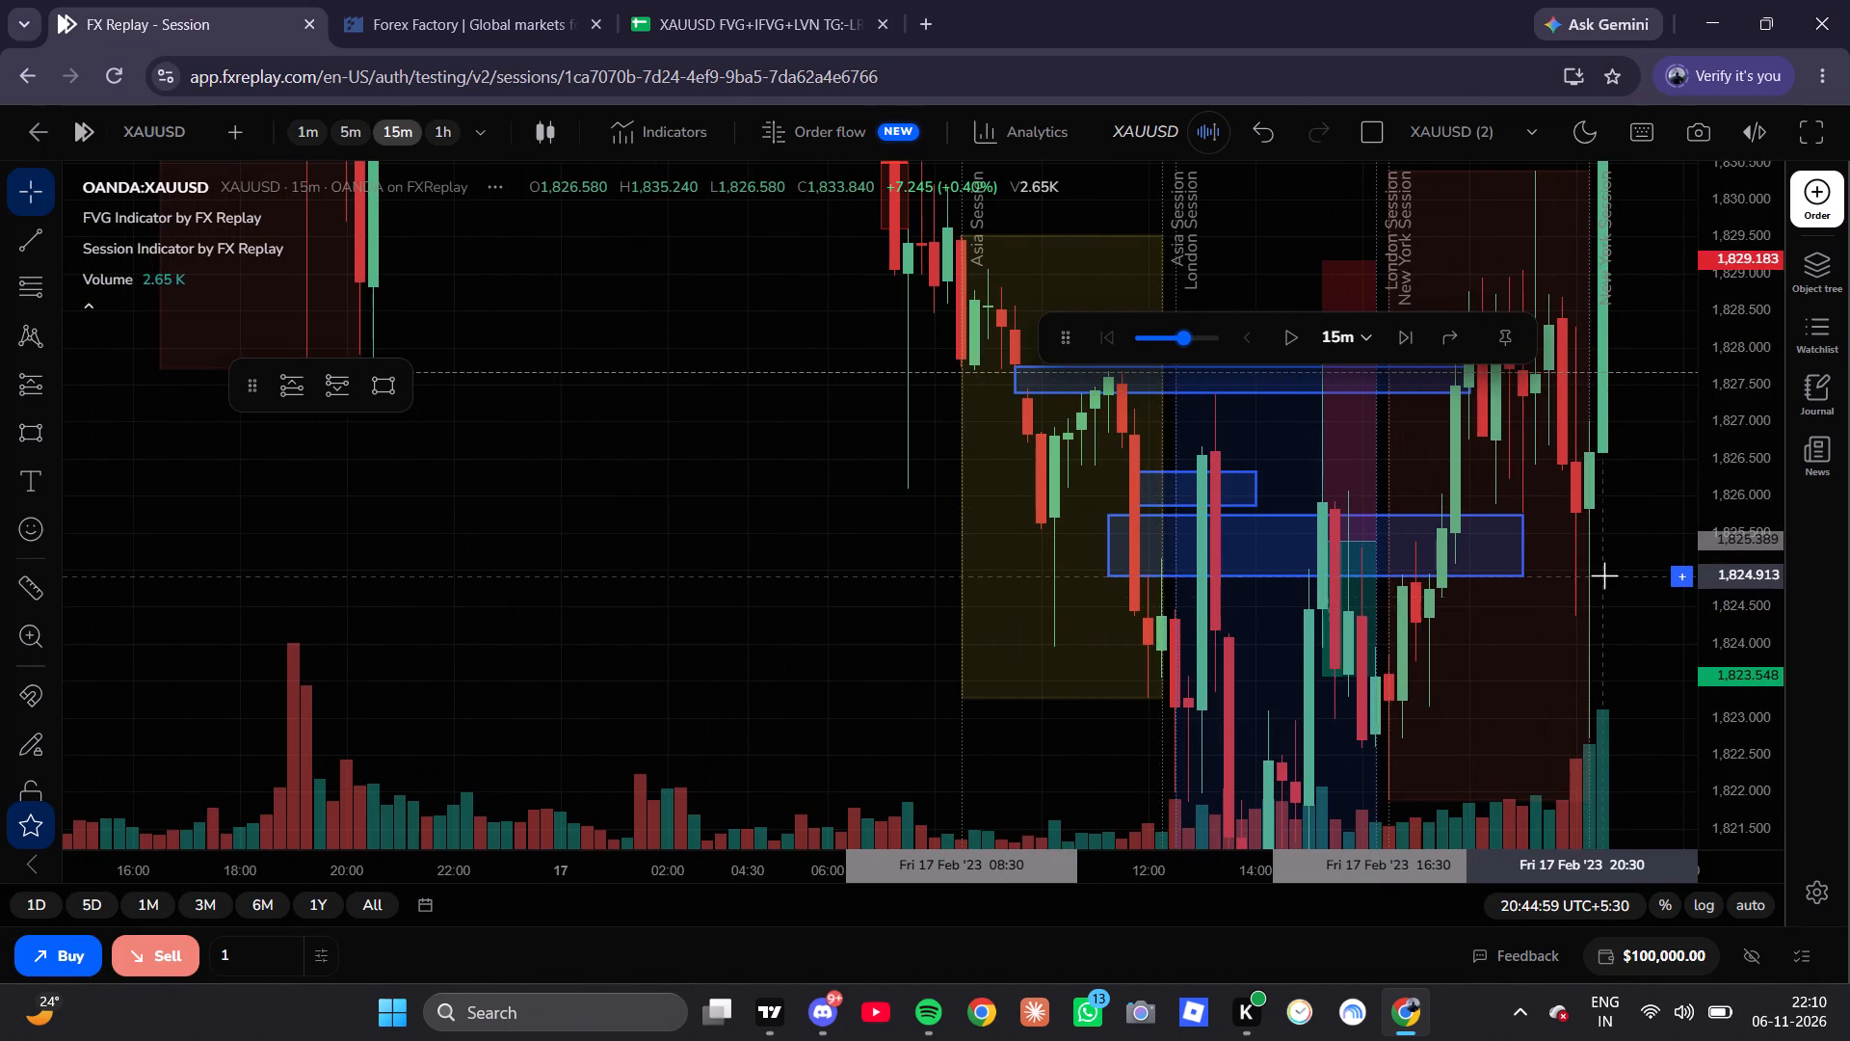
left_click_drag(1600, 573, 1490, 779)
left_click(1482, 783)
scroll(1795, 621, "down", 2)
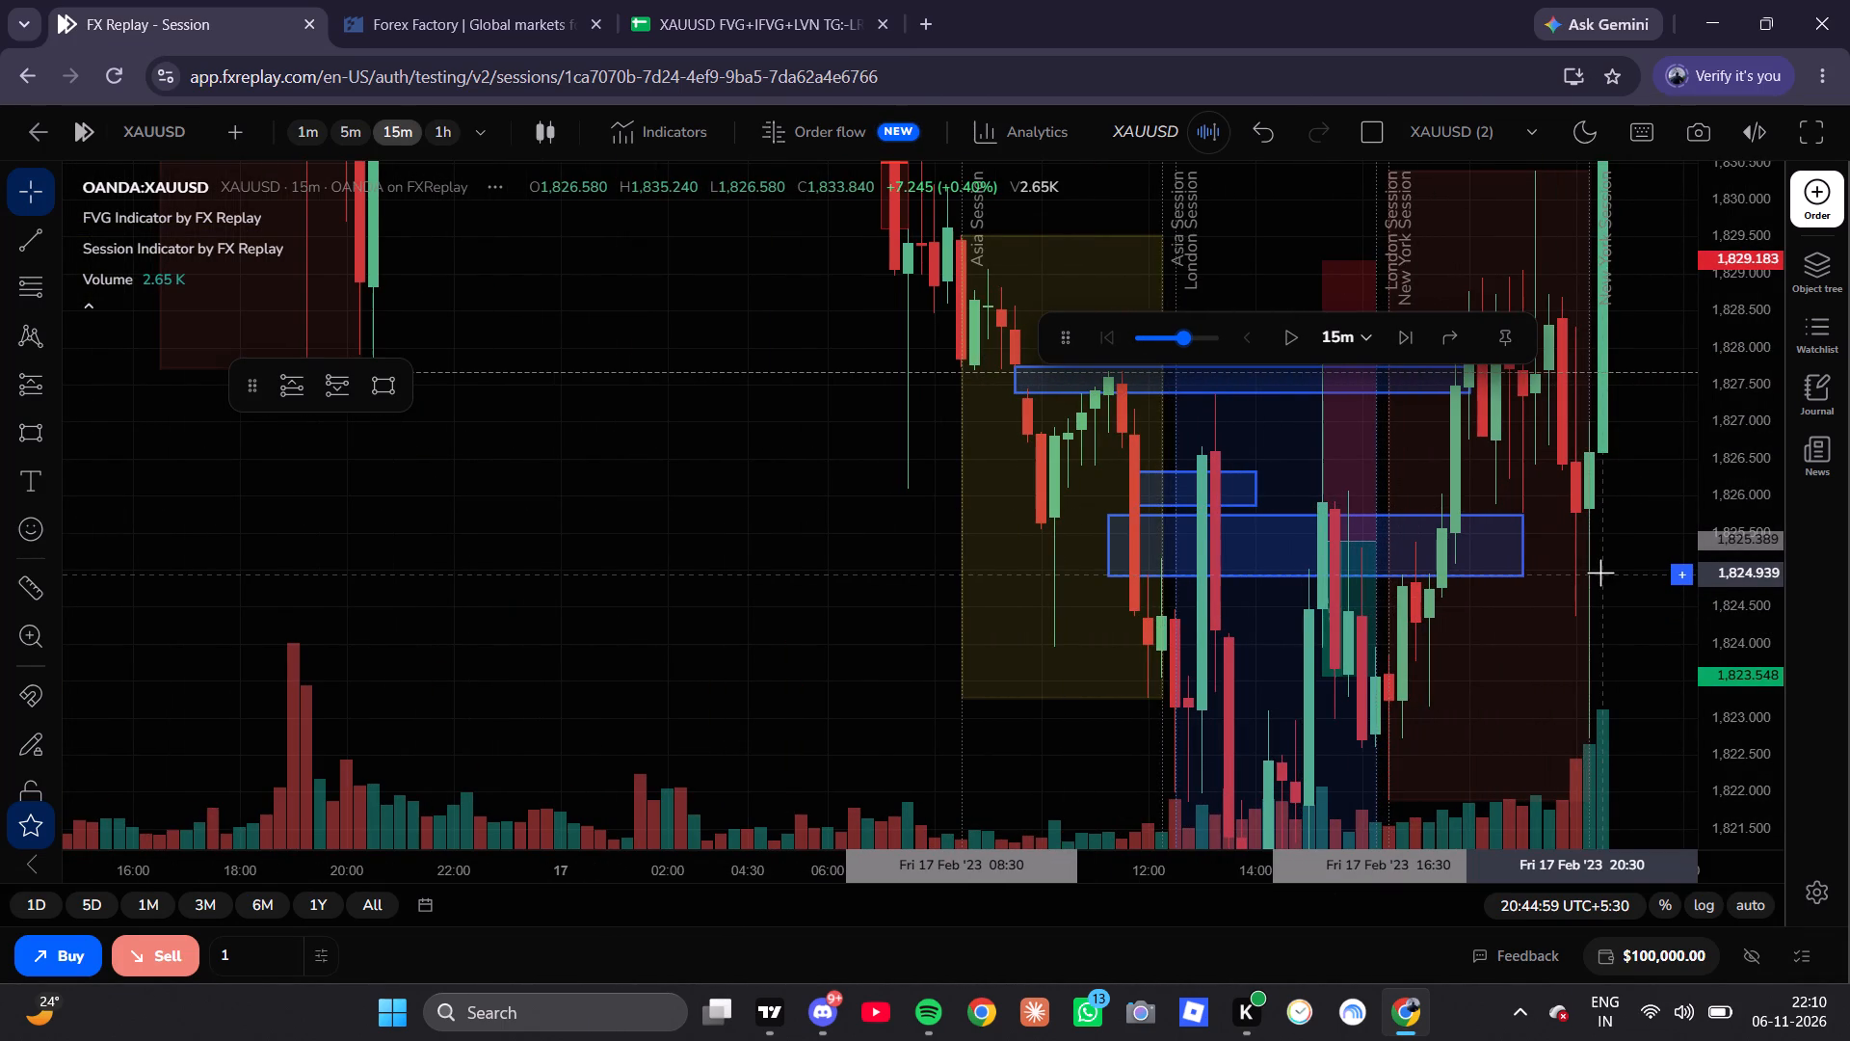
scroll(1600, 573, "down", 2)
scroll(1797, 630, "down", 13)
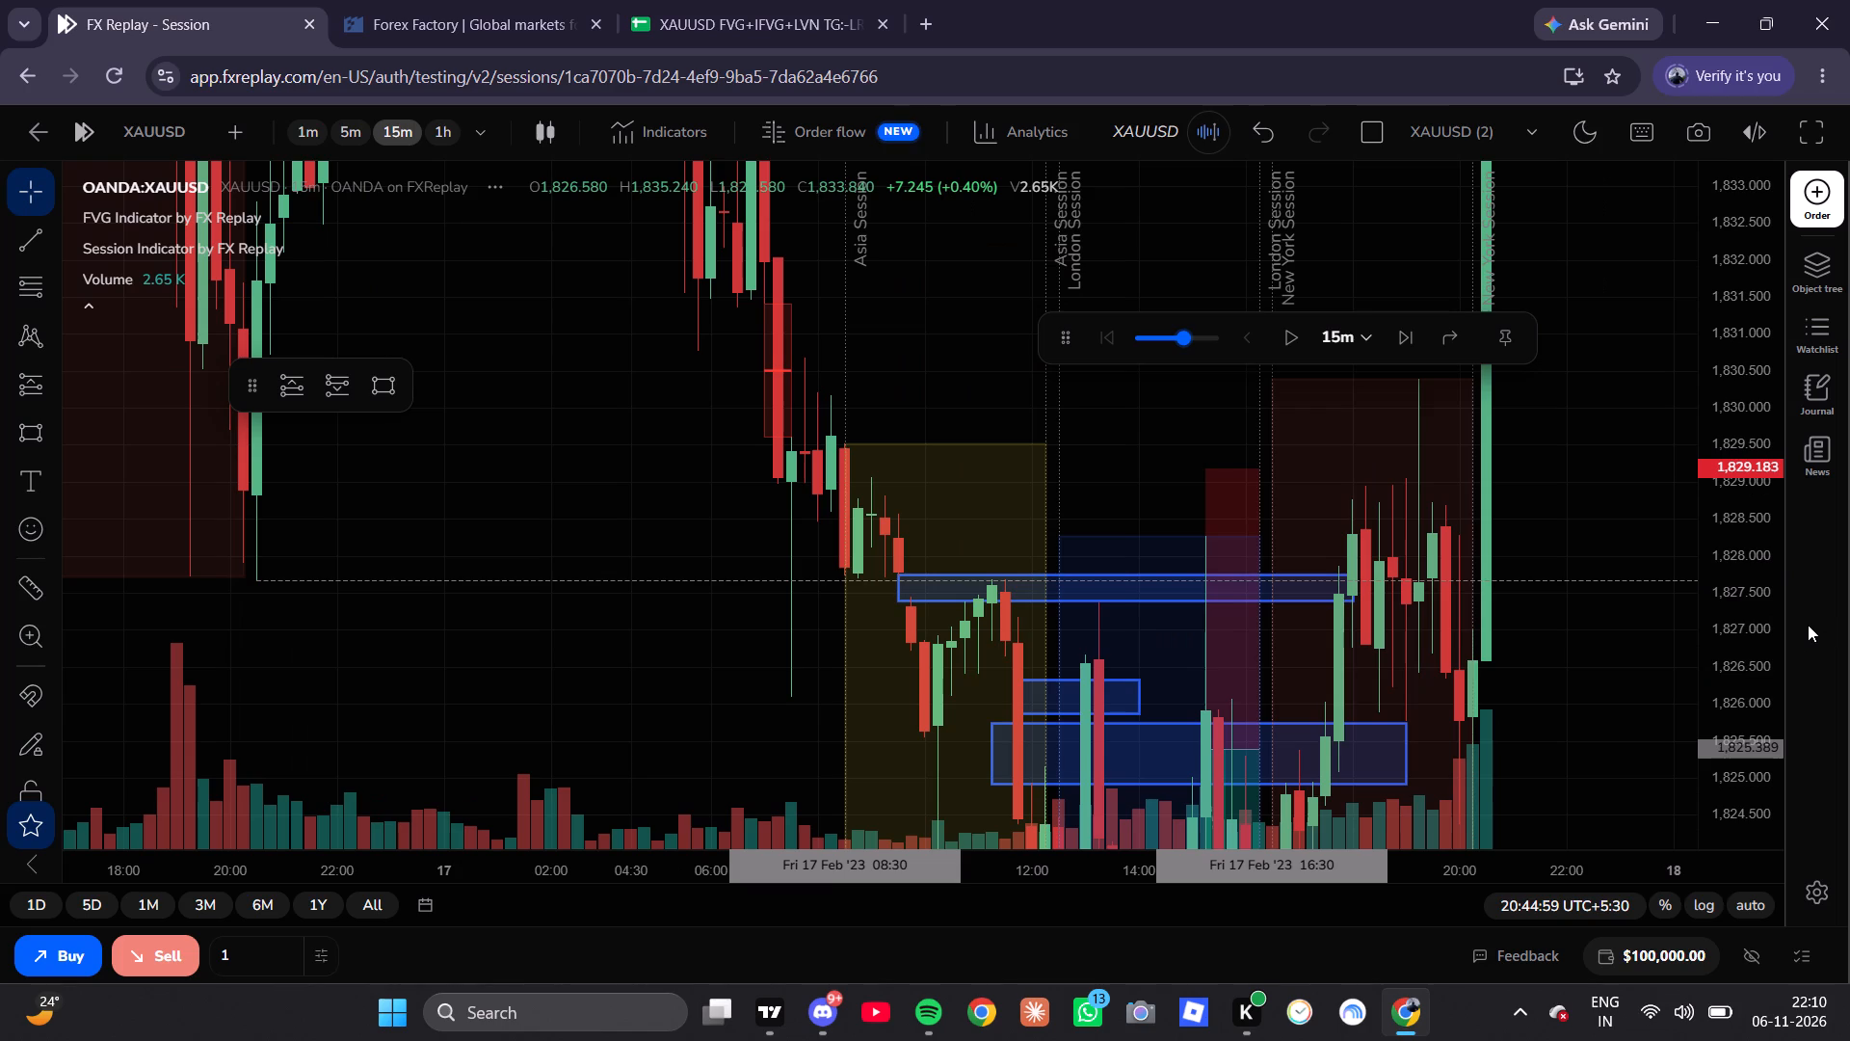
scroll(1808, 625, "down", 4)
left_click_drag(1528, 596, 1808, 625)
left_click_drag(1808, 625, 1447, 811)
scroll(1493, 681, "down", 4)
scroll(1414, 611, "up", 5)
left_click_drag(1428, 607, 1368, 546)
left_click(1368, 546)
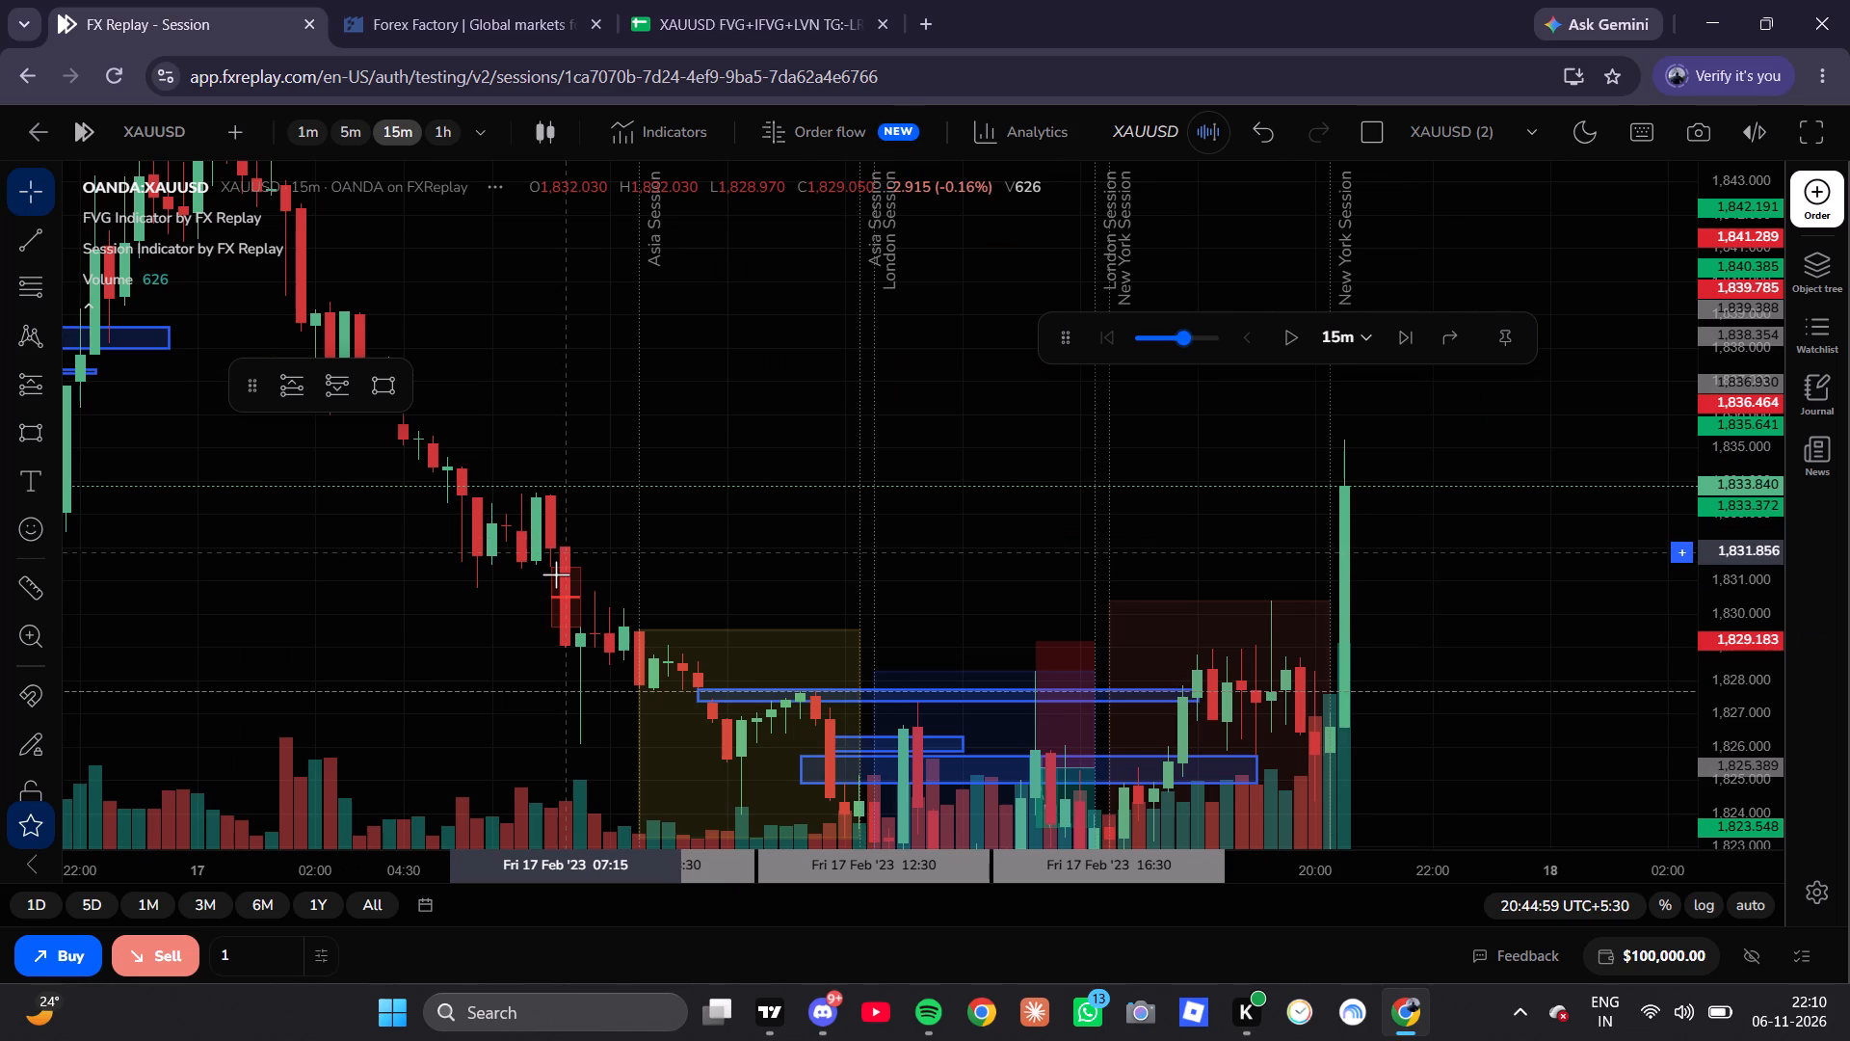
Draw a rectangle zone from the 07:00 candle of Fri 17 Feb '23 to about 21:30, spanning about 1,829.6 to 1,831.42.
left_click_drag(698, 539, 556, 574)
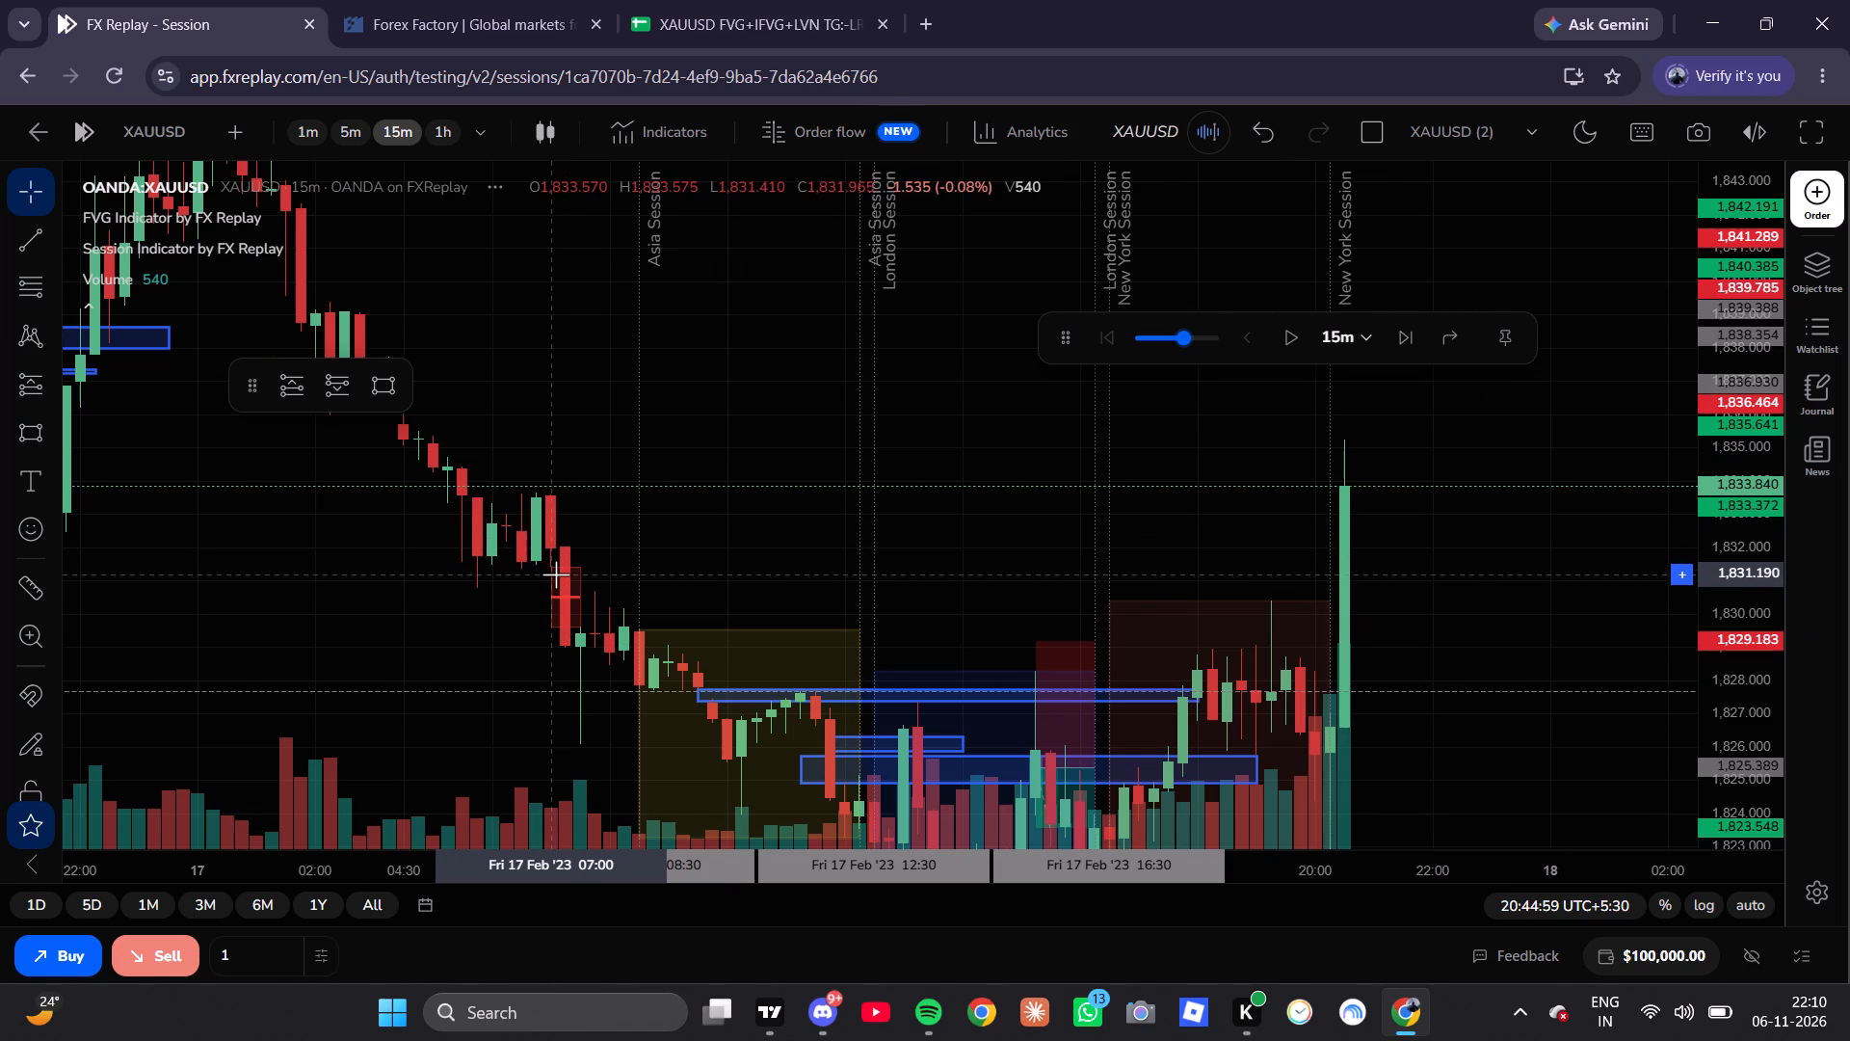
left_click_drag(556, 574, 810, 470)
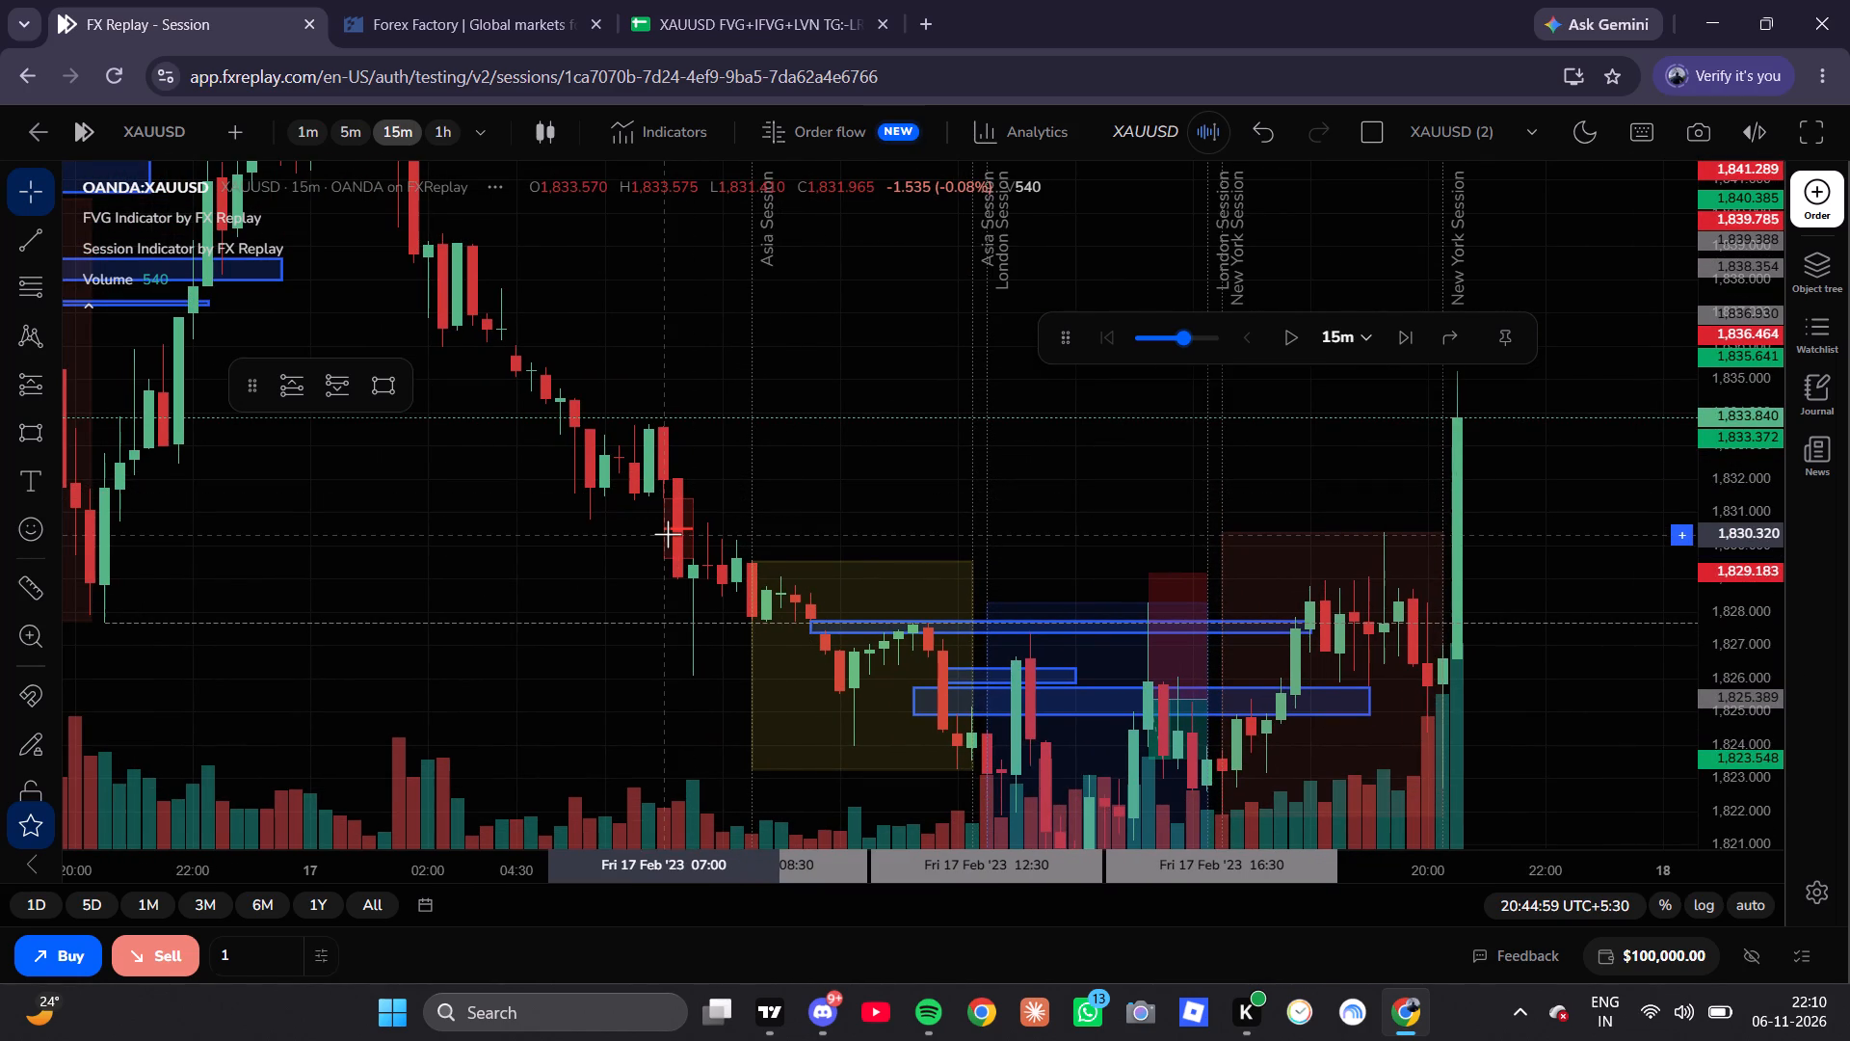
left_click(383, 381)
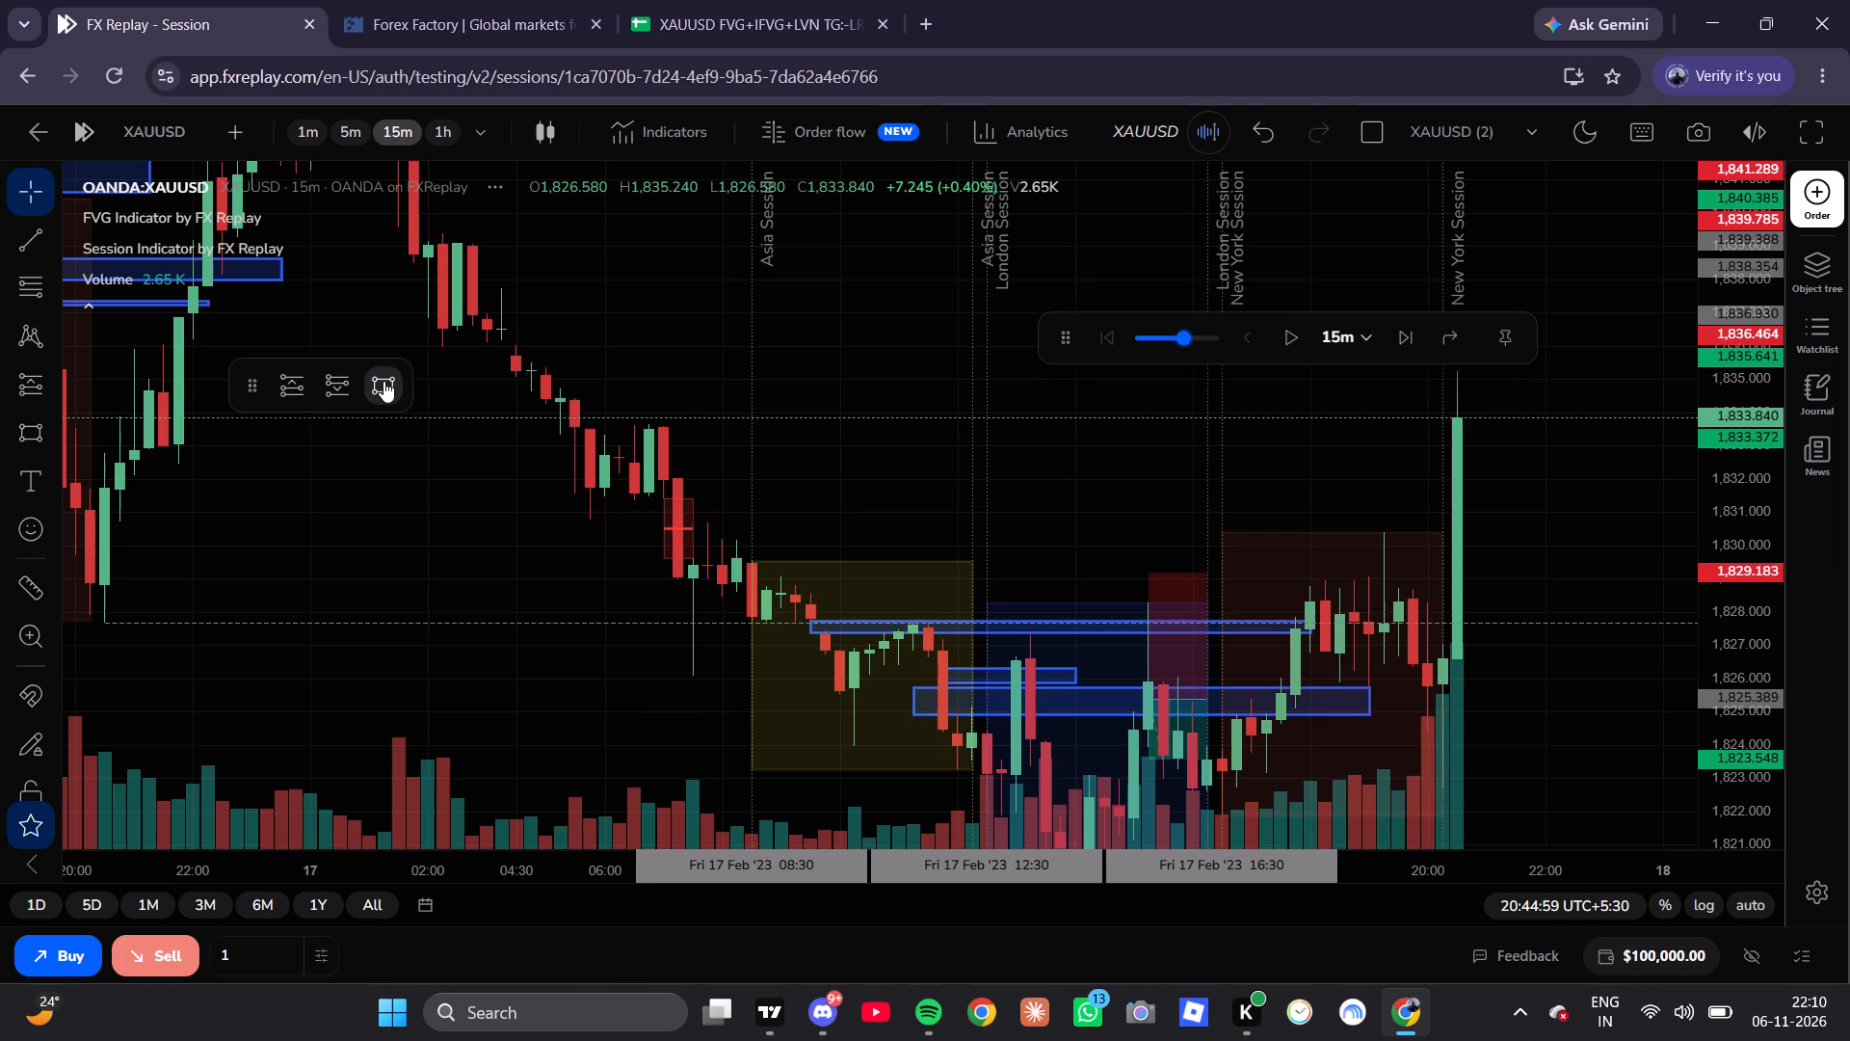
left_click(670, 558)
left_click(1523, 497)
left_click(1139, 456)
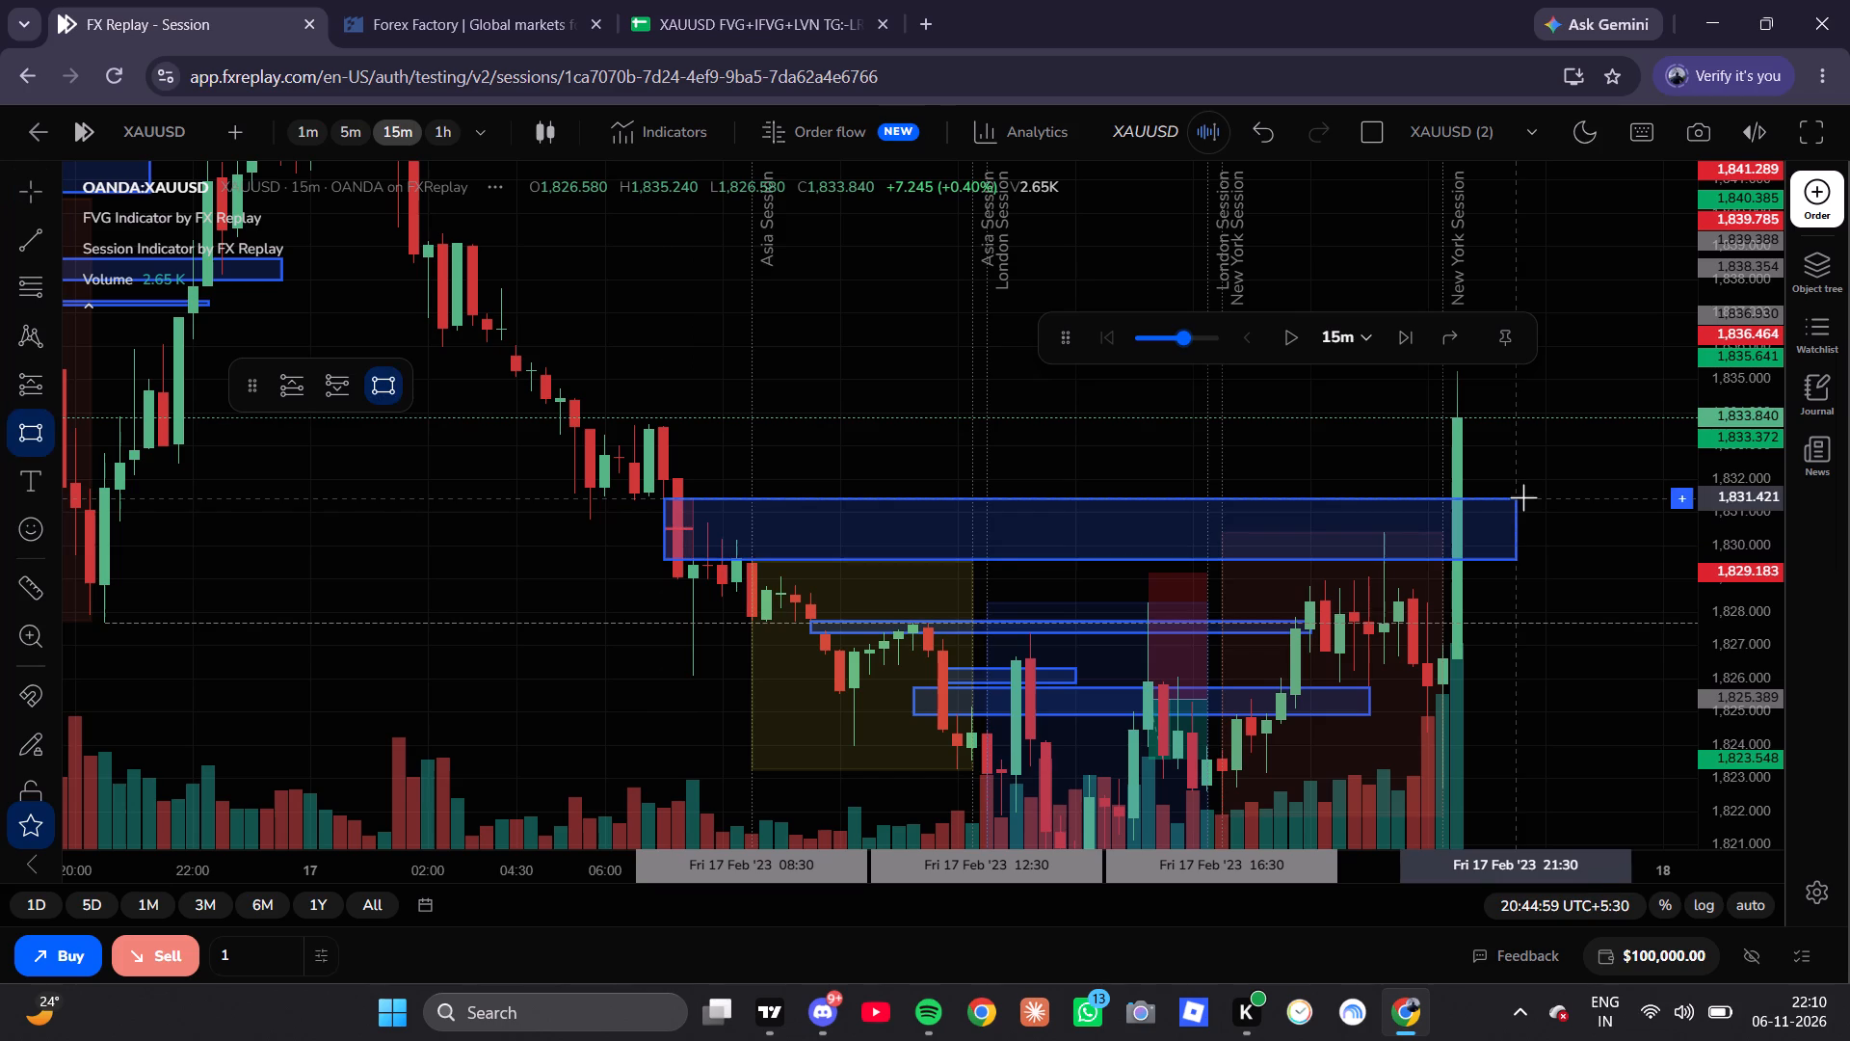
On the 5m timeframe, raise the new zone's lower edge to about 1,830.3 and start it slightly earlier, near 06:50.
left_click(359, 132)
scroll(653, 537, "down", 8)
scroll(658, 548, "up", 1)
scroll(658, 548, "down", 10)
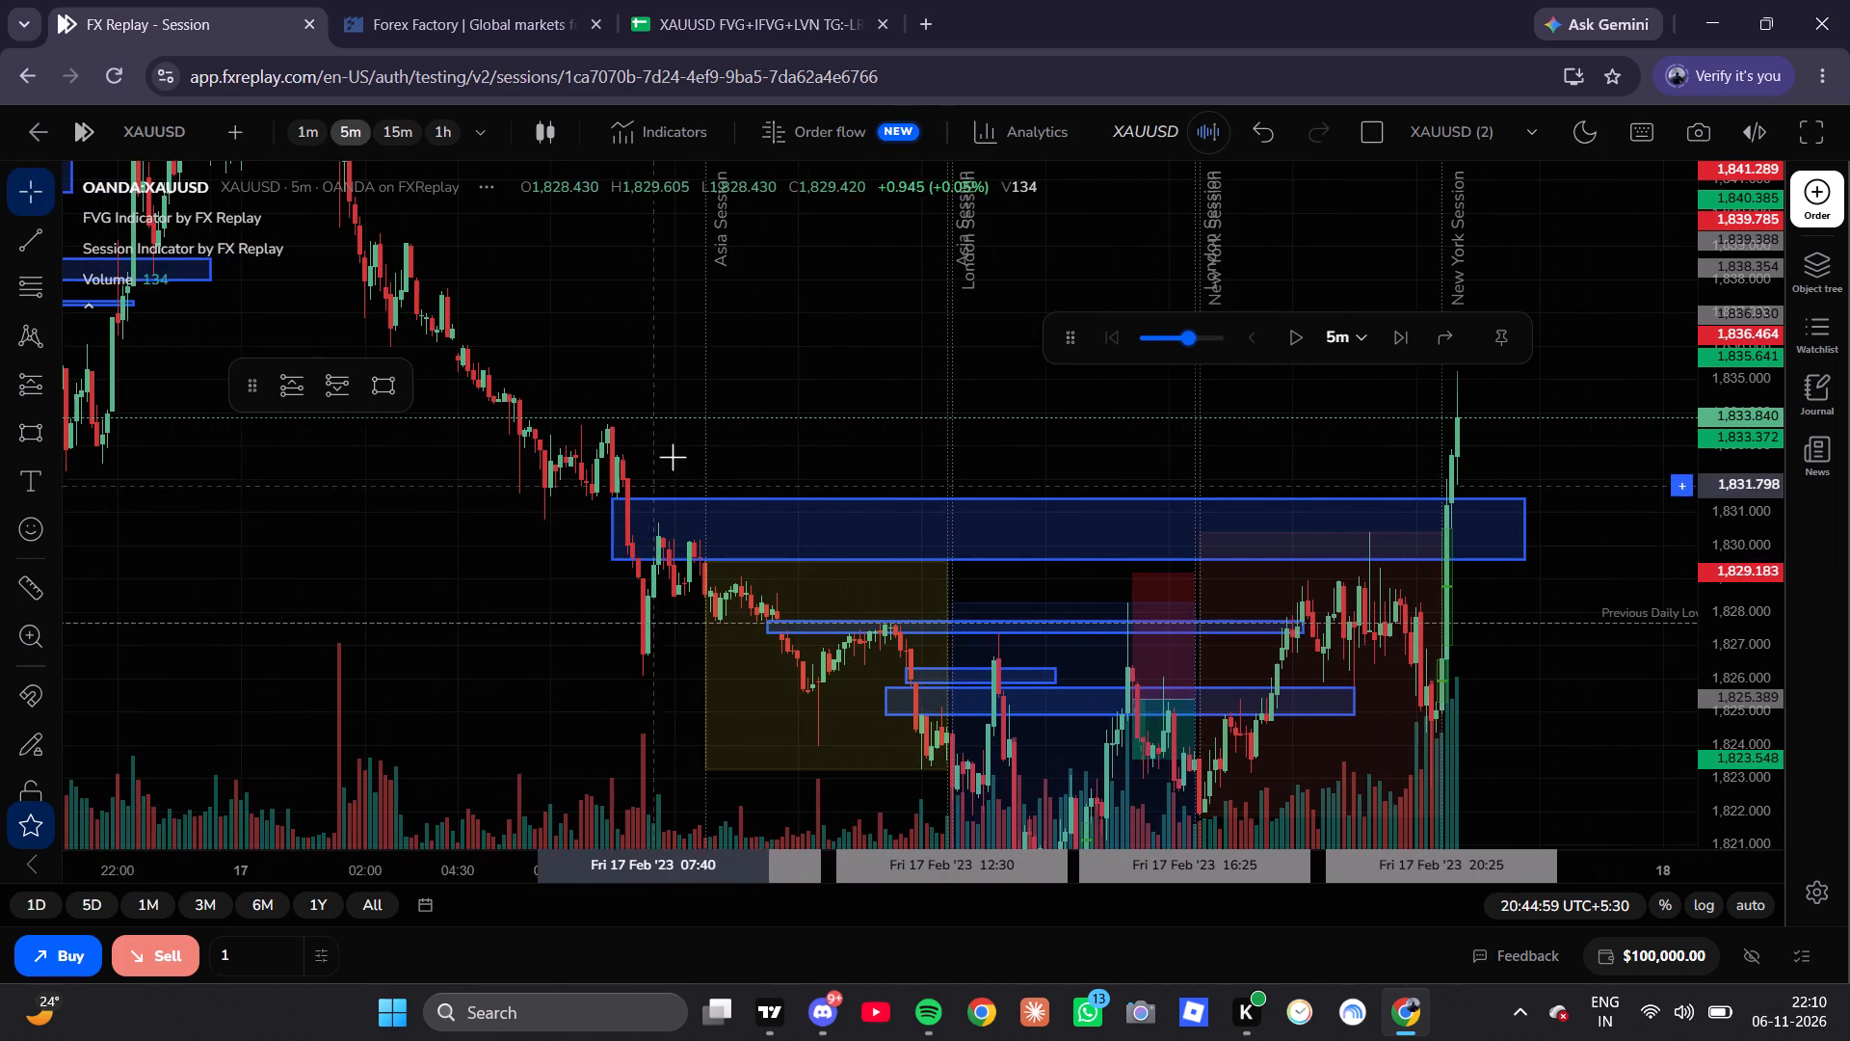
left_click_drag(700, 452, 1467, 471)
left_click(1475, 473)
scroll(1064, 550, "up", 9)
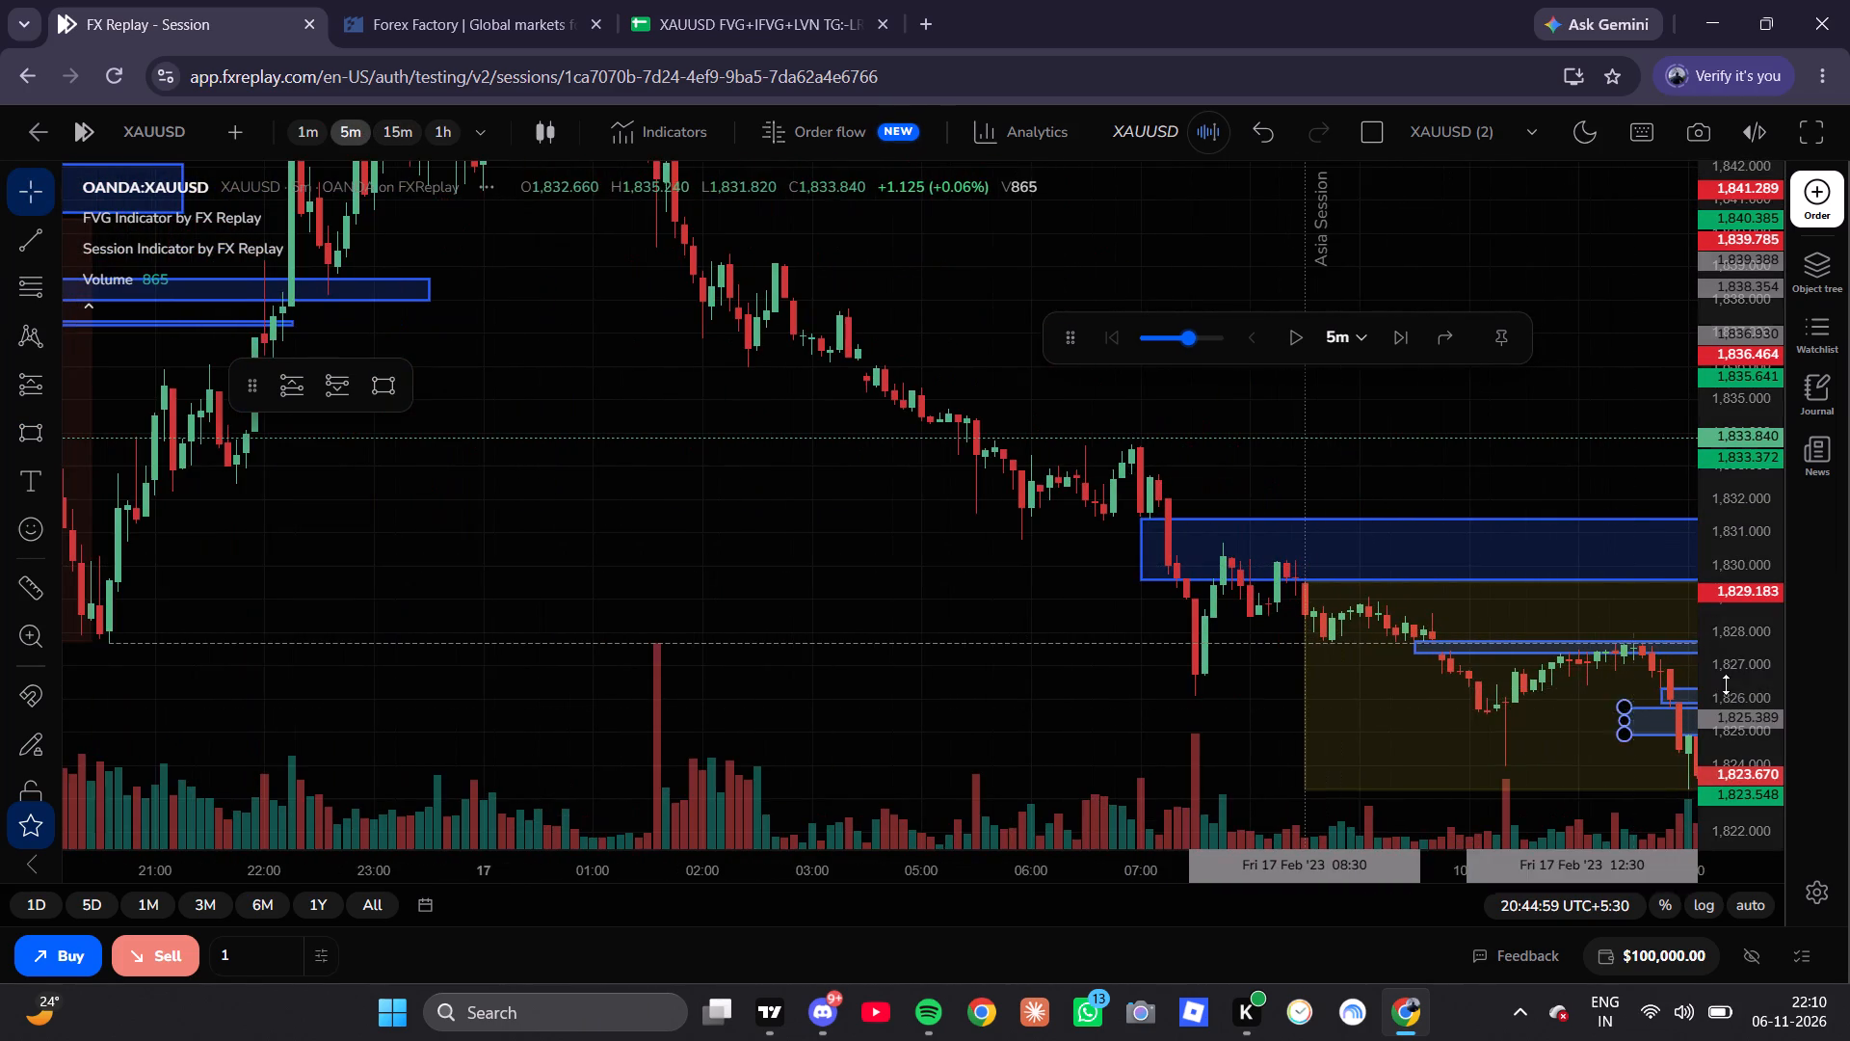
scroll(1681, 601, "up", 15)
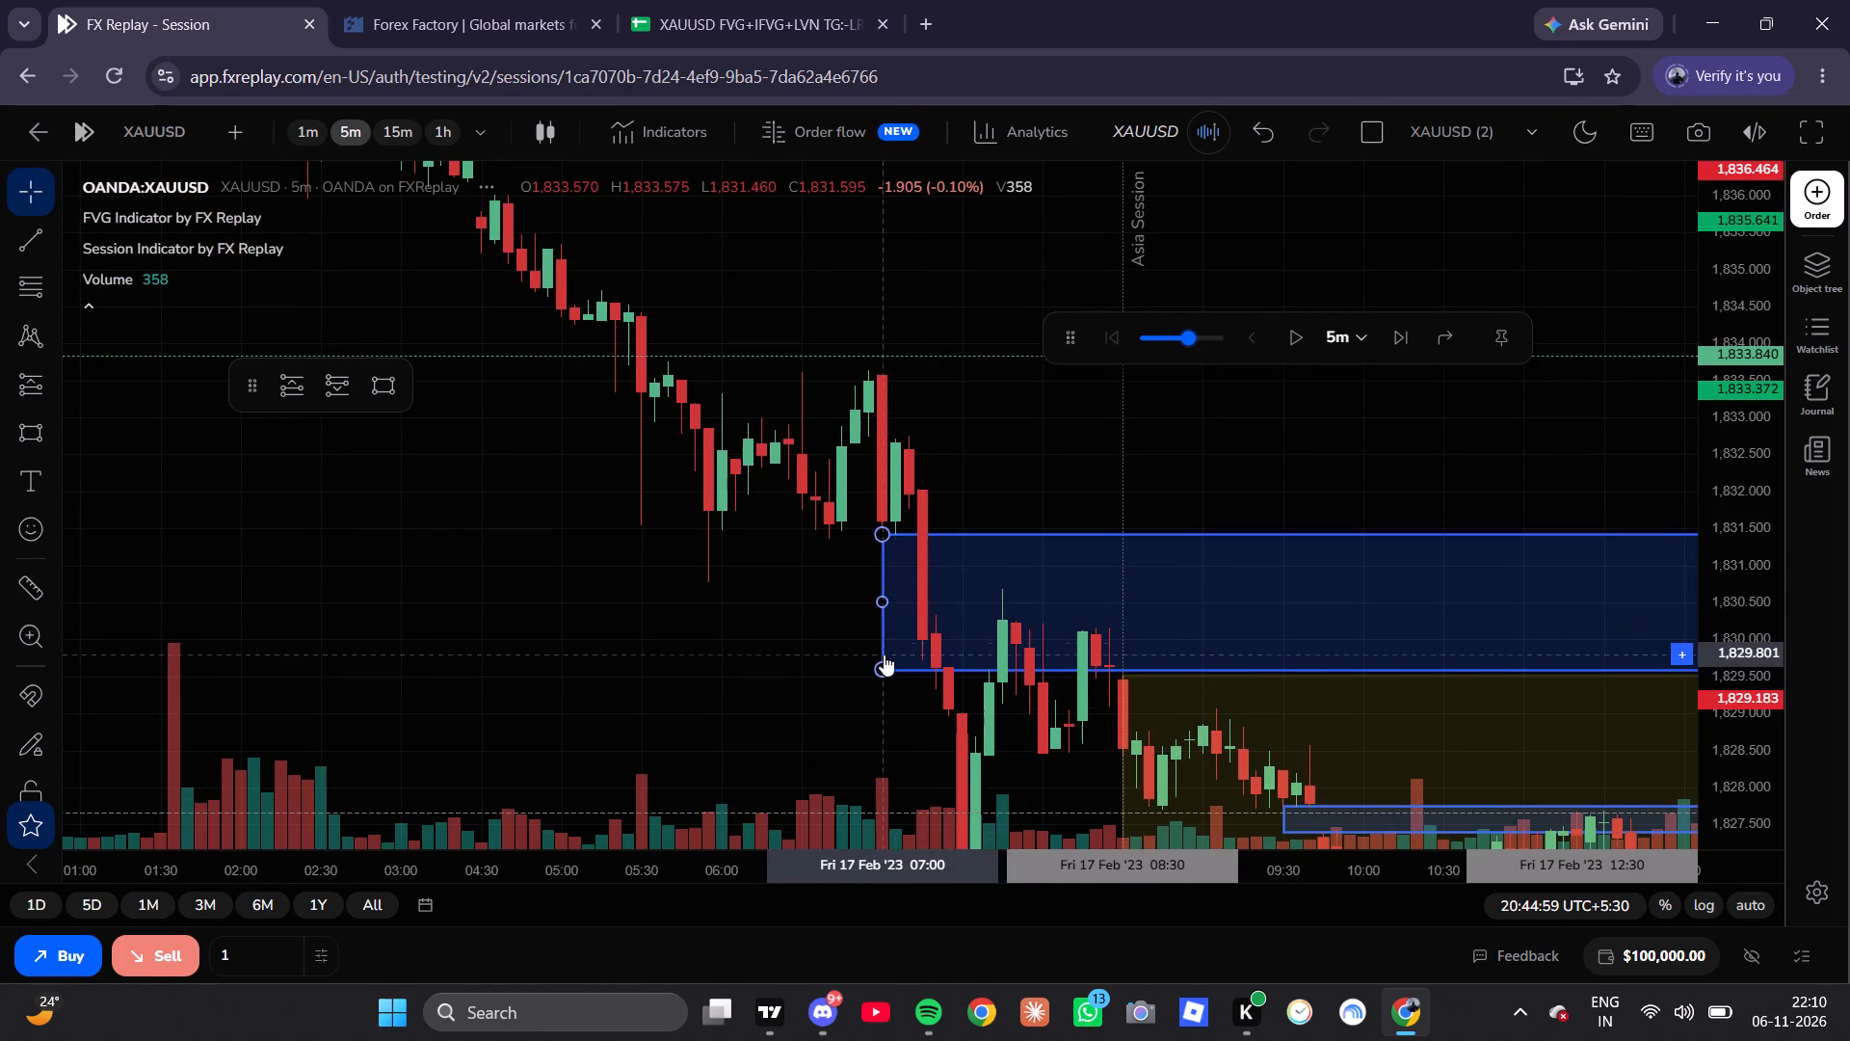
left_click_drag(887, 664, 865, 618)
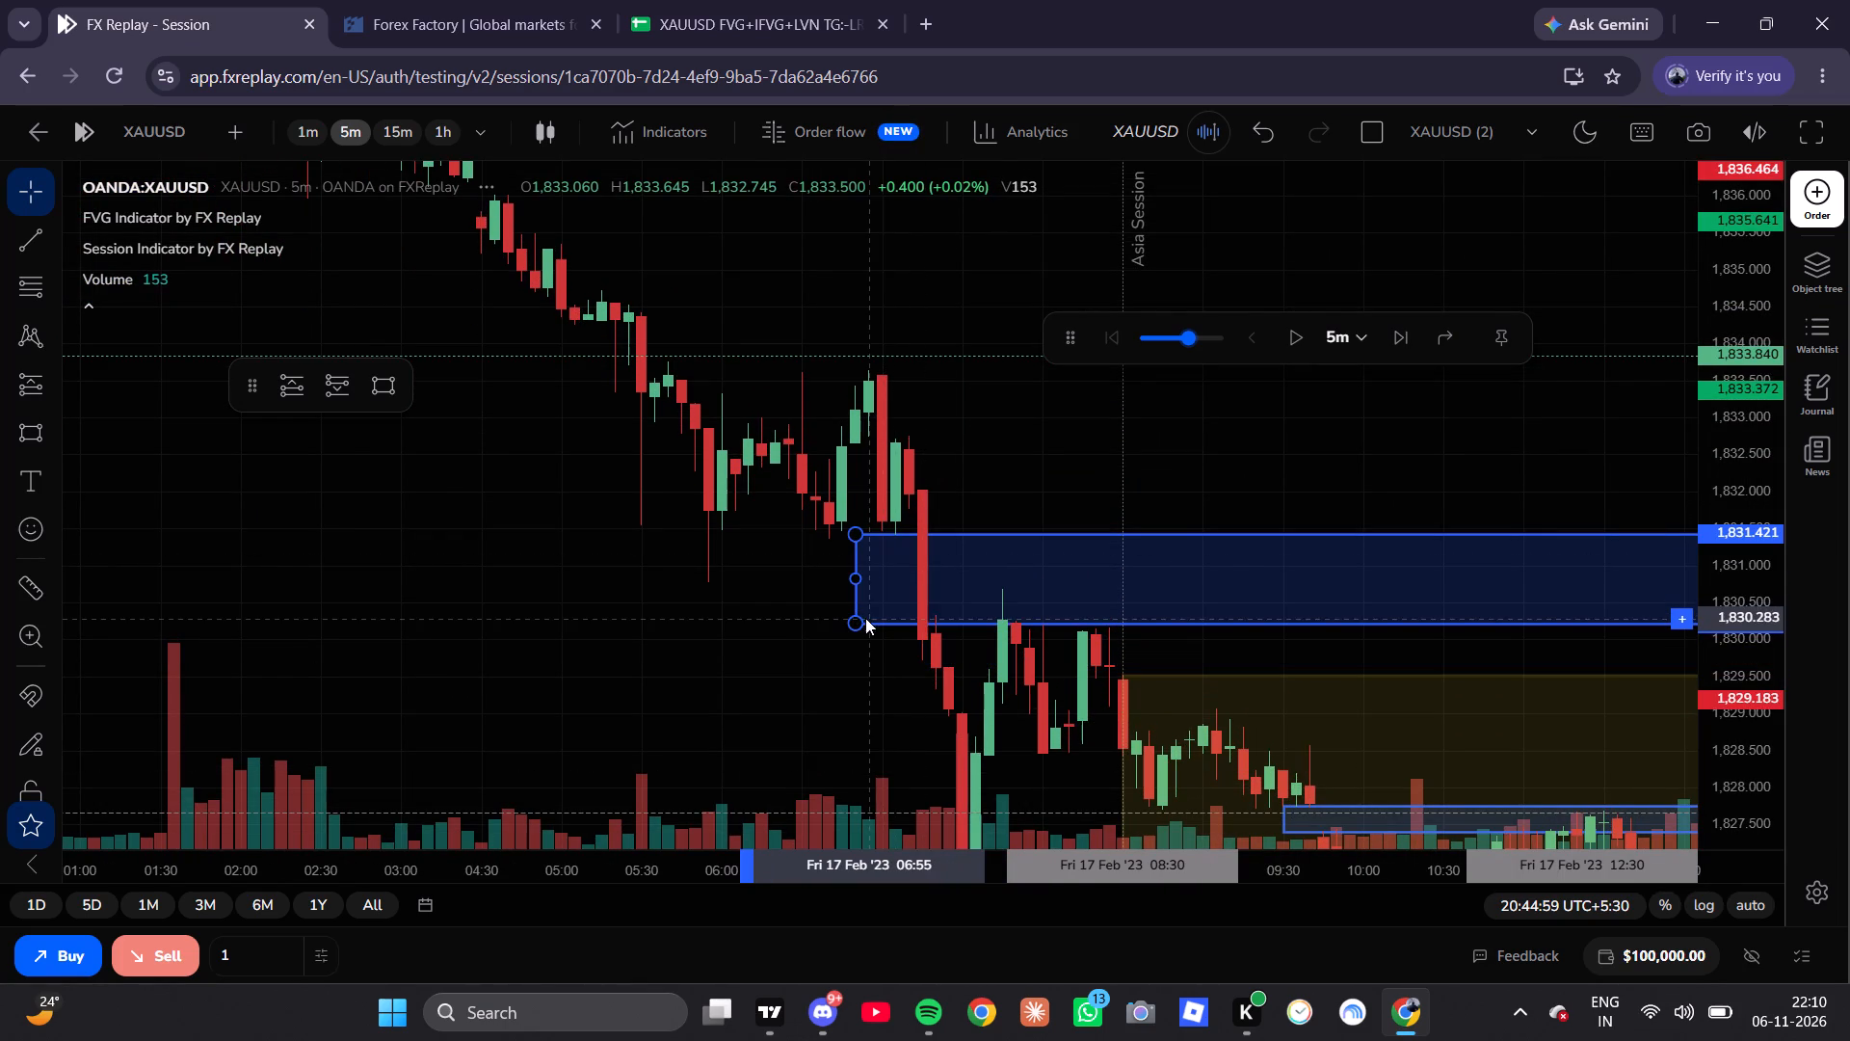
left_click_drag(865, 618, 866, 610)
Examine the 5m price action around the resized zone up to the latest New York session candles.
left_click_drag(846, 691, 191, 654)
scroll(166, 651, "down", 4)
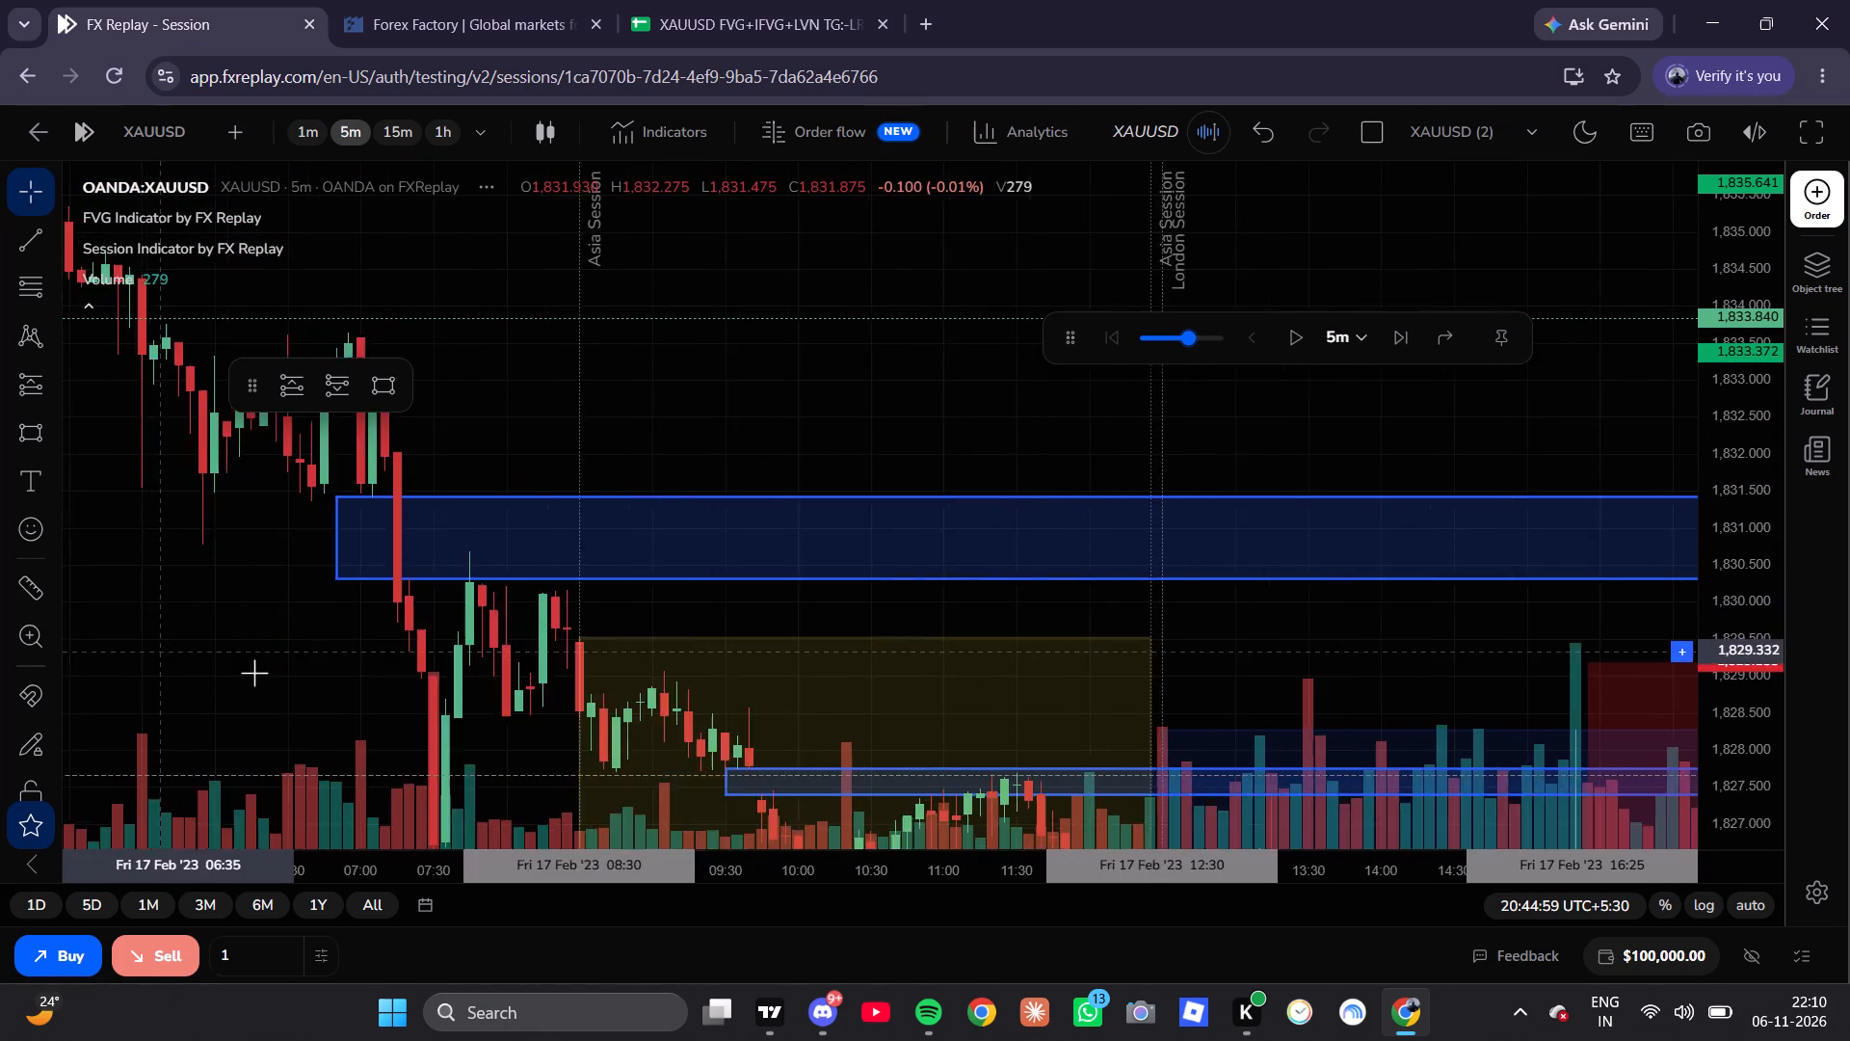
scroll(254, 673, "down", 5)
left_click_drag(1259, 668, 478, 705)
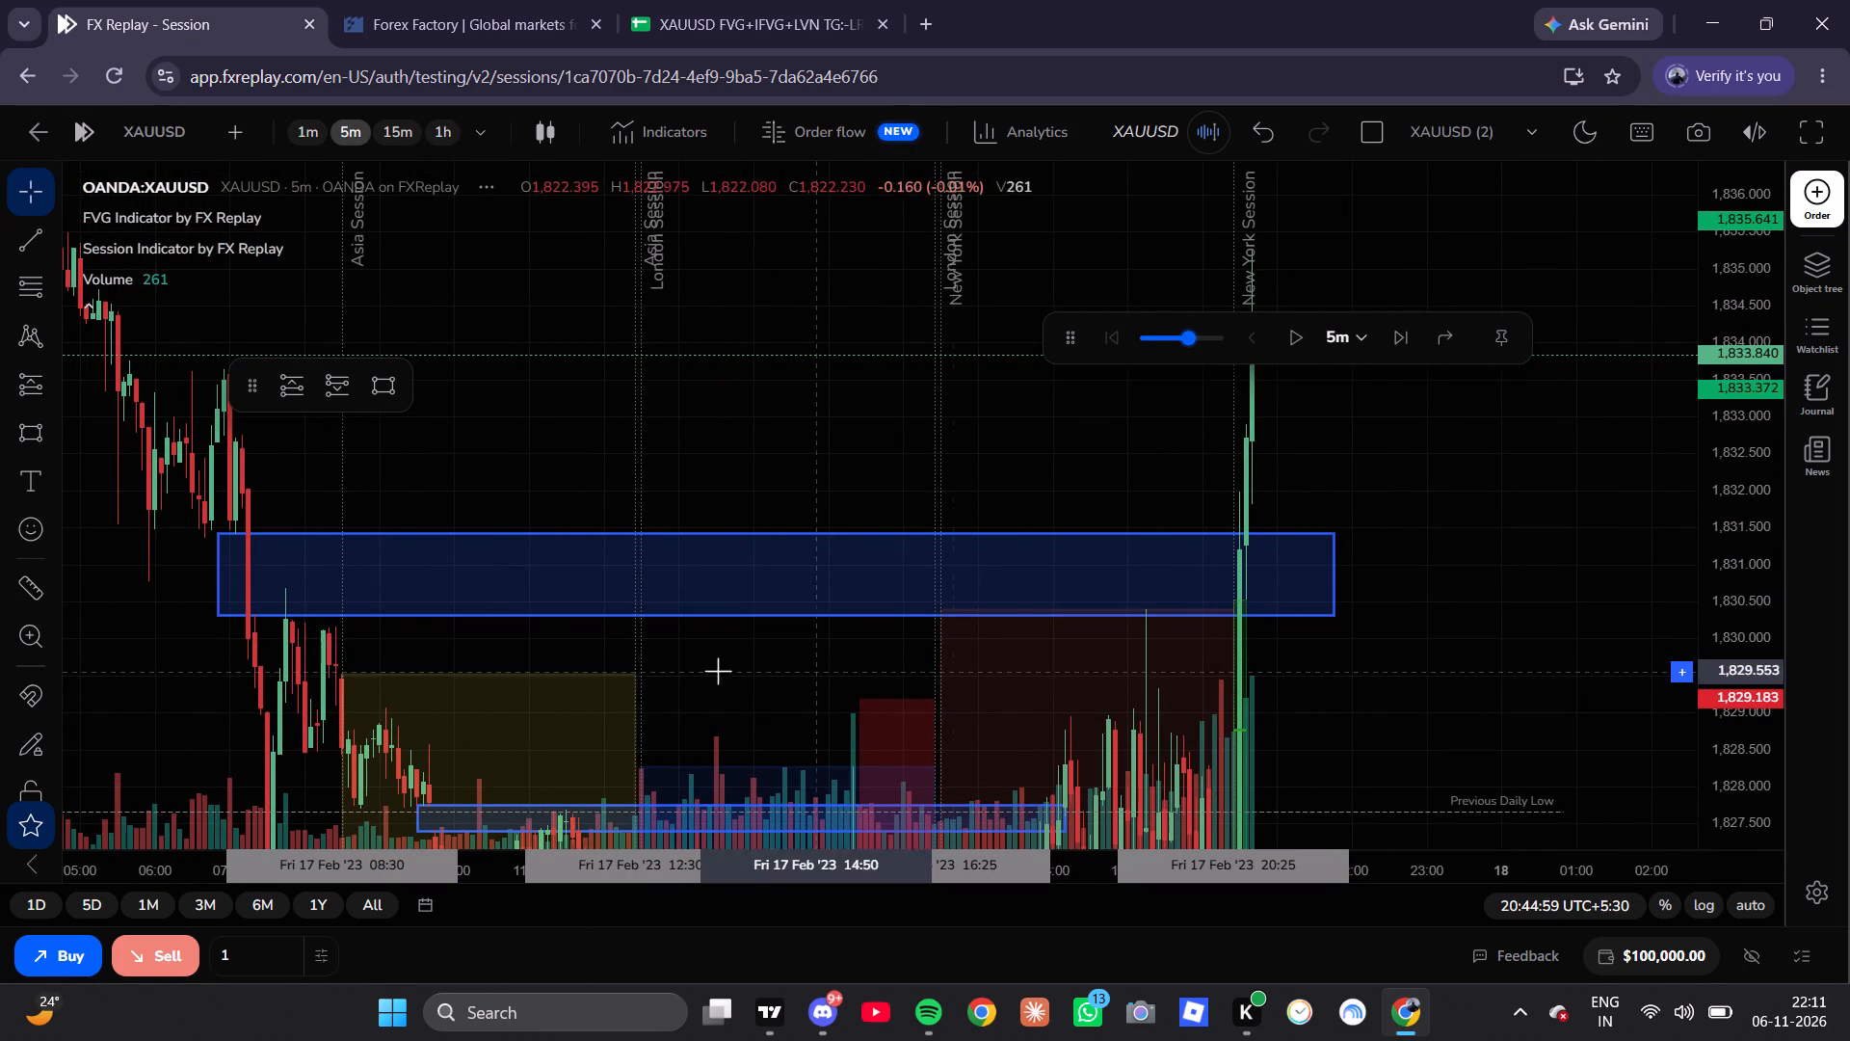
scroll(938, 604, "up", 10)
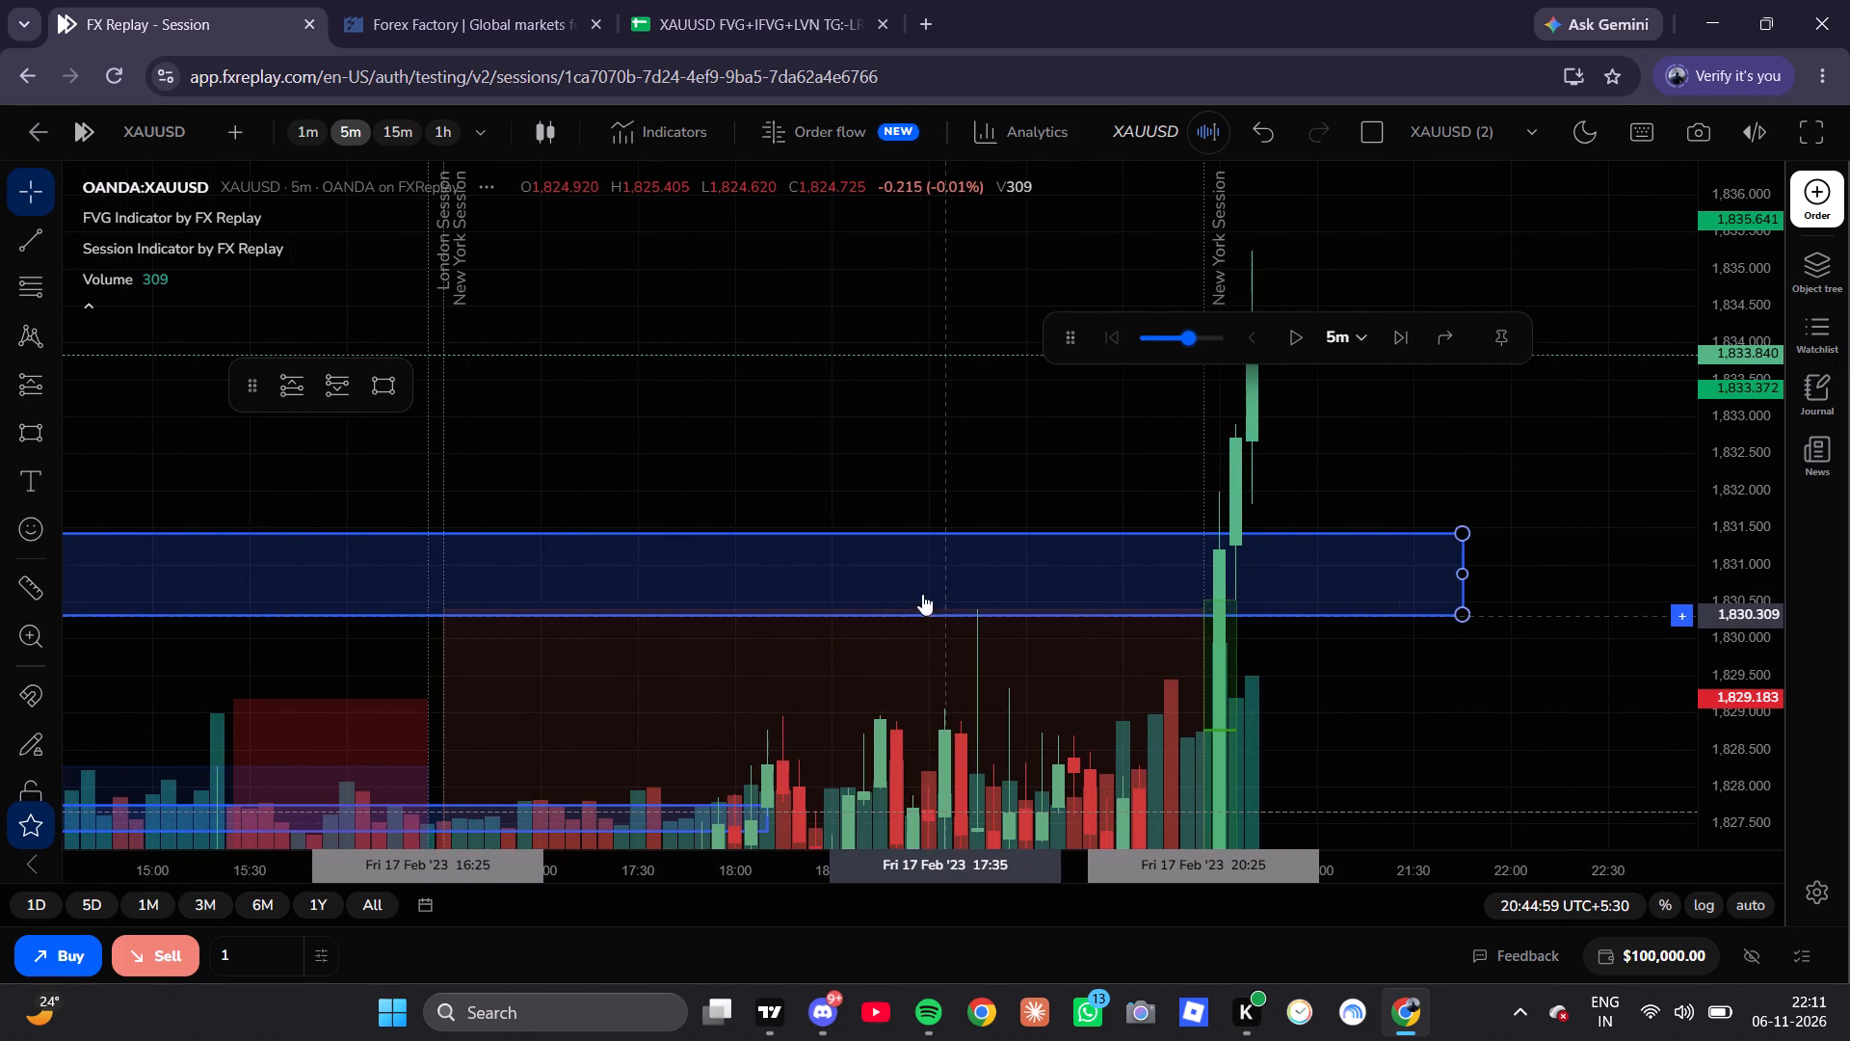
scroll(390, 294, "down", 8)
scroll(605, 505, "down", 4)
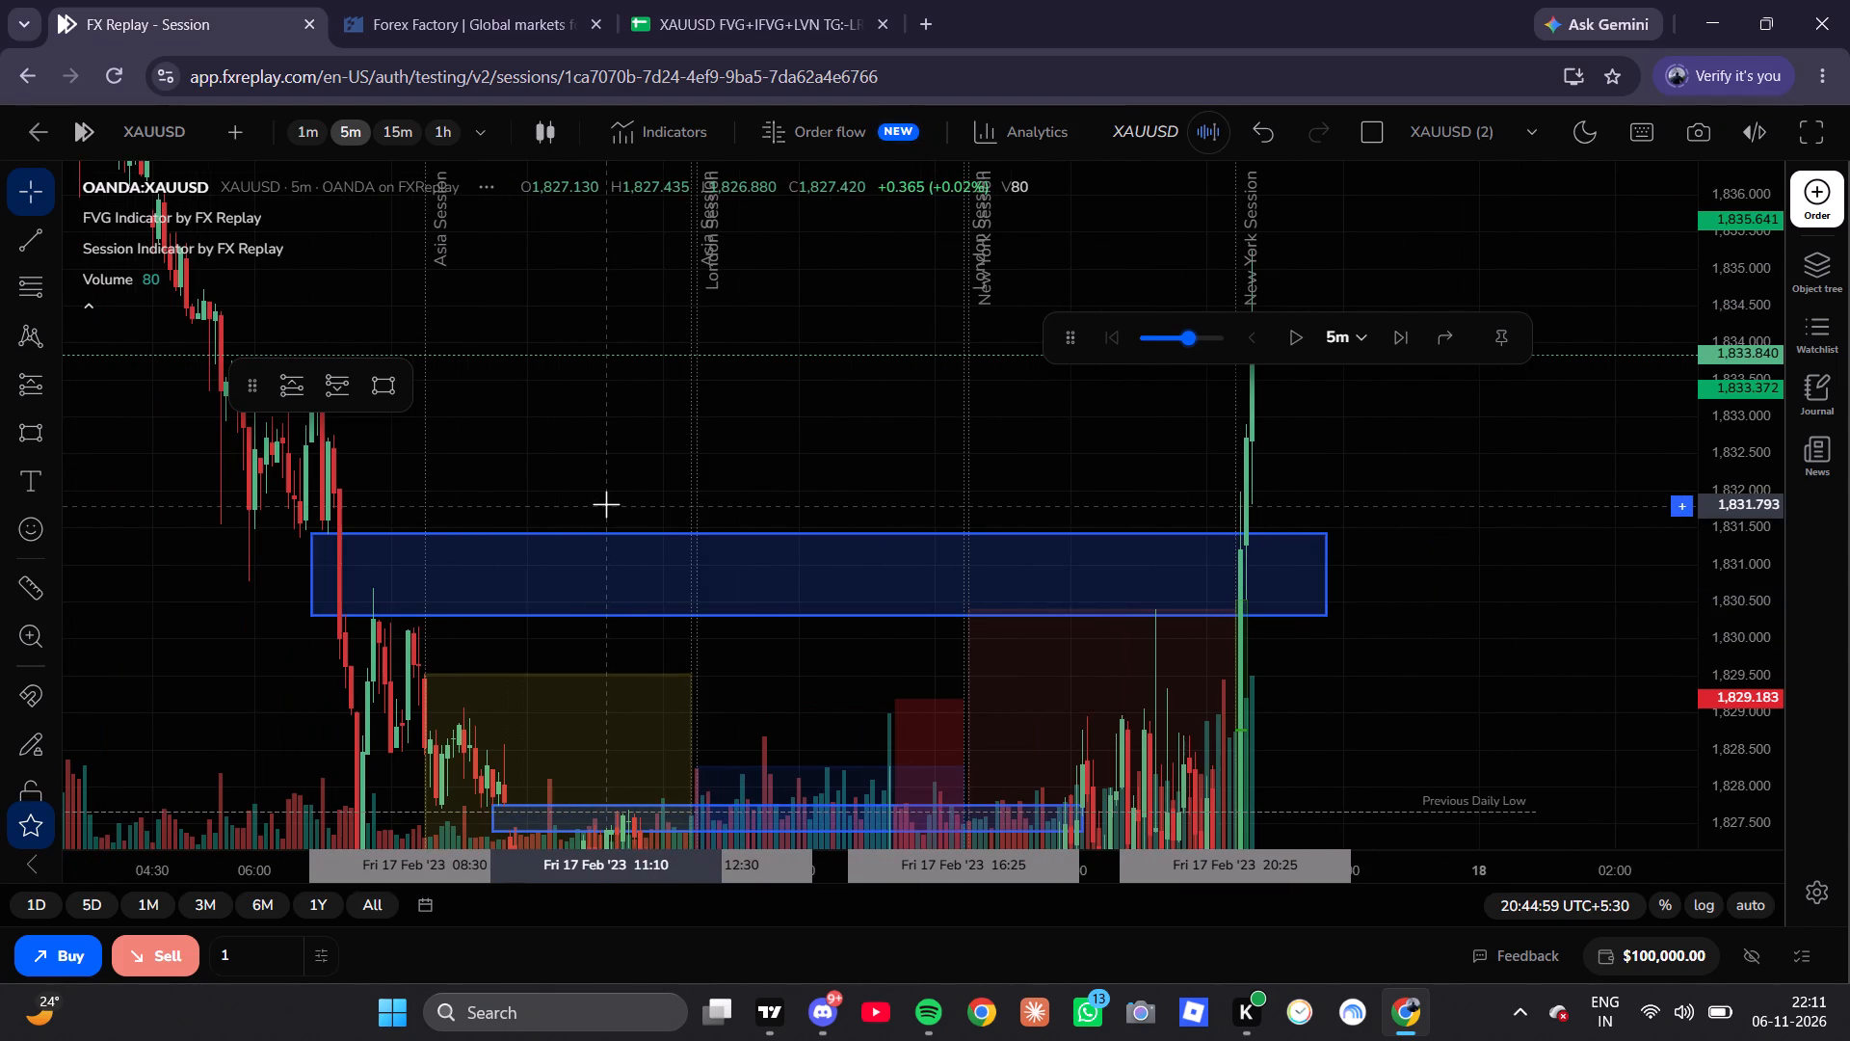
scroll(663, 378, "up", 4)
left_click_drag(780, 397, 639, 183)
left_click(639, 177)
left_click_drag(639, 177, 674, 272)
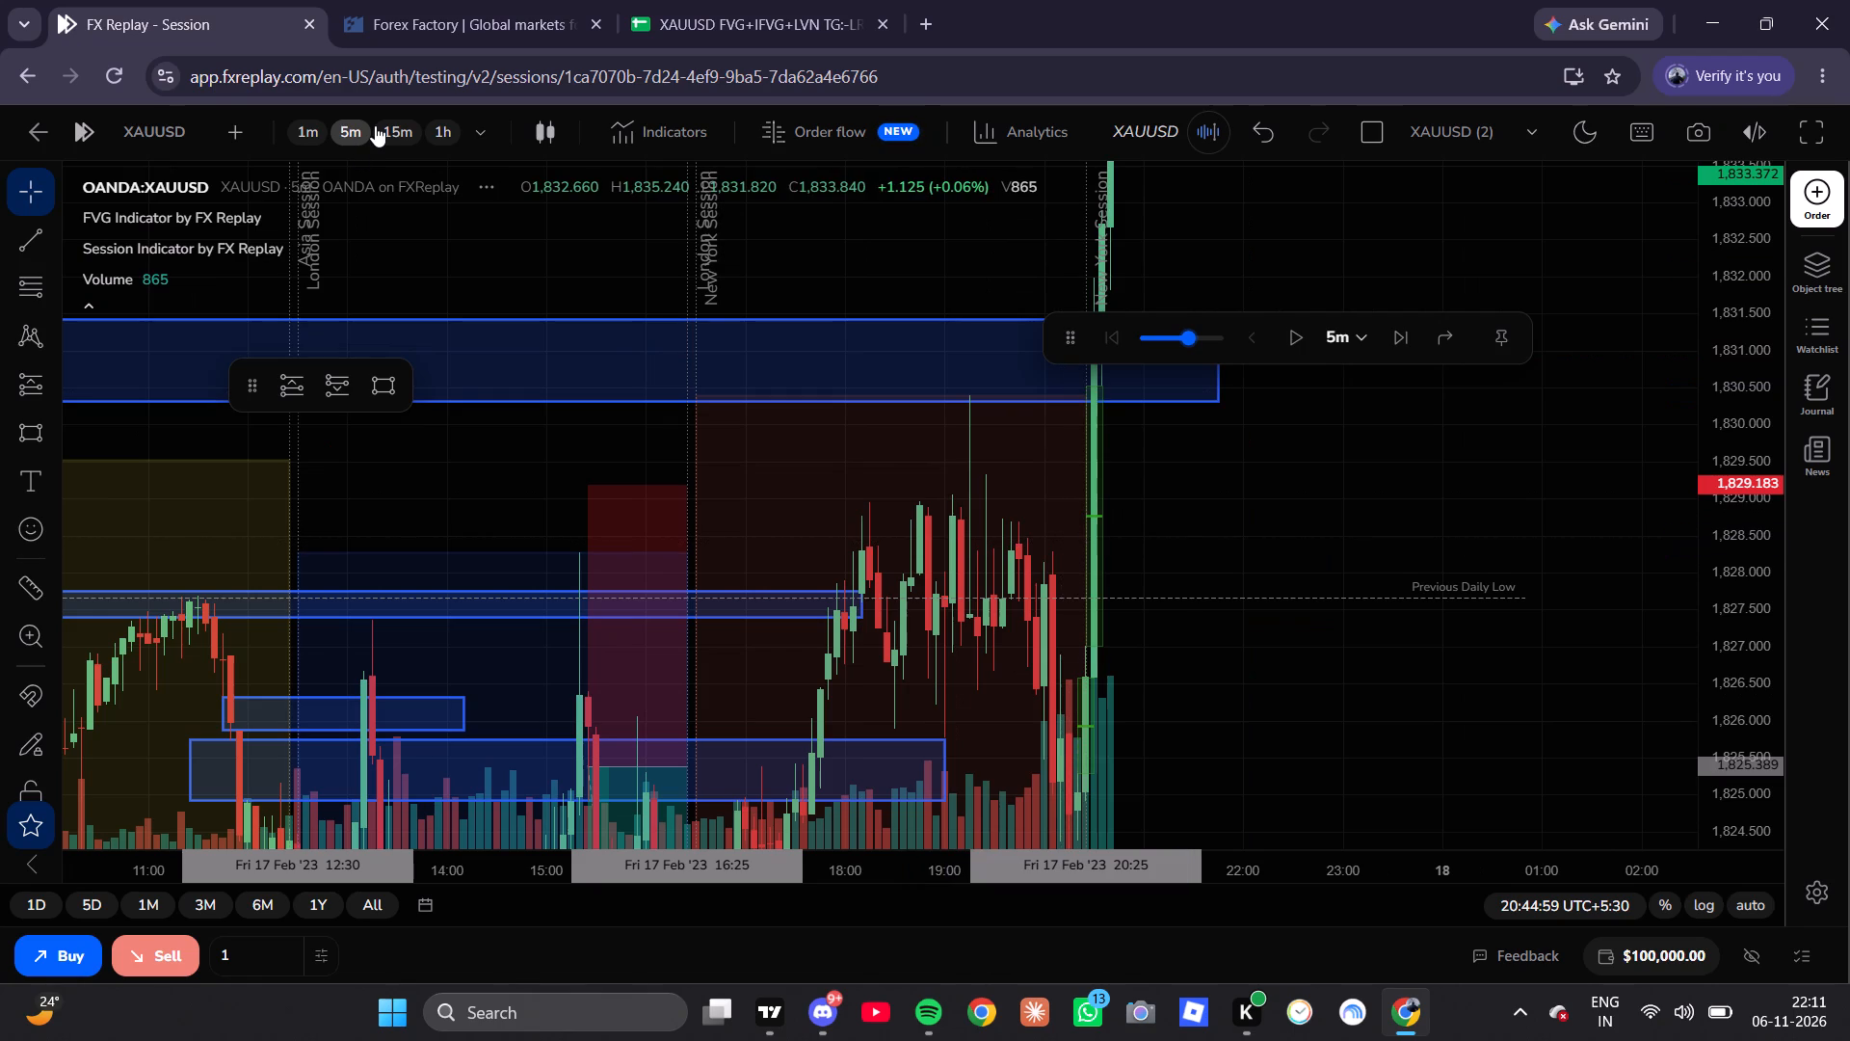
Switch to the 1m timeframe and step the replay forward candle by candle to 20:51:59 on Fri 17 Feb '23.
left_click(303, 125)
scroll(582, 328, "down", 4)
left_click_drag(1018, 477, 984, 599)
scroll(935, 563, "up", 6)
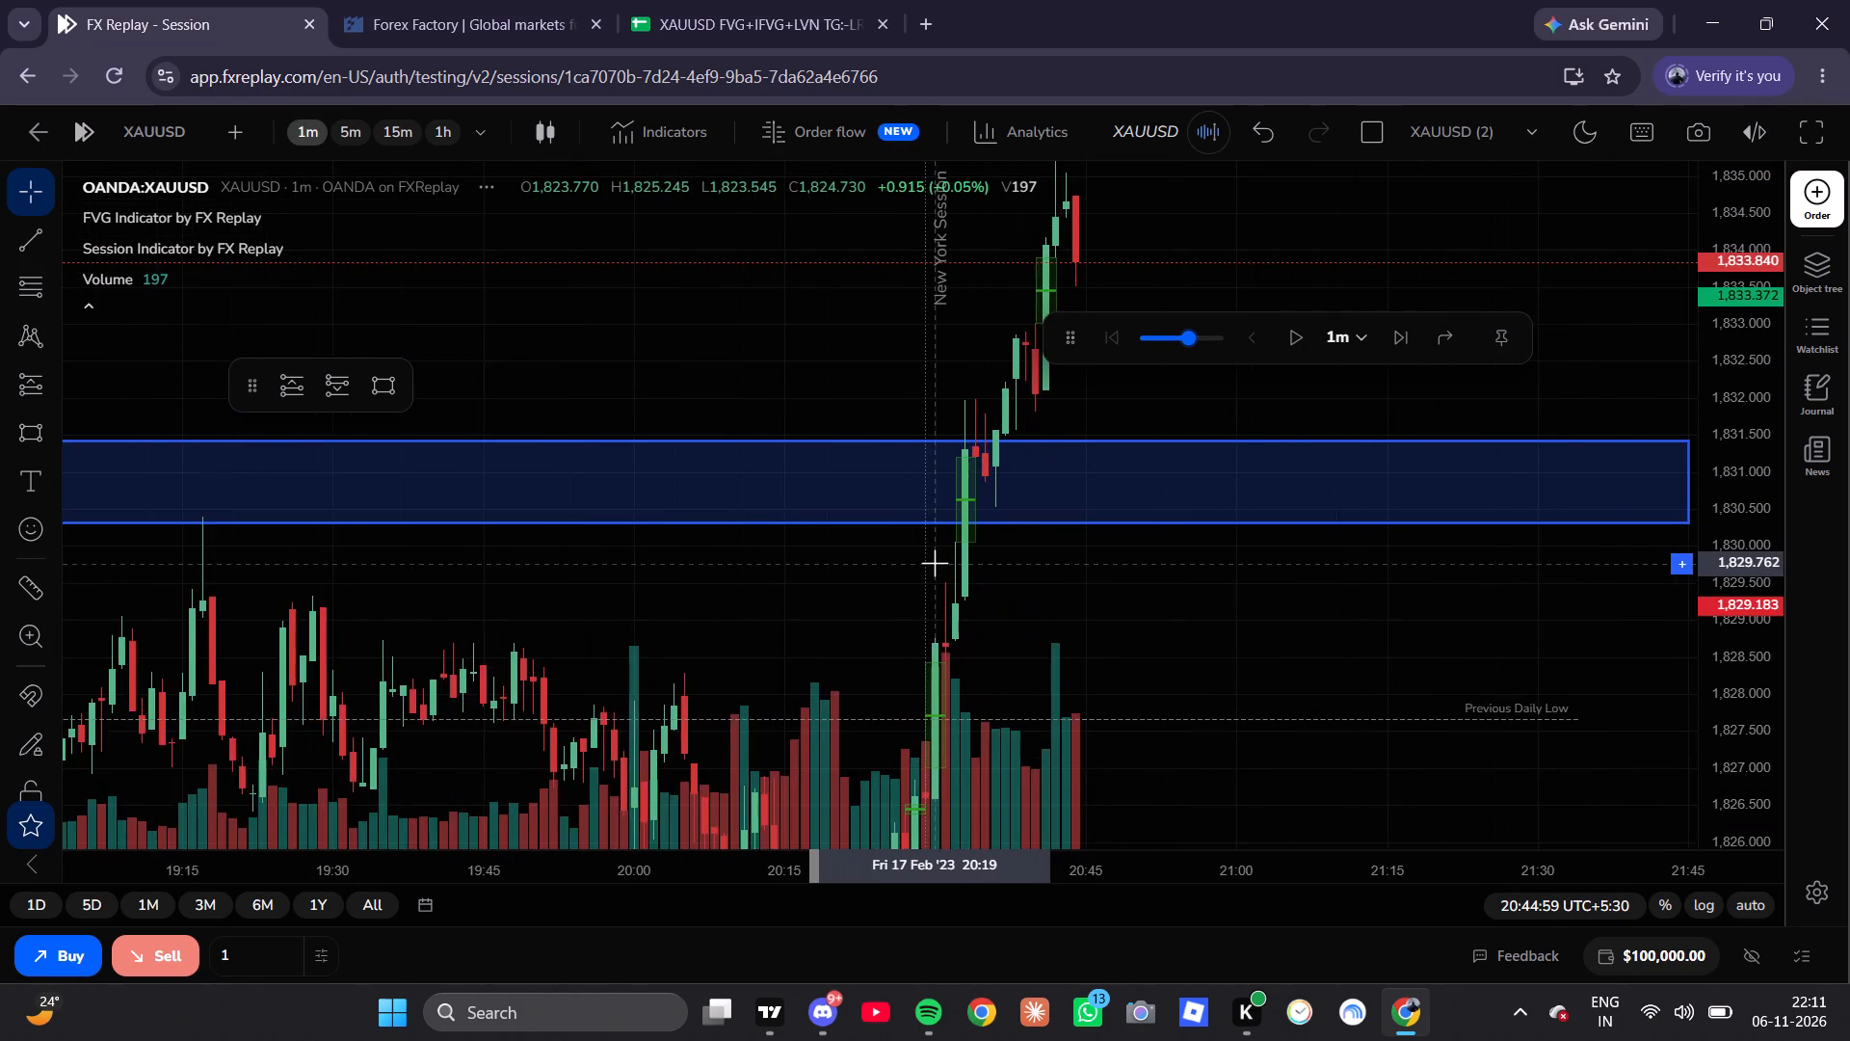
scroll(933, 563, "up", 2)
triple_click(1390, 334)
triple_click(1390, 334)
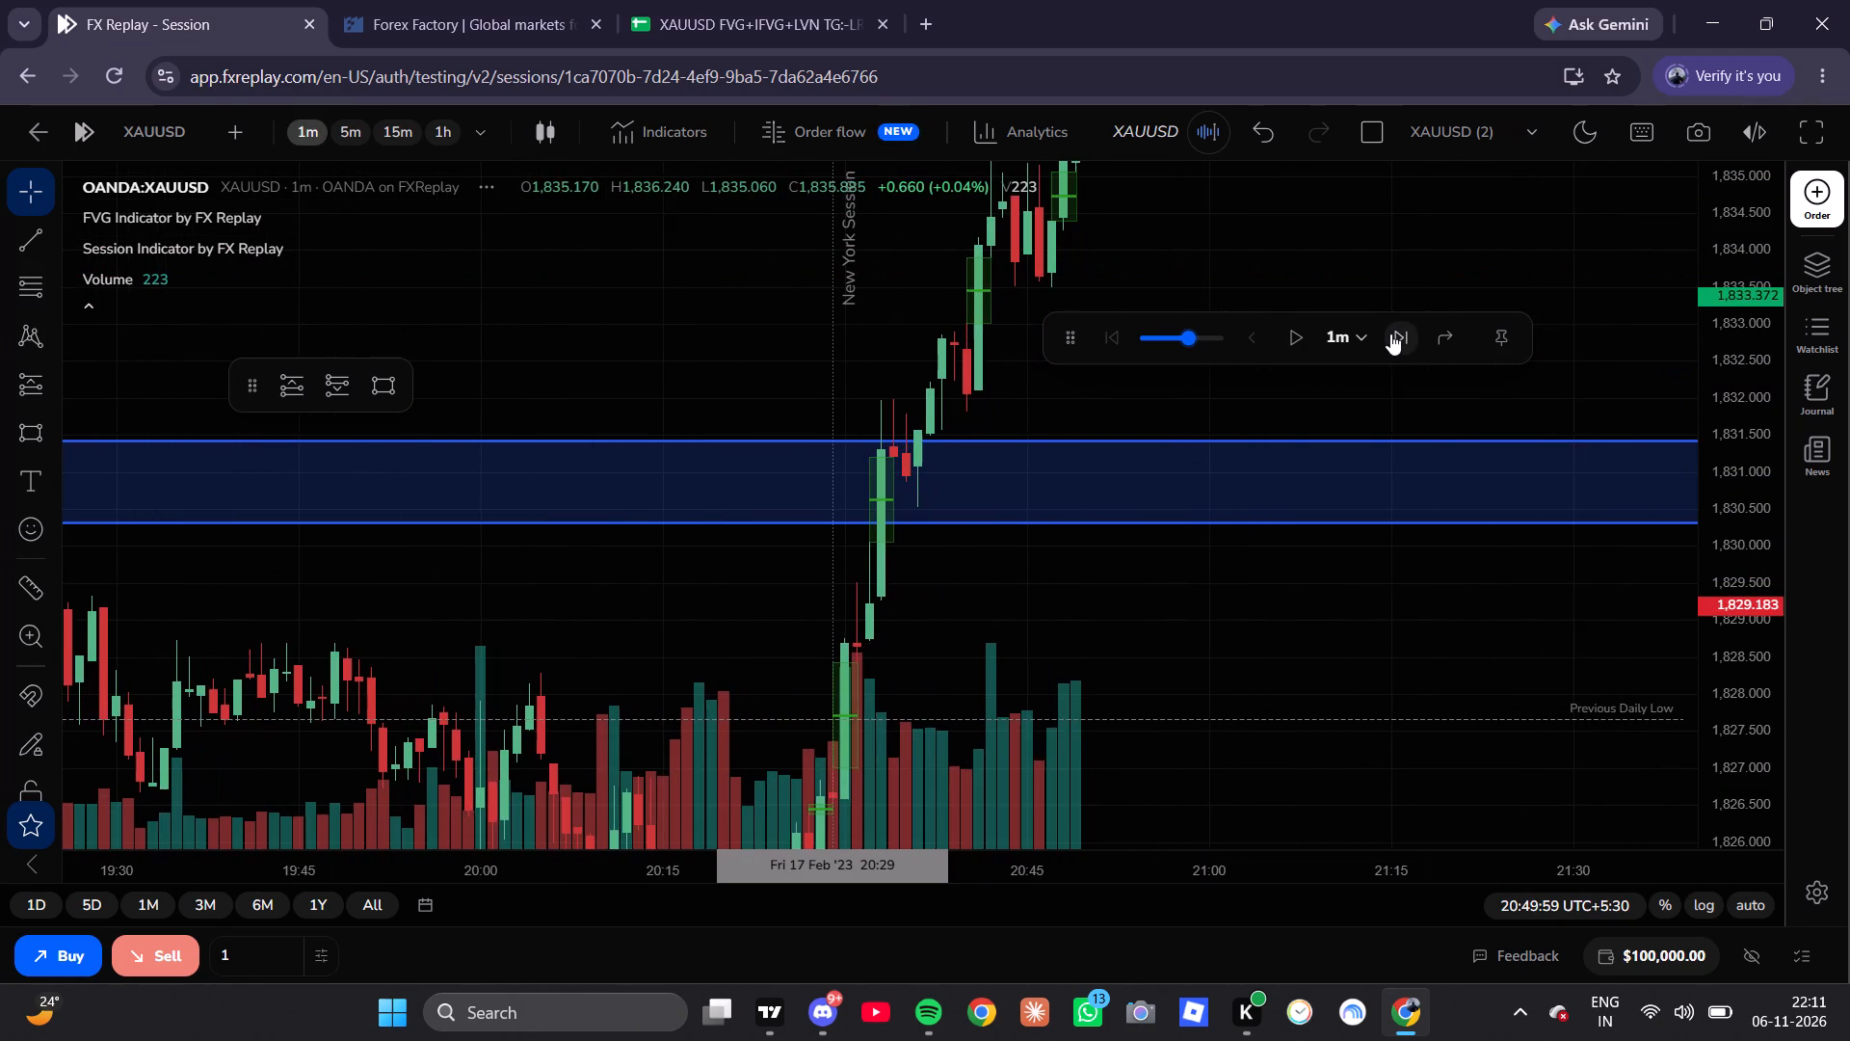
left_click(1390, 334)
left_click_drag(925, 305, 803, 494)
scroll(814, 437, "down", 6)
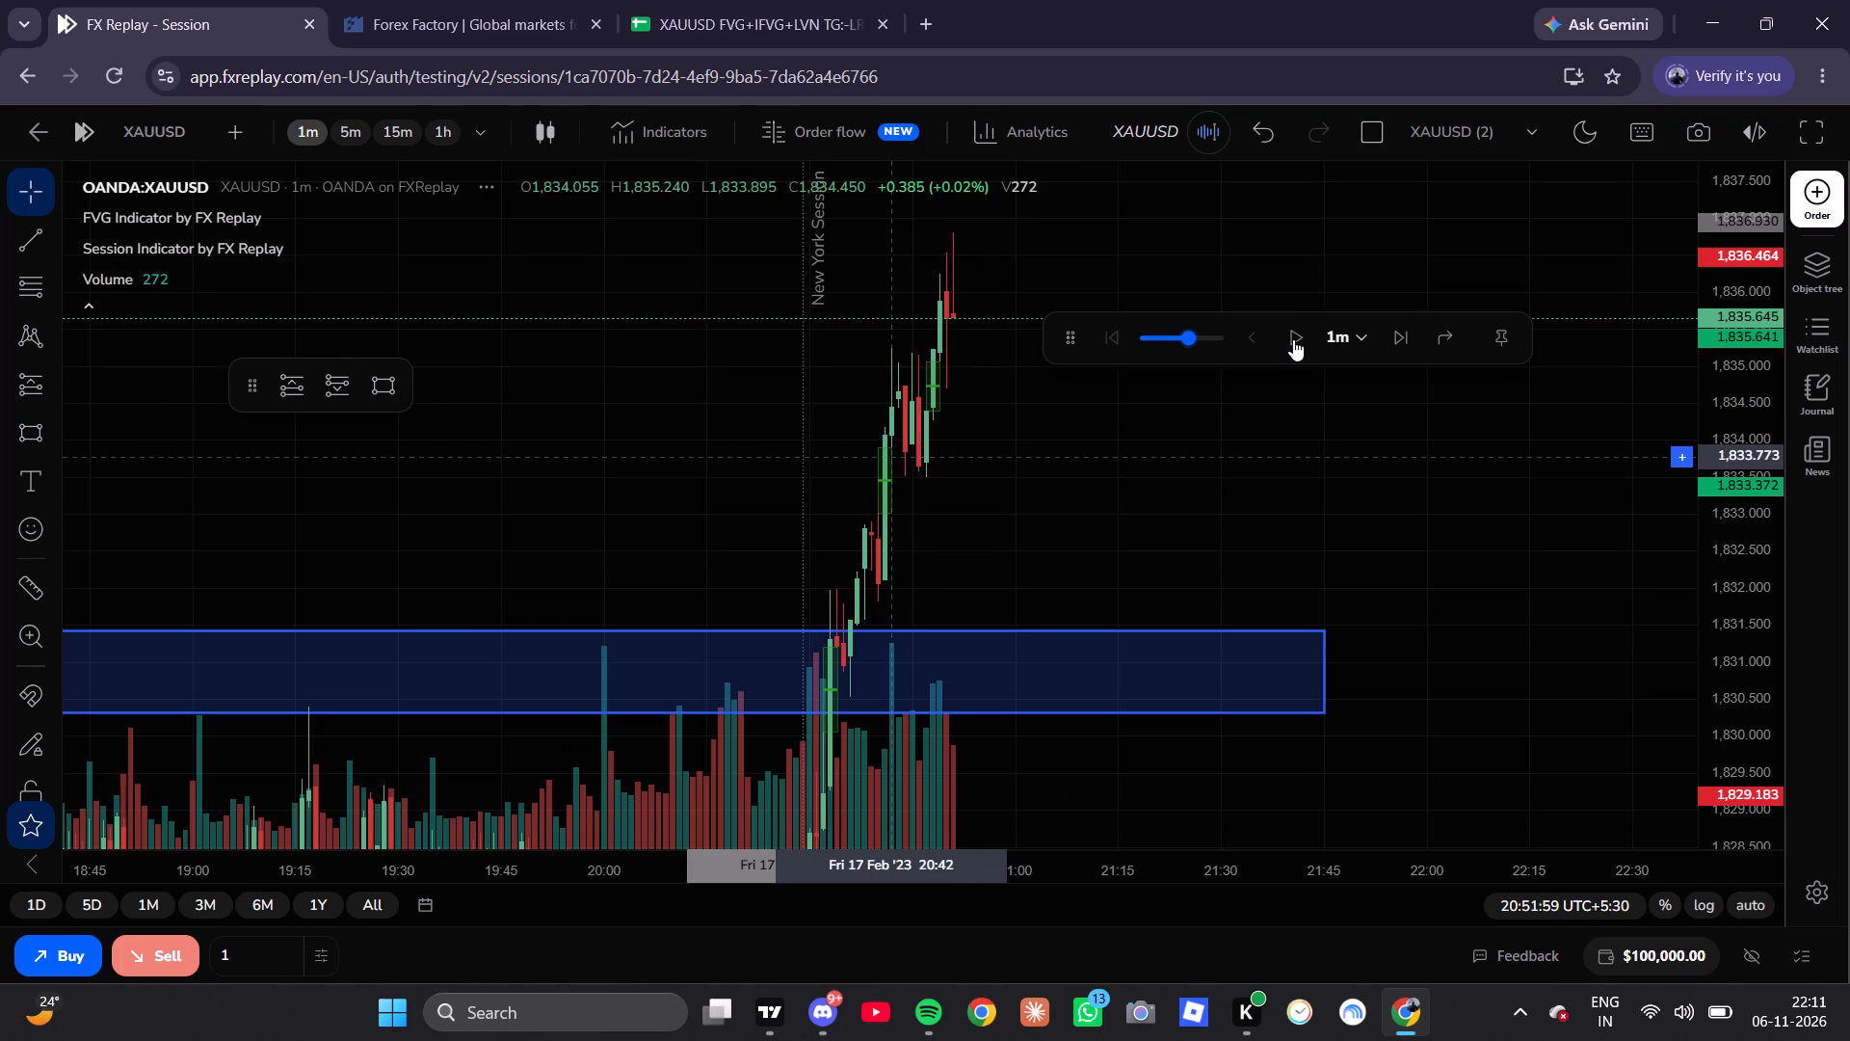
Switch to the 15m timeframe and play the replay forward, pausing at 14:59:59 on Mon 20 Feb '23.
double_click(383, 134)
scroll(672, 382, "up", 6)
left_click_drag(1073, 512, 1062, 442)
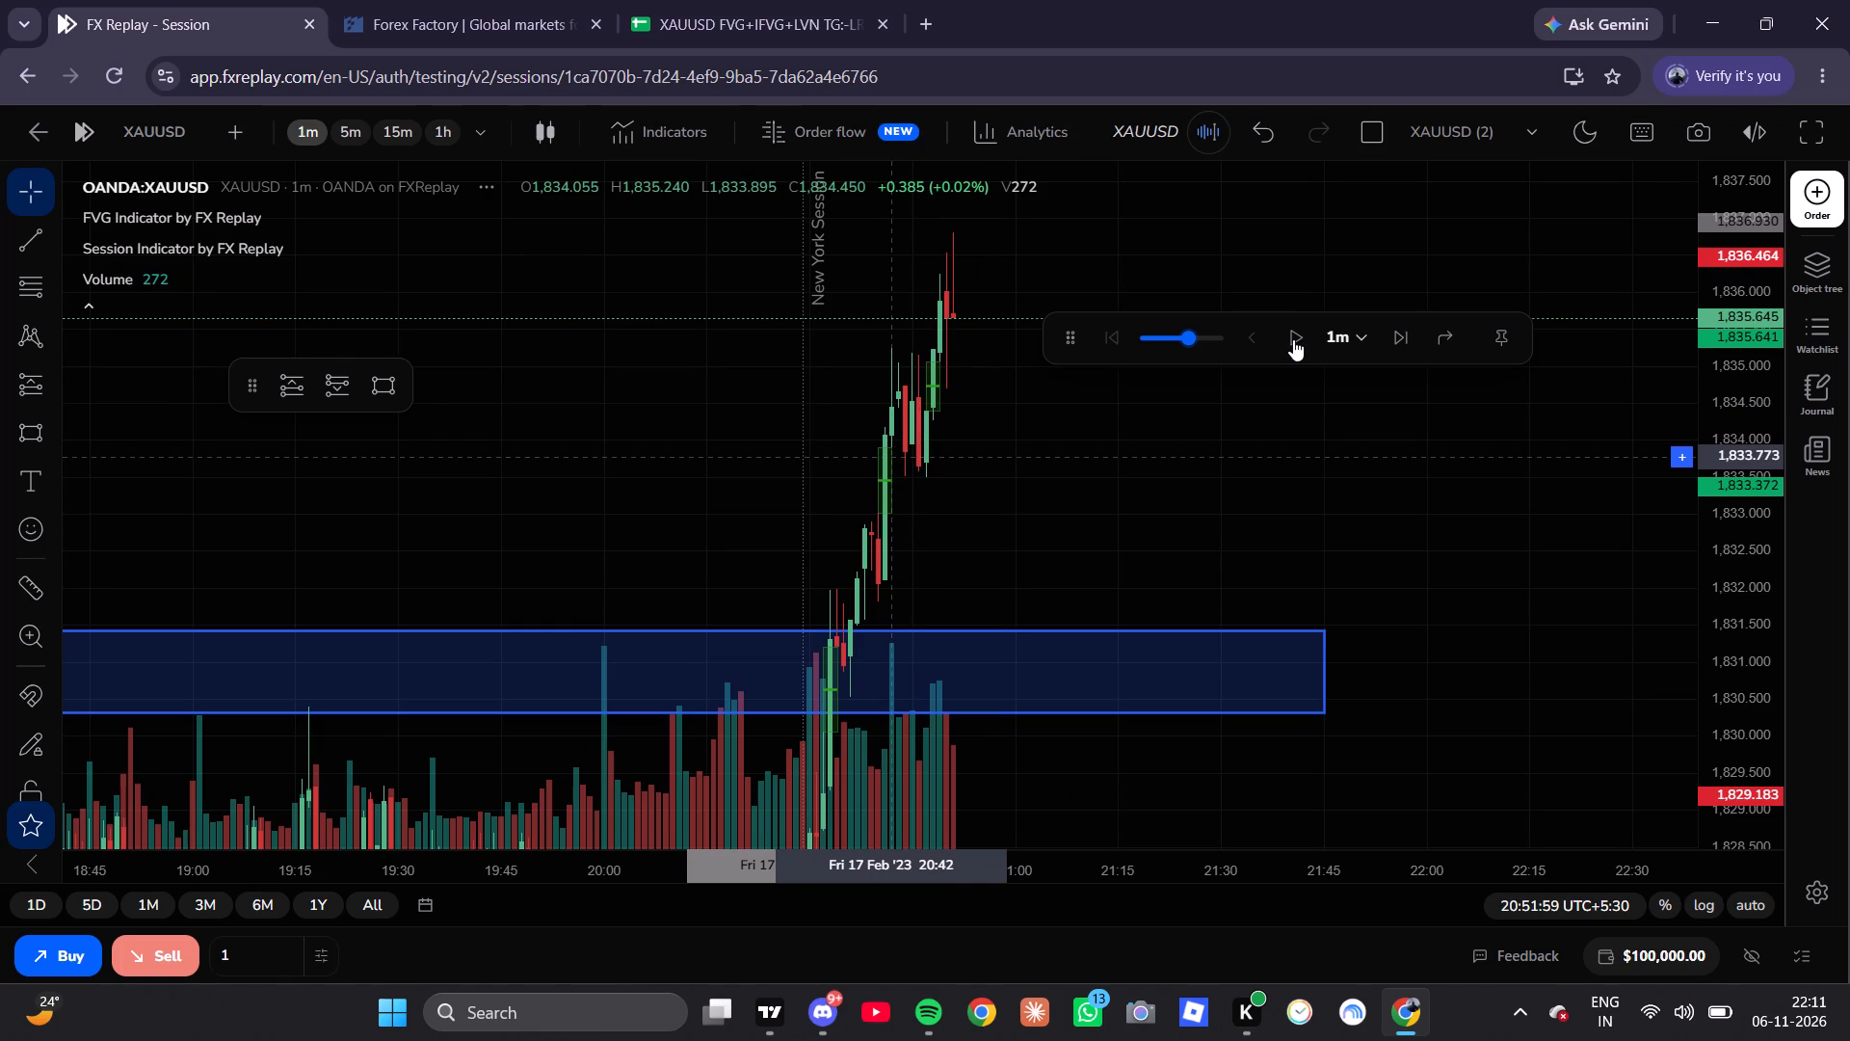
scroll(1676, 534, "up", 1)
scroll(1737, 587, "down", 8)
scroll(1741, 618, "up", 1)
scroll(1741, 618, "down", 6)
left_click_drag(1298, 478, 1280, 516)
left_click(1293, 339)
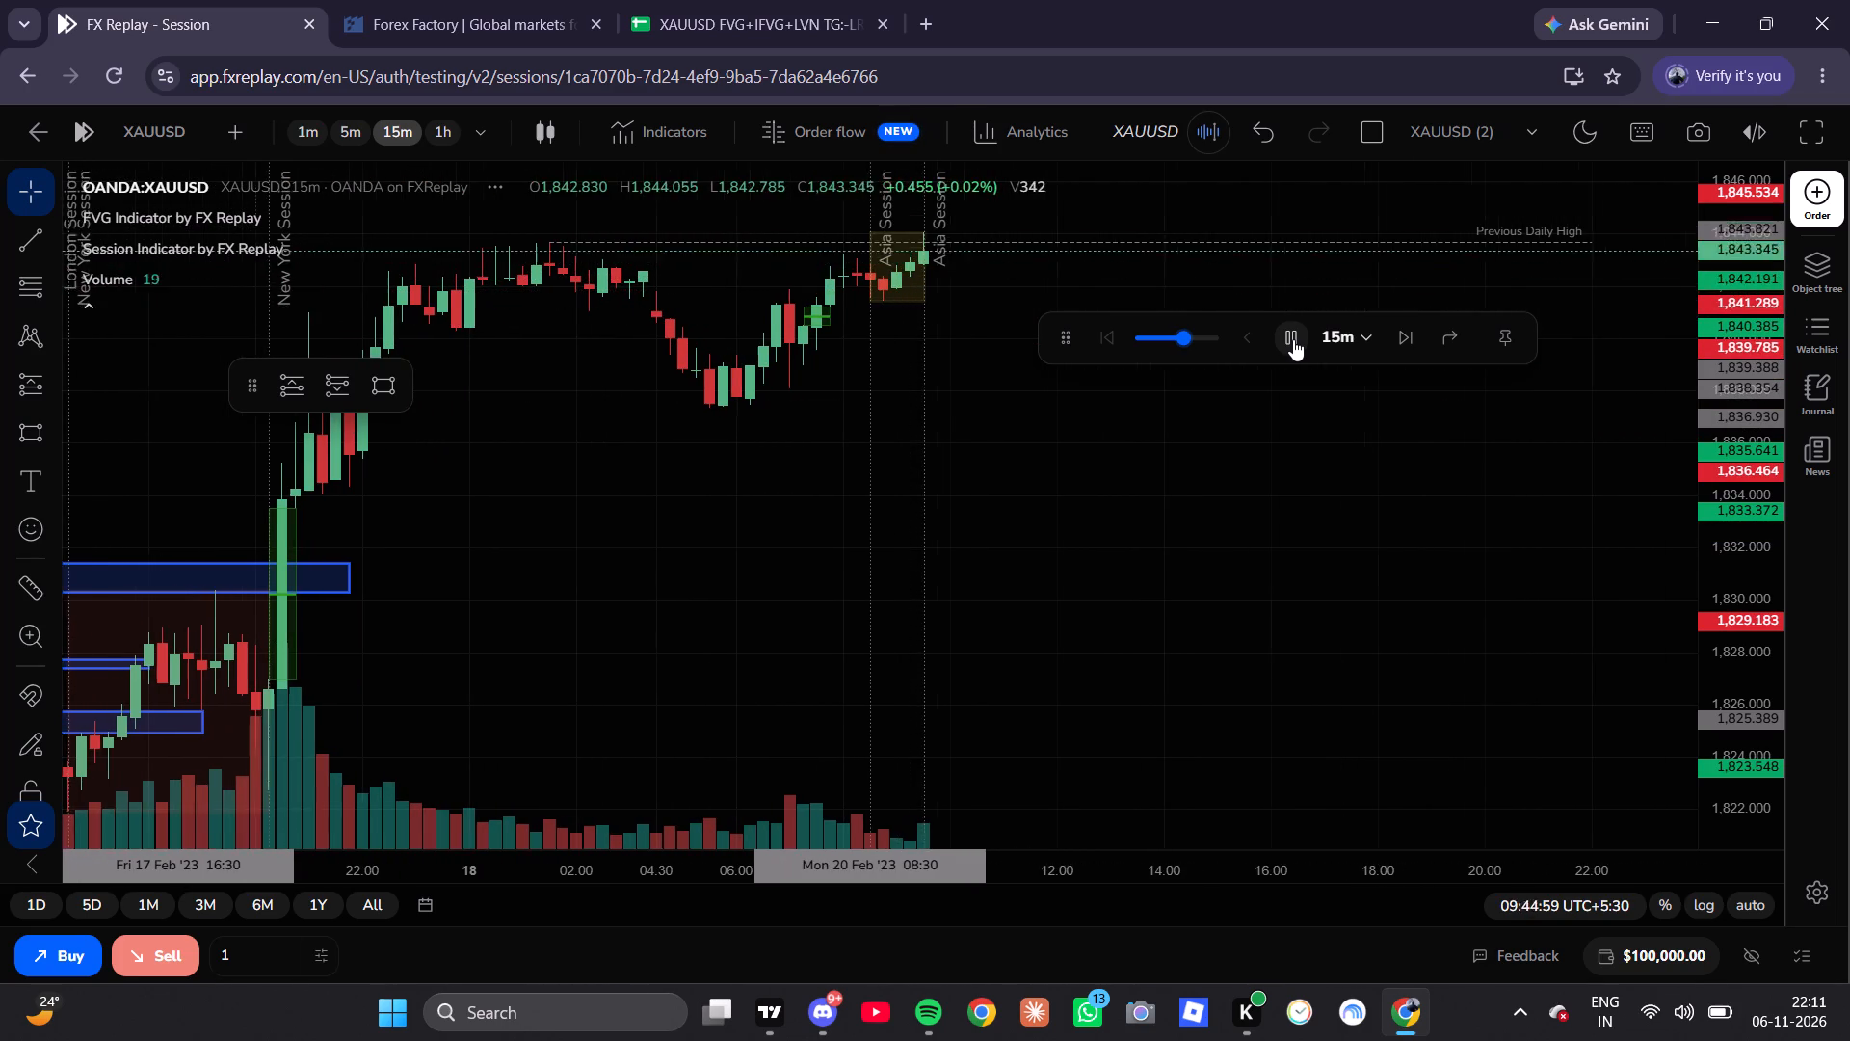
double_click(1293, 339)
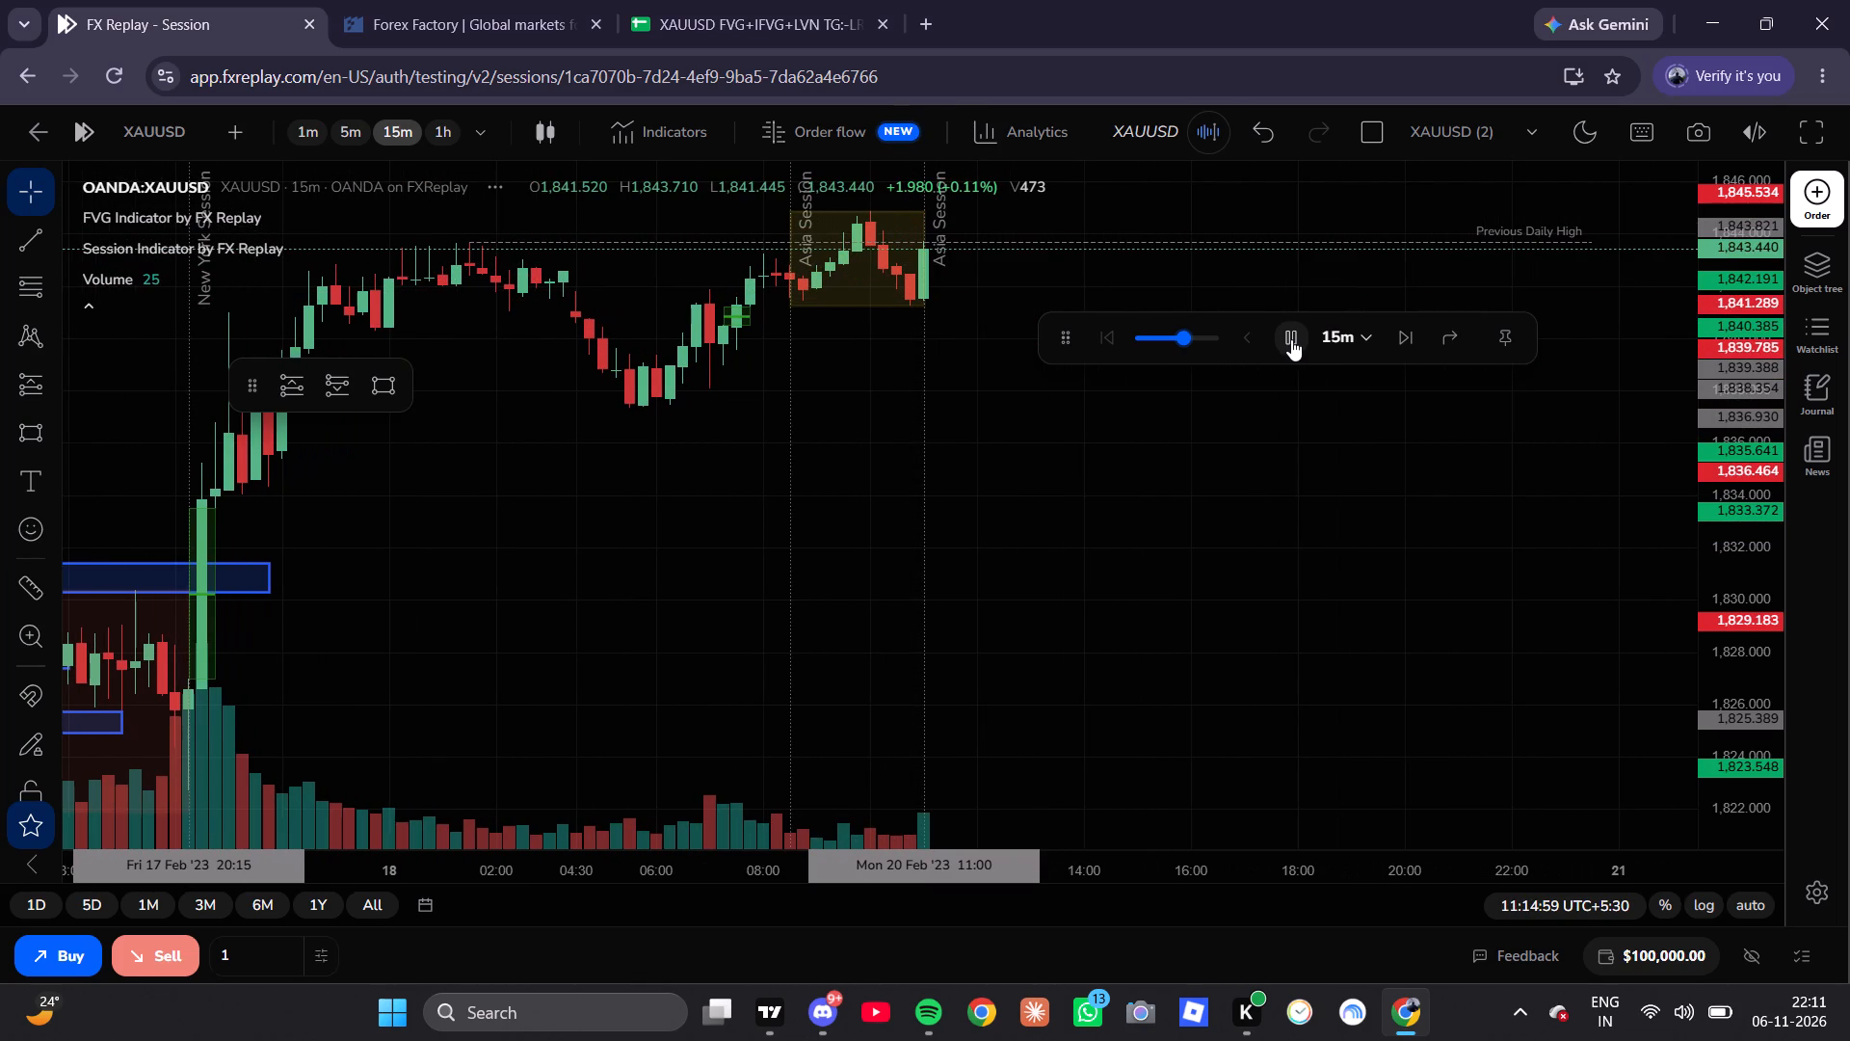
left_click(1286, 341)
Examine the 15m price action across the Asia and London sessions of Mon 20 Feb '23 for a new zone.
left_click_drag(1061, 437, 1169, 597)
scroll(1762, 425, "up", 9)
left_click_drag(1164, 372, 1220, 547)
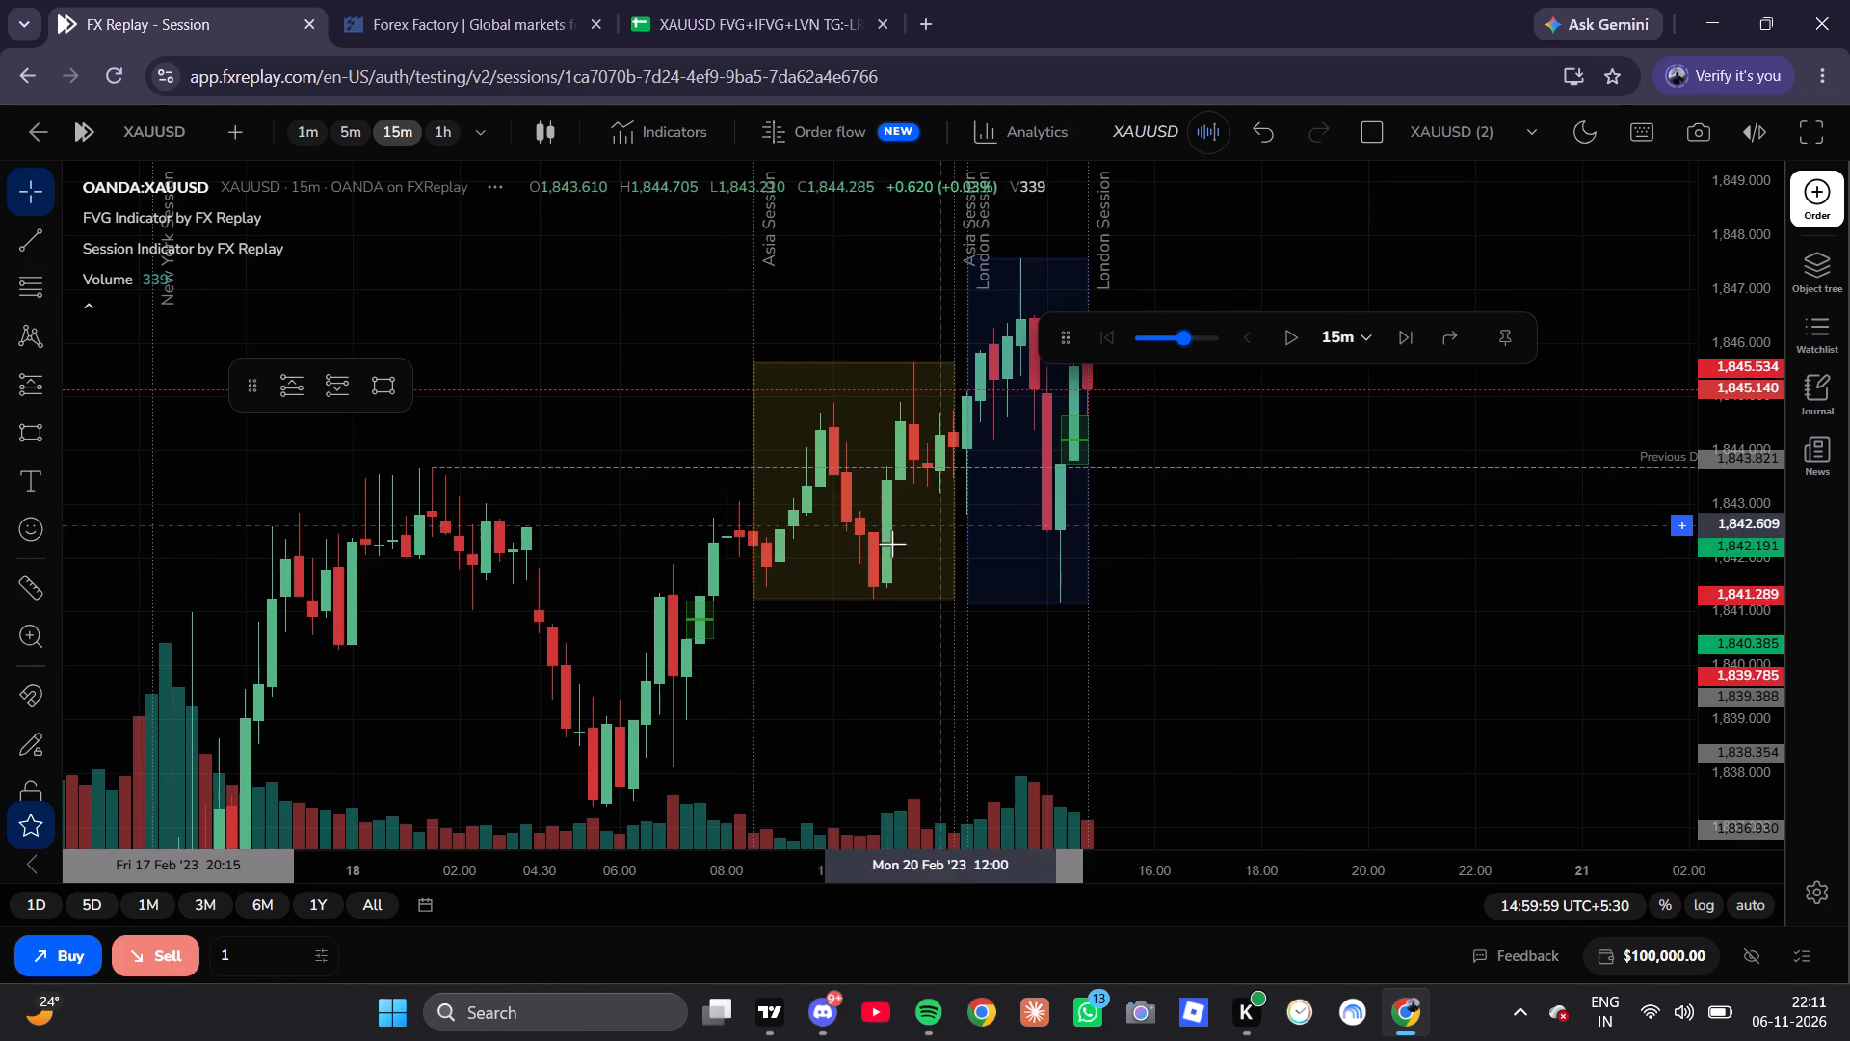
left_click_drag(850, 592, 771, 522)
left_click(771, 522)
scroll(958, 498, "up", 2)
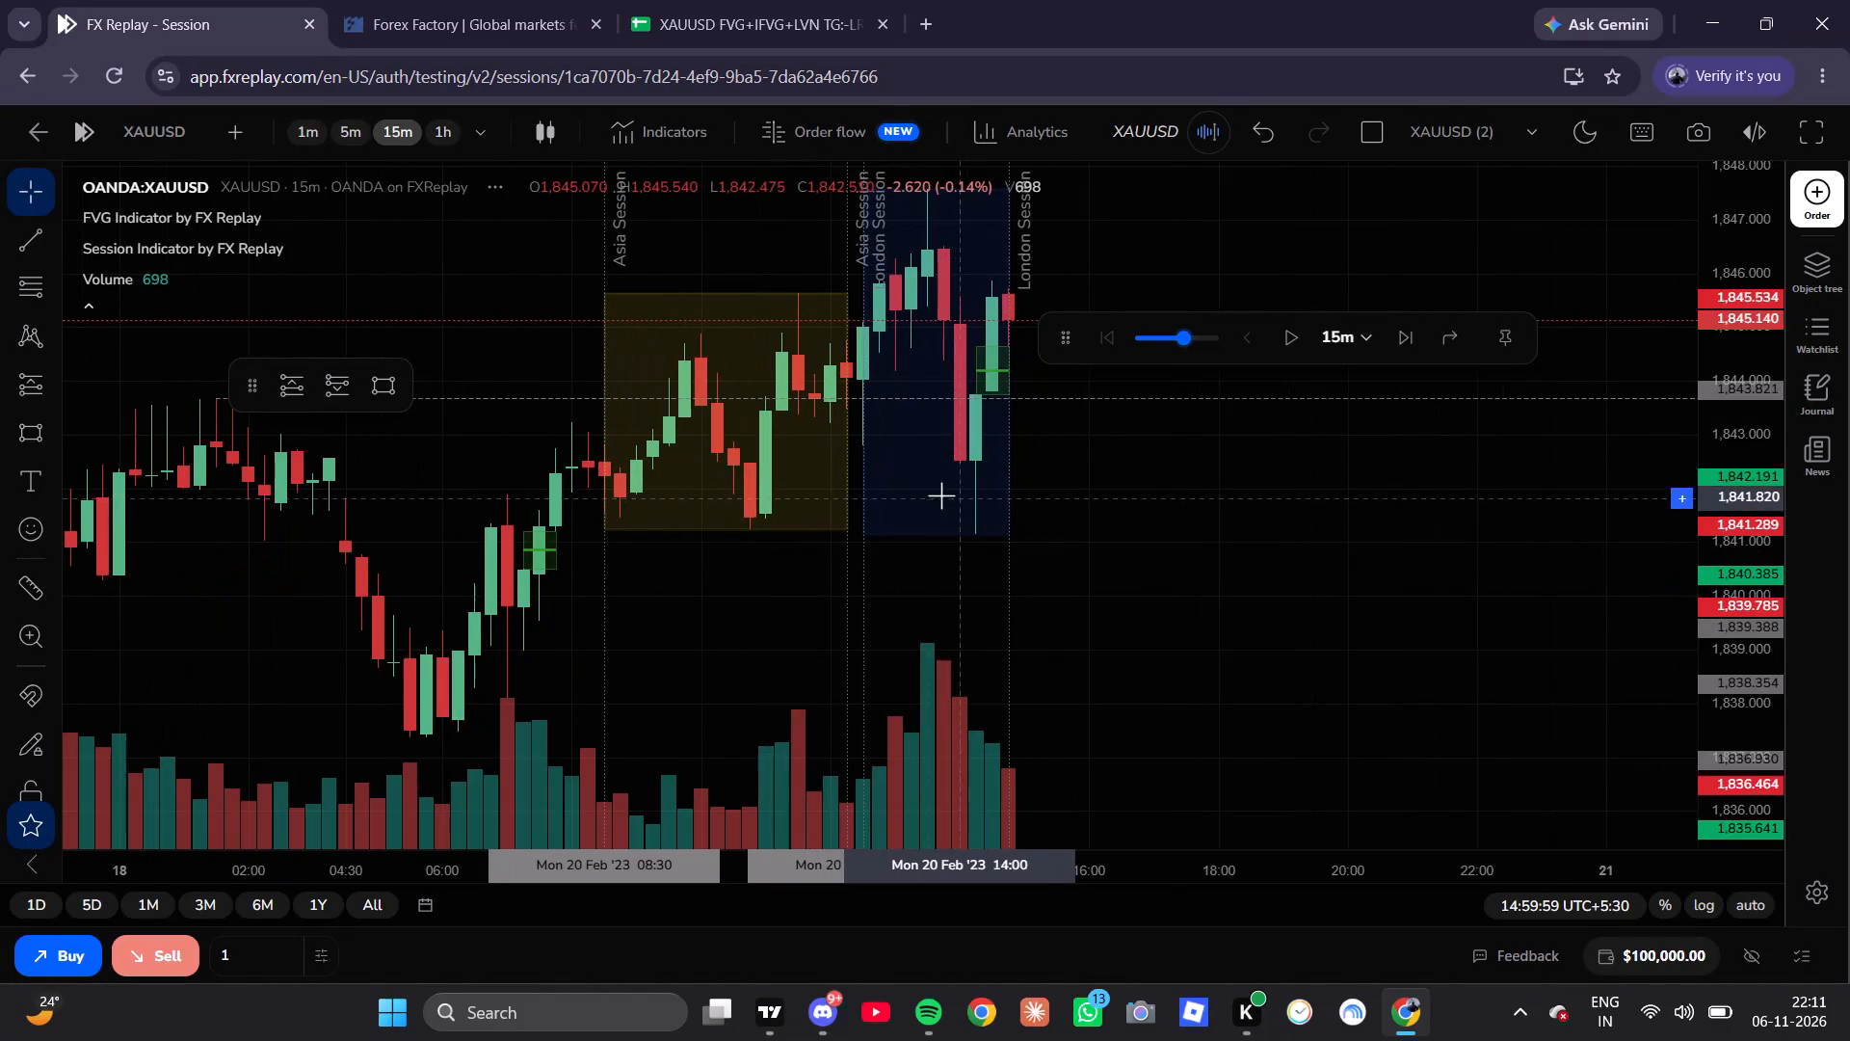
left_click_drag(936, 499, 950, 573)
left_click(952, 576)
scroll(1151, 512, "down", 4)
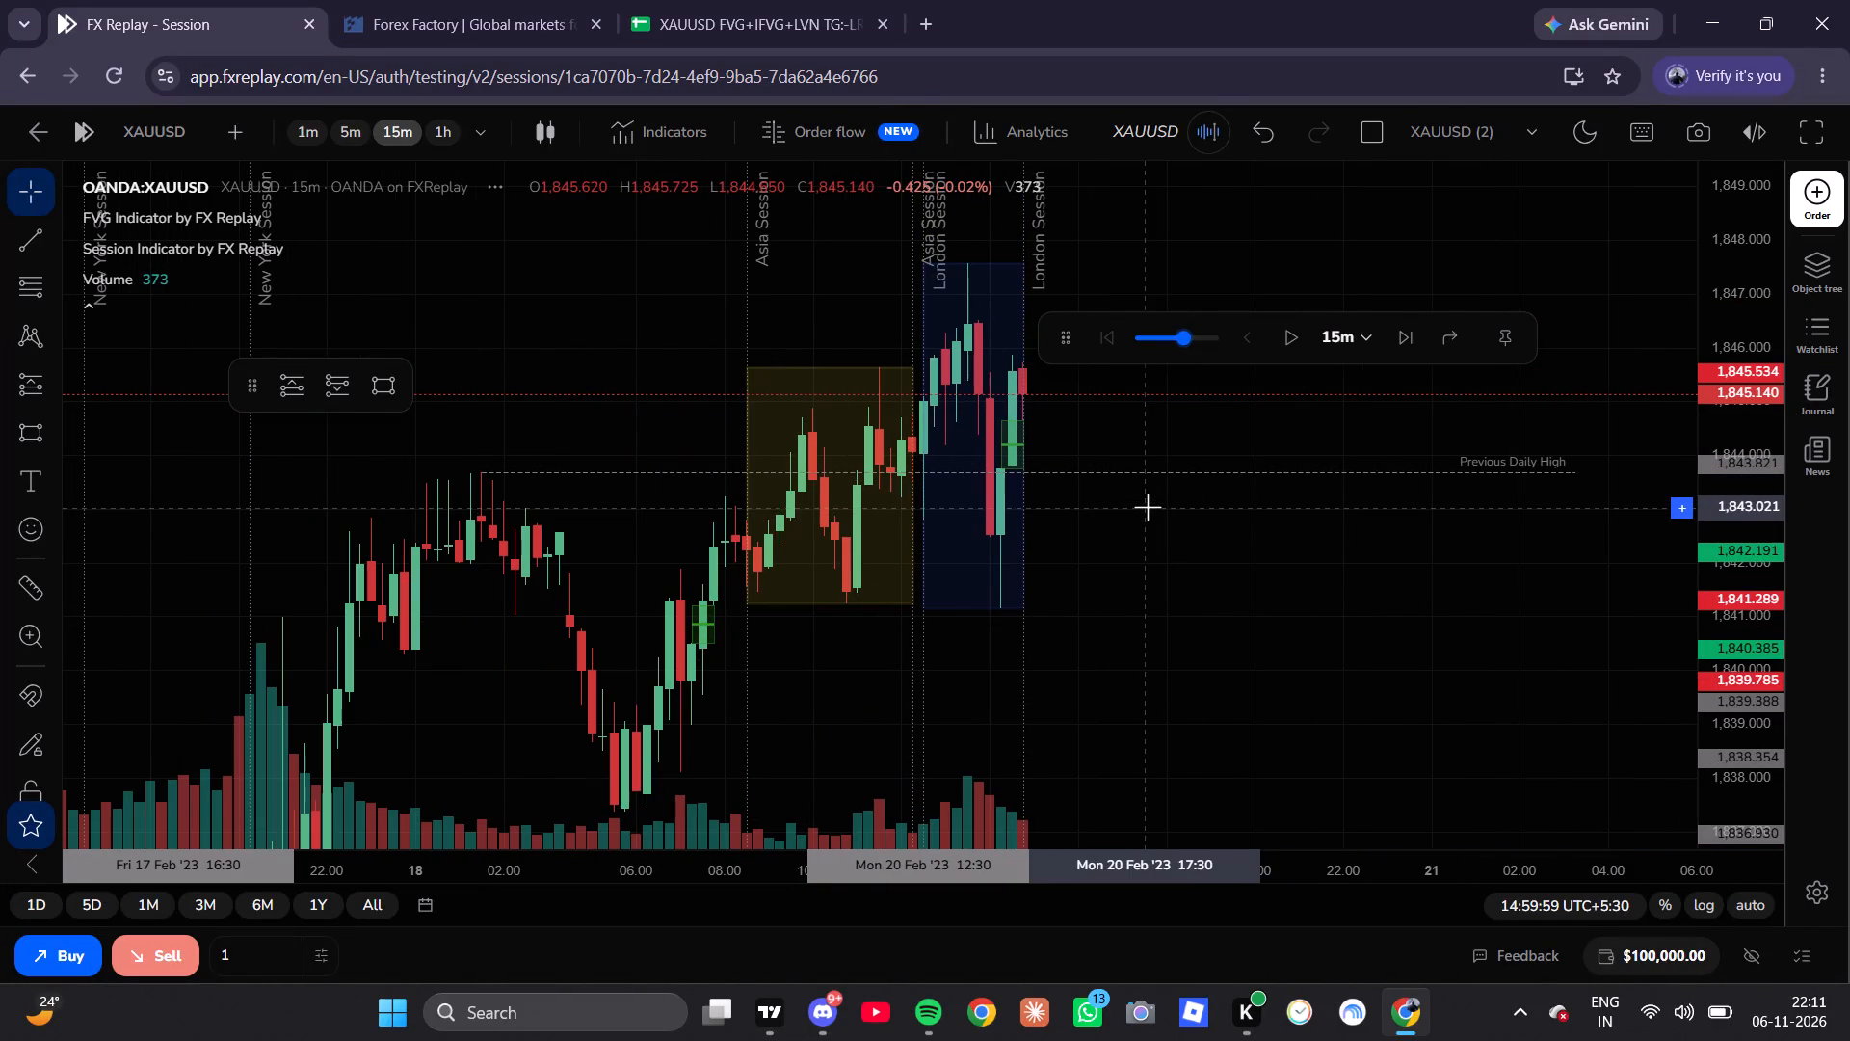
scroll(1010, 512, "up", 4)
scroll(1718, 593, "up", 4)
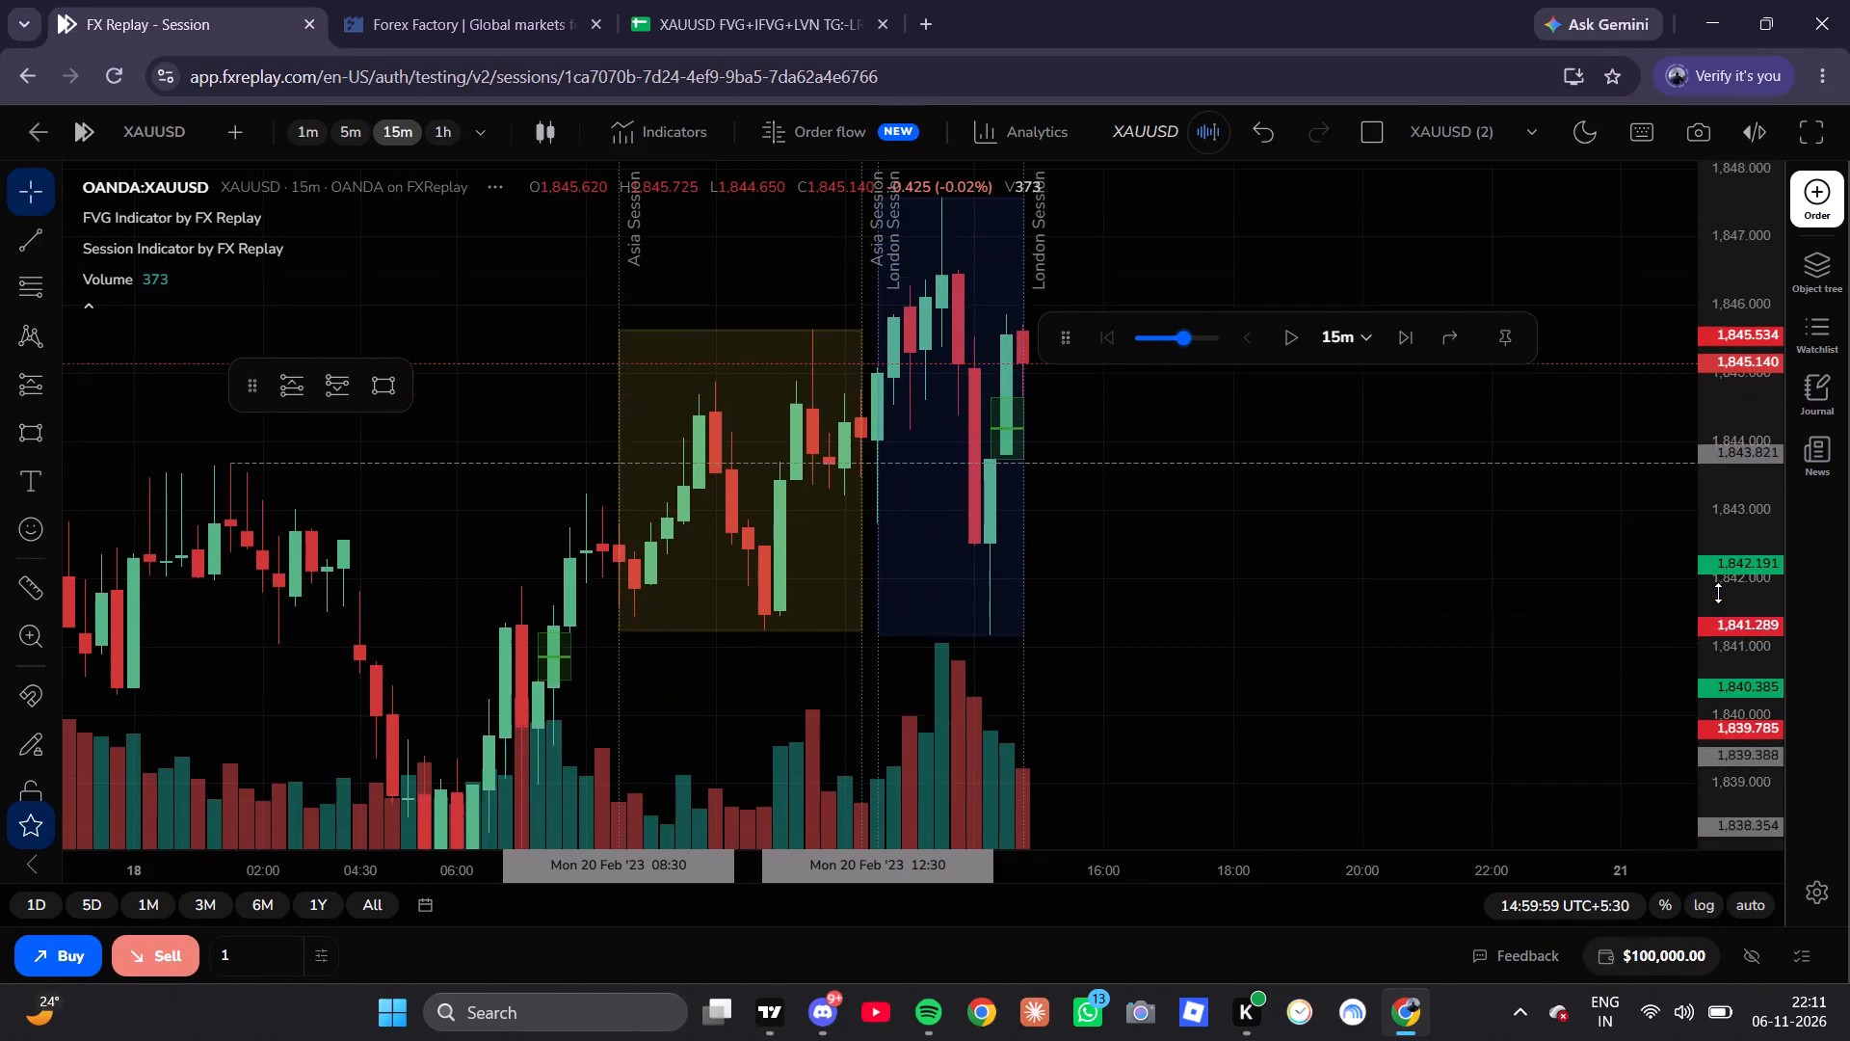
scroll(1718, 593, "down", 2)
scroll(1718, 593, "up", 9)
scroll(1718, 593, "down", 1)
scroll(1718, 593, "up", 2)
scroll(1218, 602, "up", 2)
left_click_drag(1190, 595, 1222, 576)
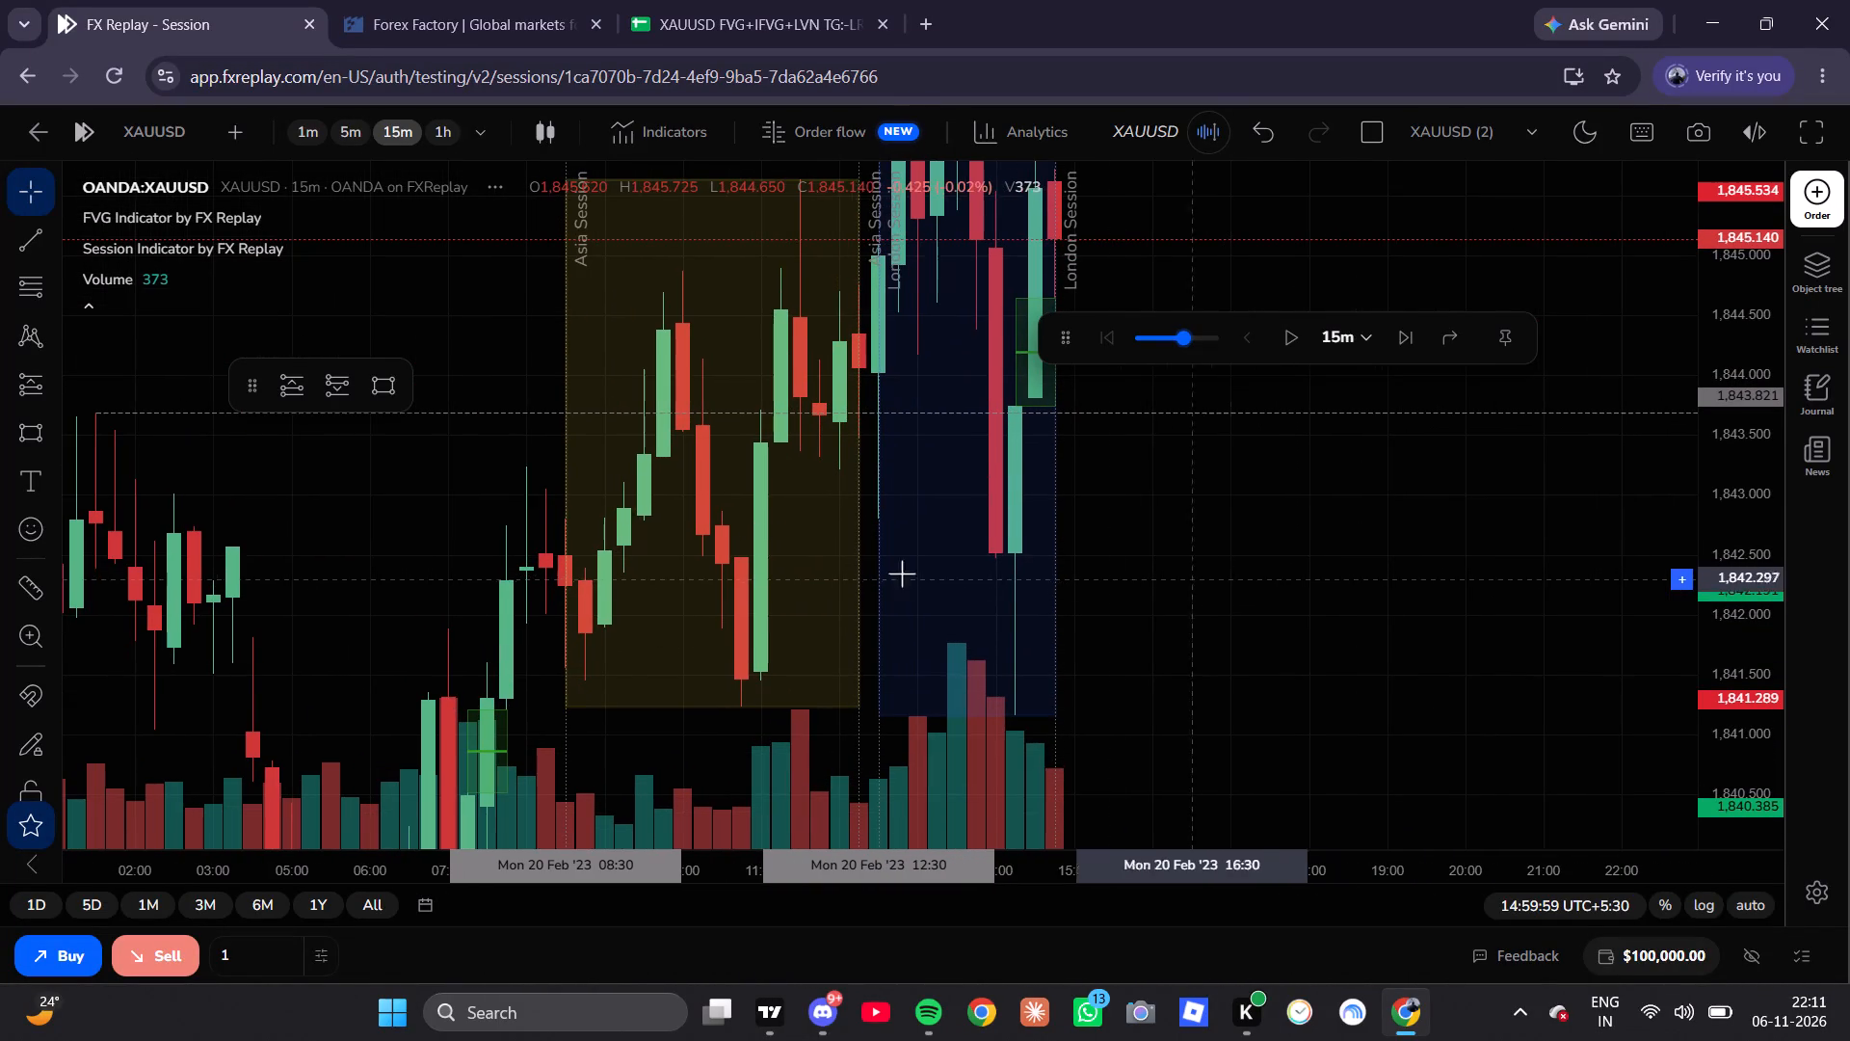
Draw a rectangle zone from the 10:45 candle of Mon 20 Feb '23 past the latest candle, spanning about 1,842.47 to 1,843.45.
left_click(369, 379)
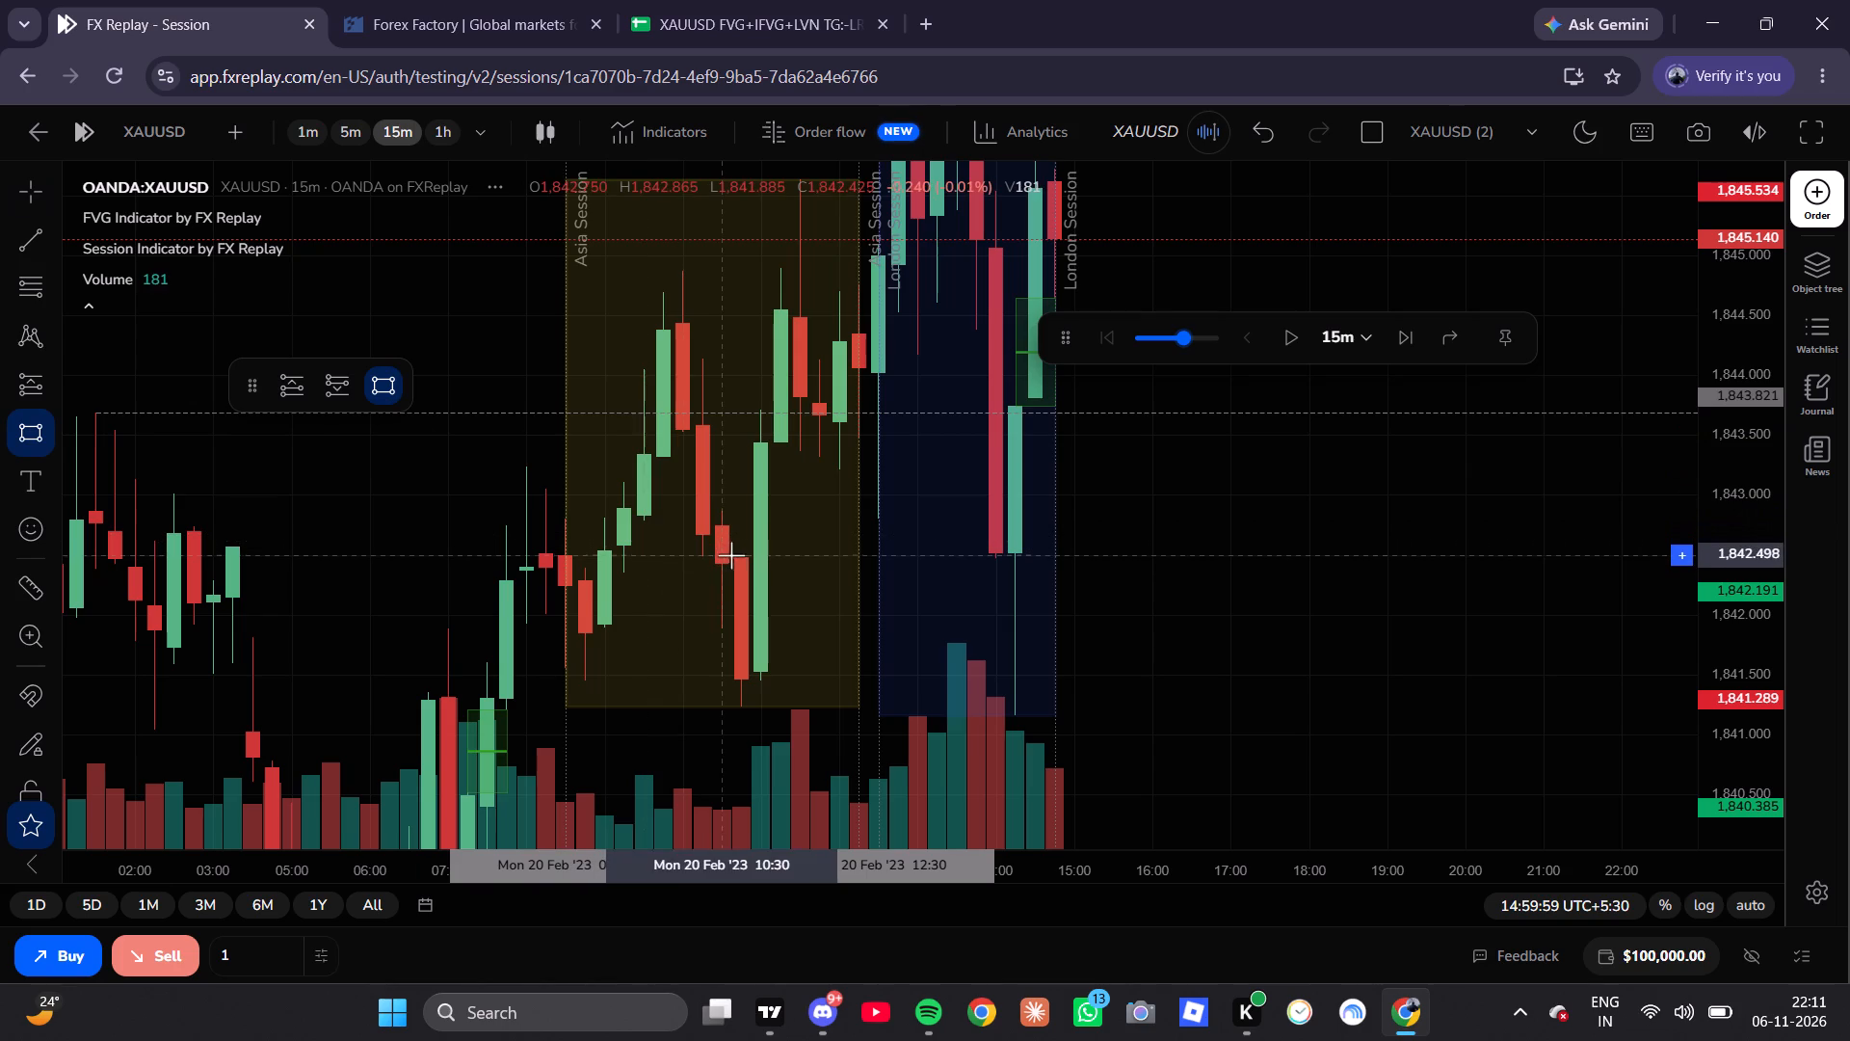
left_click(732, 555)
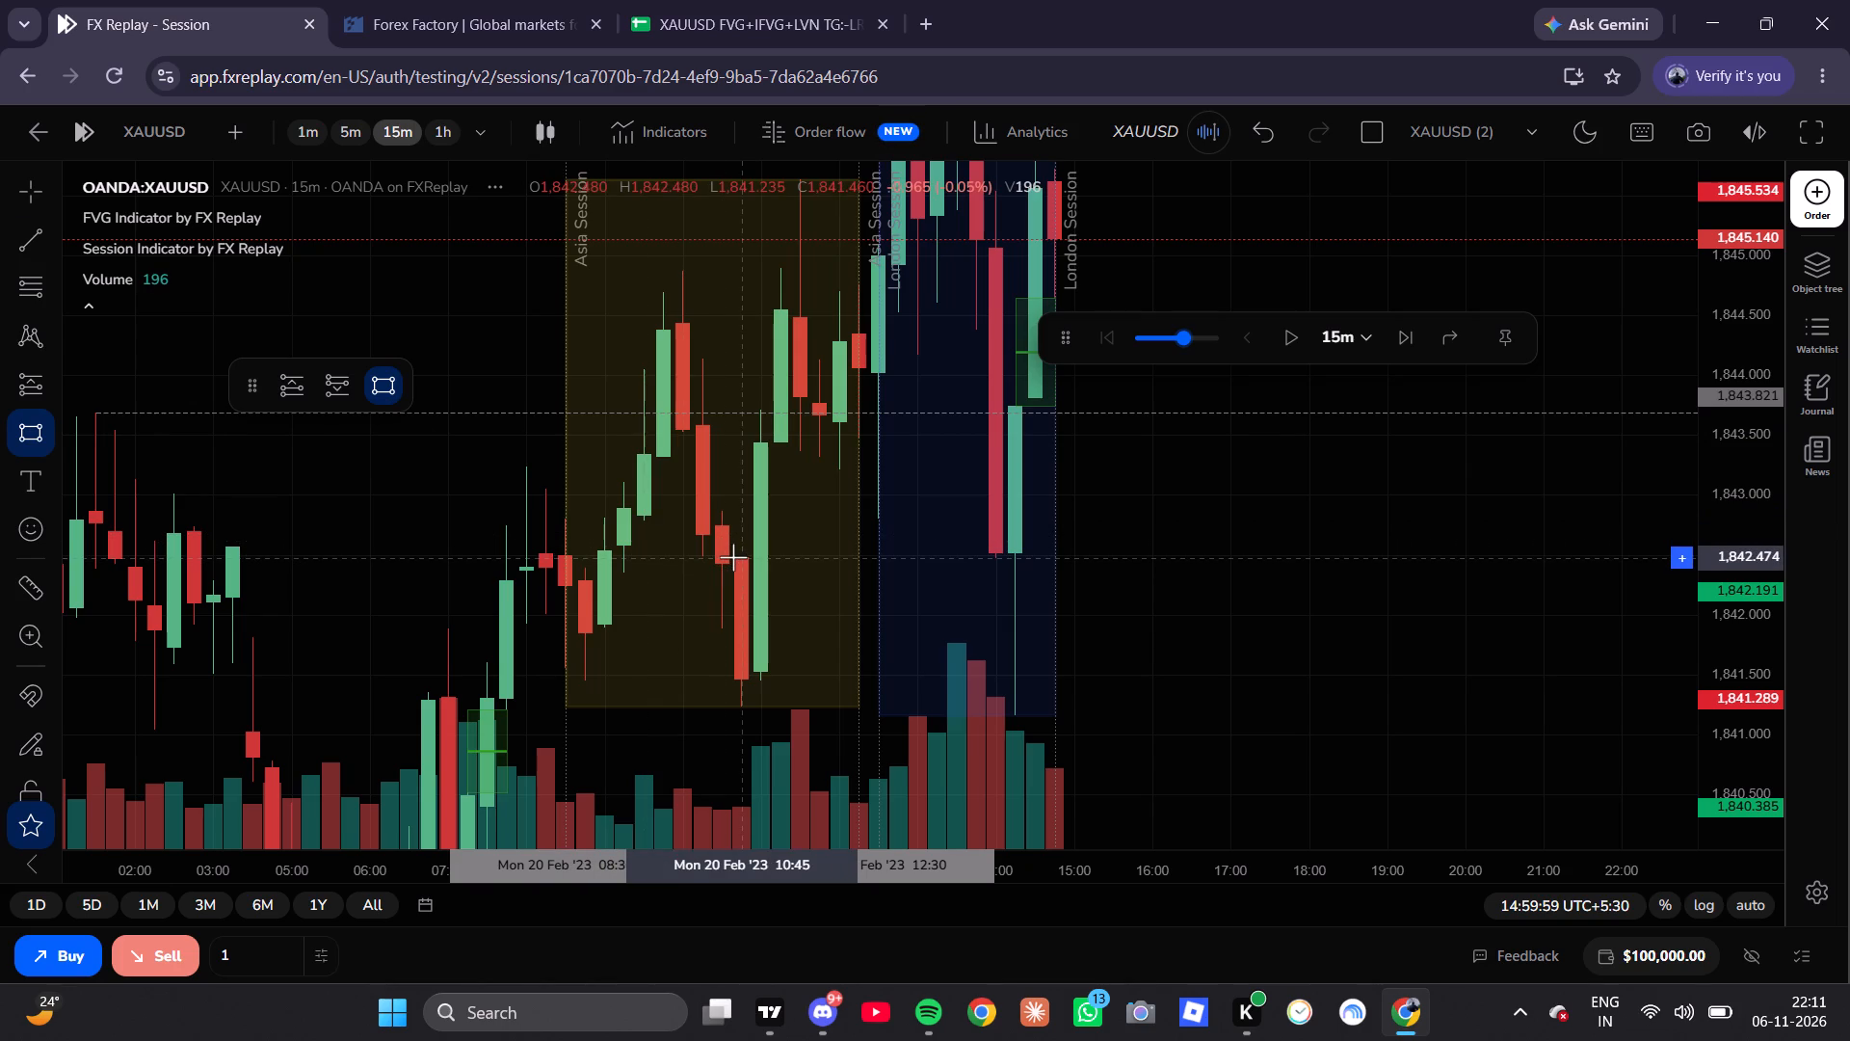
left_click(1091, 440)
left_click(1325, 524)
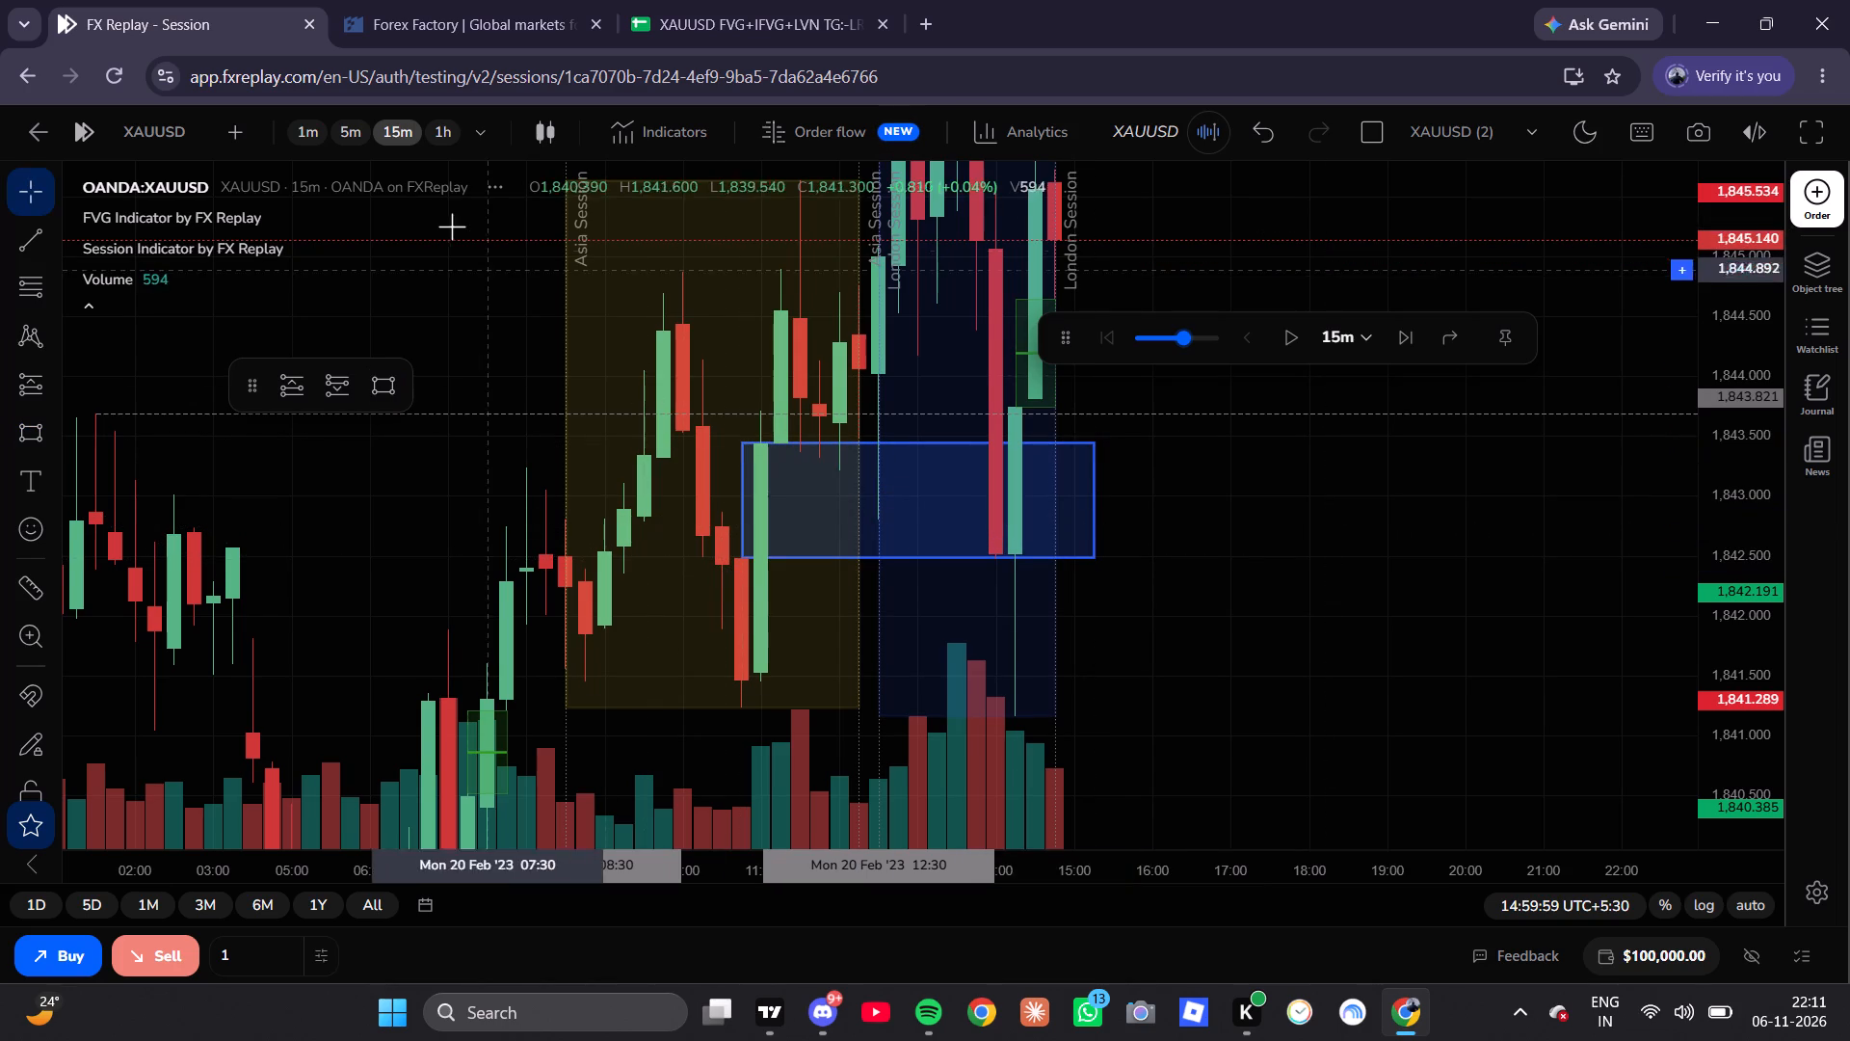
On the 5m timeframe, narrow the 20 Feb zone by raising its lower edge to 1,843.382, starting at 10:40.
left_click(335, 135)
scroll(584, 432, "down", 5)
scroll(524, 652, "down", 3)
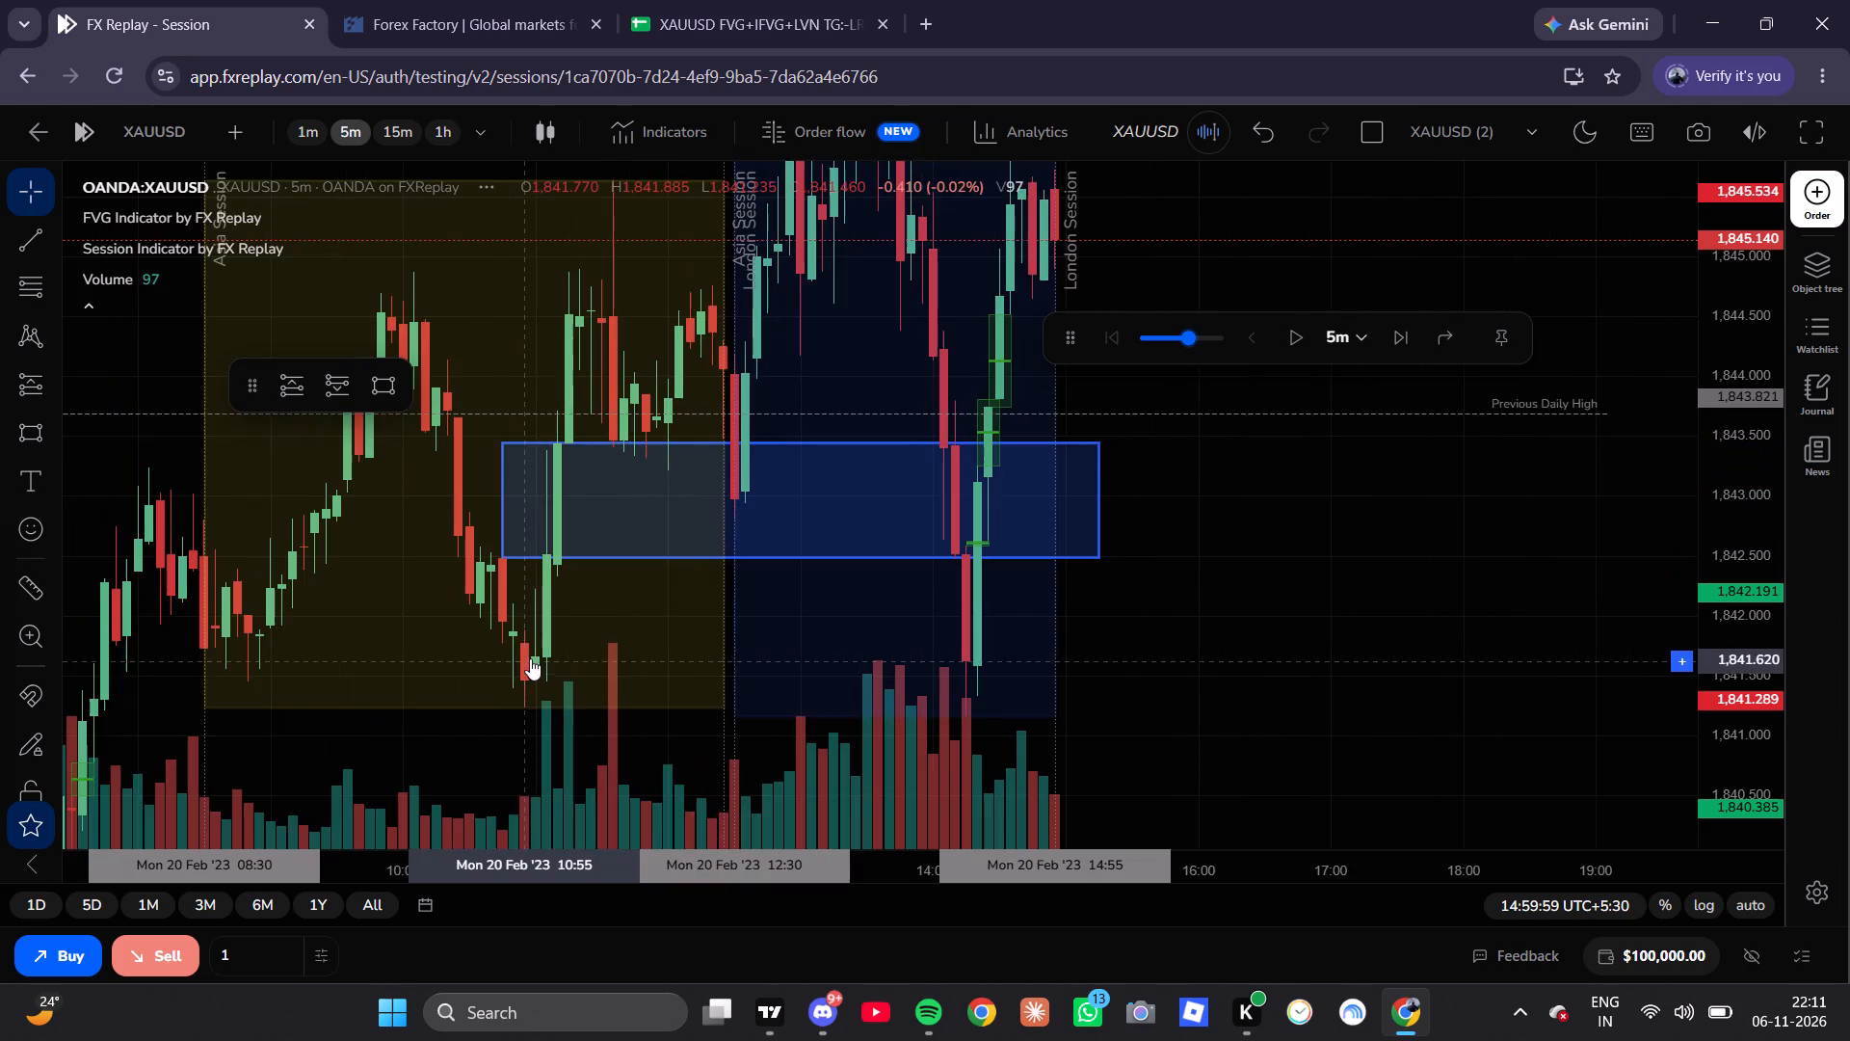
left_click_drag(591, 644, 853, 692)
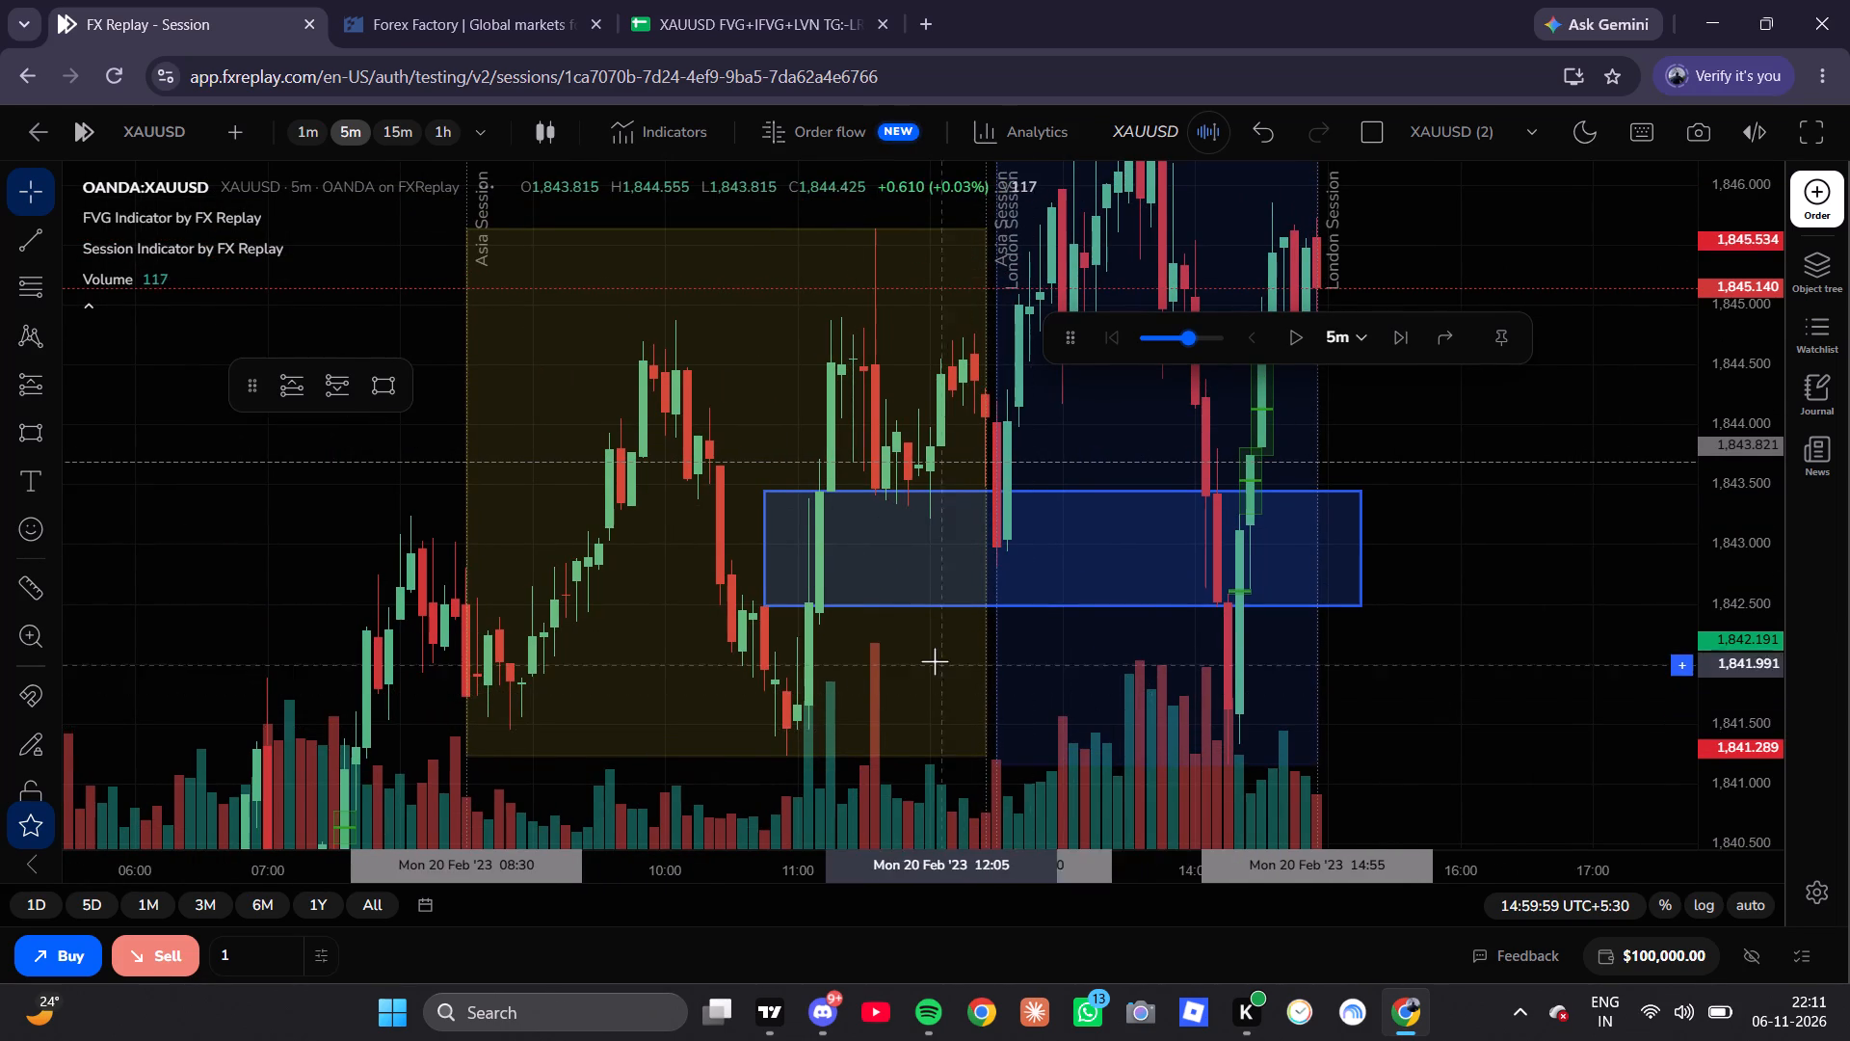
scroll(935, 661, "up", 2)
left_click_drag(906, 679, 994, 696)
scroll(1757, 614, "up", 3)
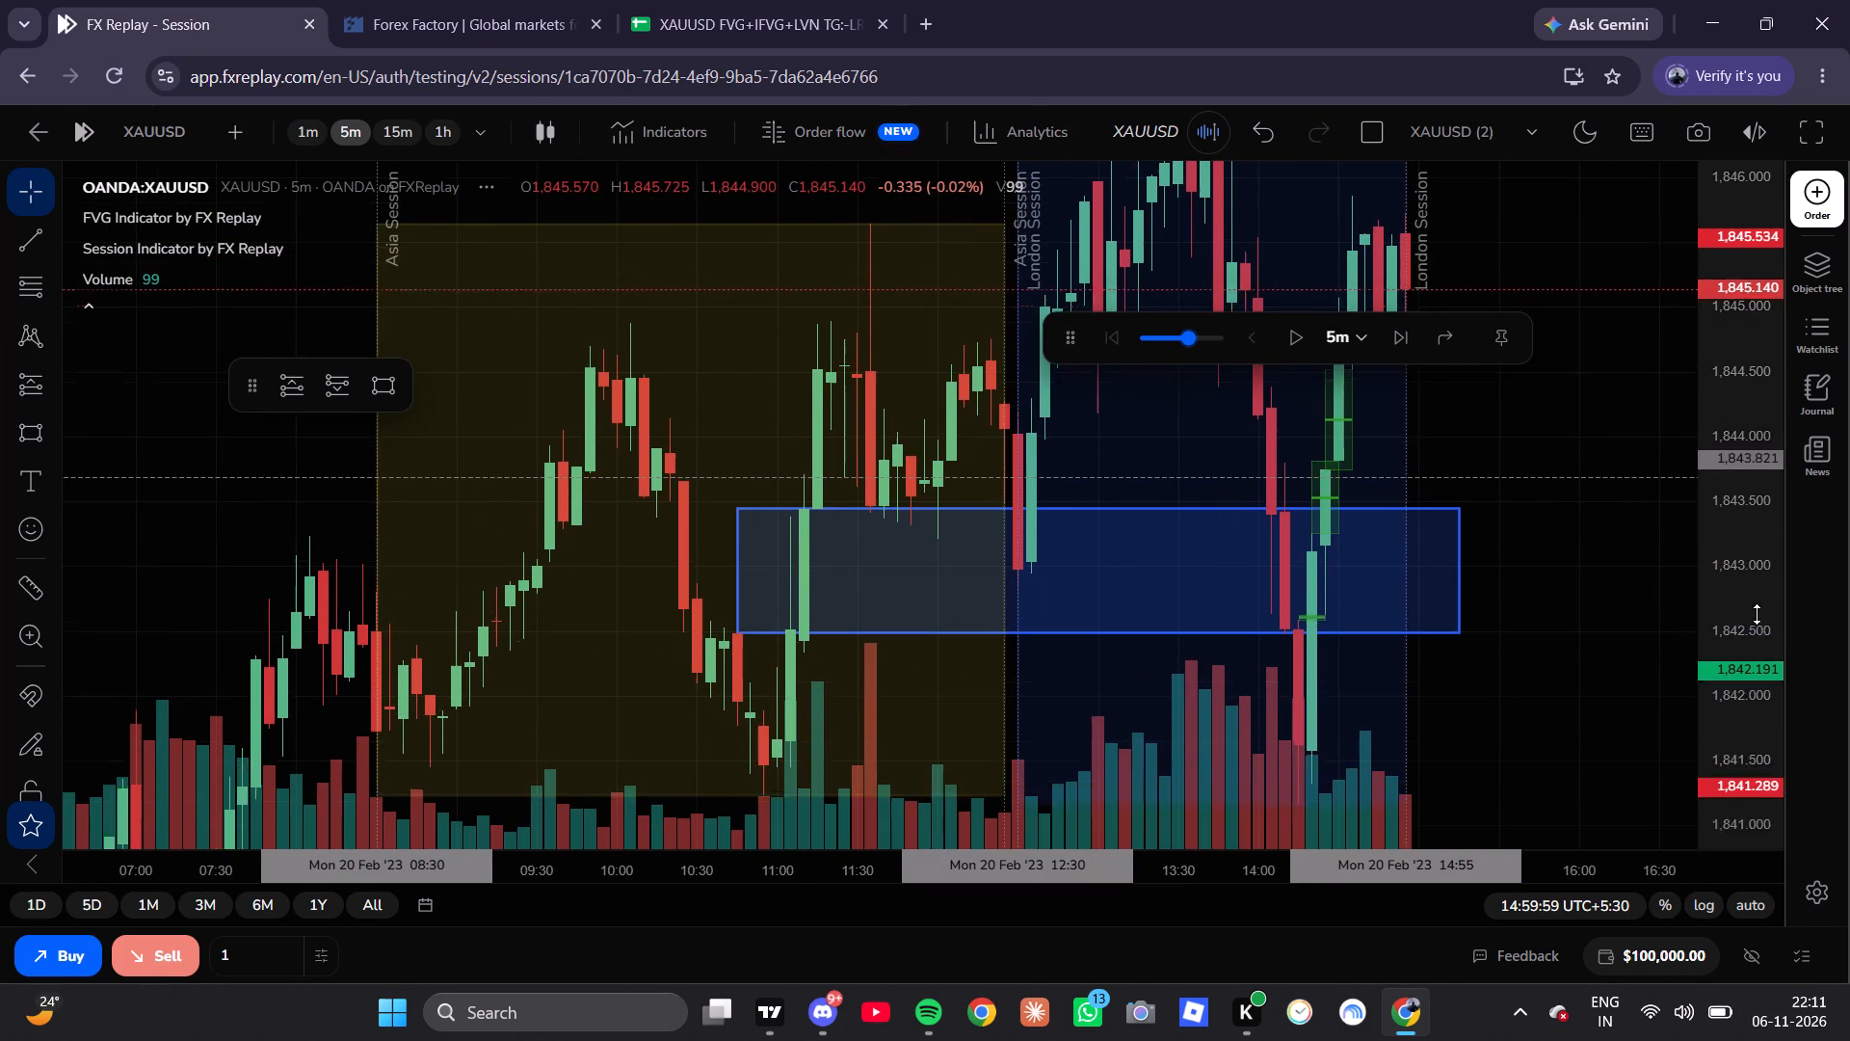
scroll(1757, 614, "up", 5)
left_click_drag(862, 768, 875, 763)
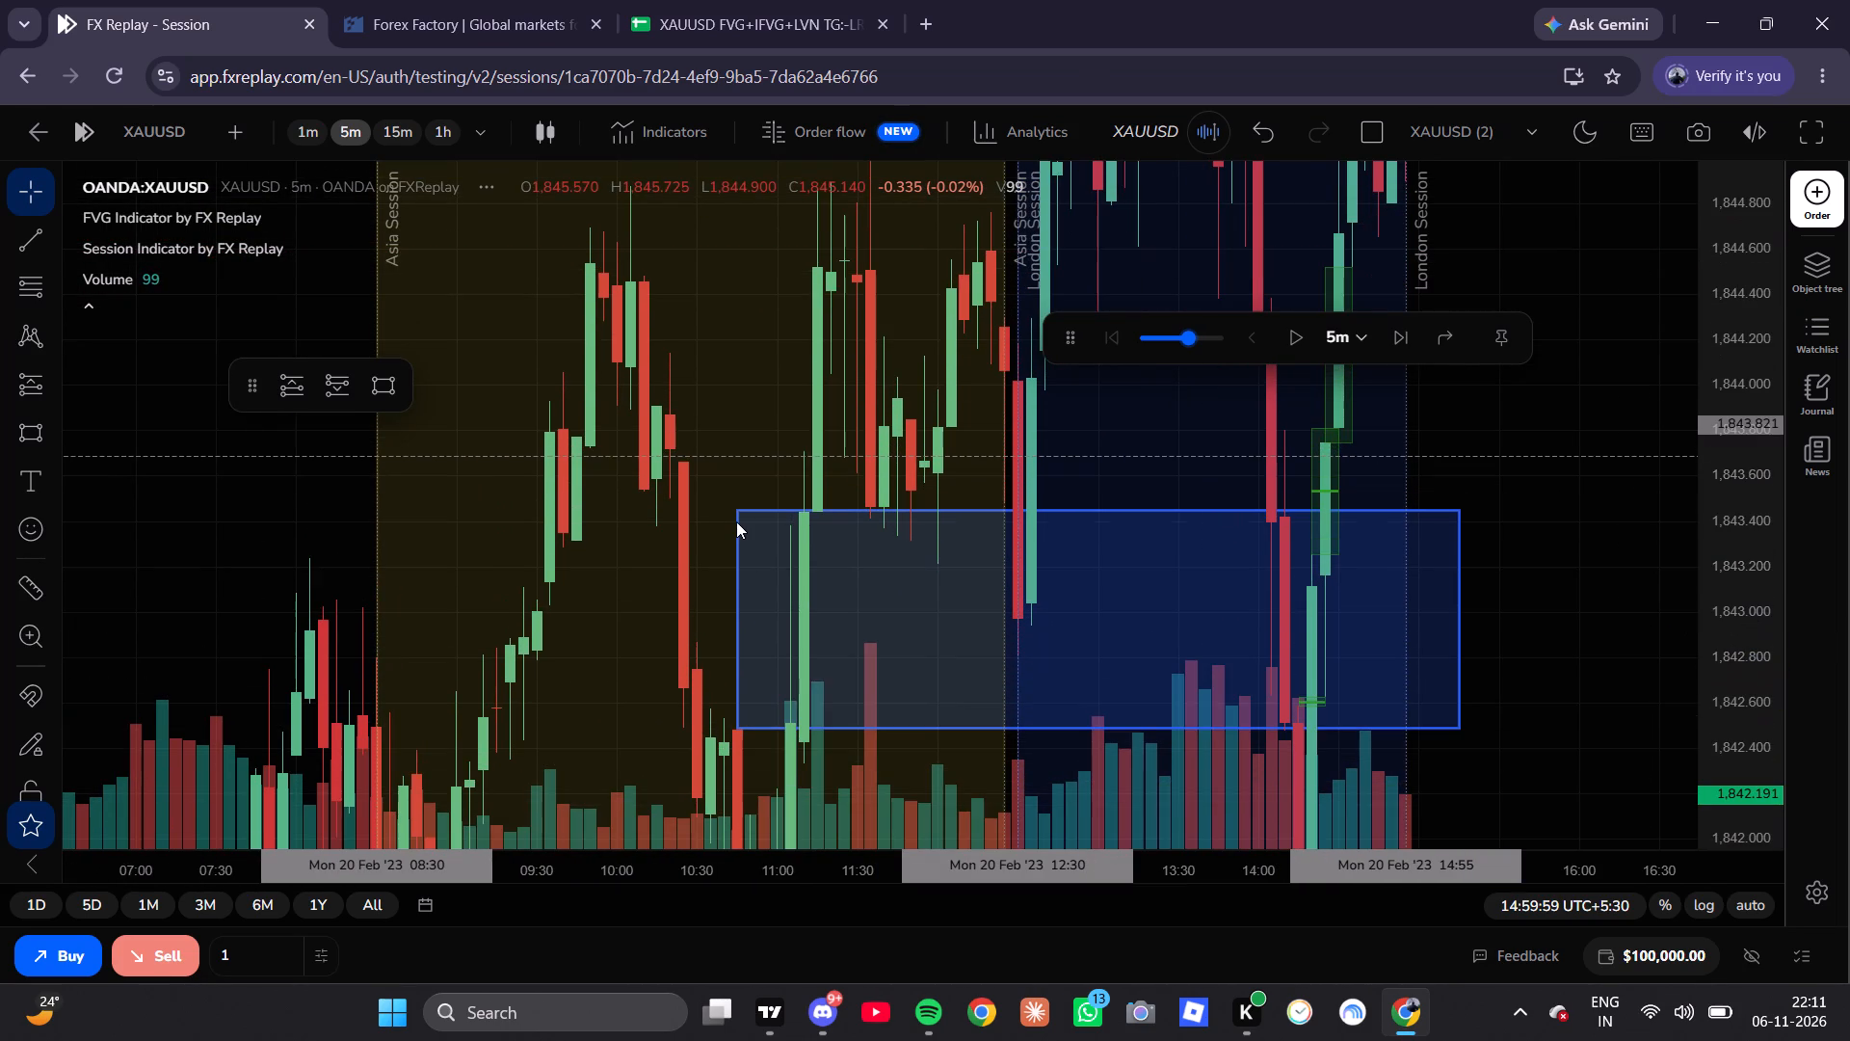
left_click(753, 724)
left_click_drag(753, 724, 736, 521)
left_click_drag(857, 614, 1000, 507)
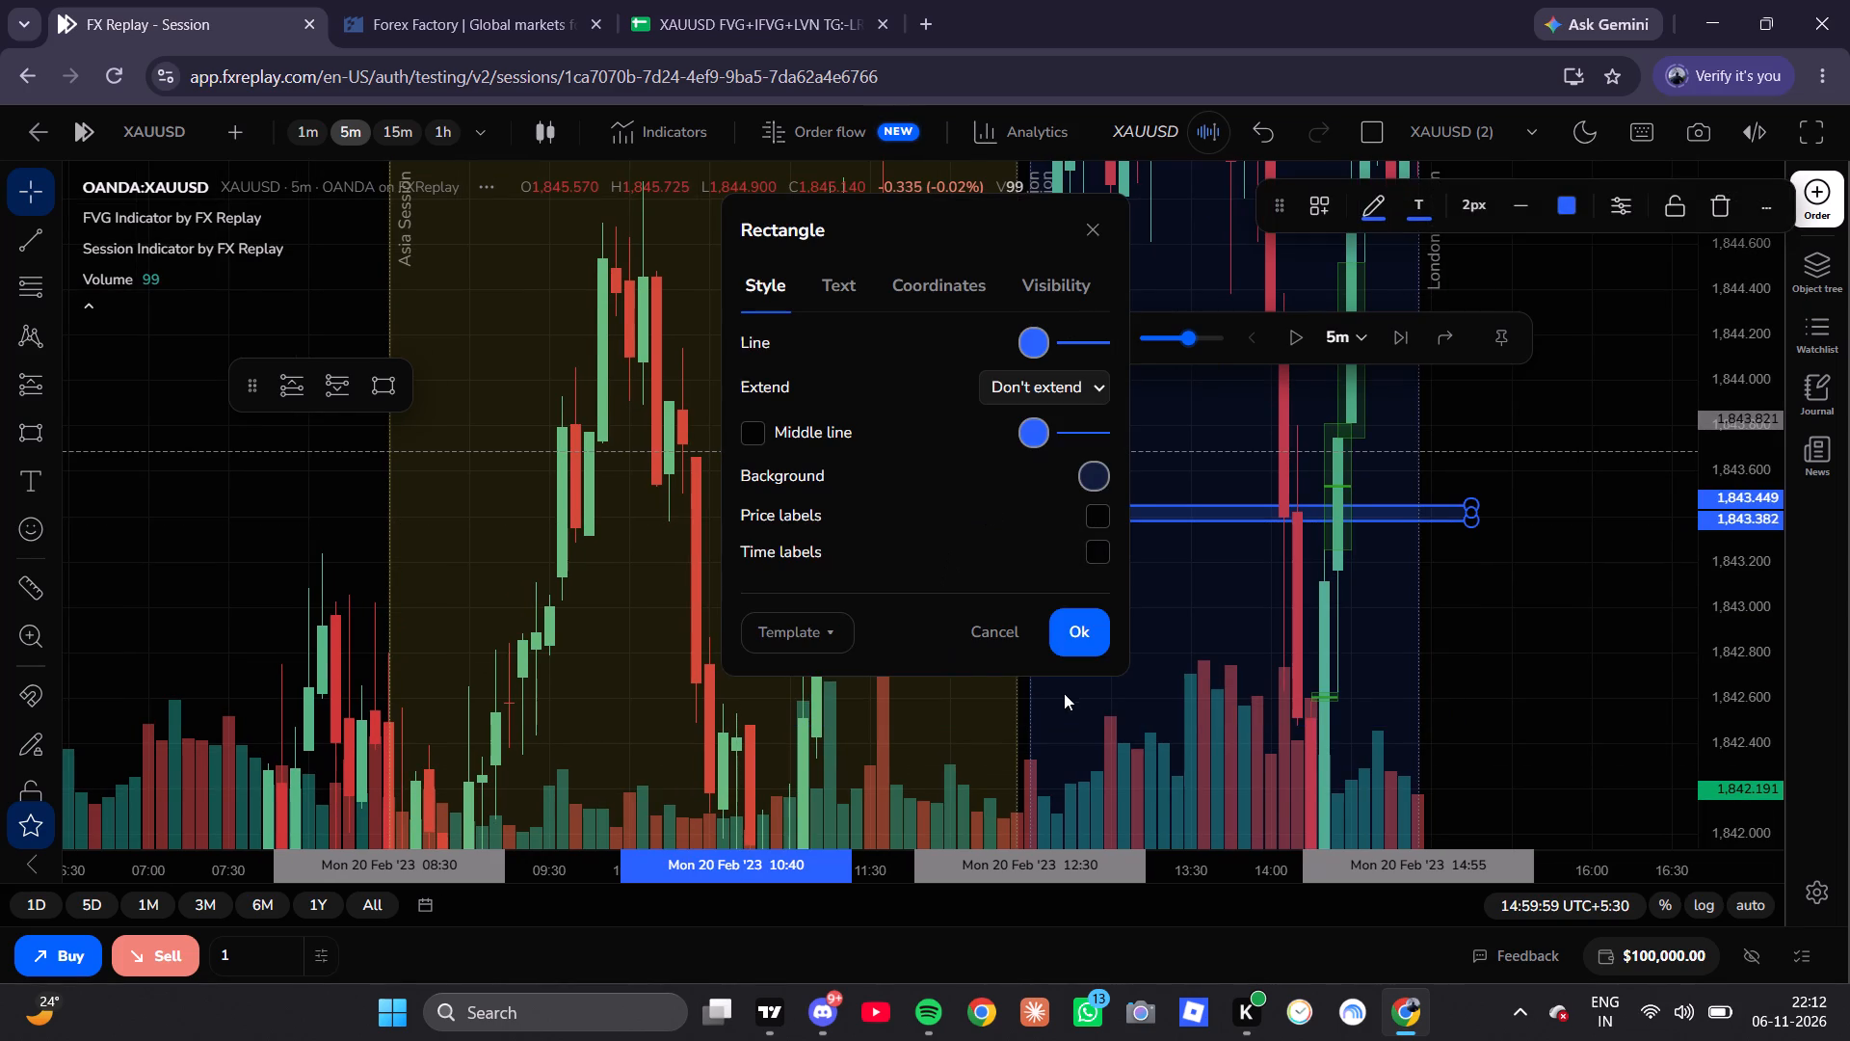
left_click(1064, 695)
left_click_drag(999, 703, 964, 569)
double_click(964, 569)
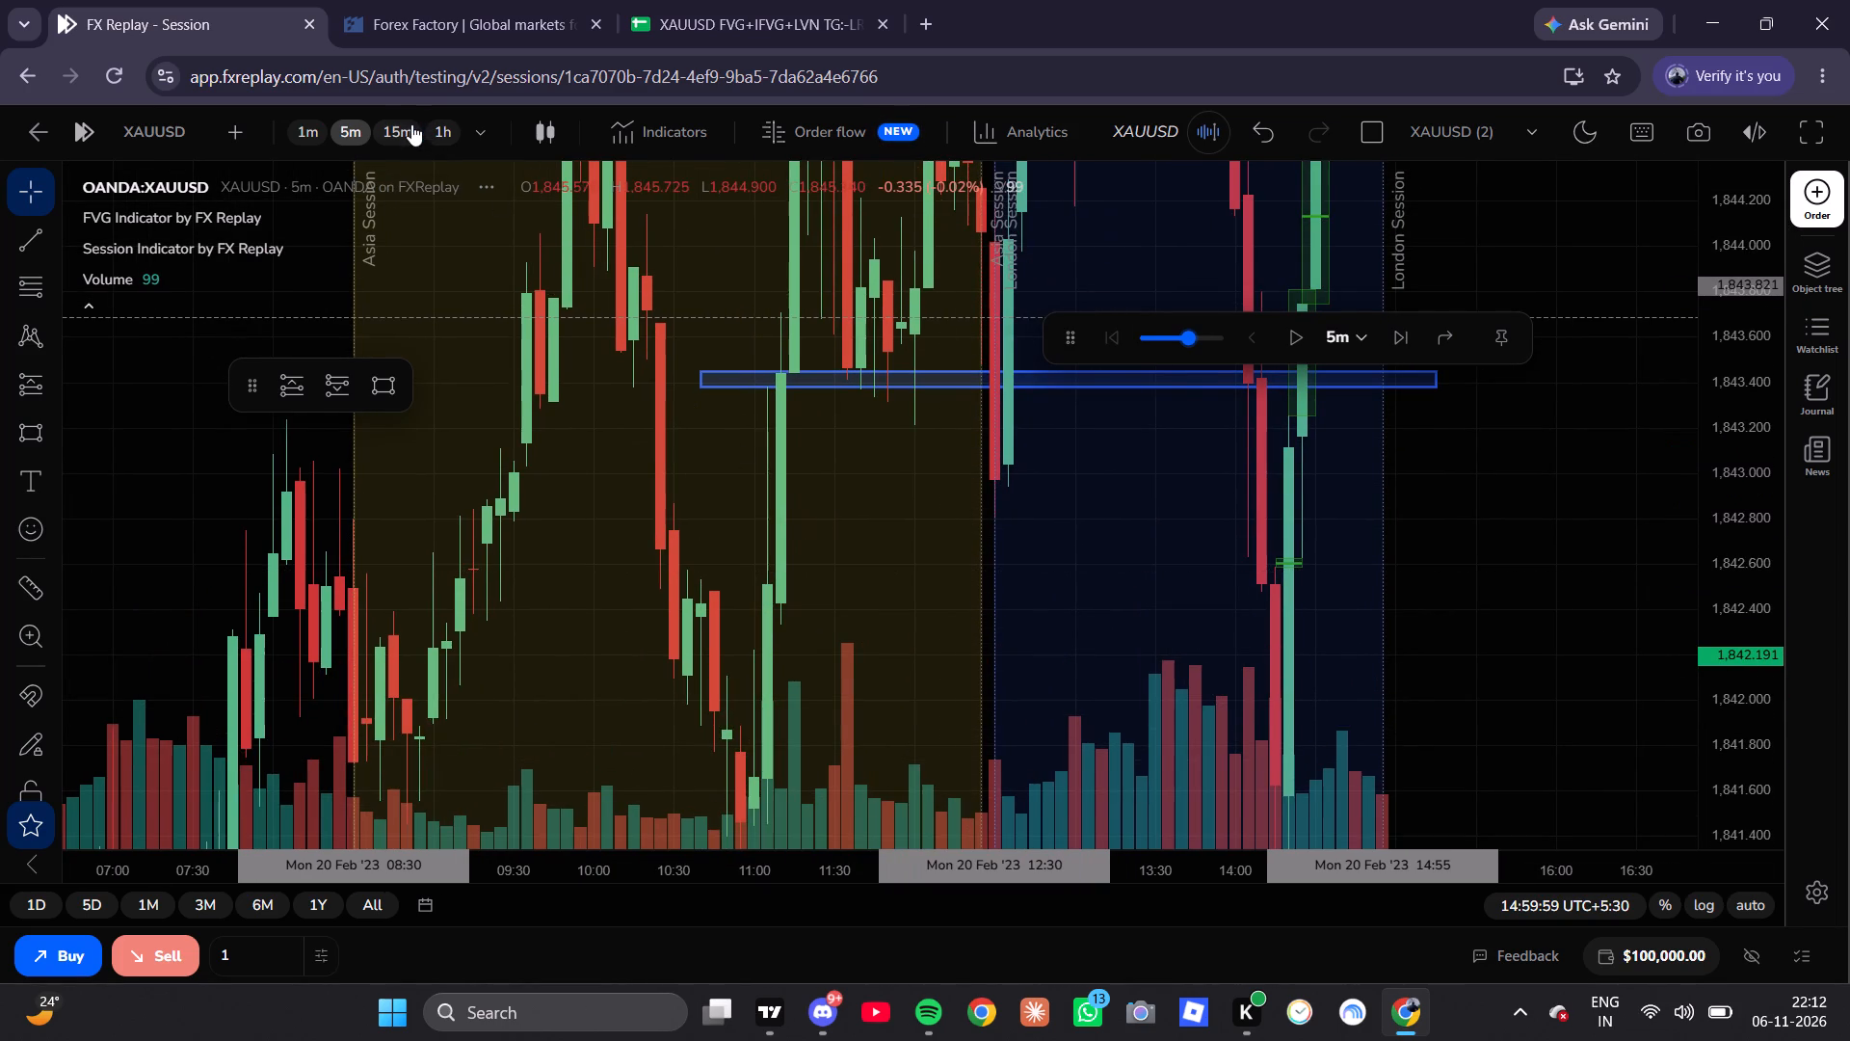
Drop from the 15m and 5m to the 1m timeframe and examine how price reacts at the 20 Feb zone between 12:30 and 14:30.
left_click(411, 124)
scroll(729, 627, "up", 6)
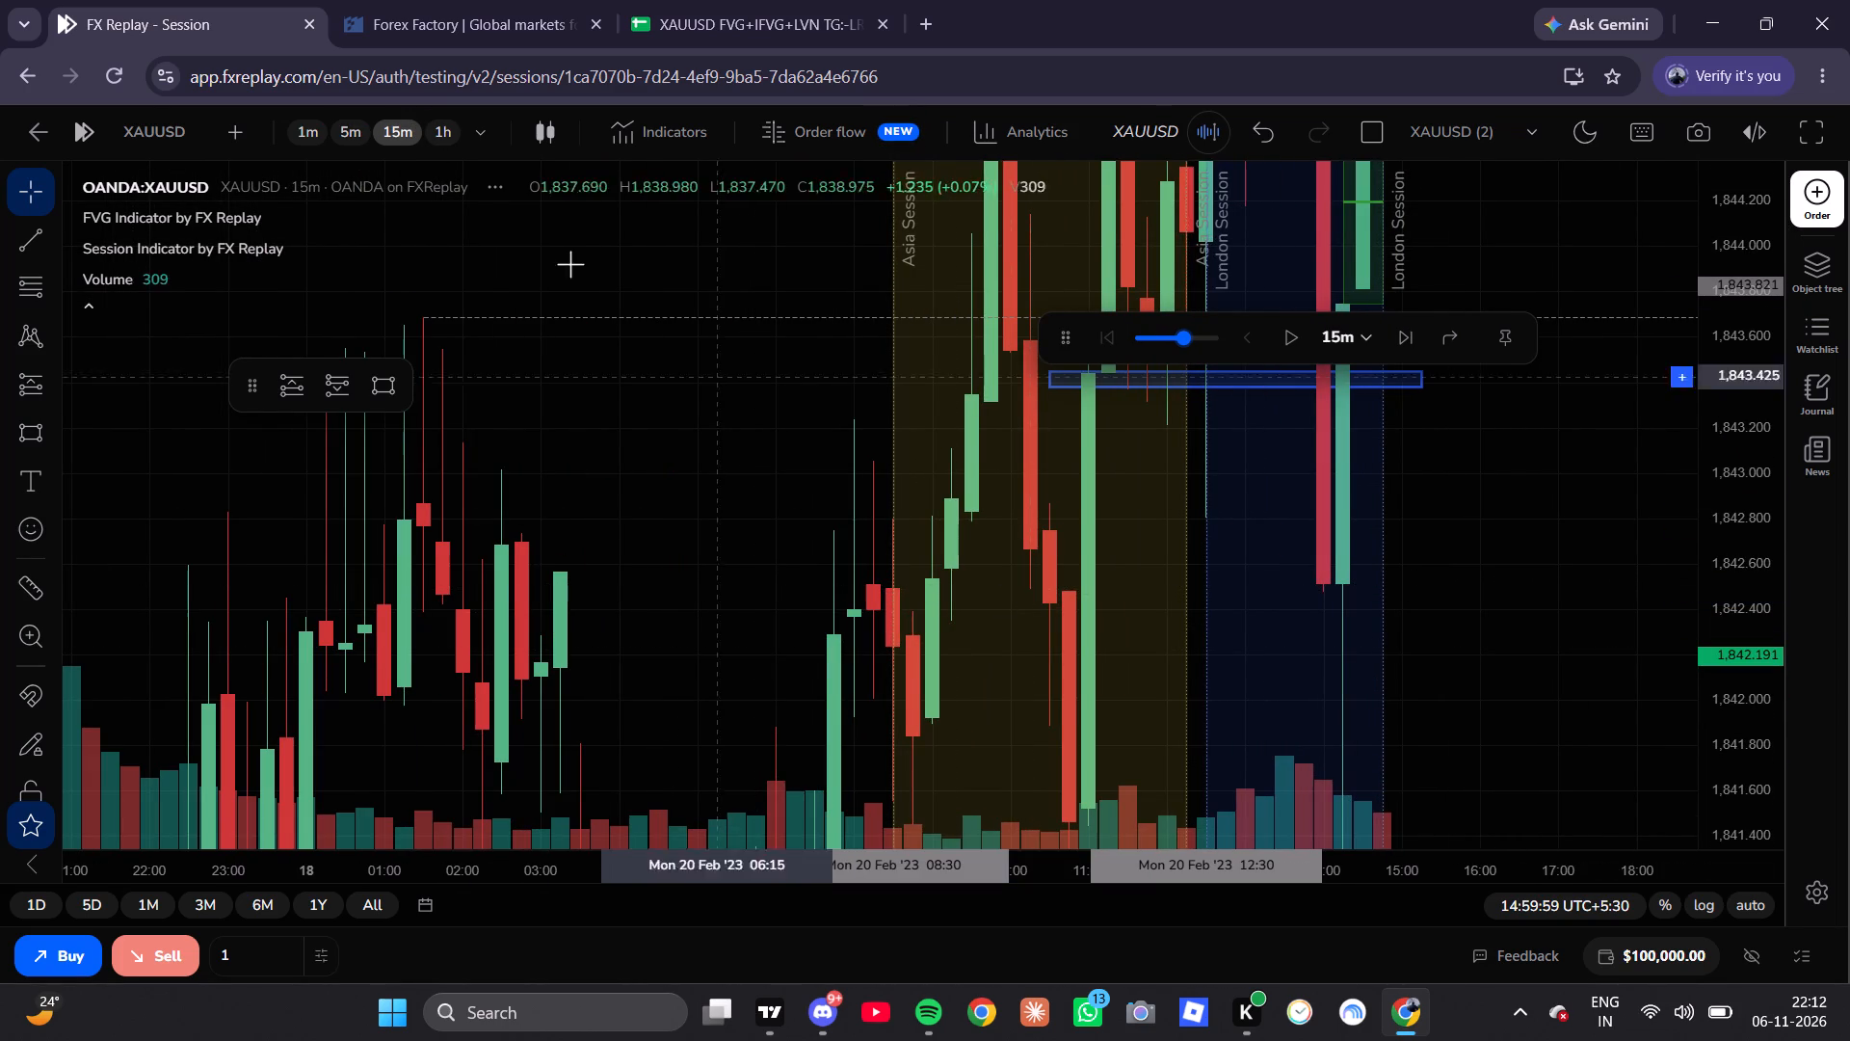
left_click(360, 137)
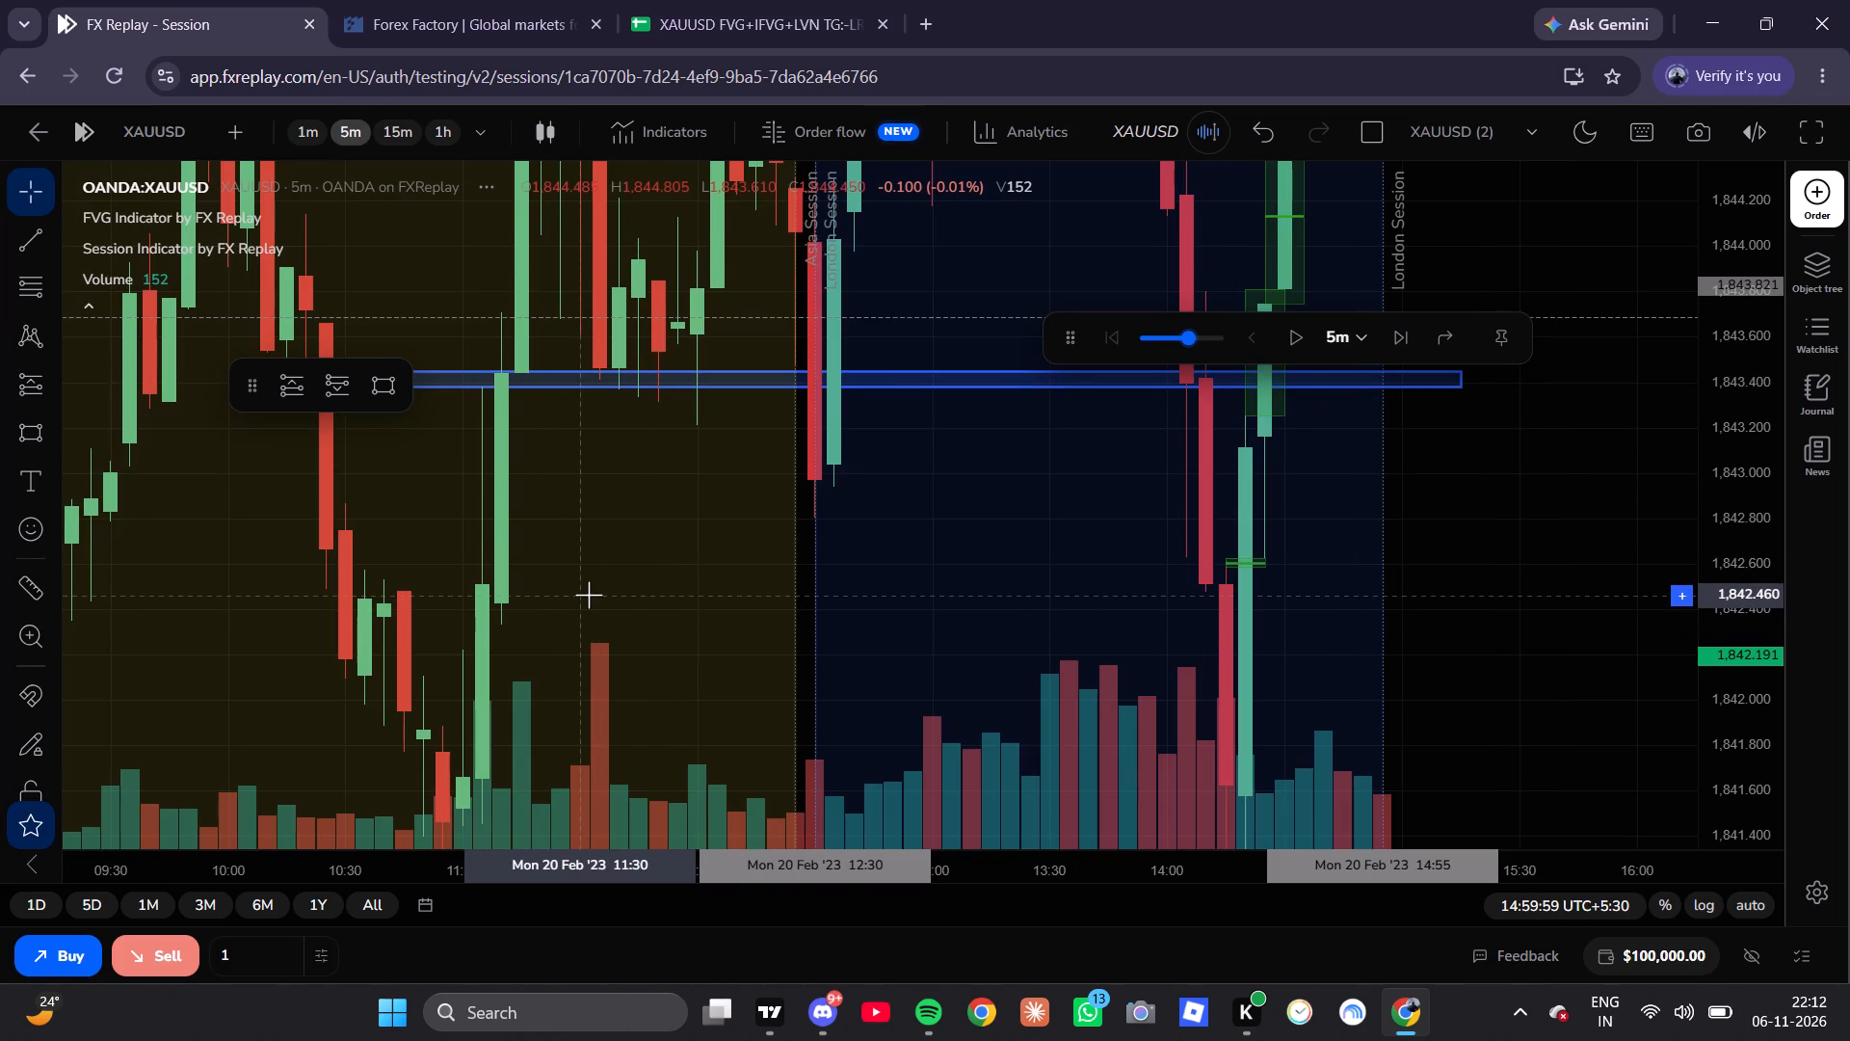
double_click(291, 101)
left_click(299, 129)
scroll(429, 561, "down", 9)
left_click_drag(471, 594, 1140, 684)
left_click_drag(1195, 684, 1342, 684)
scroll(924, 585, "up", 3)
left_click_drag(760, 603, 1183, 637)
scroll(925, 660, "up", 2)
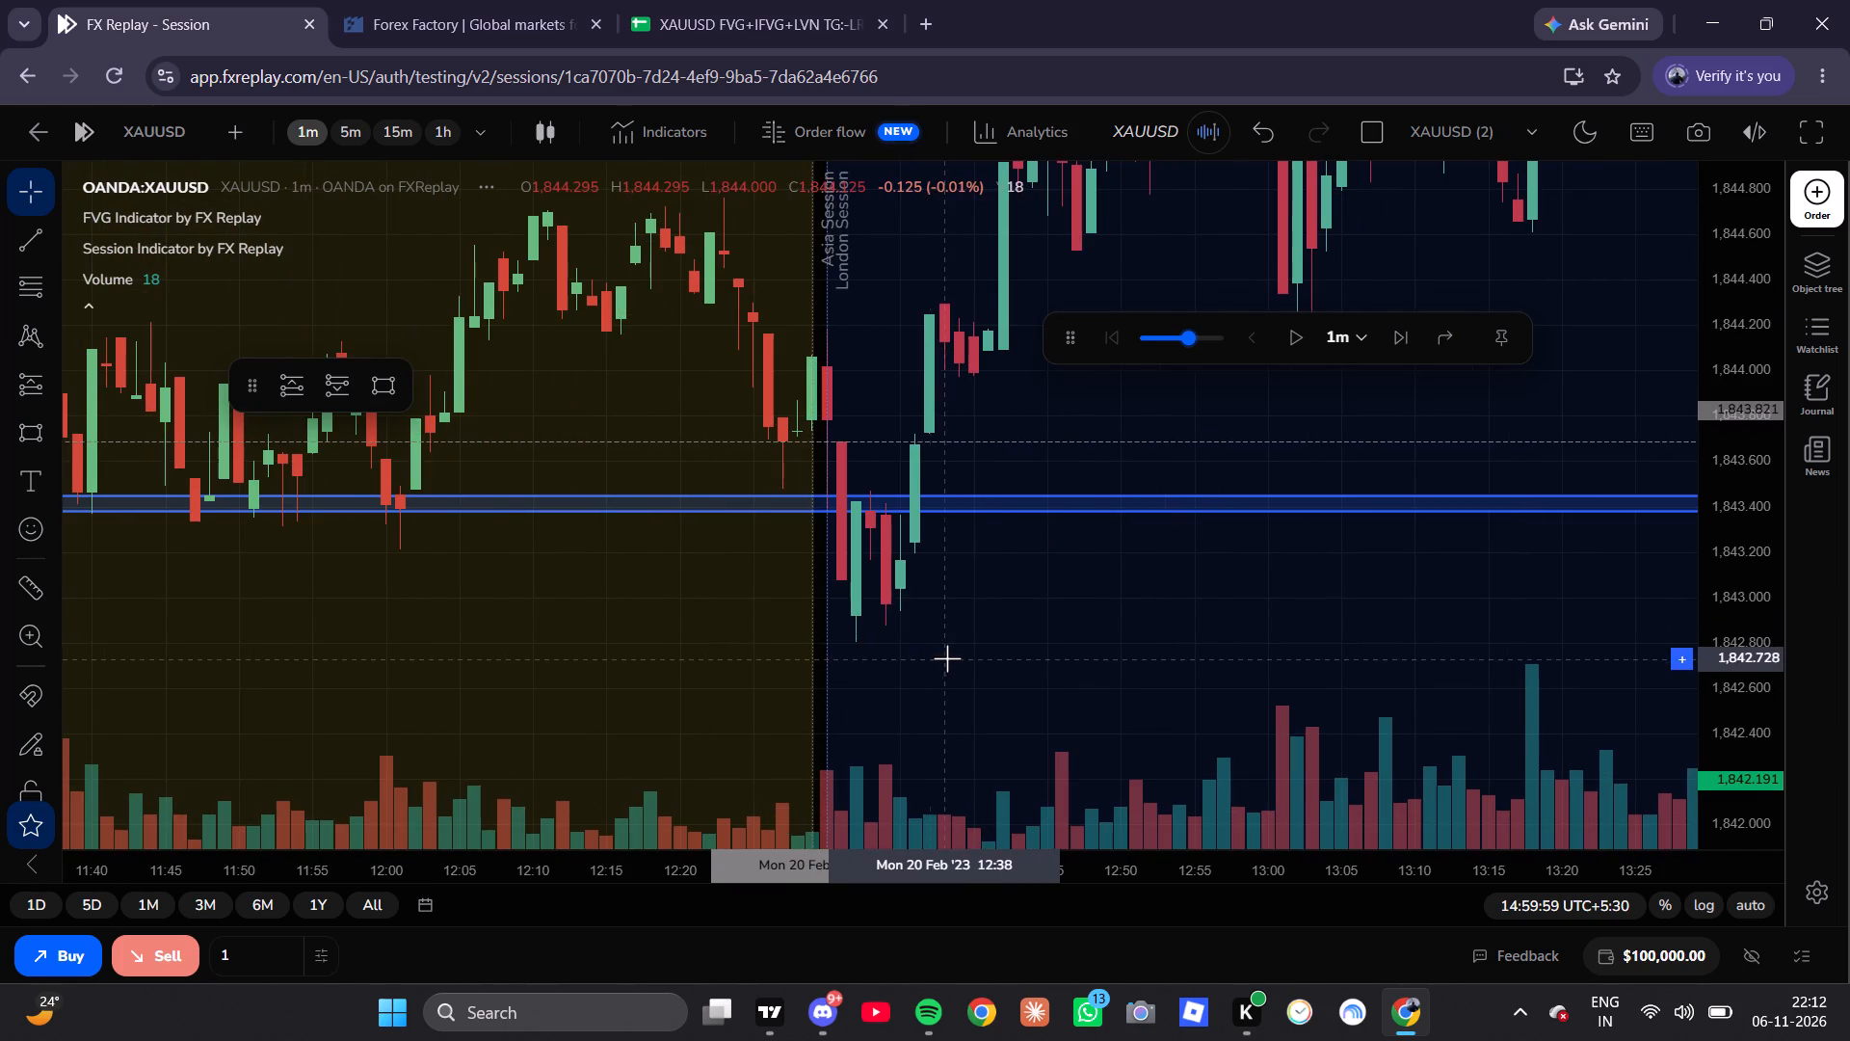
left_click_drag(949, 658, 1280, 671)
scroll(1150, 640, "up", 4)
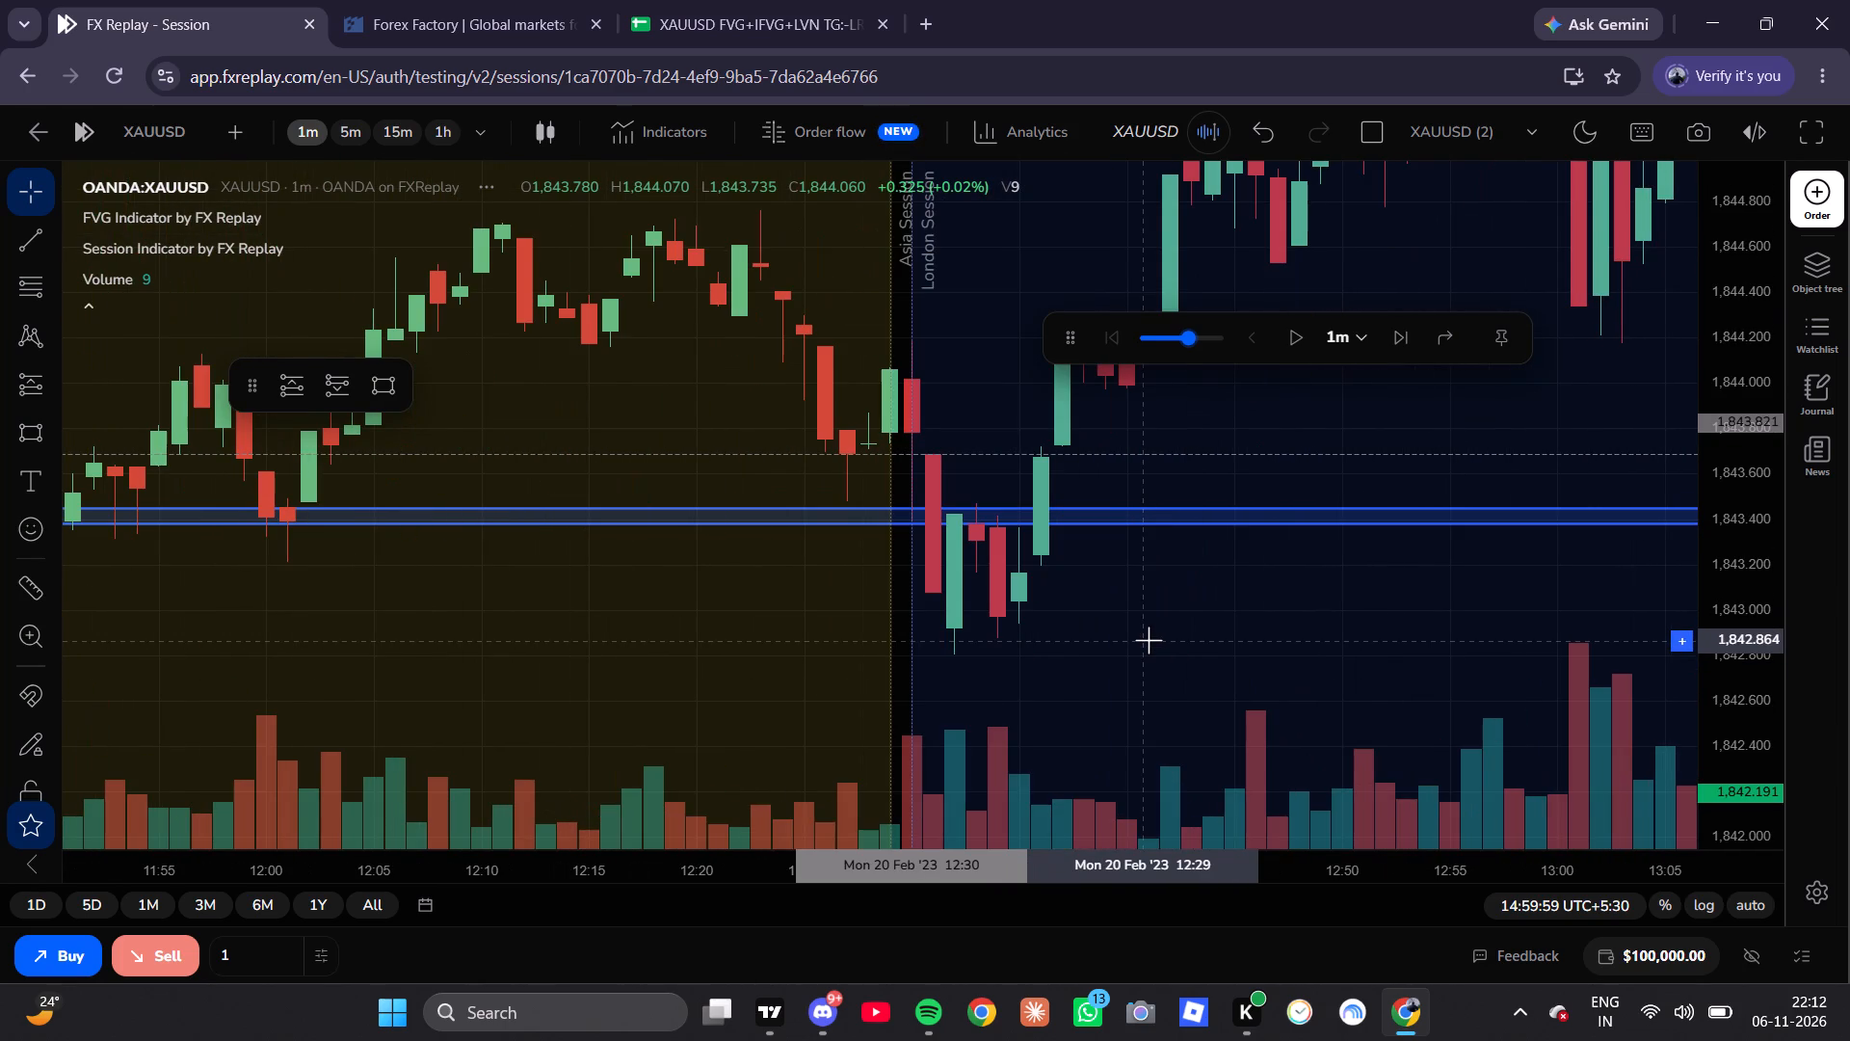
left_click(1171, 641)
left_click_drag(1155, 639, 512, 666)
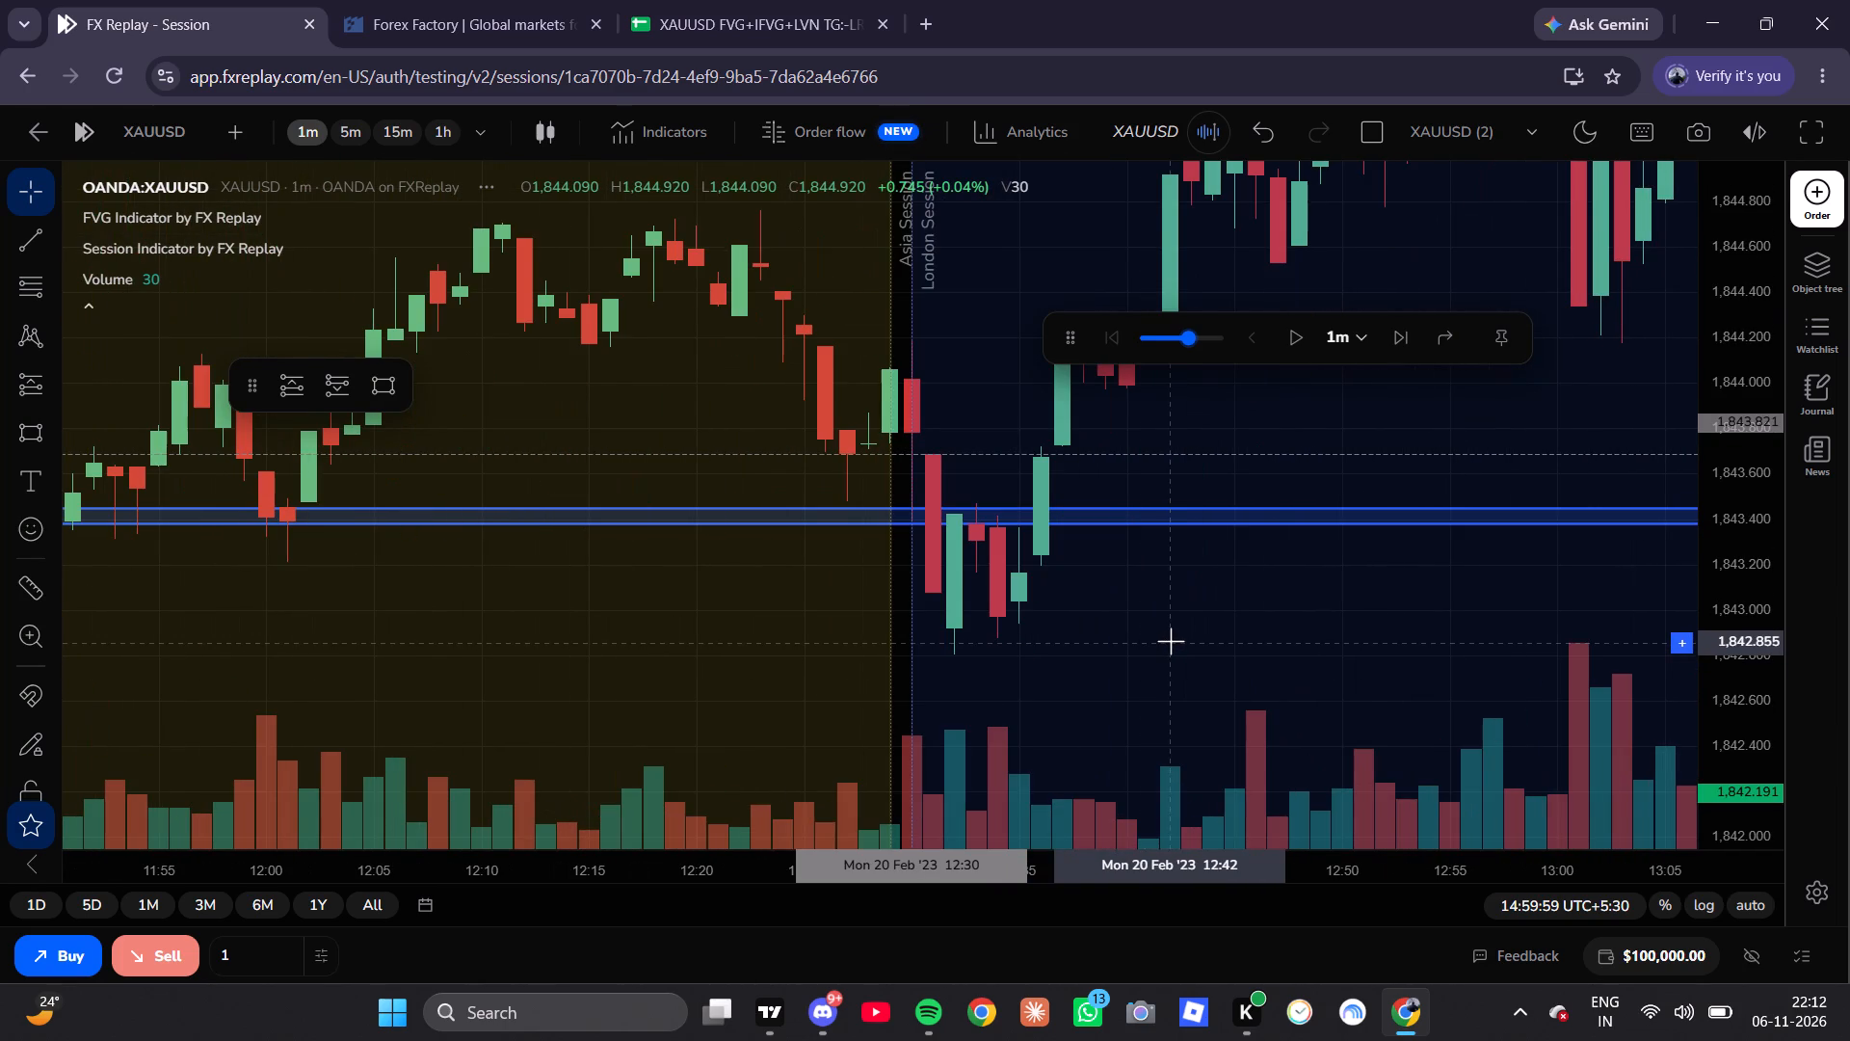
scroll(497, 615, "down", 8)
left_click_drag(1212, 660, 383, 663)
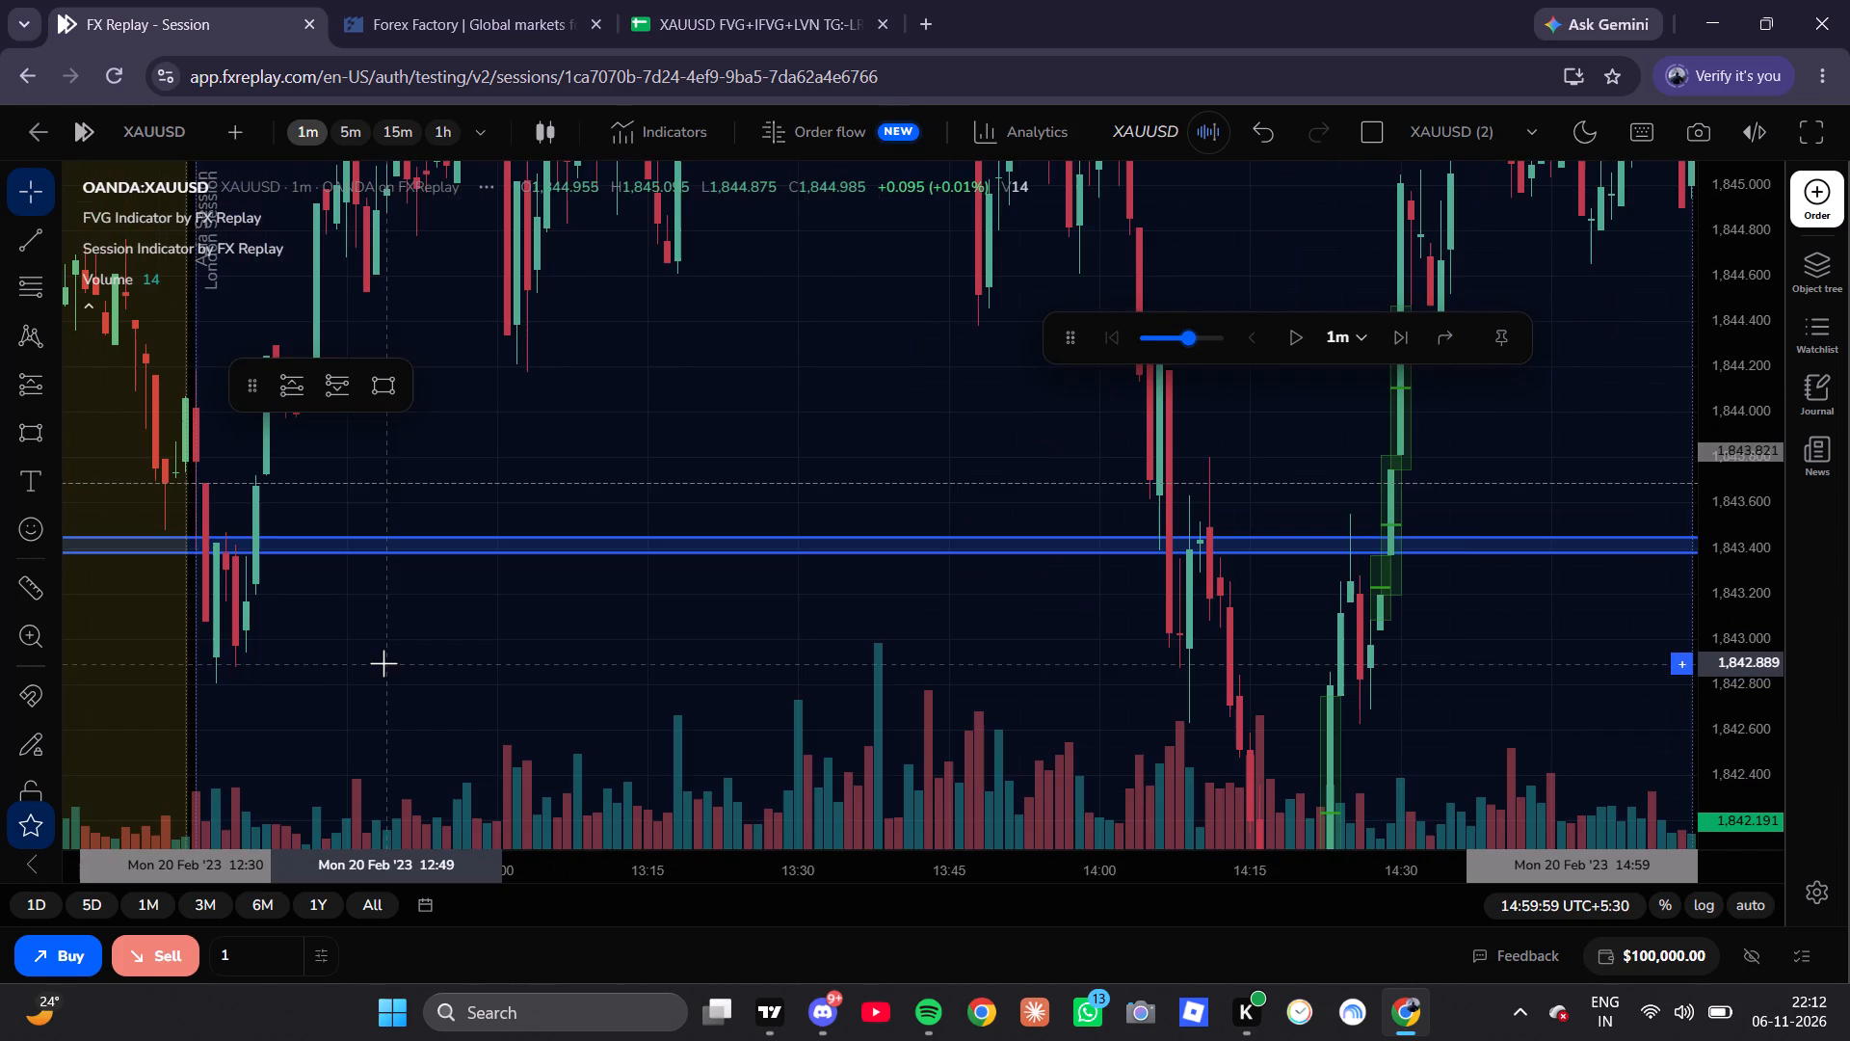
scroll(575, 680, "up", 3)
left_click_drag(576, 681, 529, 517)
left_click_drag(523, 495, 516, 467)
left_click(516, 467)
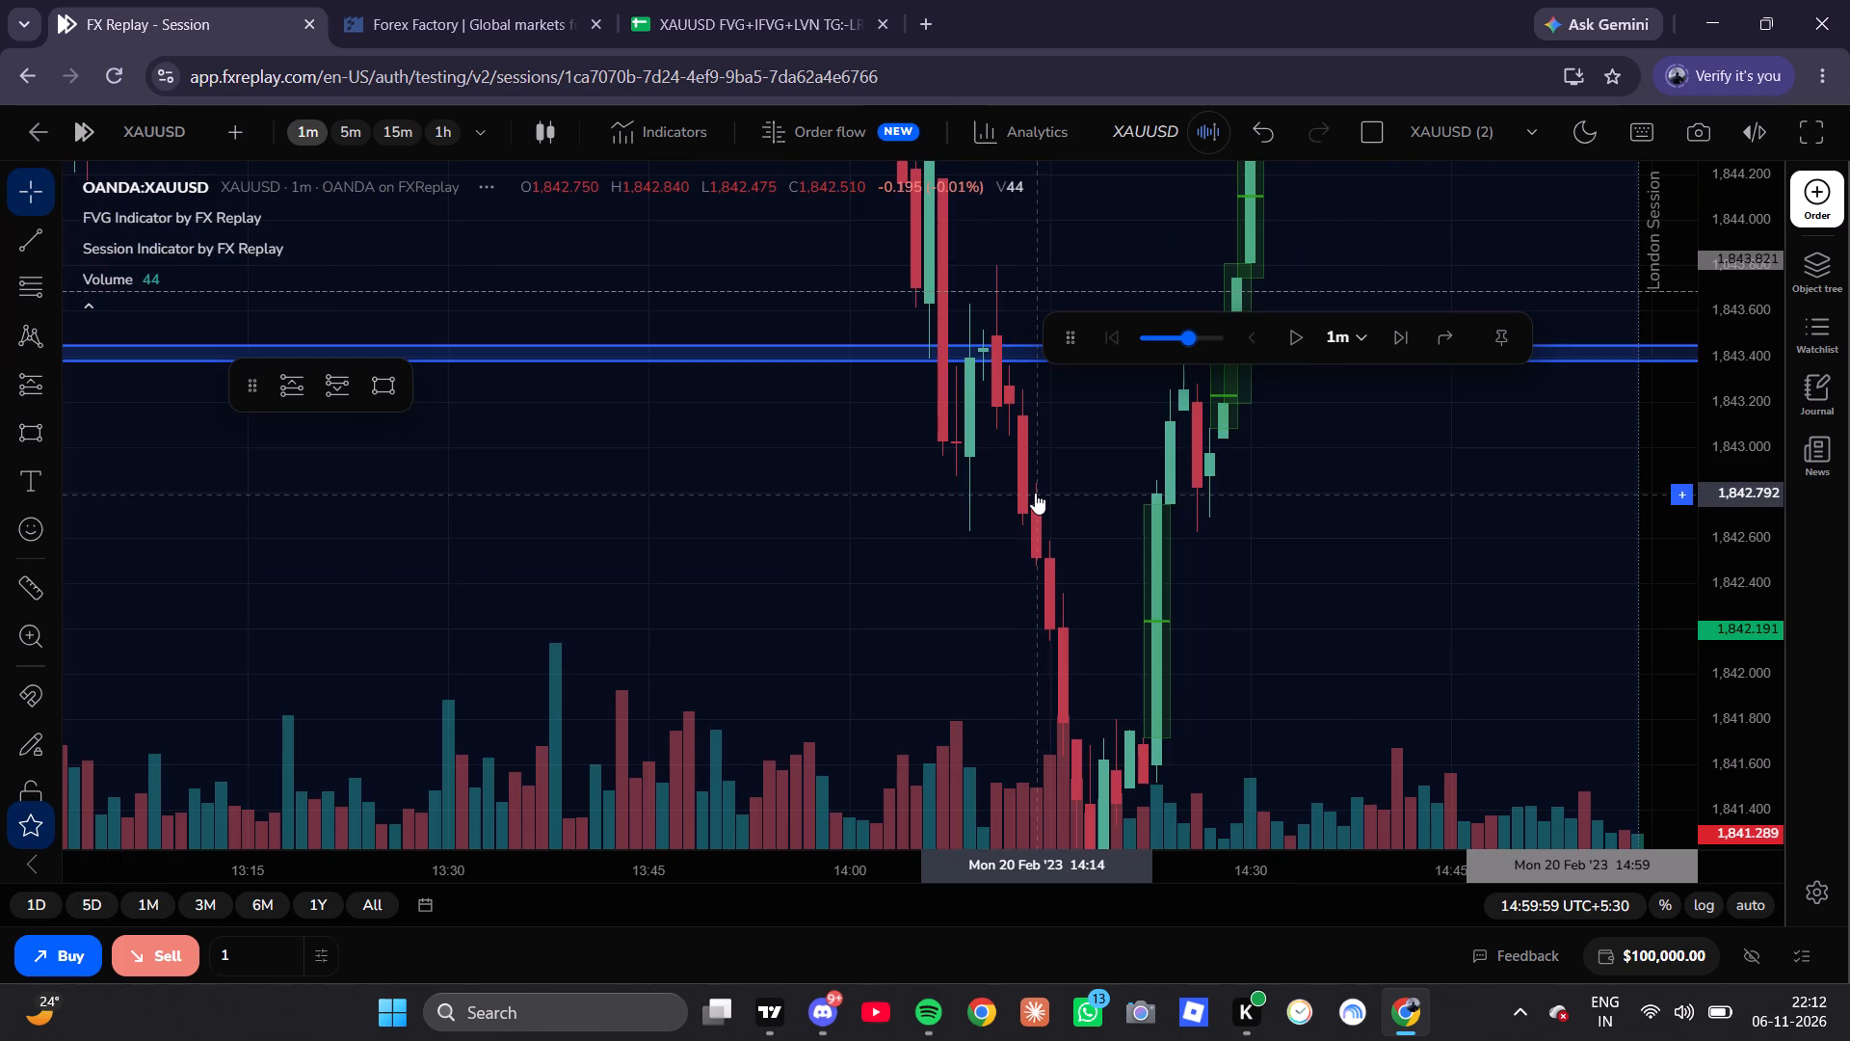
Examine the 1m candles at the zone around the 12:30 Asia-to-London changeover on Mon 20 Feb '23.
scroll(1044, 493, "down", 8)
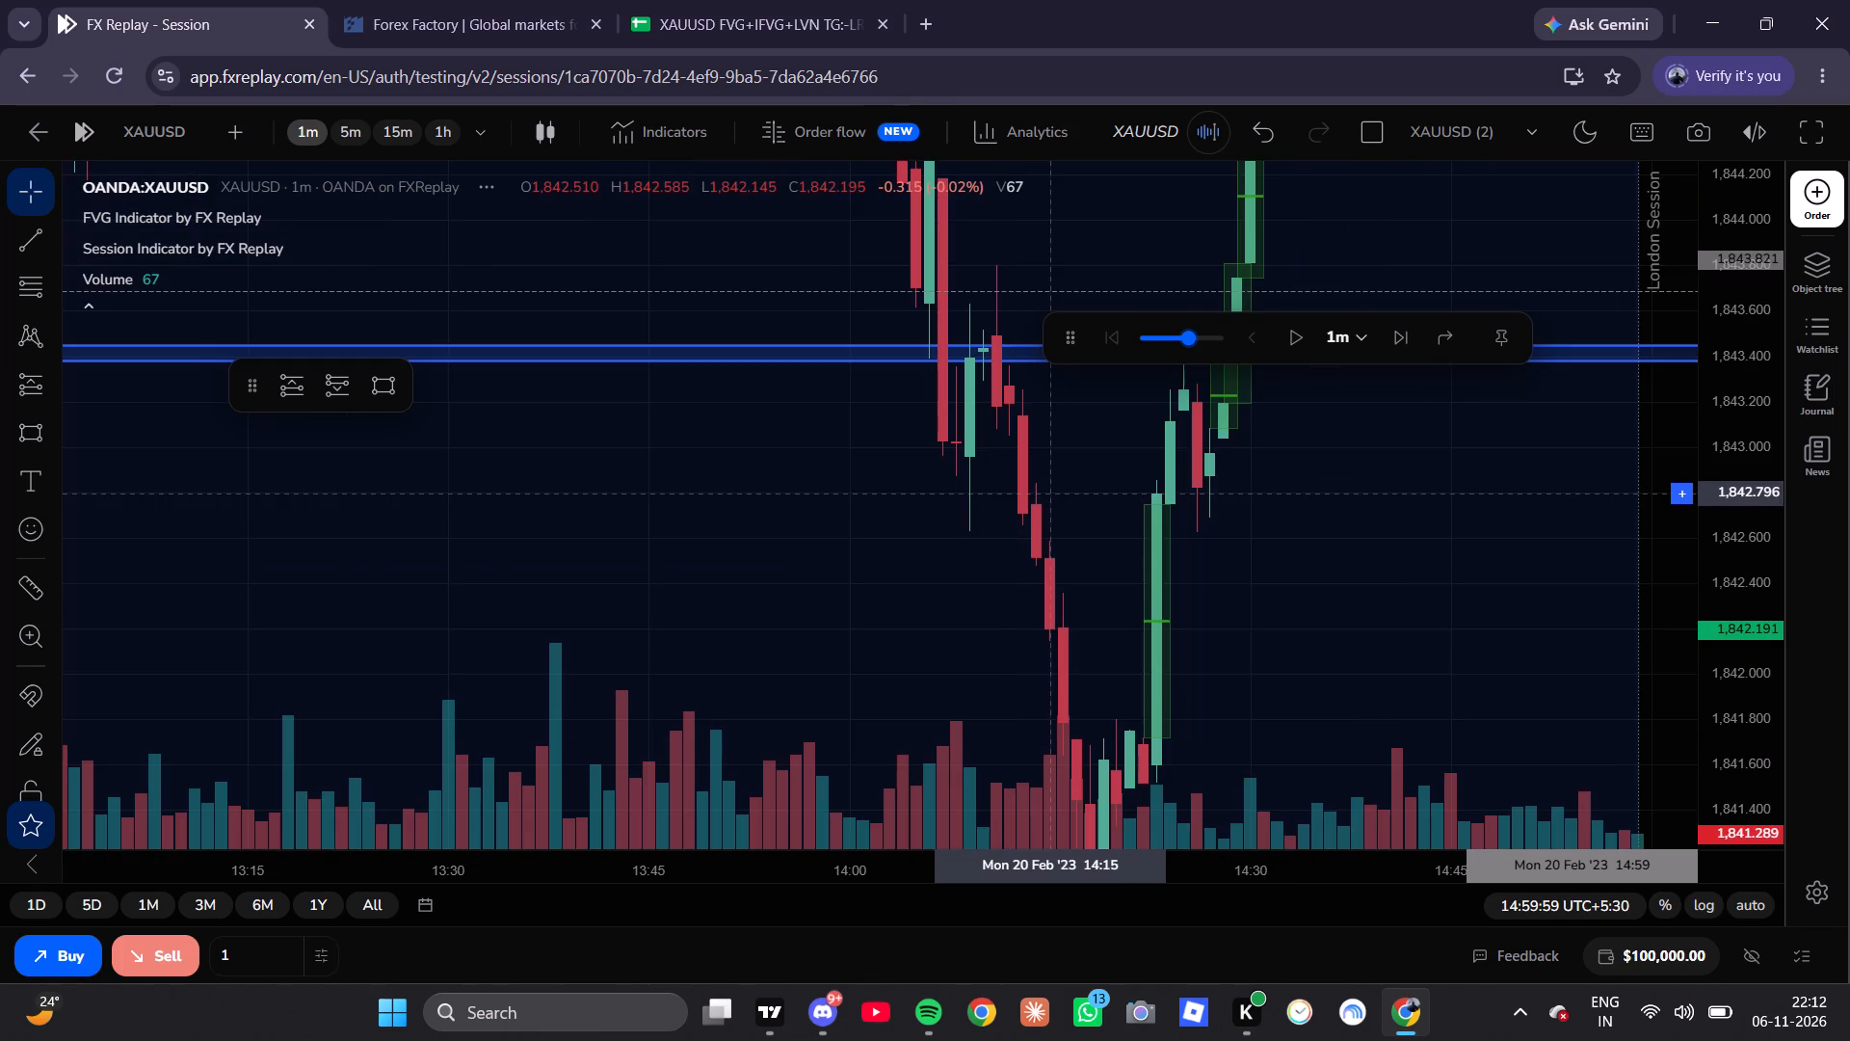
left_click_drag(1037, 494, 1017, 688)
scroll(1721, 663, "down", 3)
scroll(1738, 695, "up", 1)
scroll(1740, 699, "down", 12)
scroll(777, 644, "down", 5)
left_click_drag(912, 667, 917, 667)
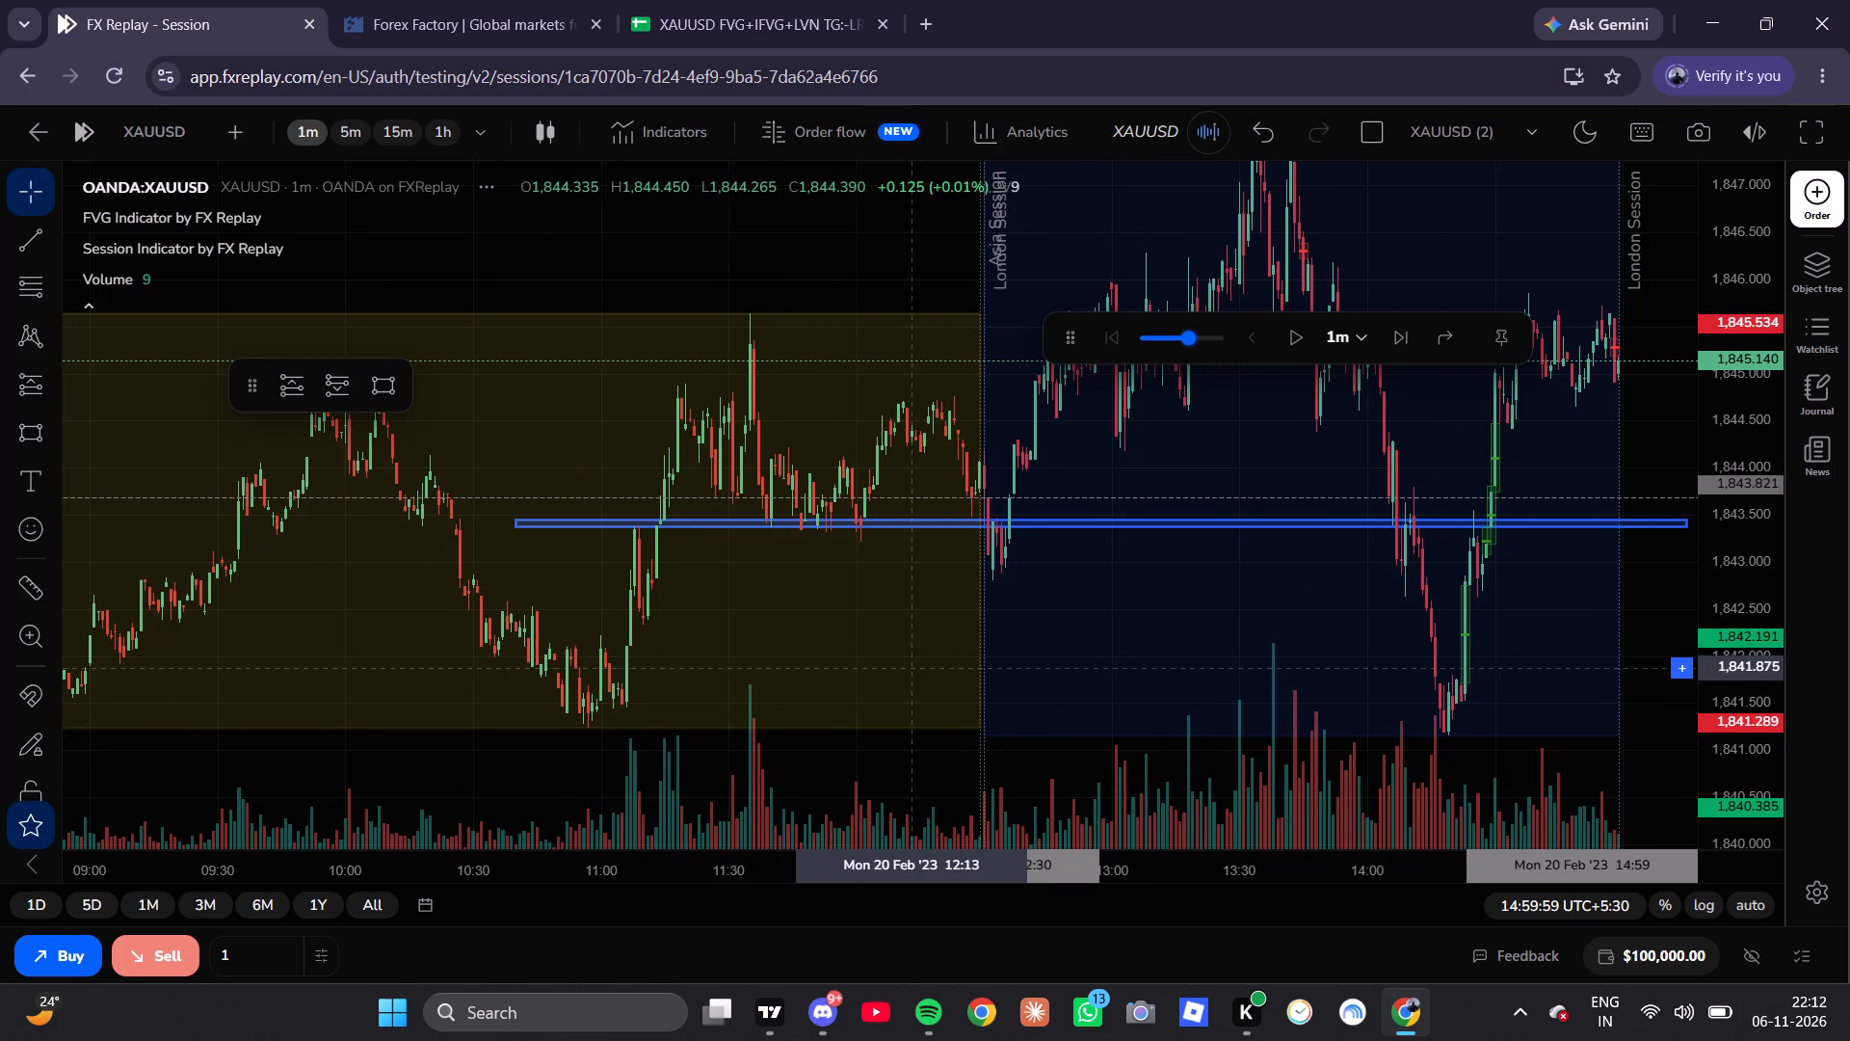
left_click_drag(917, 667, 954, 600)
left_click_drag(954, 577, 953, 548)
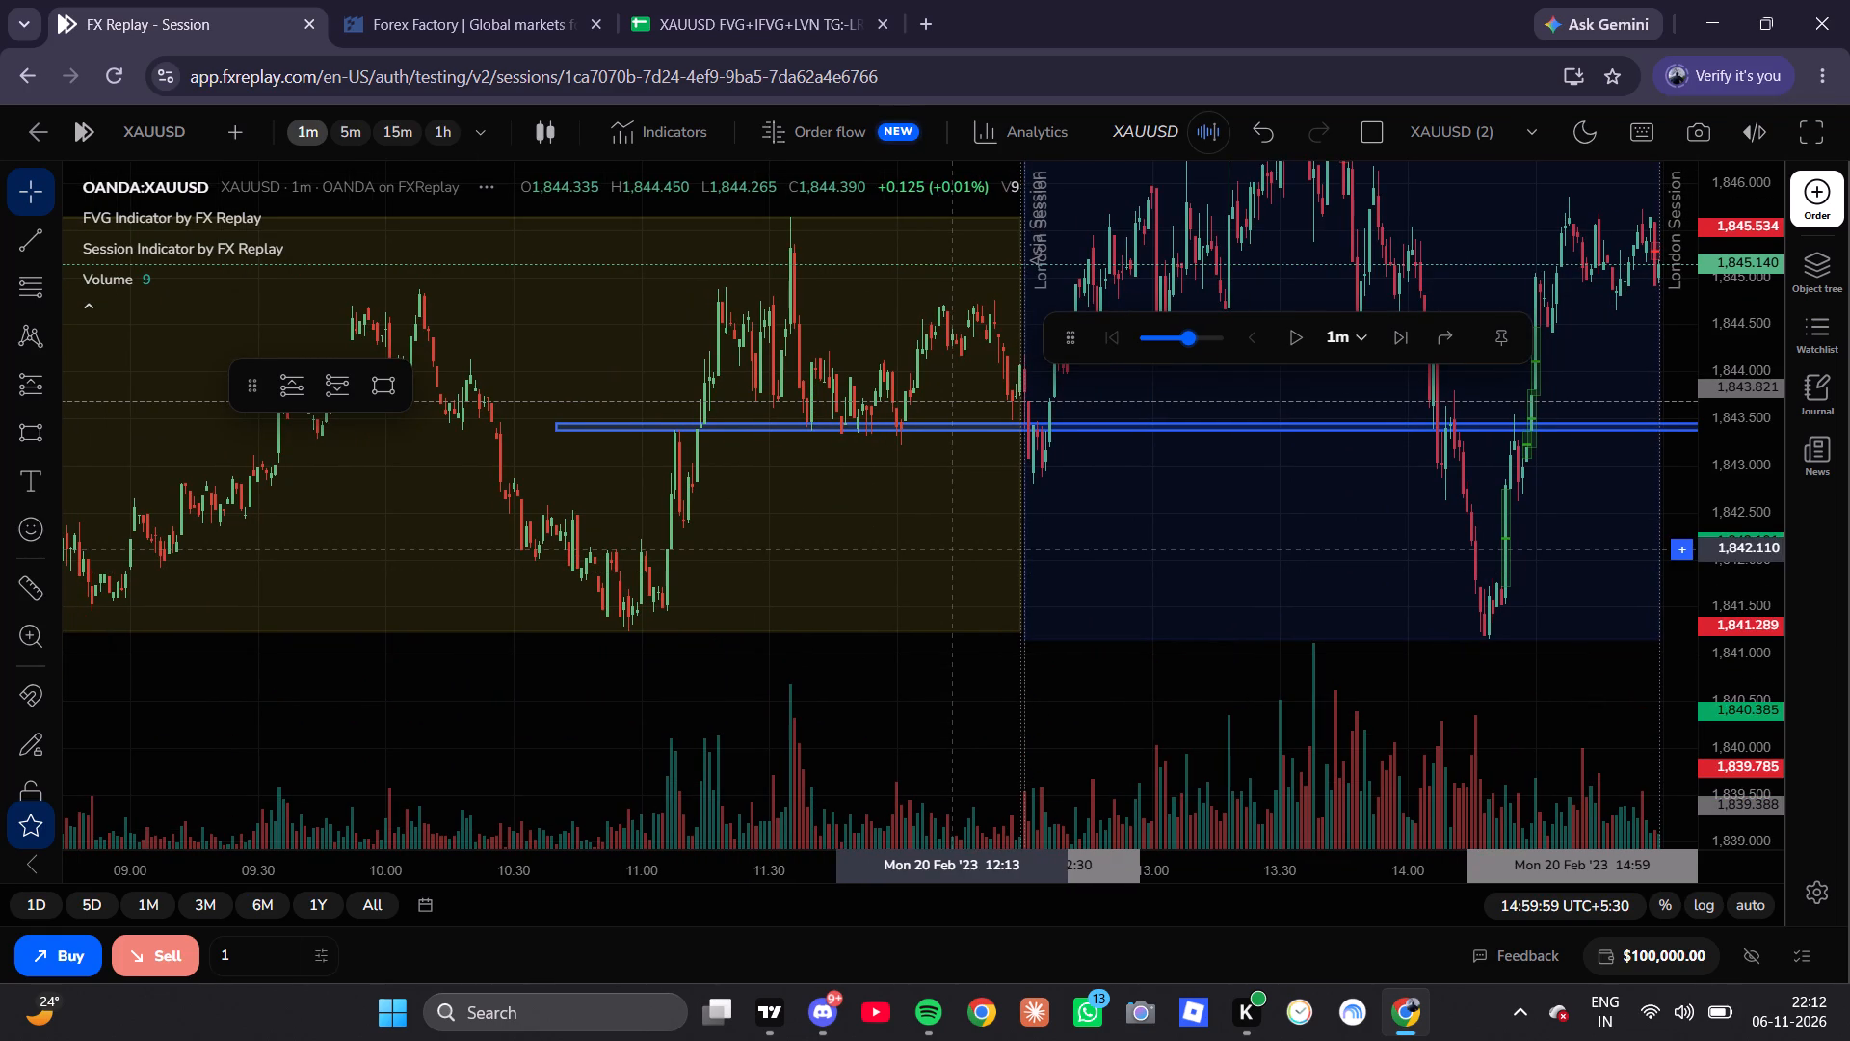
left_click_drag(953, 548, 1015, 641)
scroll(1017, 643, "down", 4)
scroll(1028, 625, "up", 13)
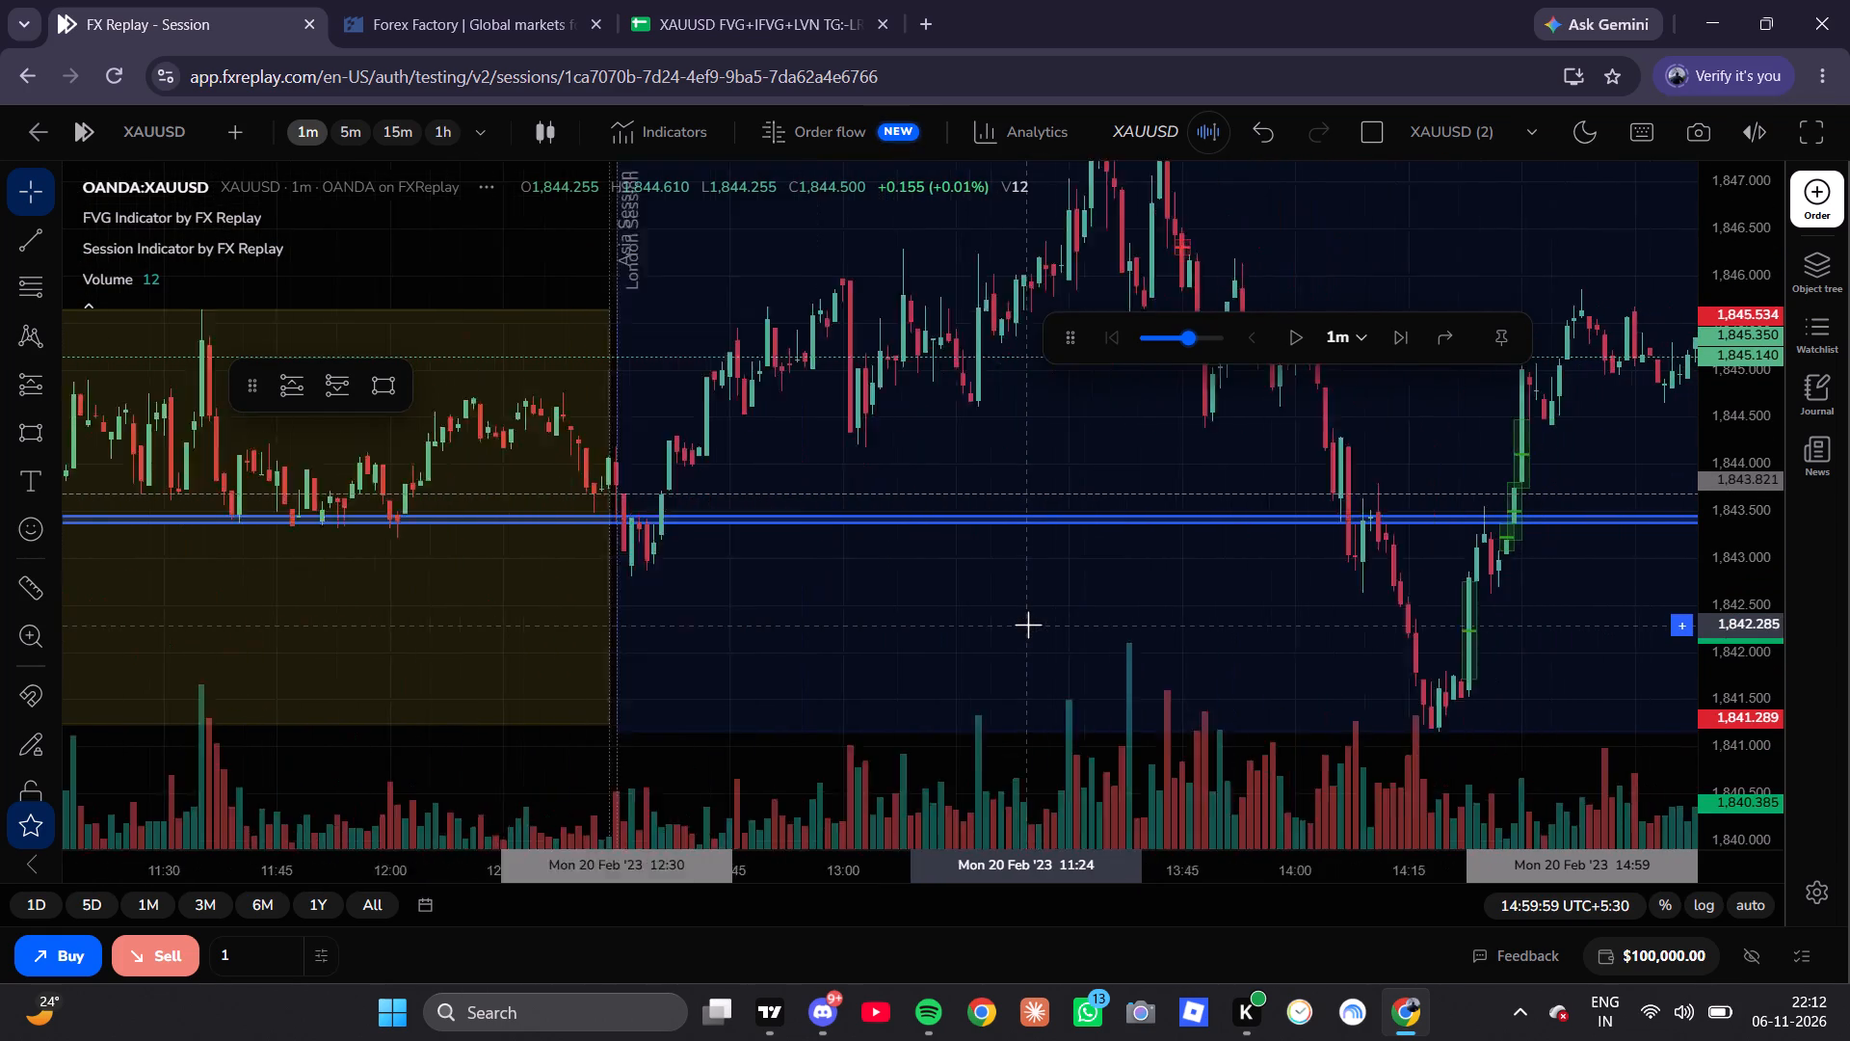
left_click_drag(1024, 617, 1543, 664)
left_click(1556, 666)
scroll(1723, 601, "up", 13)
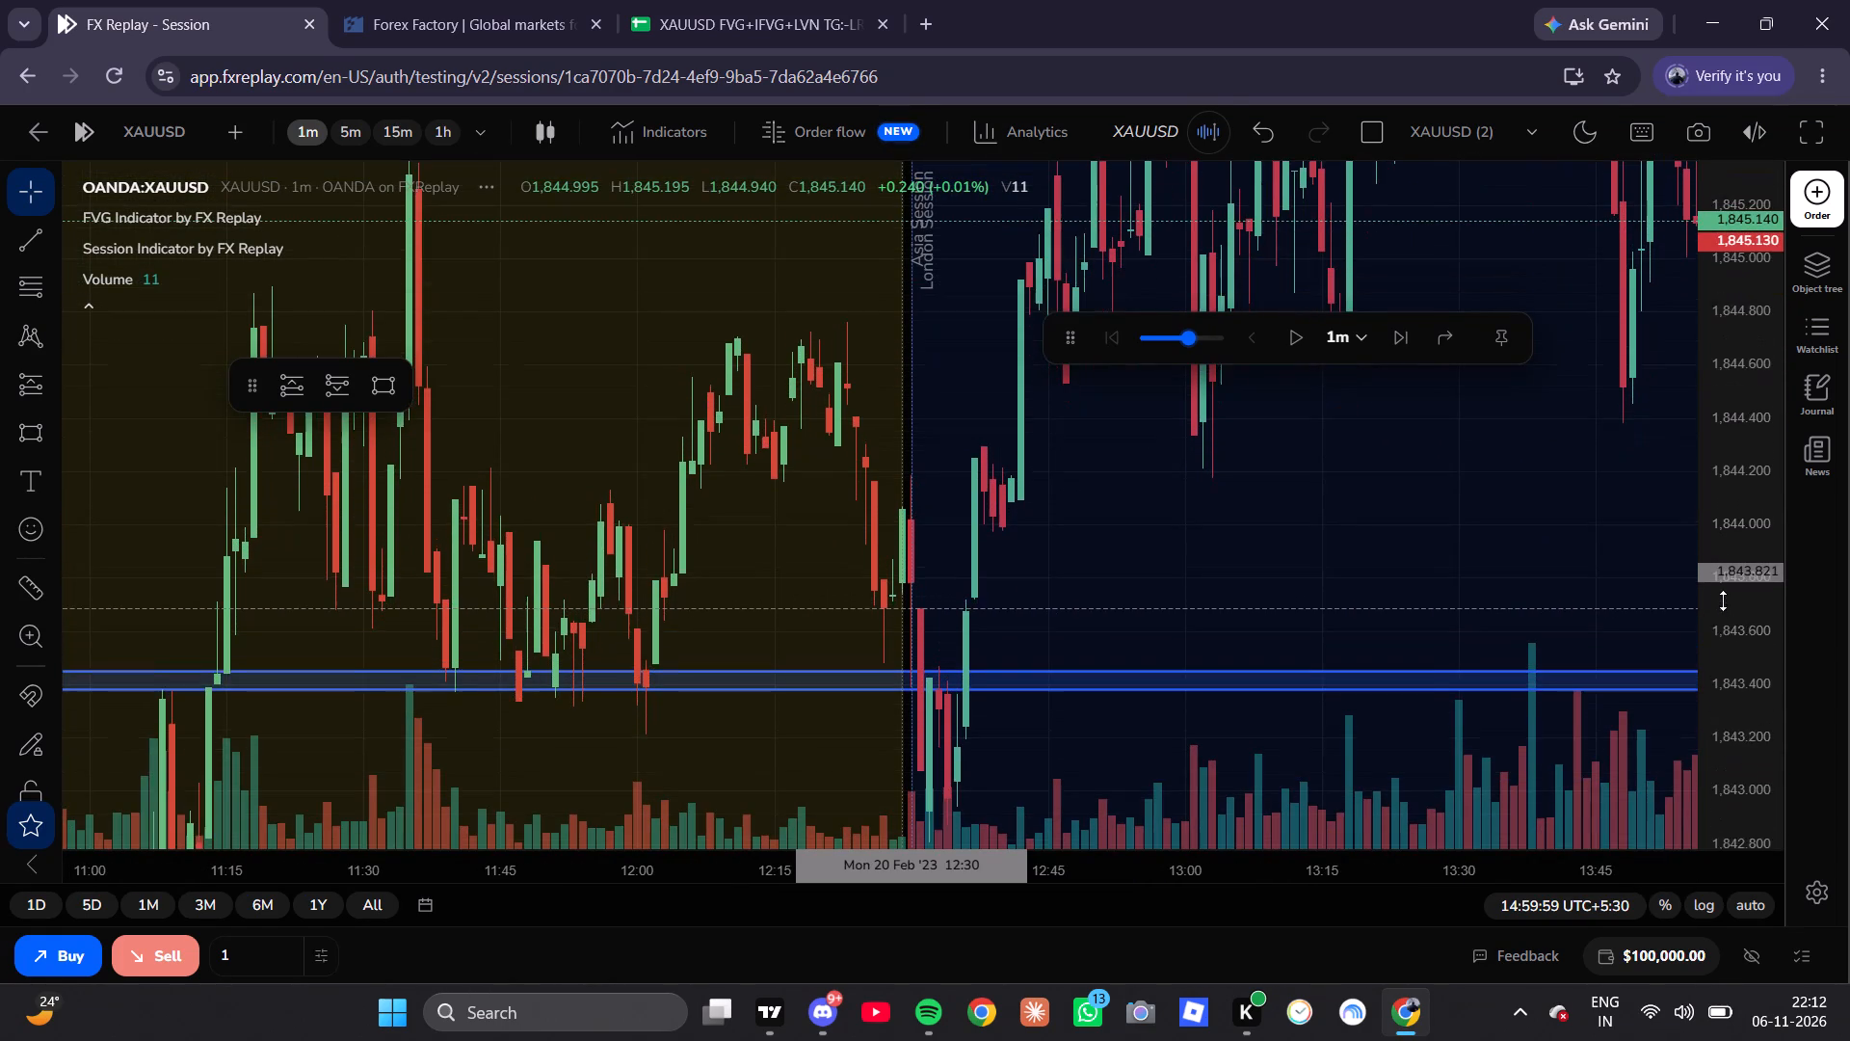
left_click_drag(926, 573, 1095, 535)
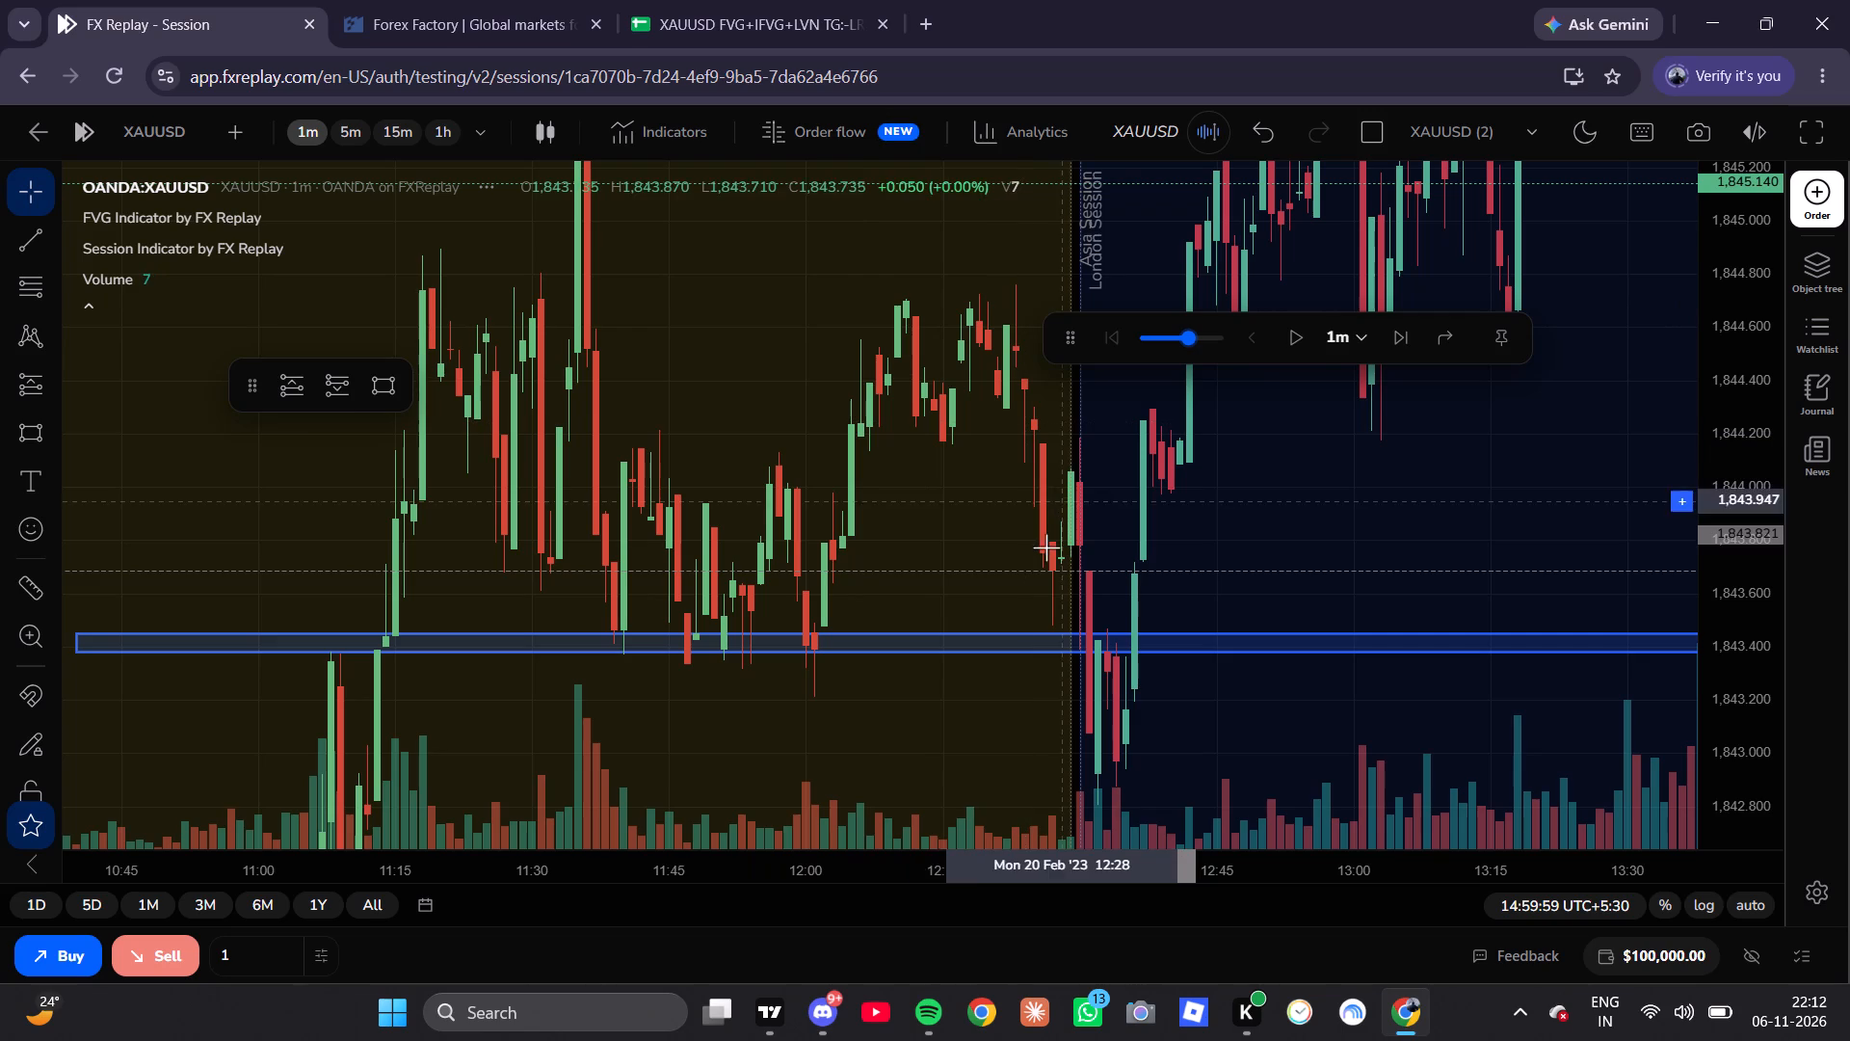
scroll(1071, 468, "up", 3)
left_click_drag(986, 497, 1228, 463)
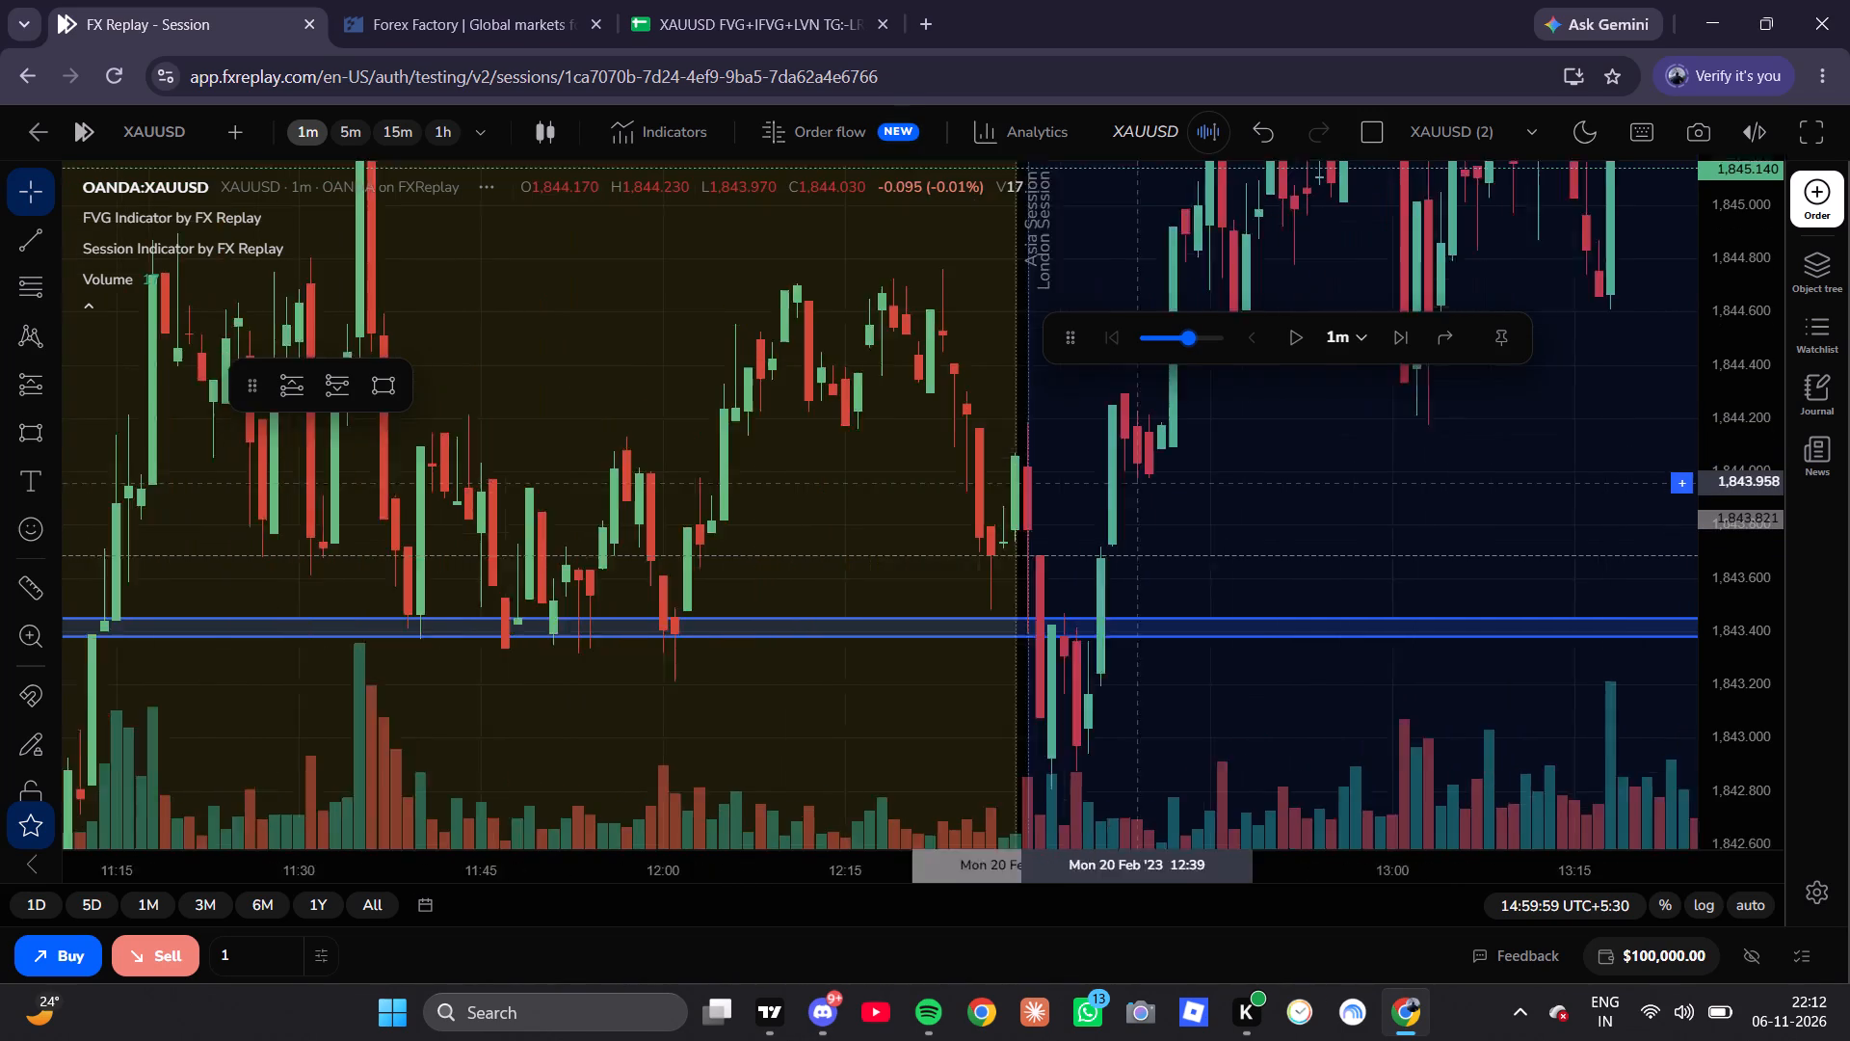
left_click_drag(1228, 463, 1335, 435)
left_click(1343, 434)
scroll(876, 592, "up", 6)
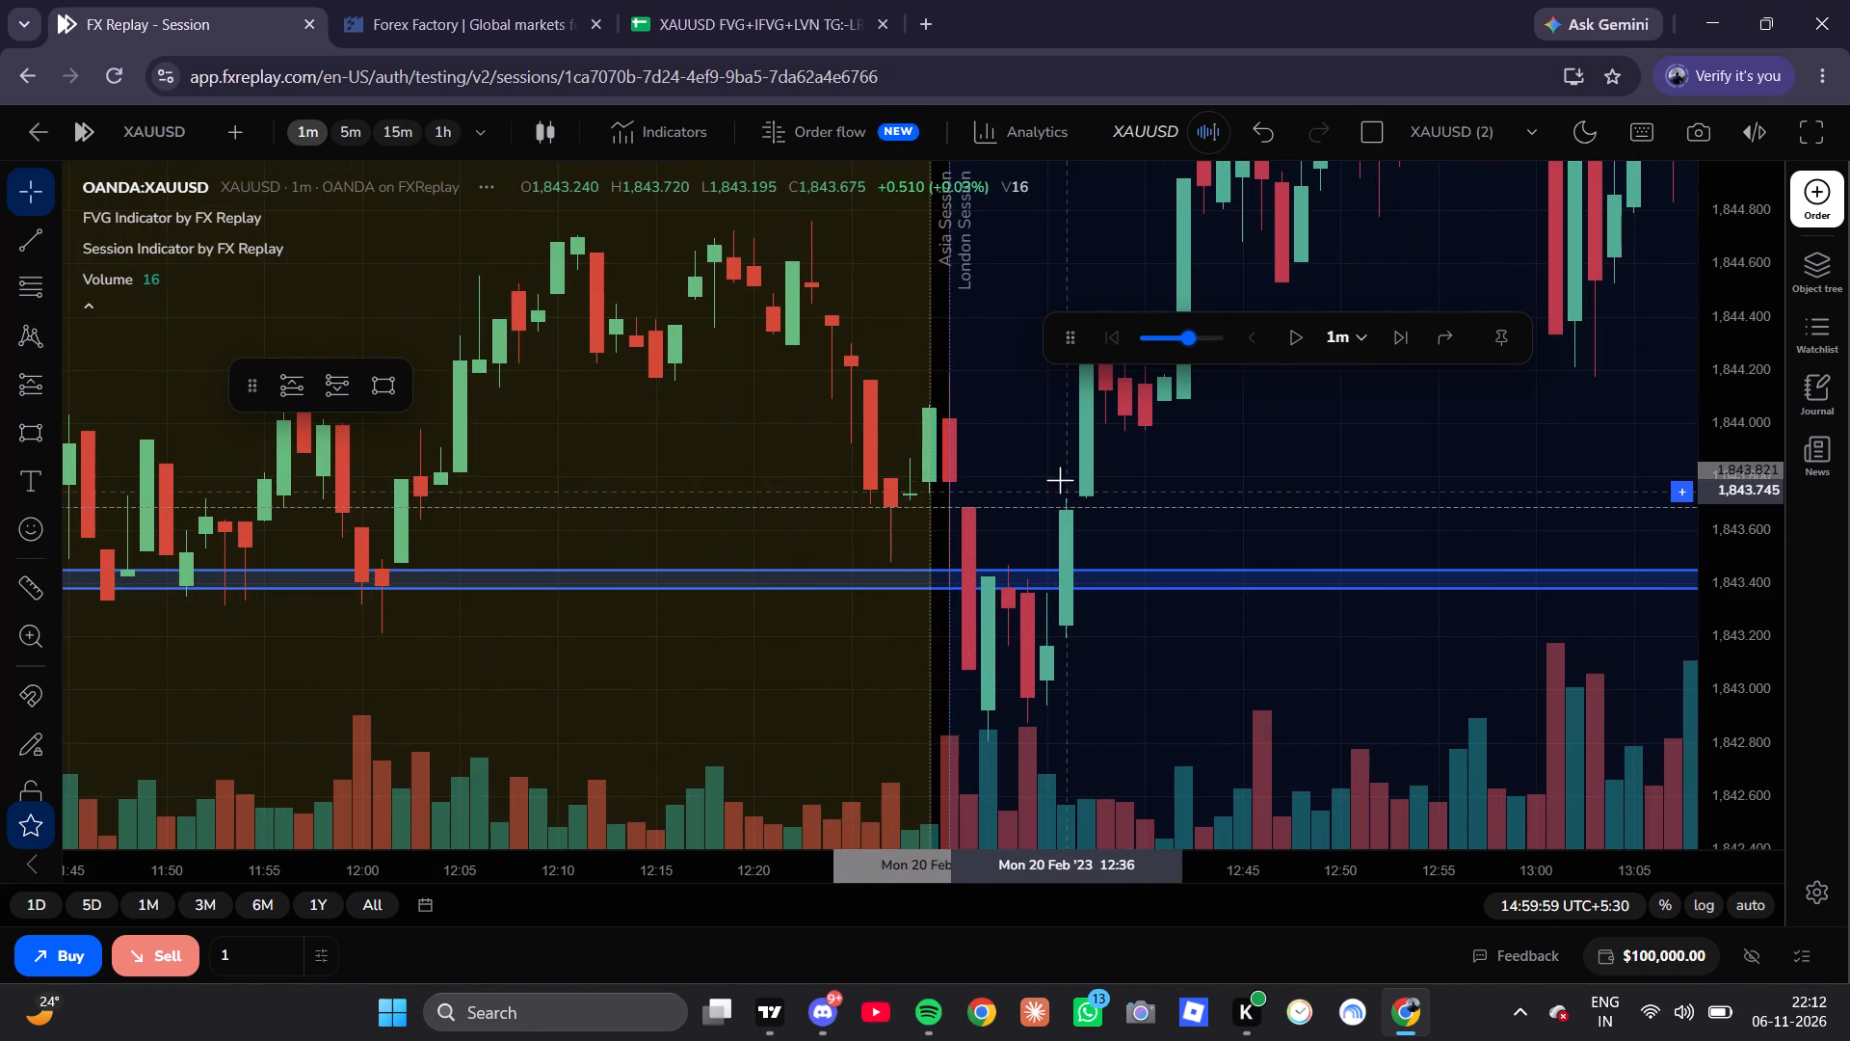
left_click_drag(1060, 480, 1266, 446)
left_click(1276, 446)
scroll(1032, 502, "up", 5)
left_click_drag(1125, 470, 1123, 487)
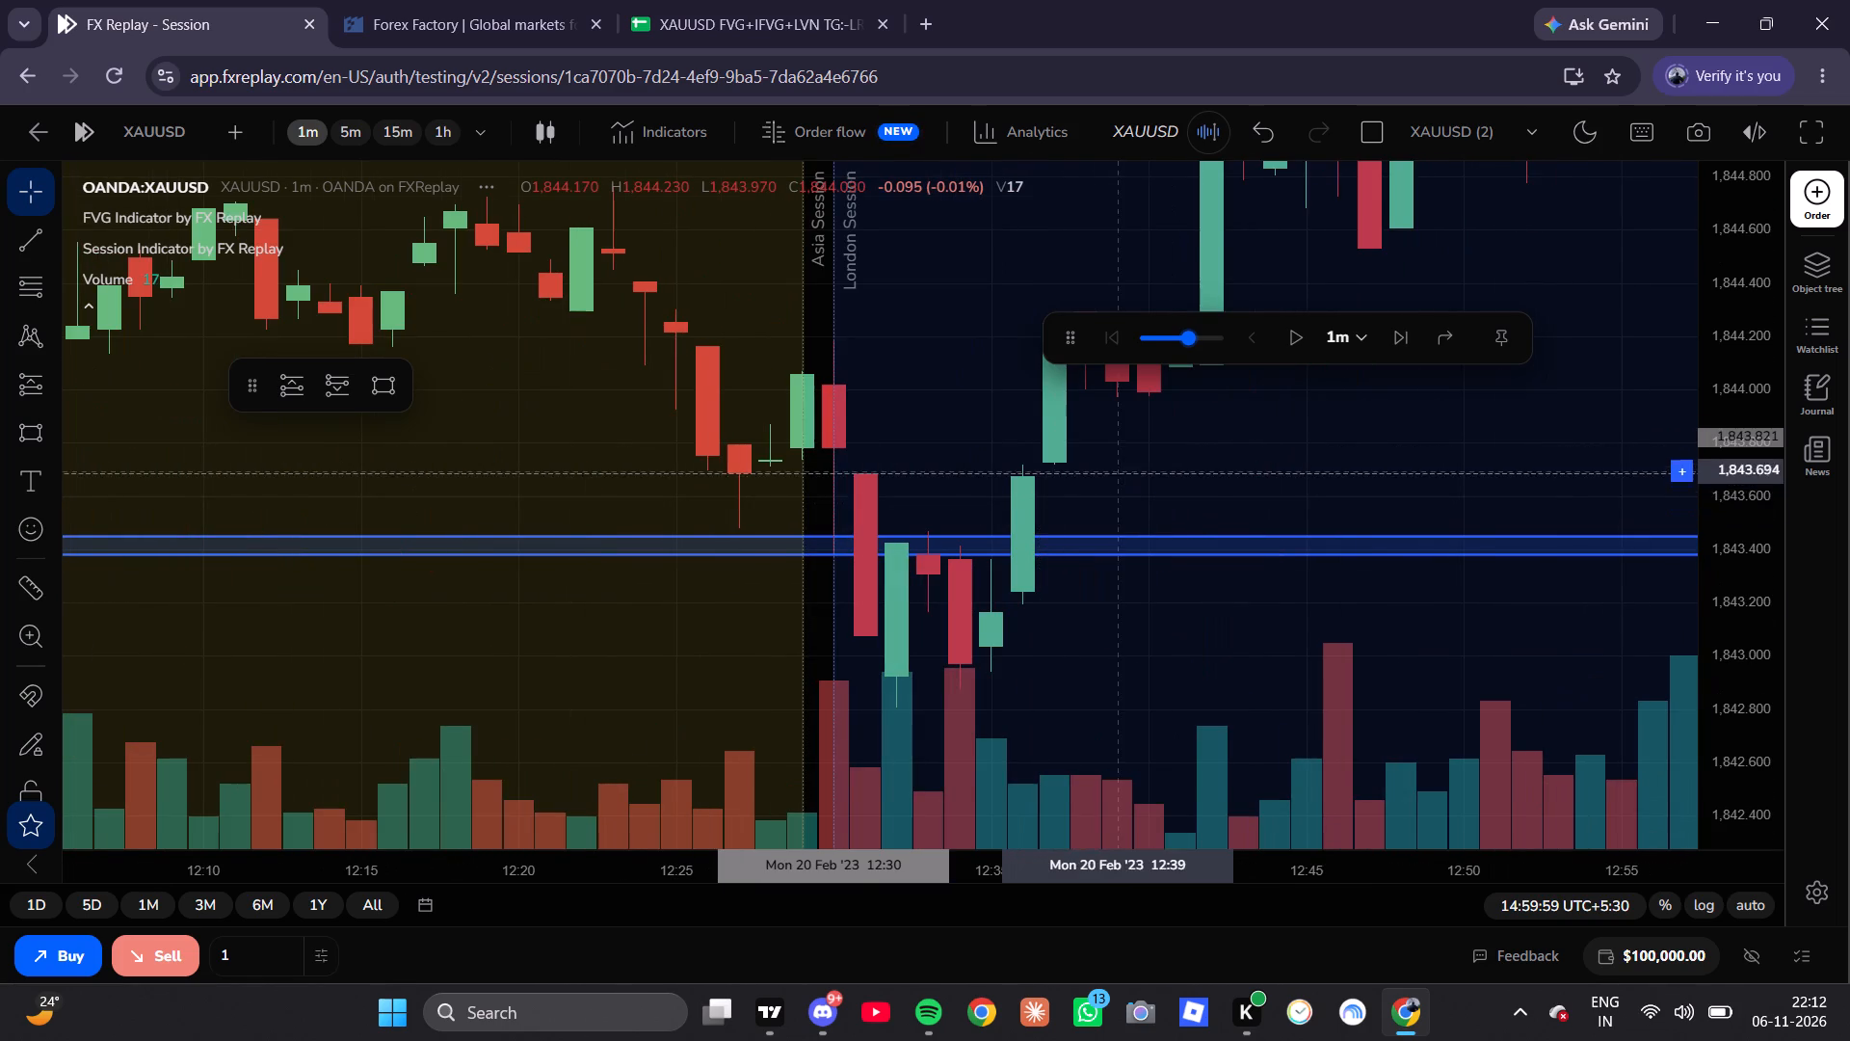
Examine the 1m price action across the London session of 20 Feb '23 up to the latest 14:59 candle.
left_click_drag(1123, 487, 1057, 659)
scroll(1077, 627, "down", 8)
scroll(1196, 545, "down", 2)
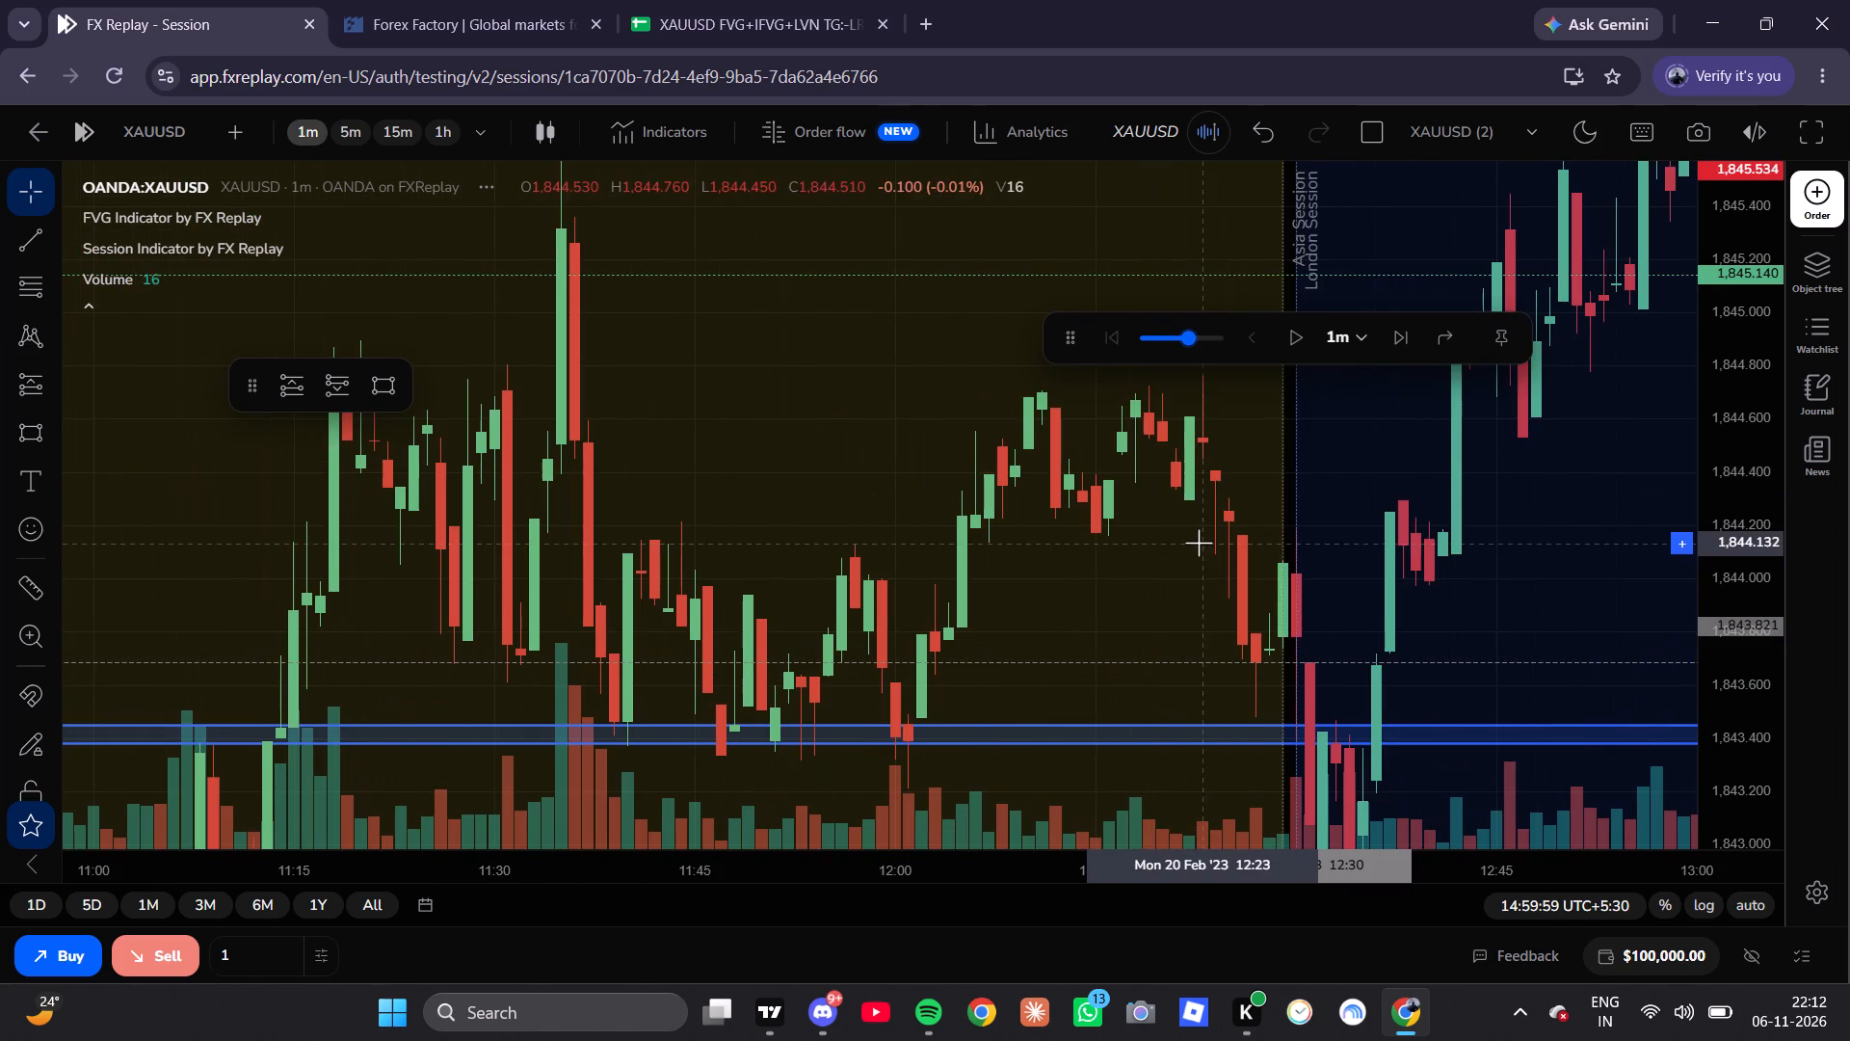
left_click_drag(1402, 519, 750, 543)
scroll(554, 516, "down", 5)
scroll(1779, 537, "down", 3)
scroll(1771, 551, "up", 1)
scroll(1766, 561, "down", 6)
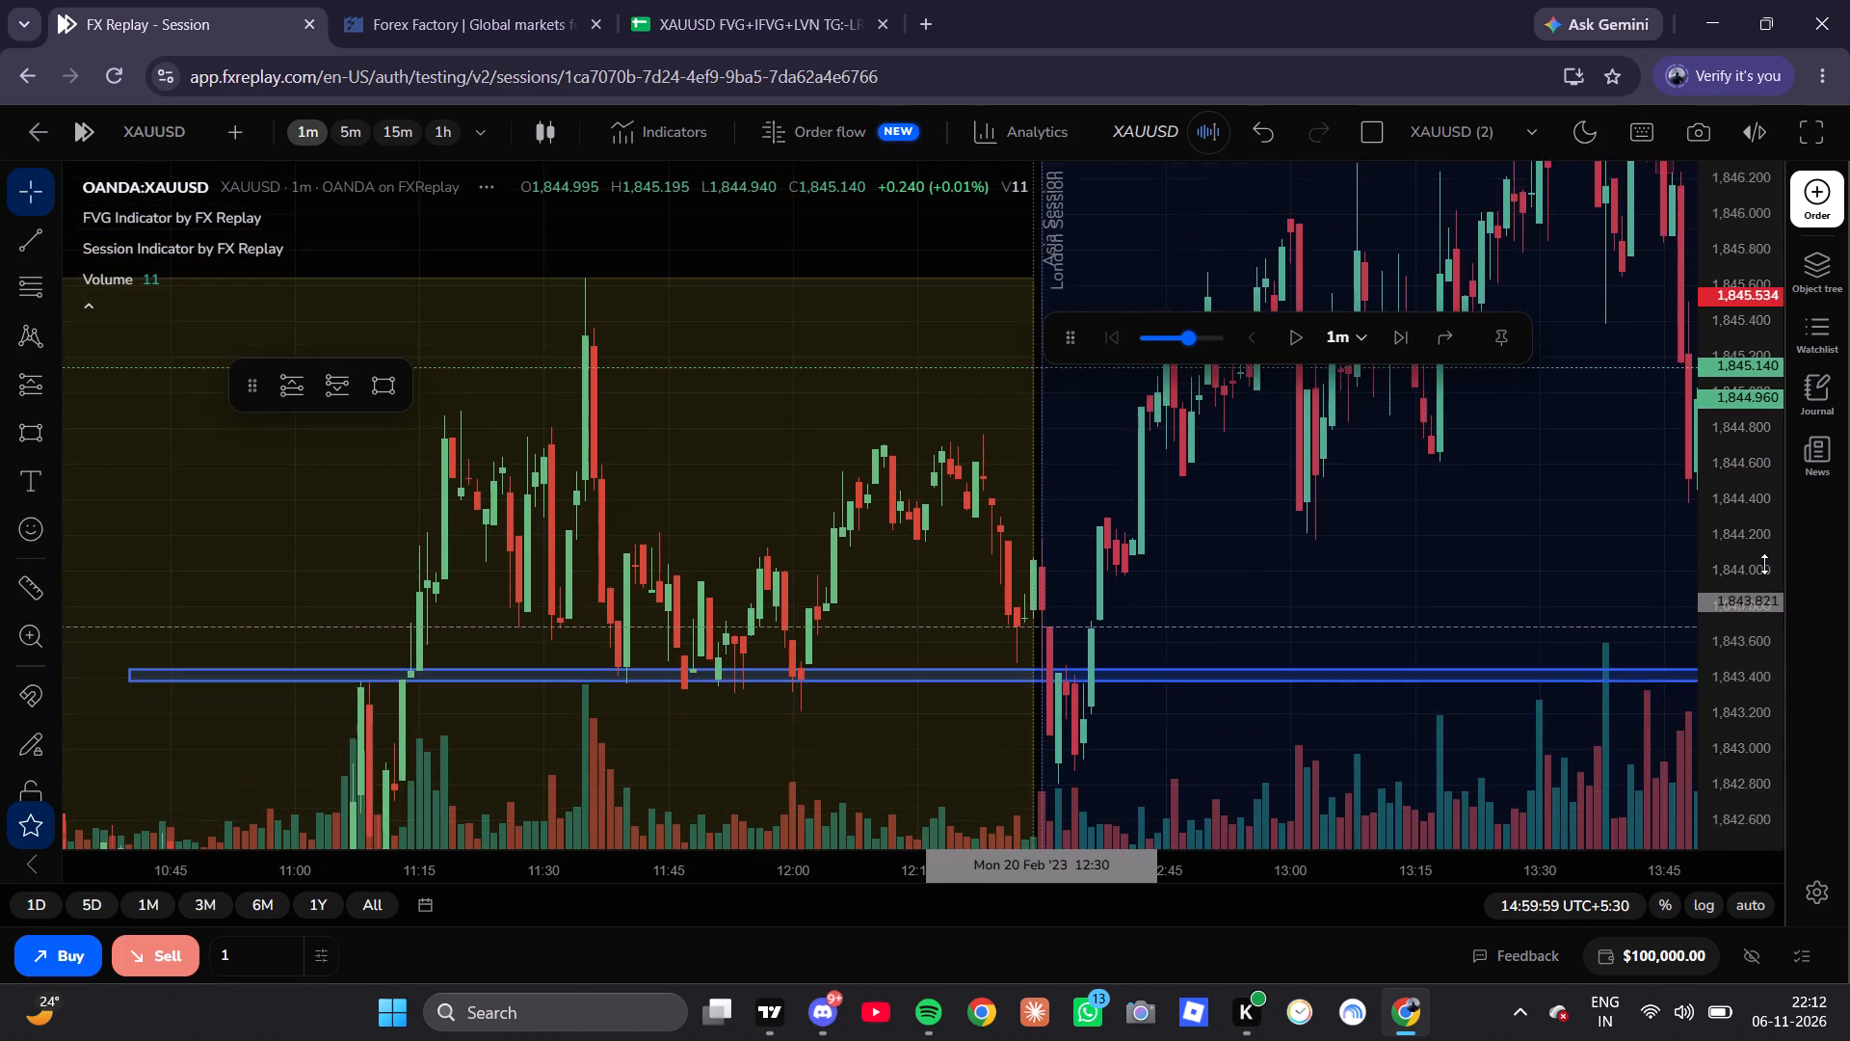
scroll(1764, 564, "down", 5)
left_click_drag(1397, 473, 738, 600)
scroll(697, 598, "down", 8)
scroll(1353, 600, "up", 1)
left_click_drag(1221, 588, 915, 516)
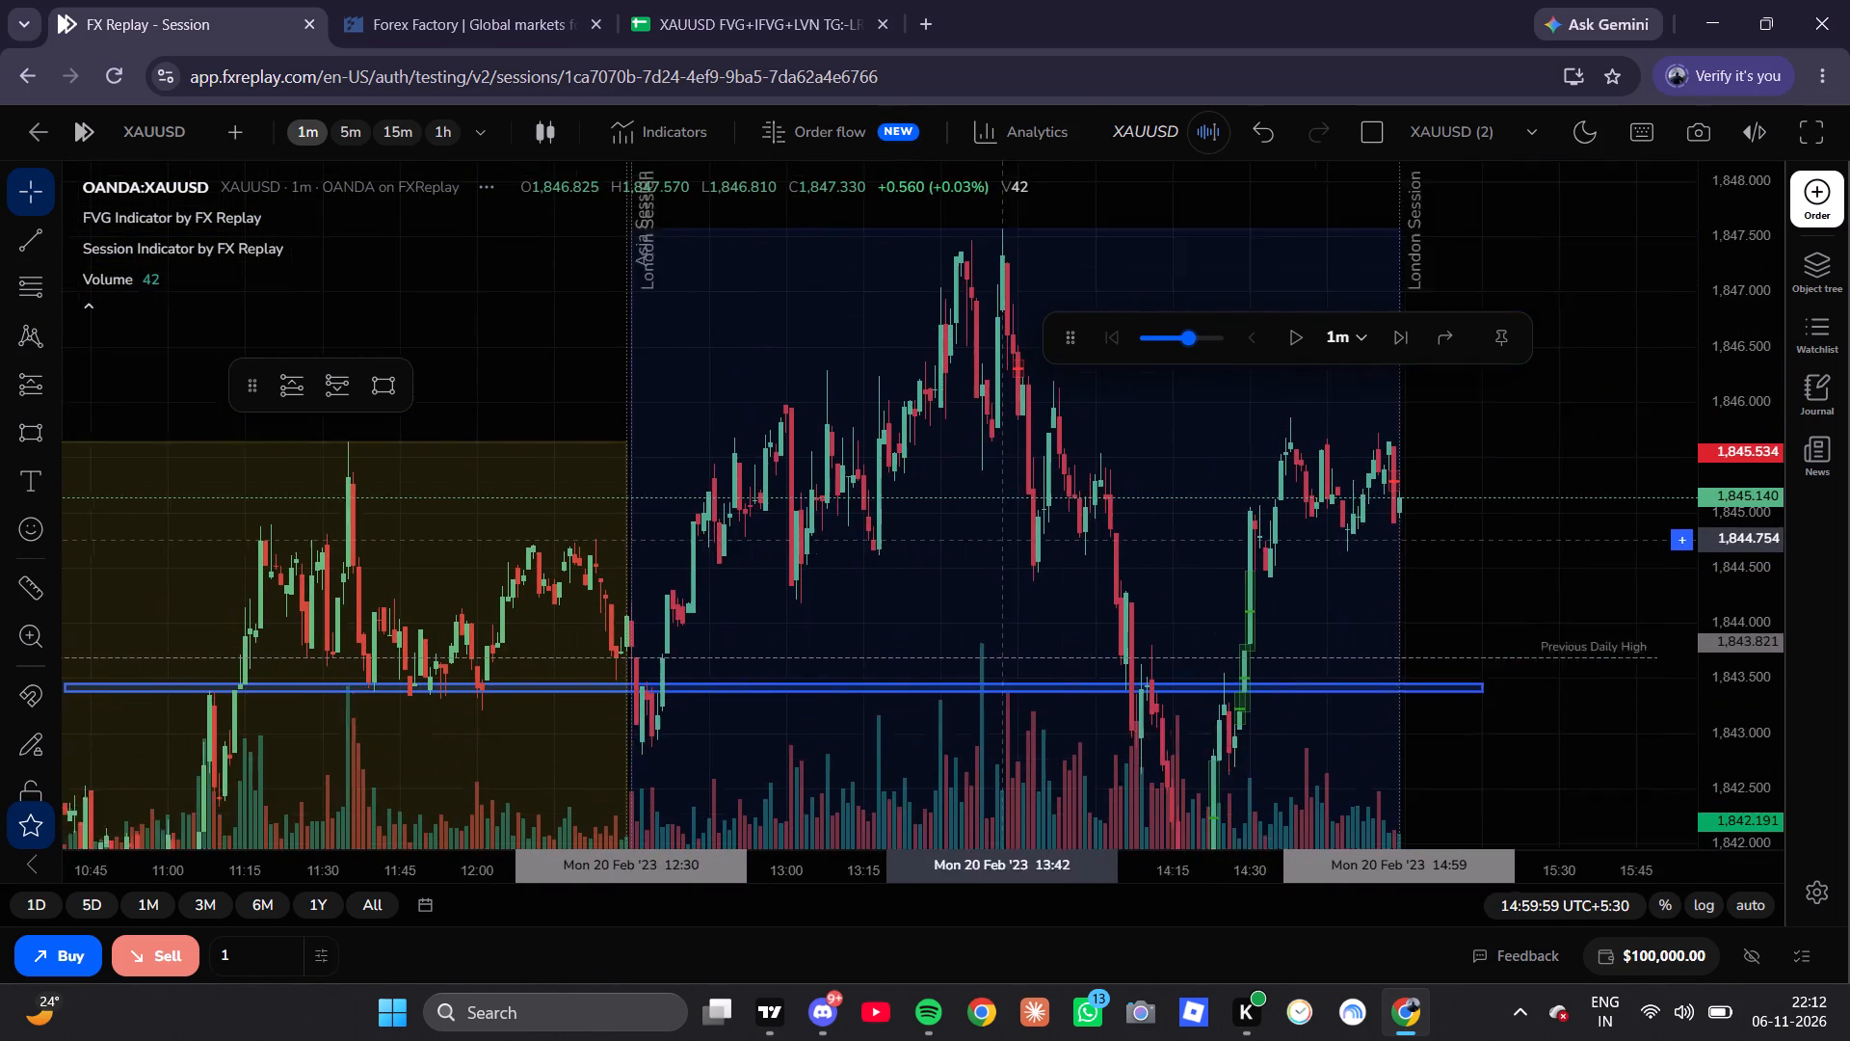
left_click_drag(915, 516, 867, 504)
scroll(1256, 497, "up", 4)
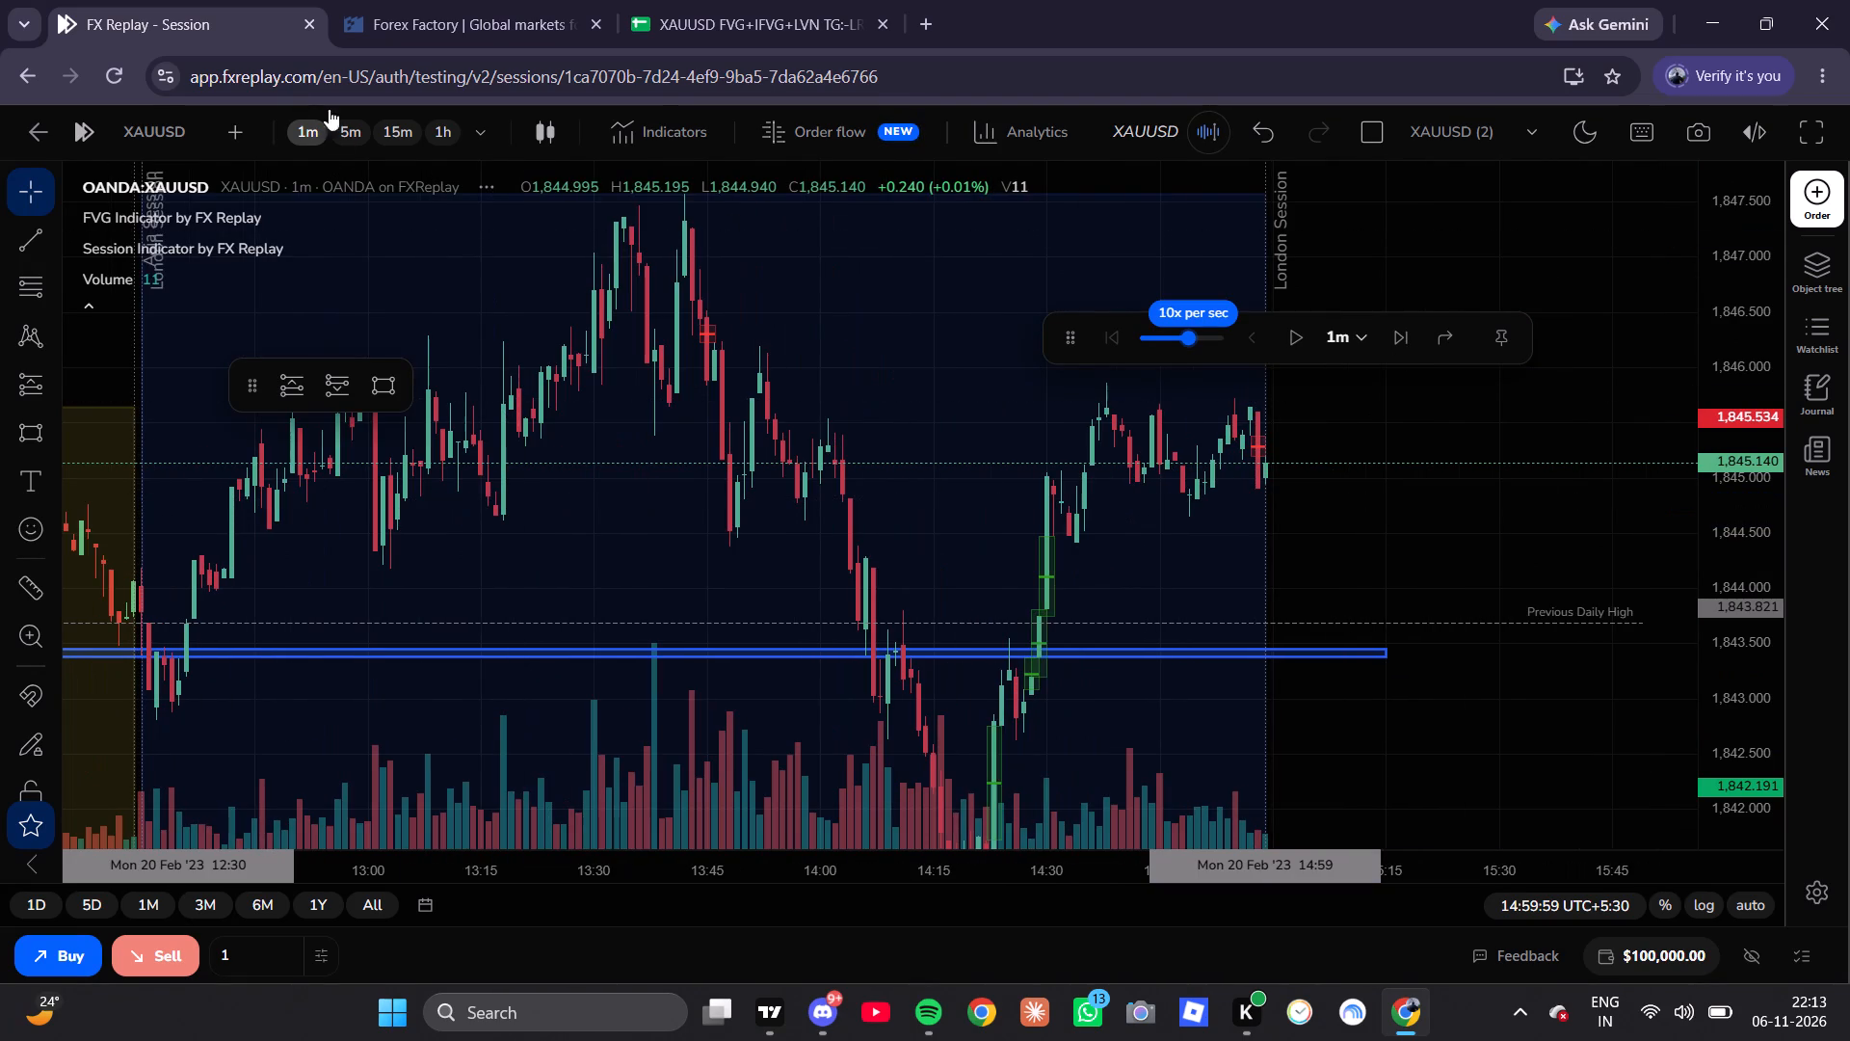
Switch to the 15m timeframe and advance the replay candle by candle to 16:29:59 on Mon 20 Feb '23.
left_click(395, 137)
scroll(1086, 494, "up", 9)
scroll(1190, 487, "up", 3)
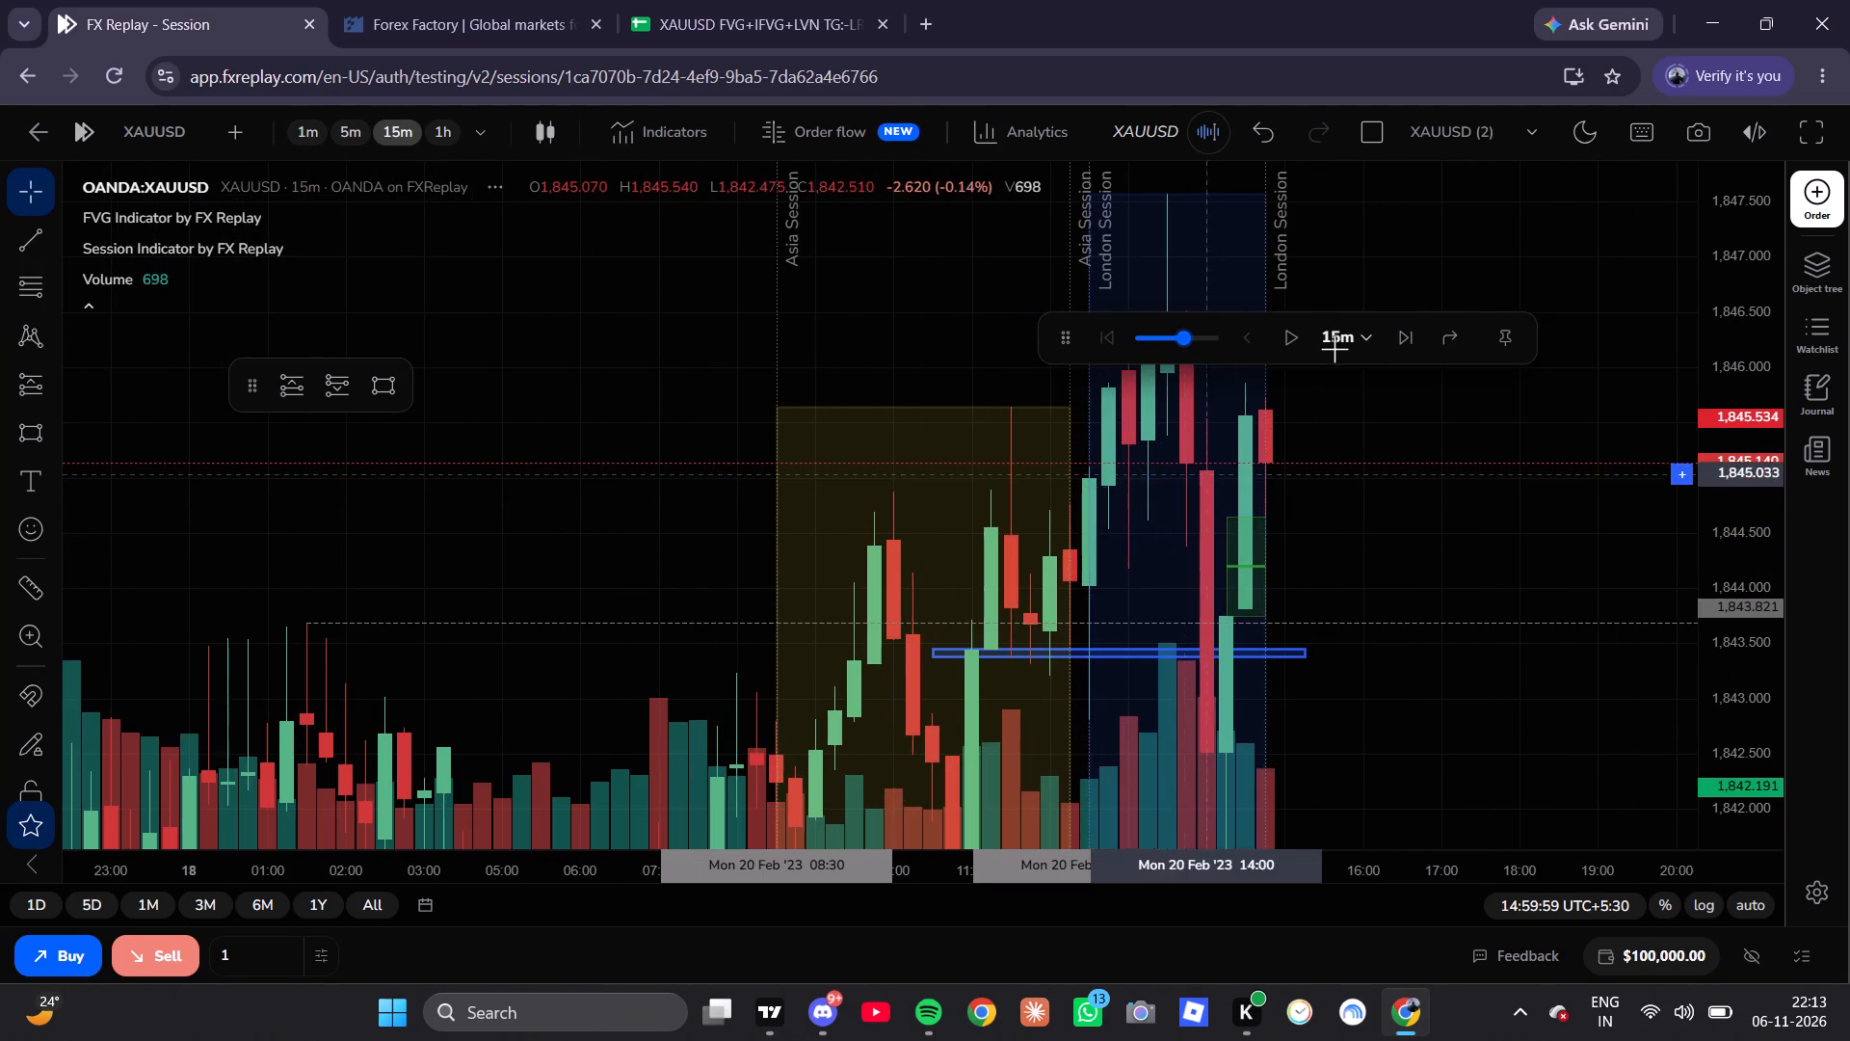
triple_click(1394, 336)
left_click(1394, 336)
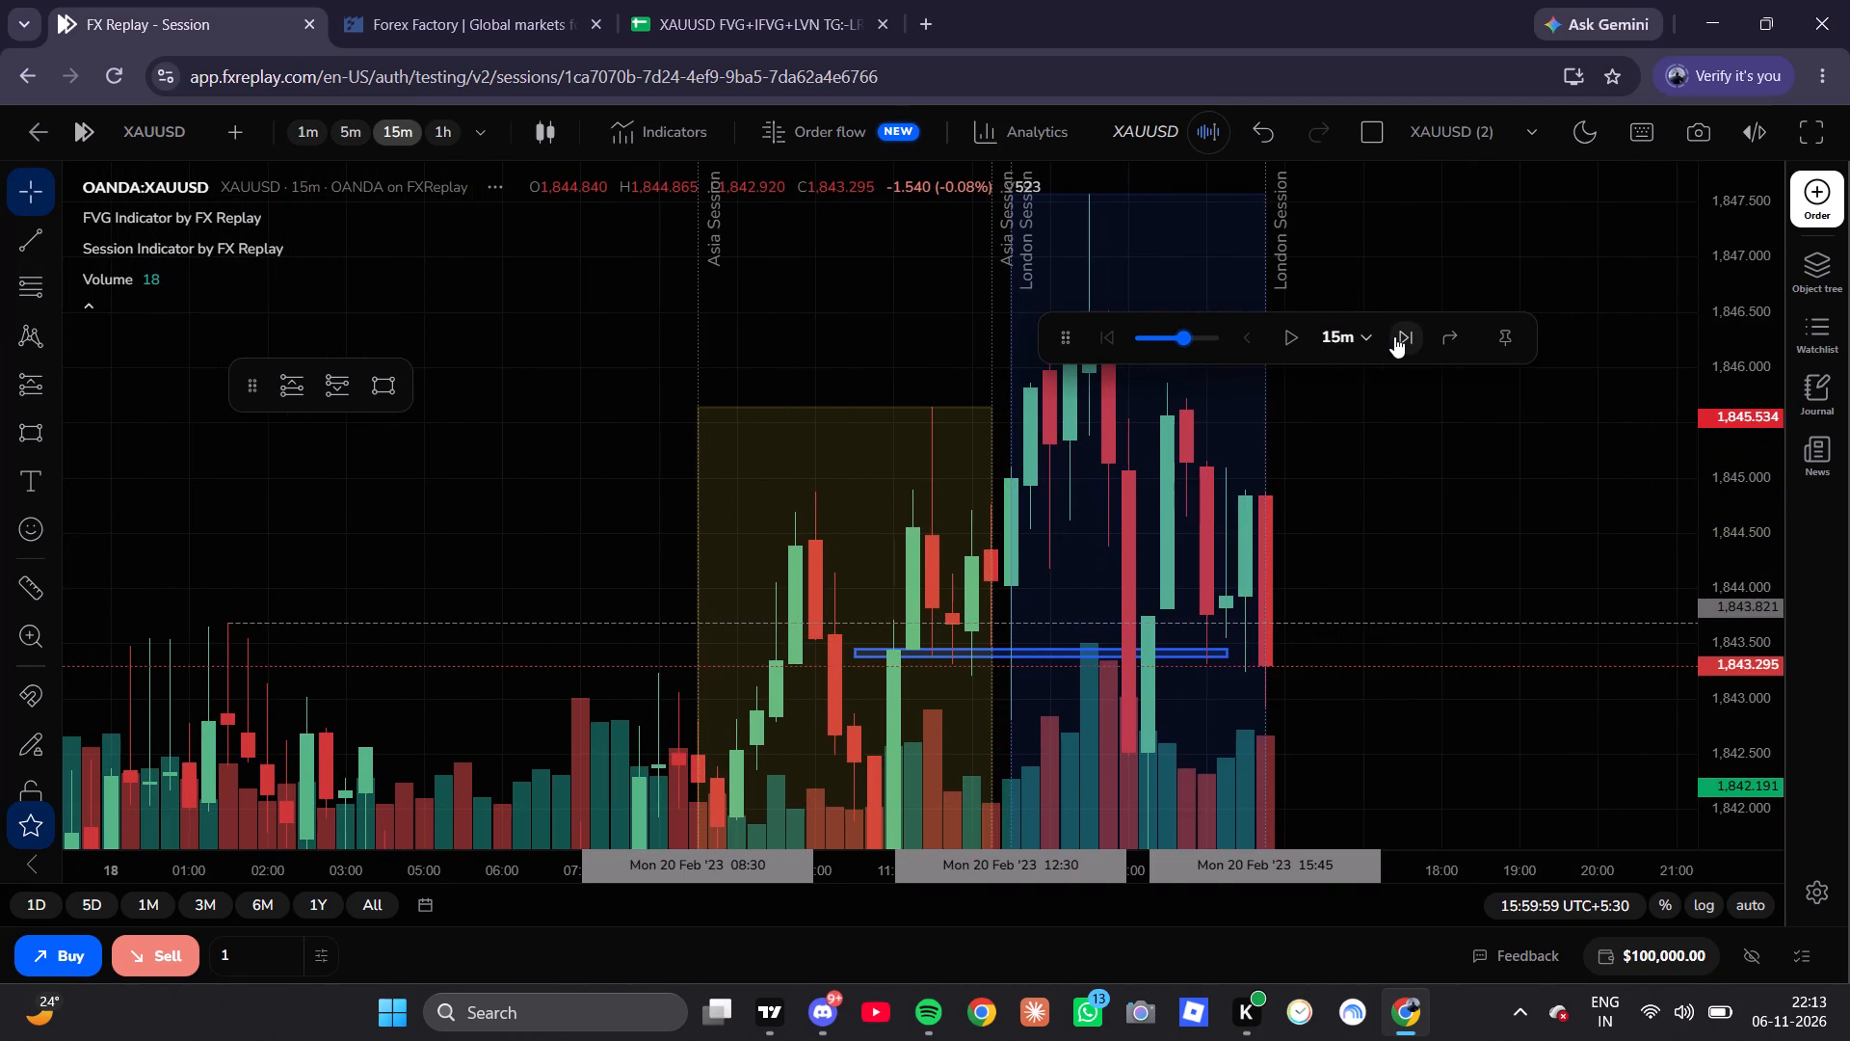
double_click(1394, 336)
Draw a rectangle zone from about 07:15 on 20 Feb '23 past the latest candle, spanning about 1,840.5 to 1,841.2.
scroll(928, 668, "up", 4)
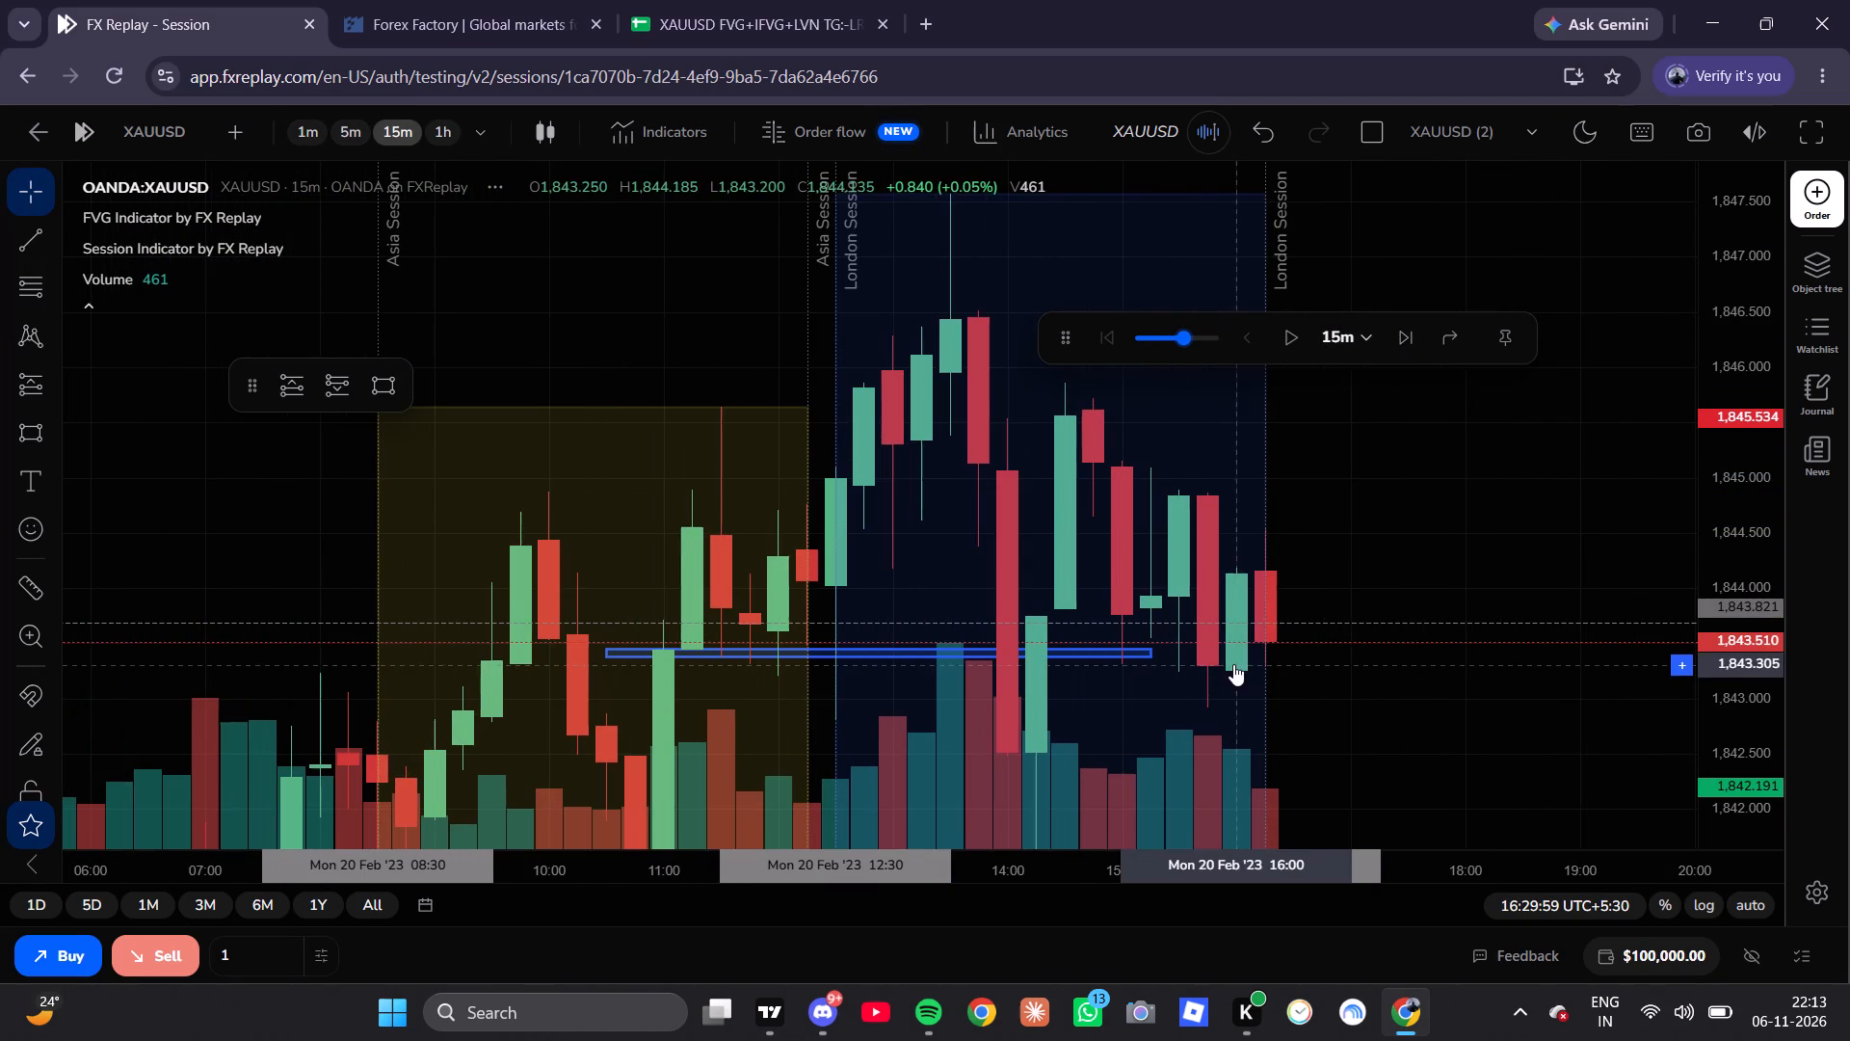
left_click_drag(1262, 708, 1155, 555)
scroll(1148, 546, "down", 7)
left_click_drag(1301, 560, 1266, 643)
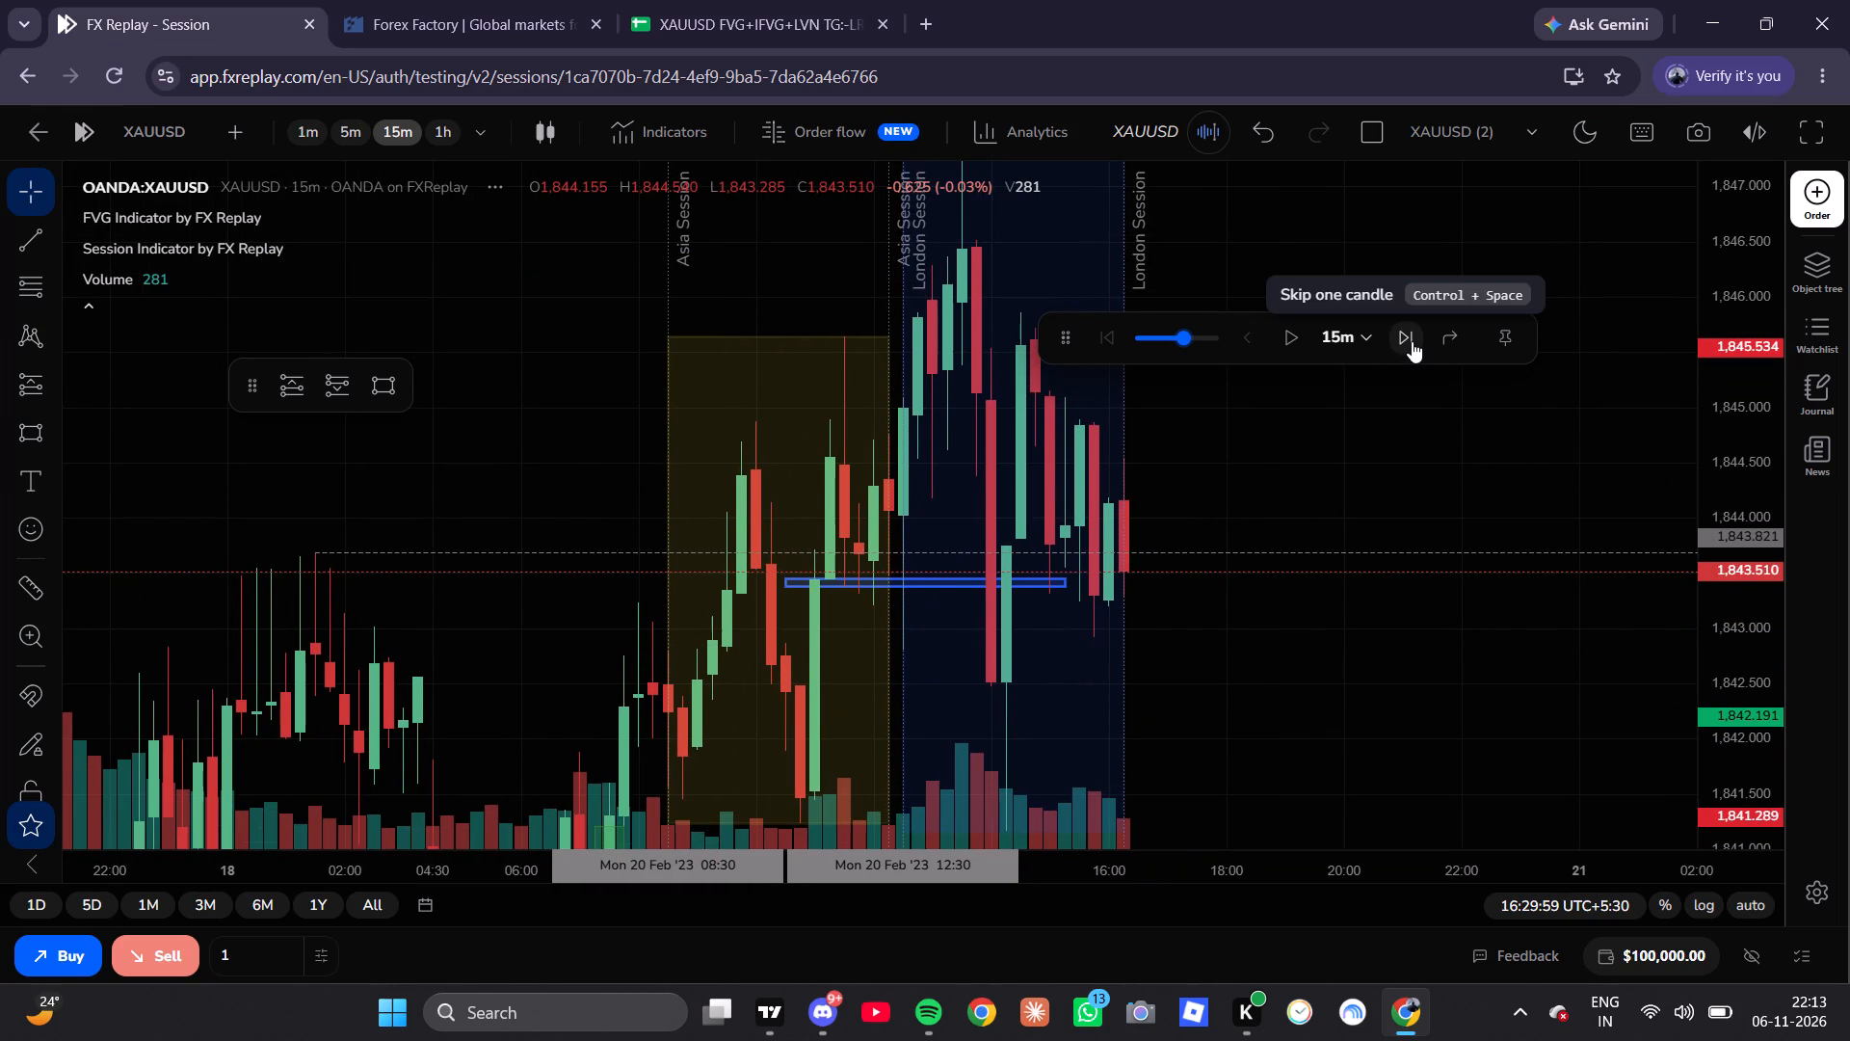
left_click_drag(1375, 797, 1368, 502)
left_click(390, 384)
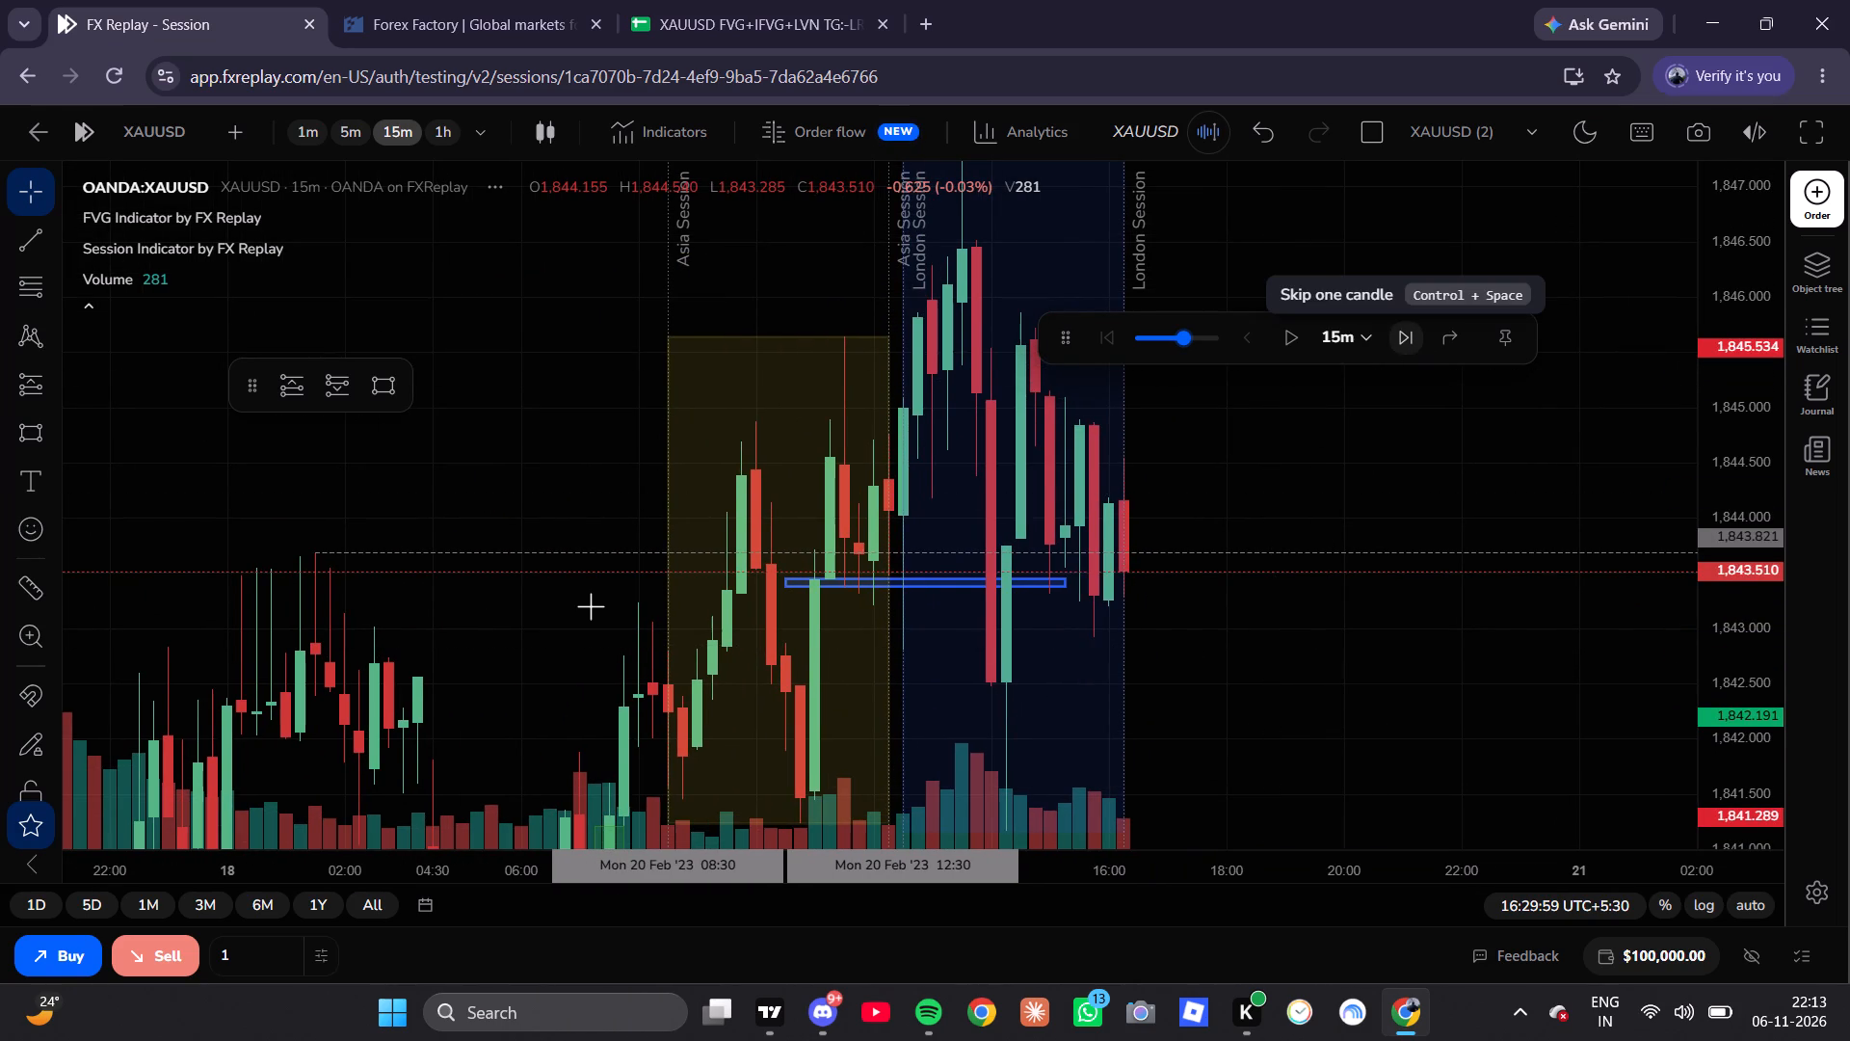
left_click(591, 606)
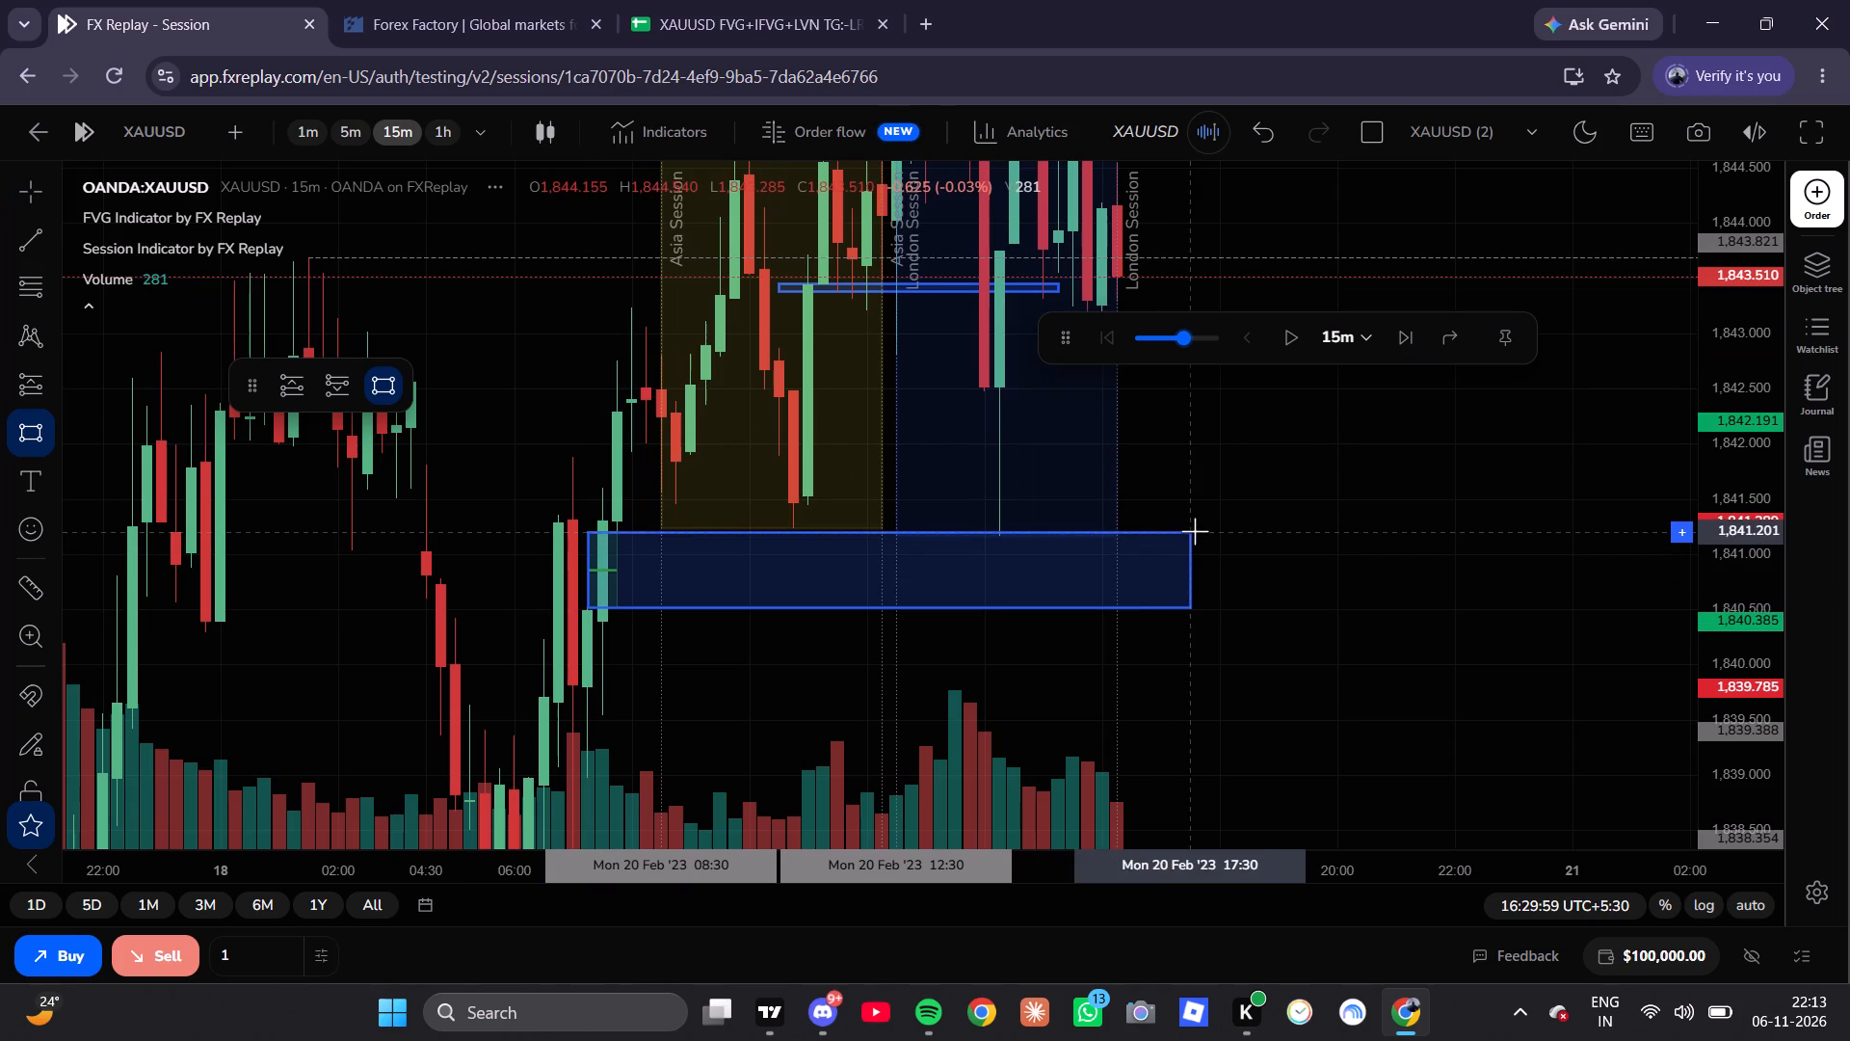
left_click(1202, 529)
left_click(1302, 603)
On the 5m timeframe, narrow the new lower zone by bringing its upper edge down to about 1,840.8.
triple_click(368, 129)
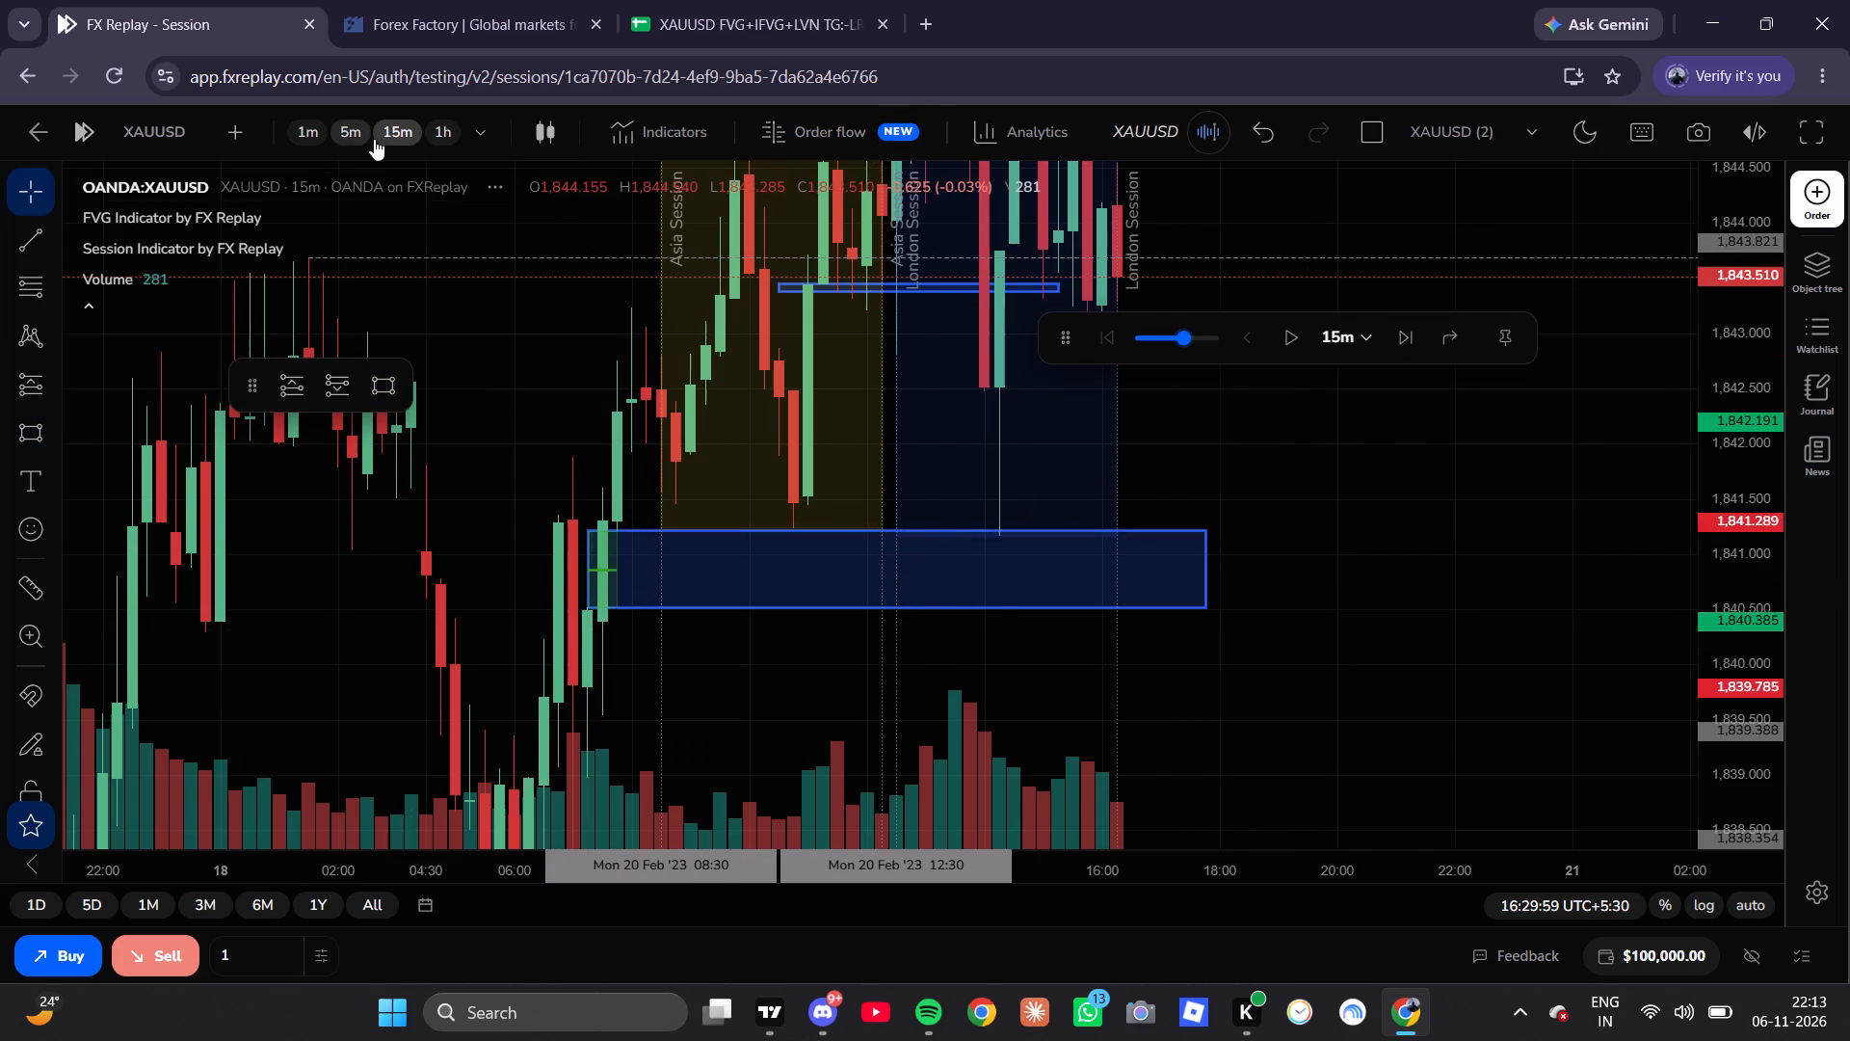
scroll(815, 584, "down", 9)
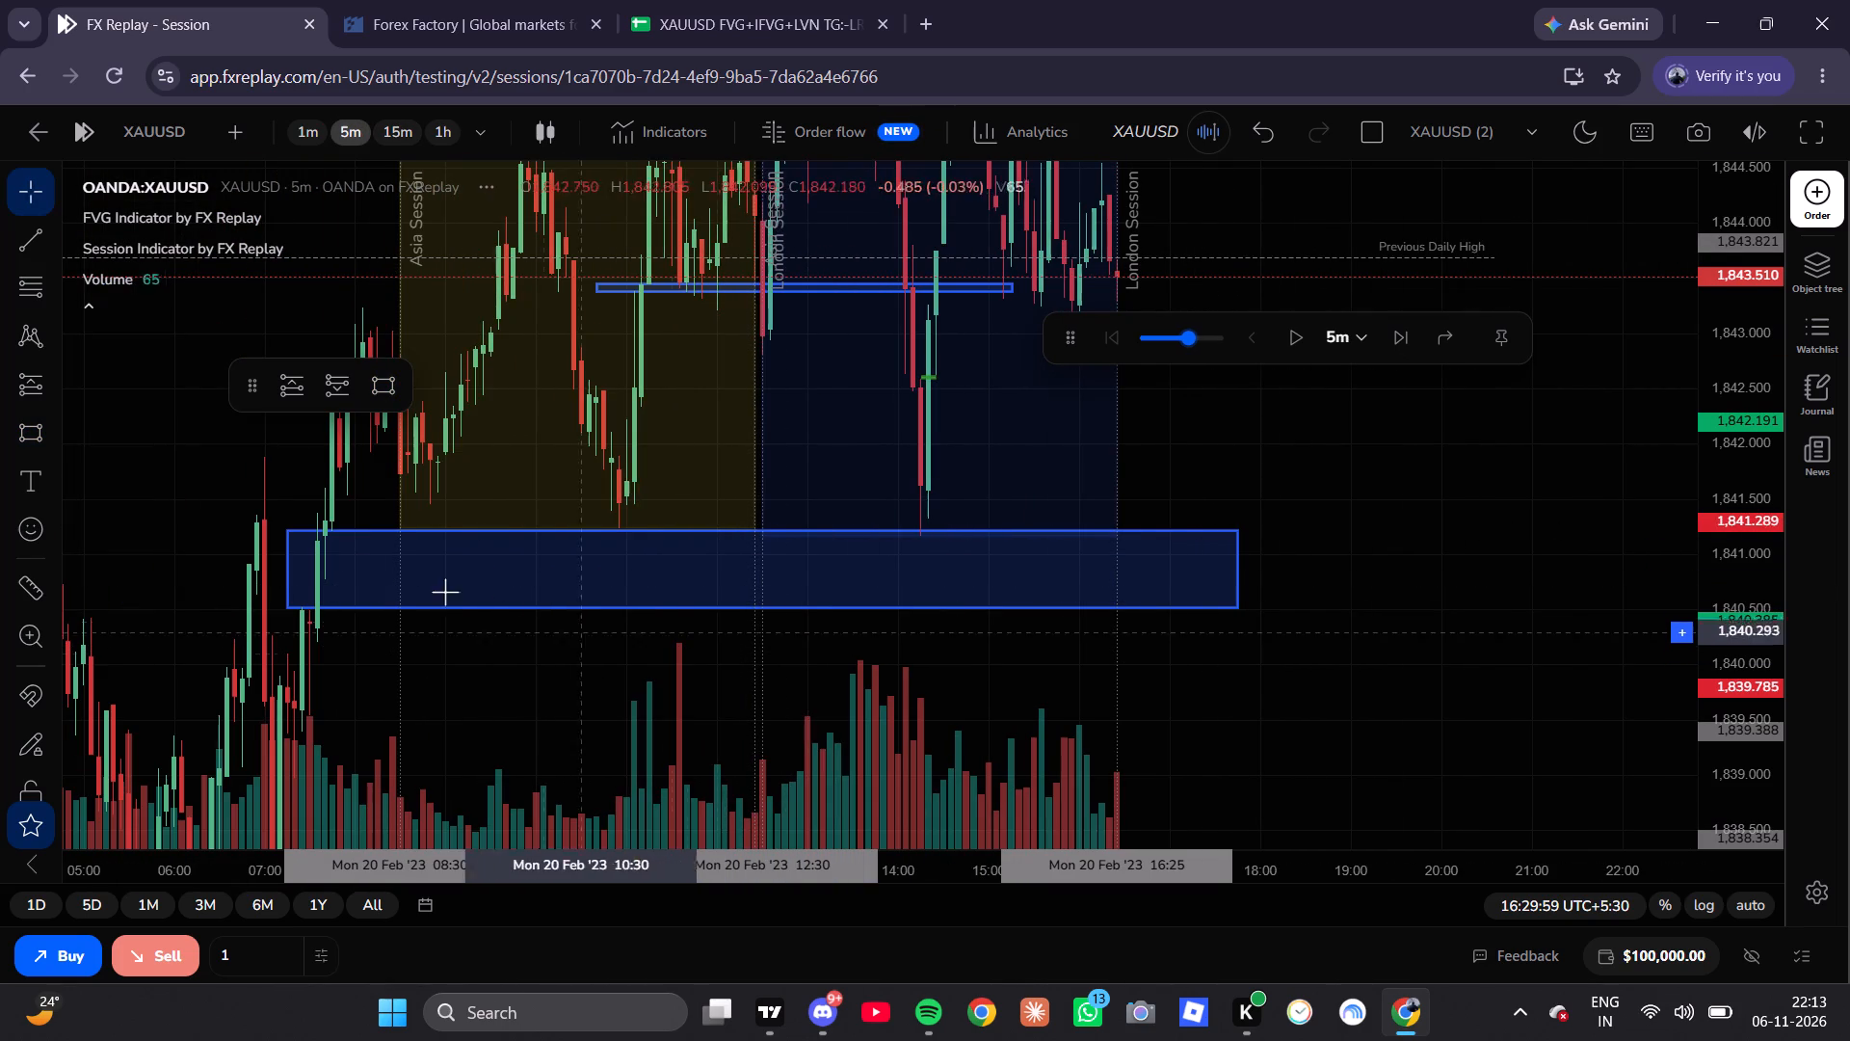
left_click_drag(292, 528, 309, 576)
left_click(404, 517)
Play the replay forward on the 5m timeframe, pausing at 20:39:59 on Mon 20 Feb '23.
left_click_drag(404, 517, 0, 575)
left_click_drag(0, 577, 7, 682)
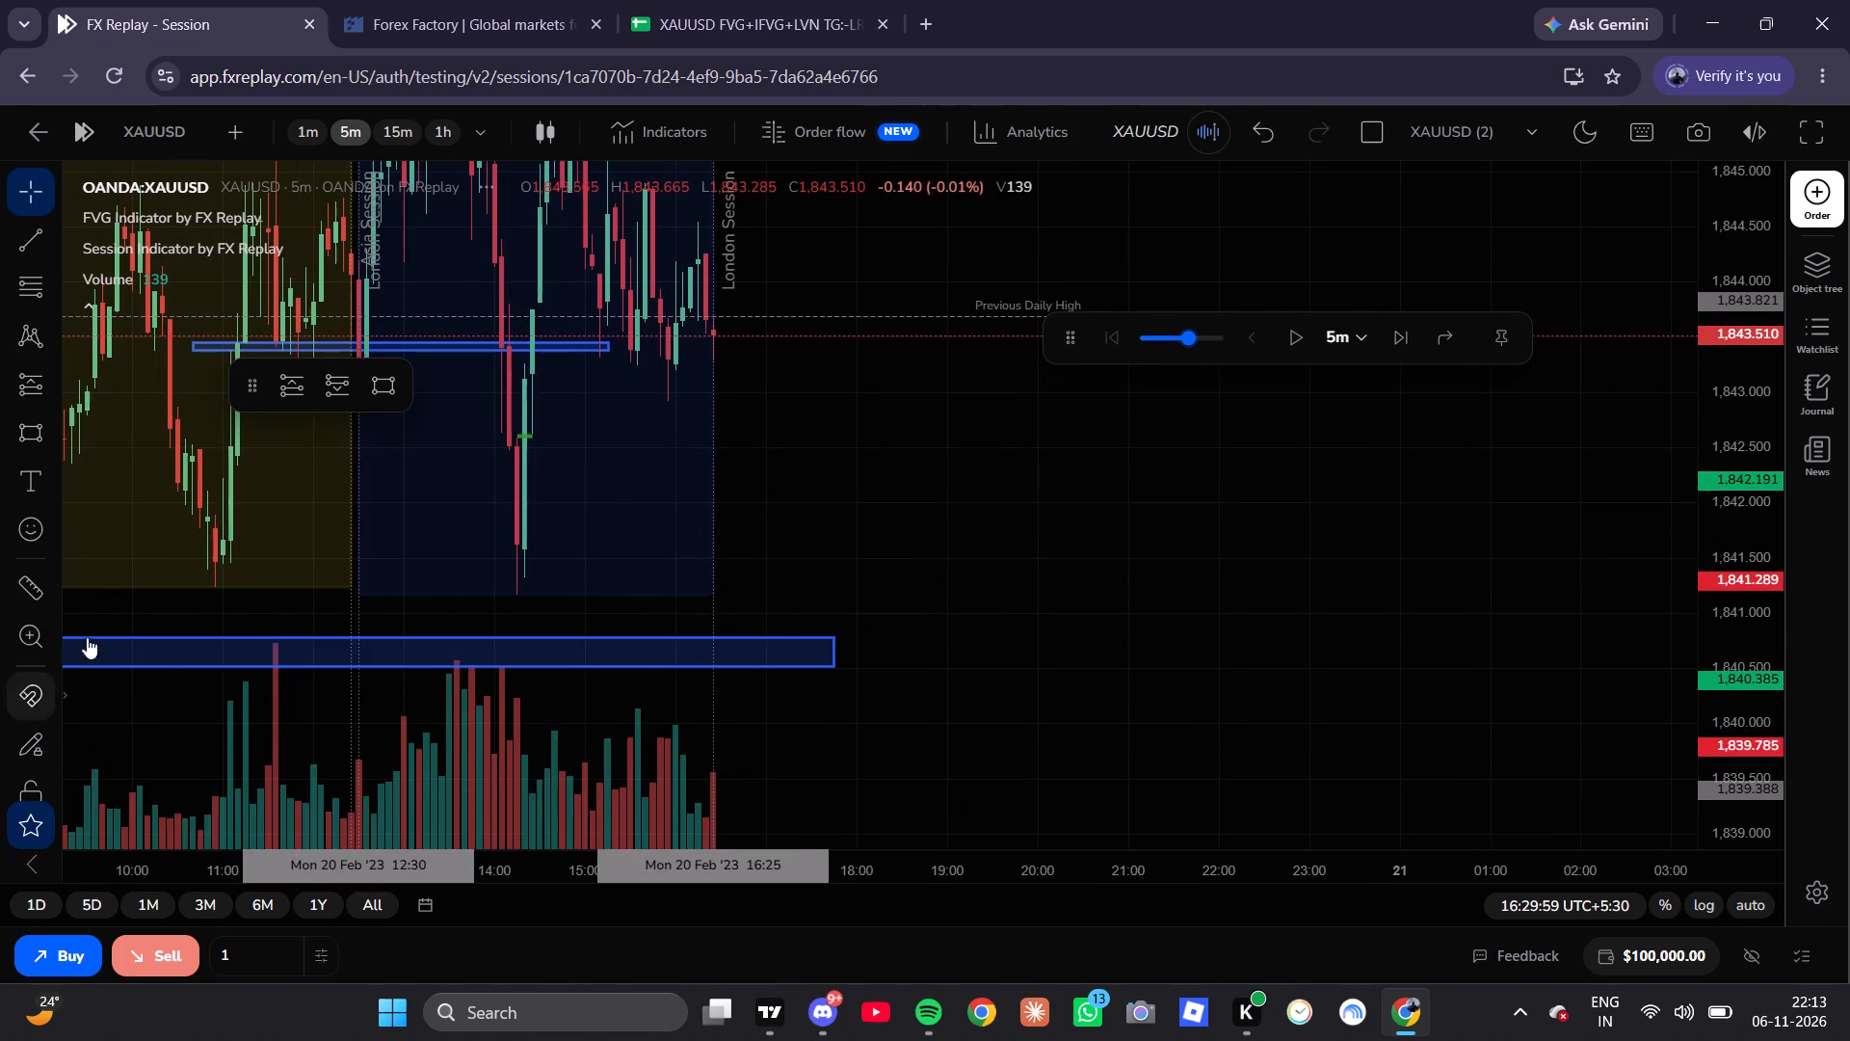
left_click_drag(600, 378, 654, 520)
left_click(1303, 342)
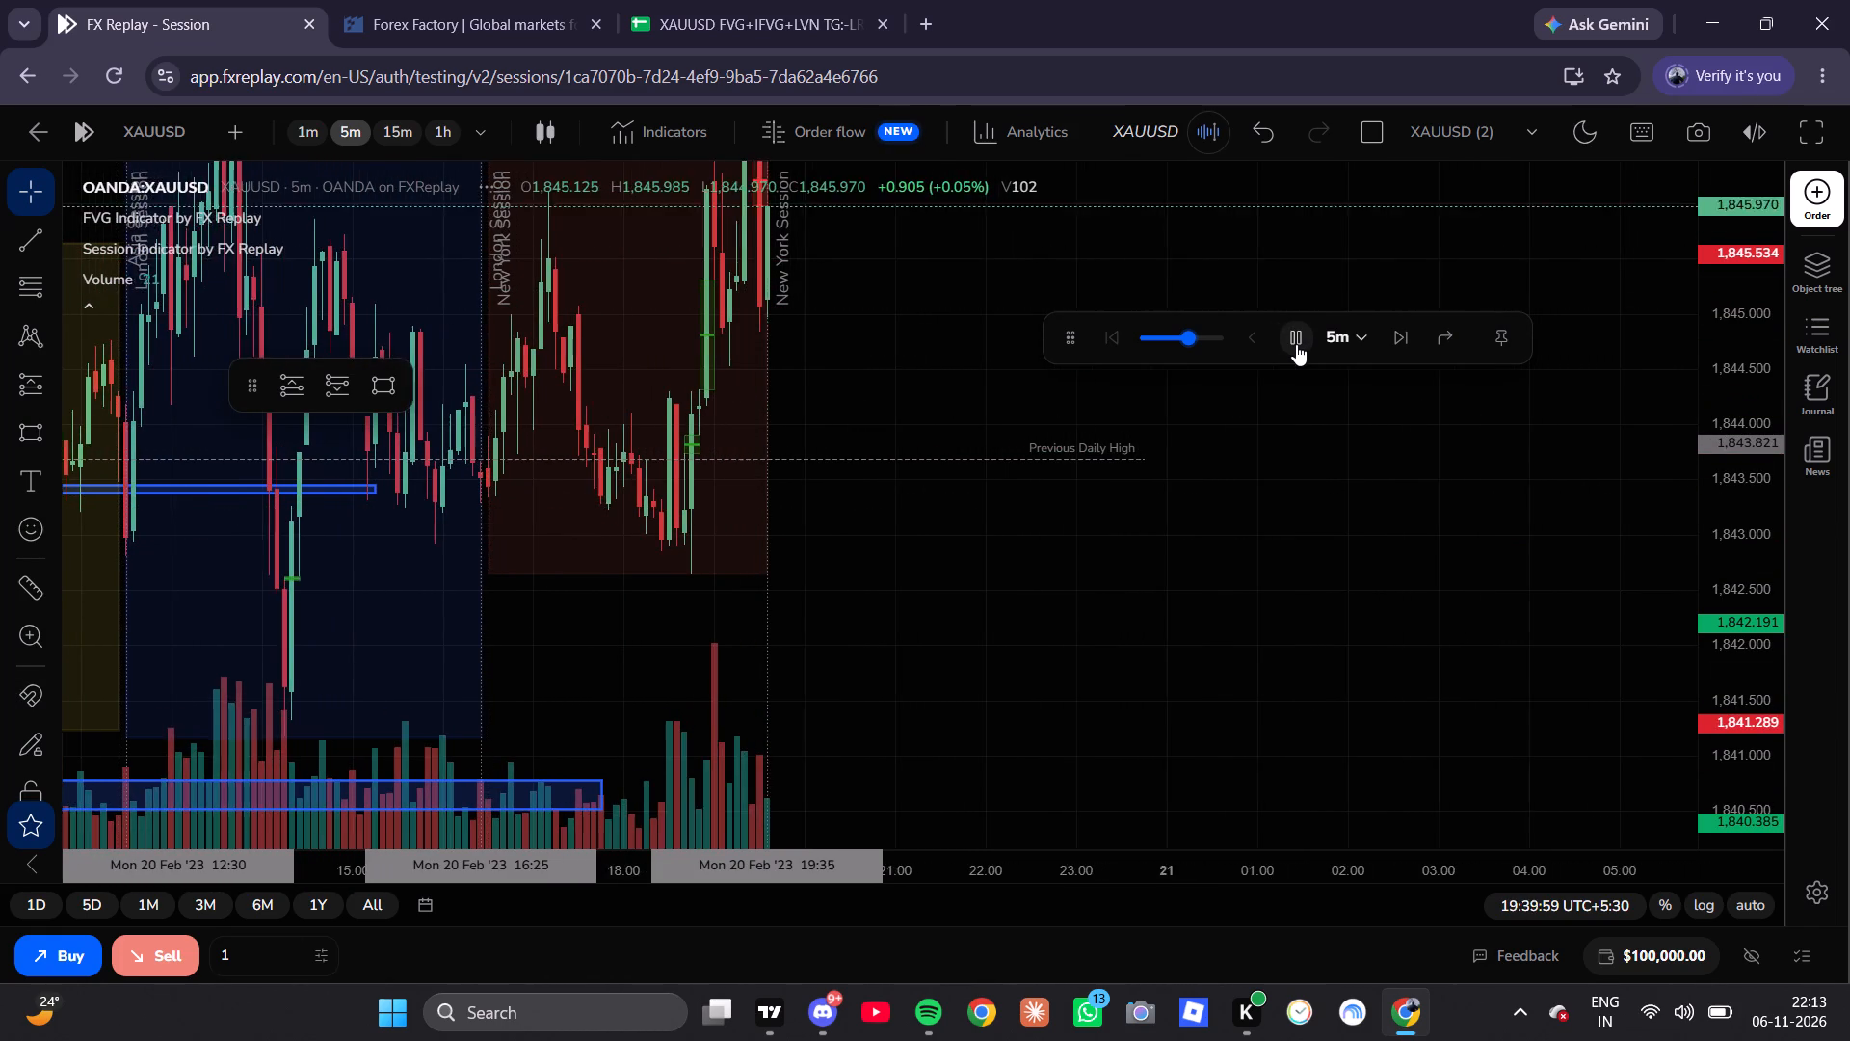
left_click(1296, 344)
left_click(1310, 330)
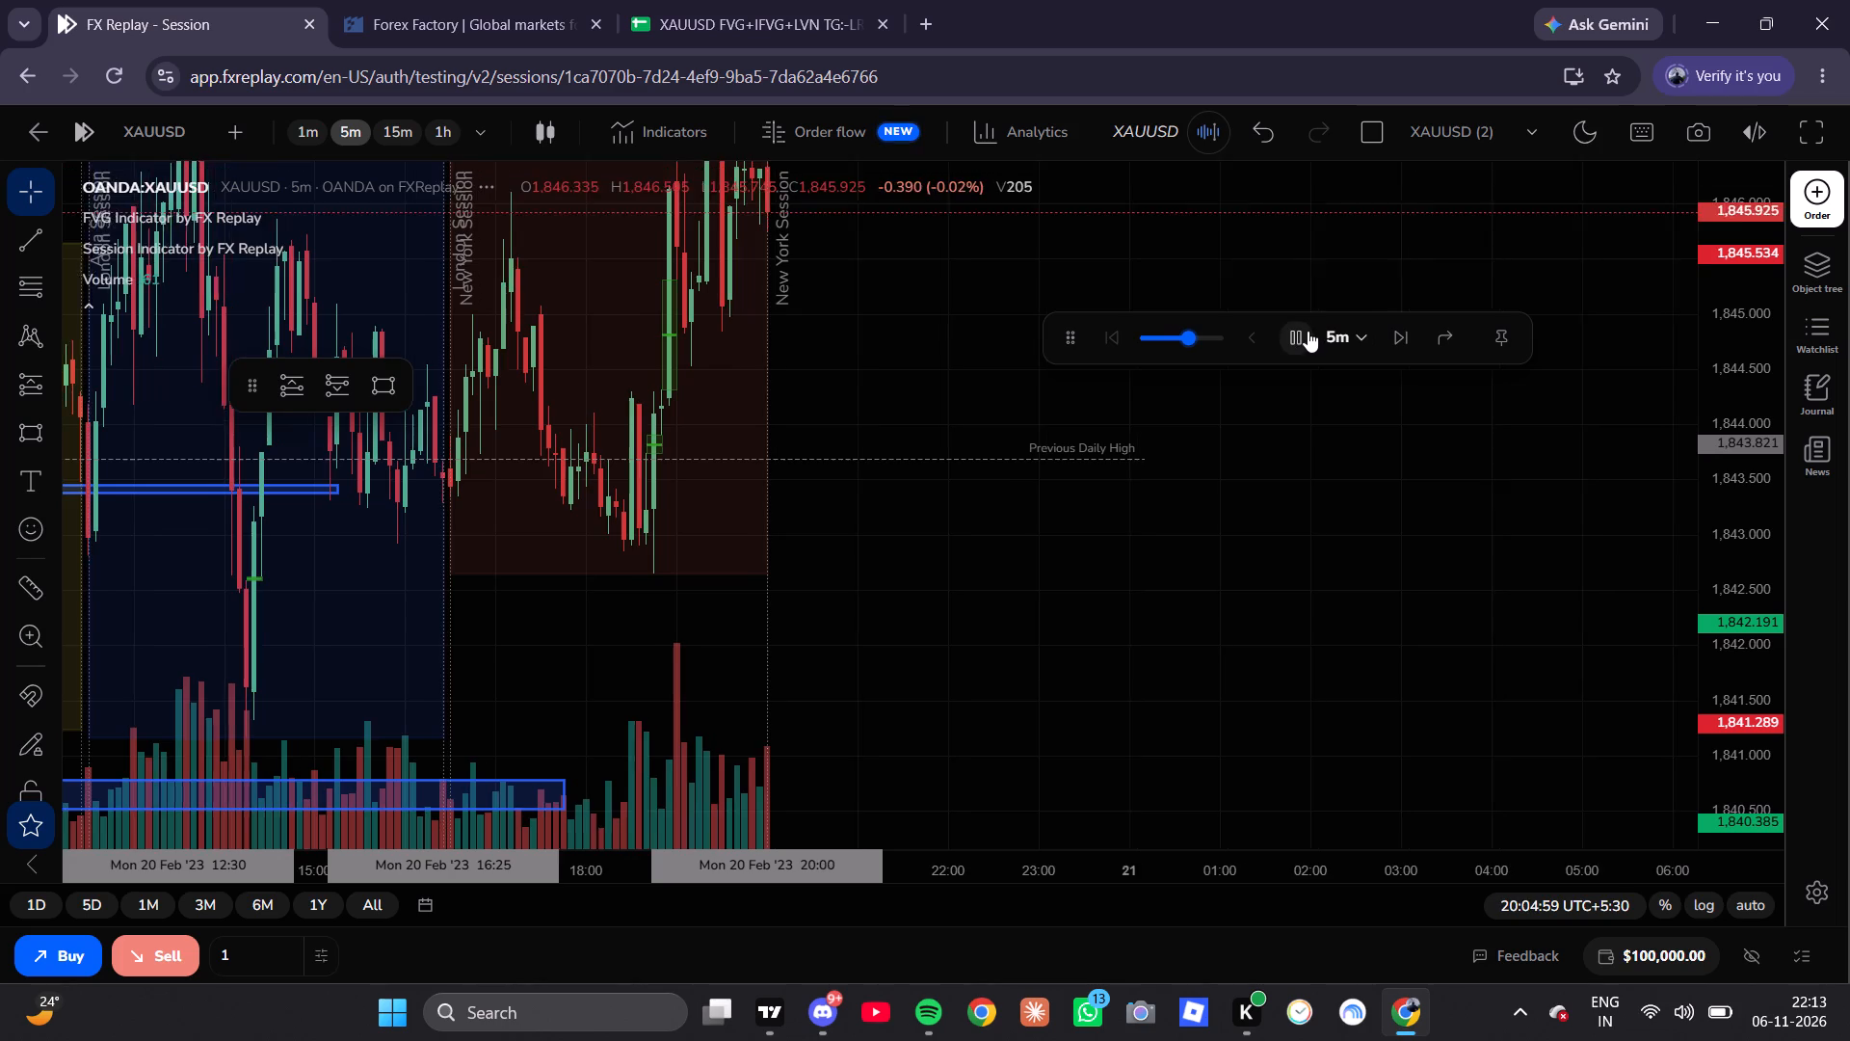
left_click(1308, 331)
On the 15m timeframe, draw a rectangle zone from 18:30 to about 22:30 on 20 Feb '23, spanning about 1,844.3 to 1,844.5.
left_click_drag(1070, 570, 1224, 838)
scroll(993, 587, "up", 1)
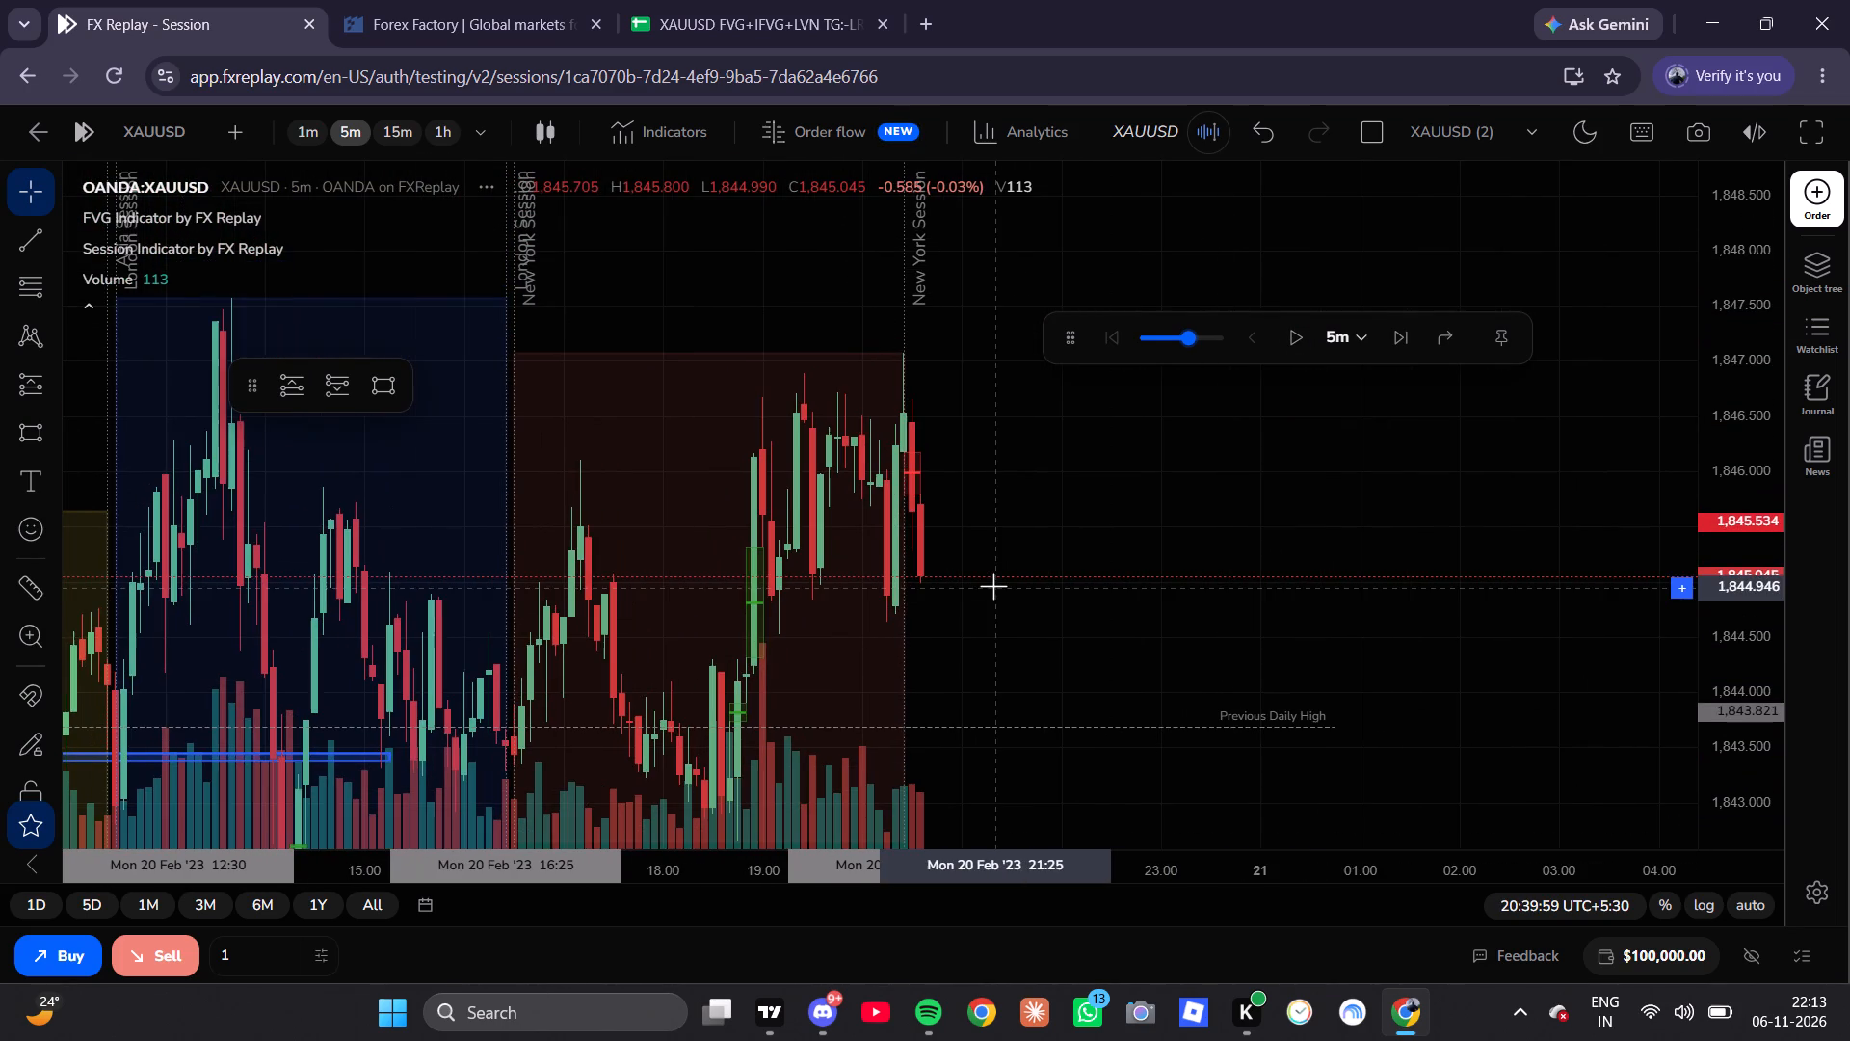
left_click(410, 120)
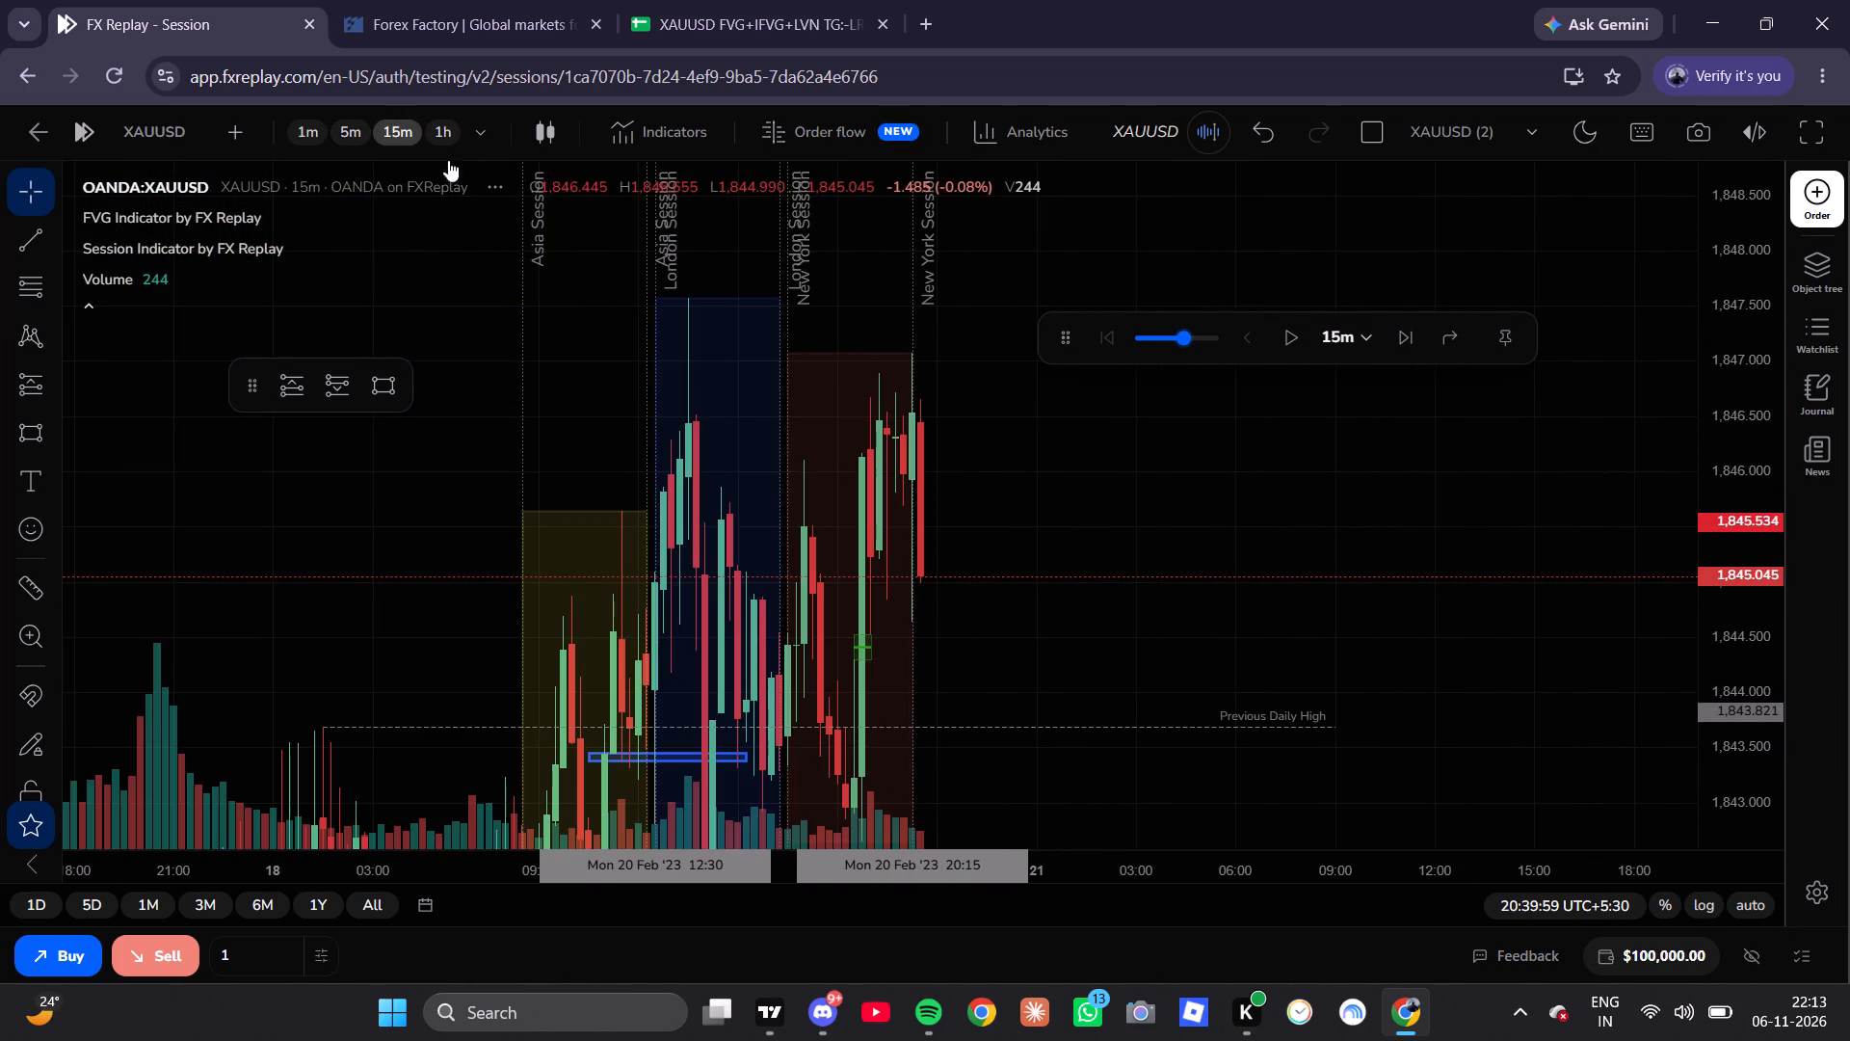
scroll(706, 517, "up", 3)
scroll(929, 664, "up", 3)
left_click_drag(952, 647, 1001, 538)
scroll(882, 541, "up", 4)
left_click(389, 384)
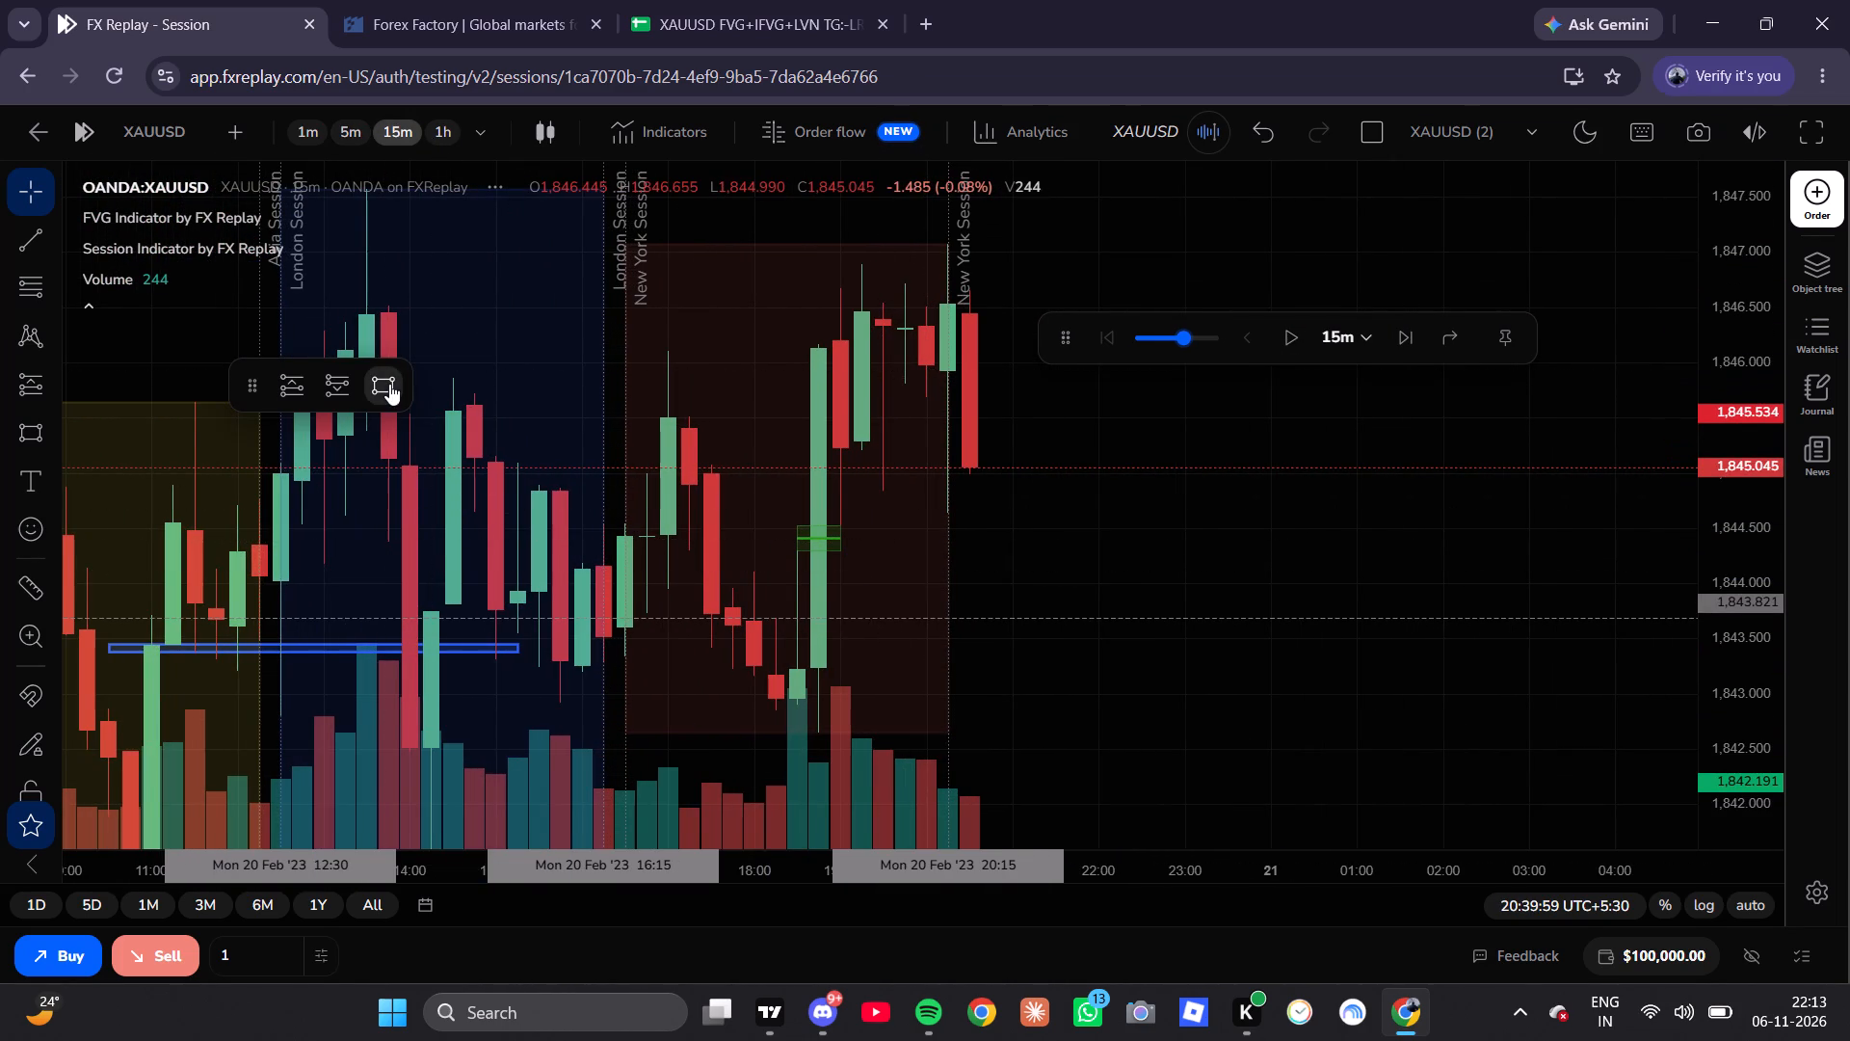
left_click(792, 549)
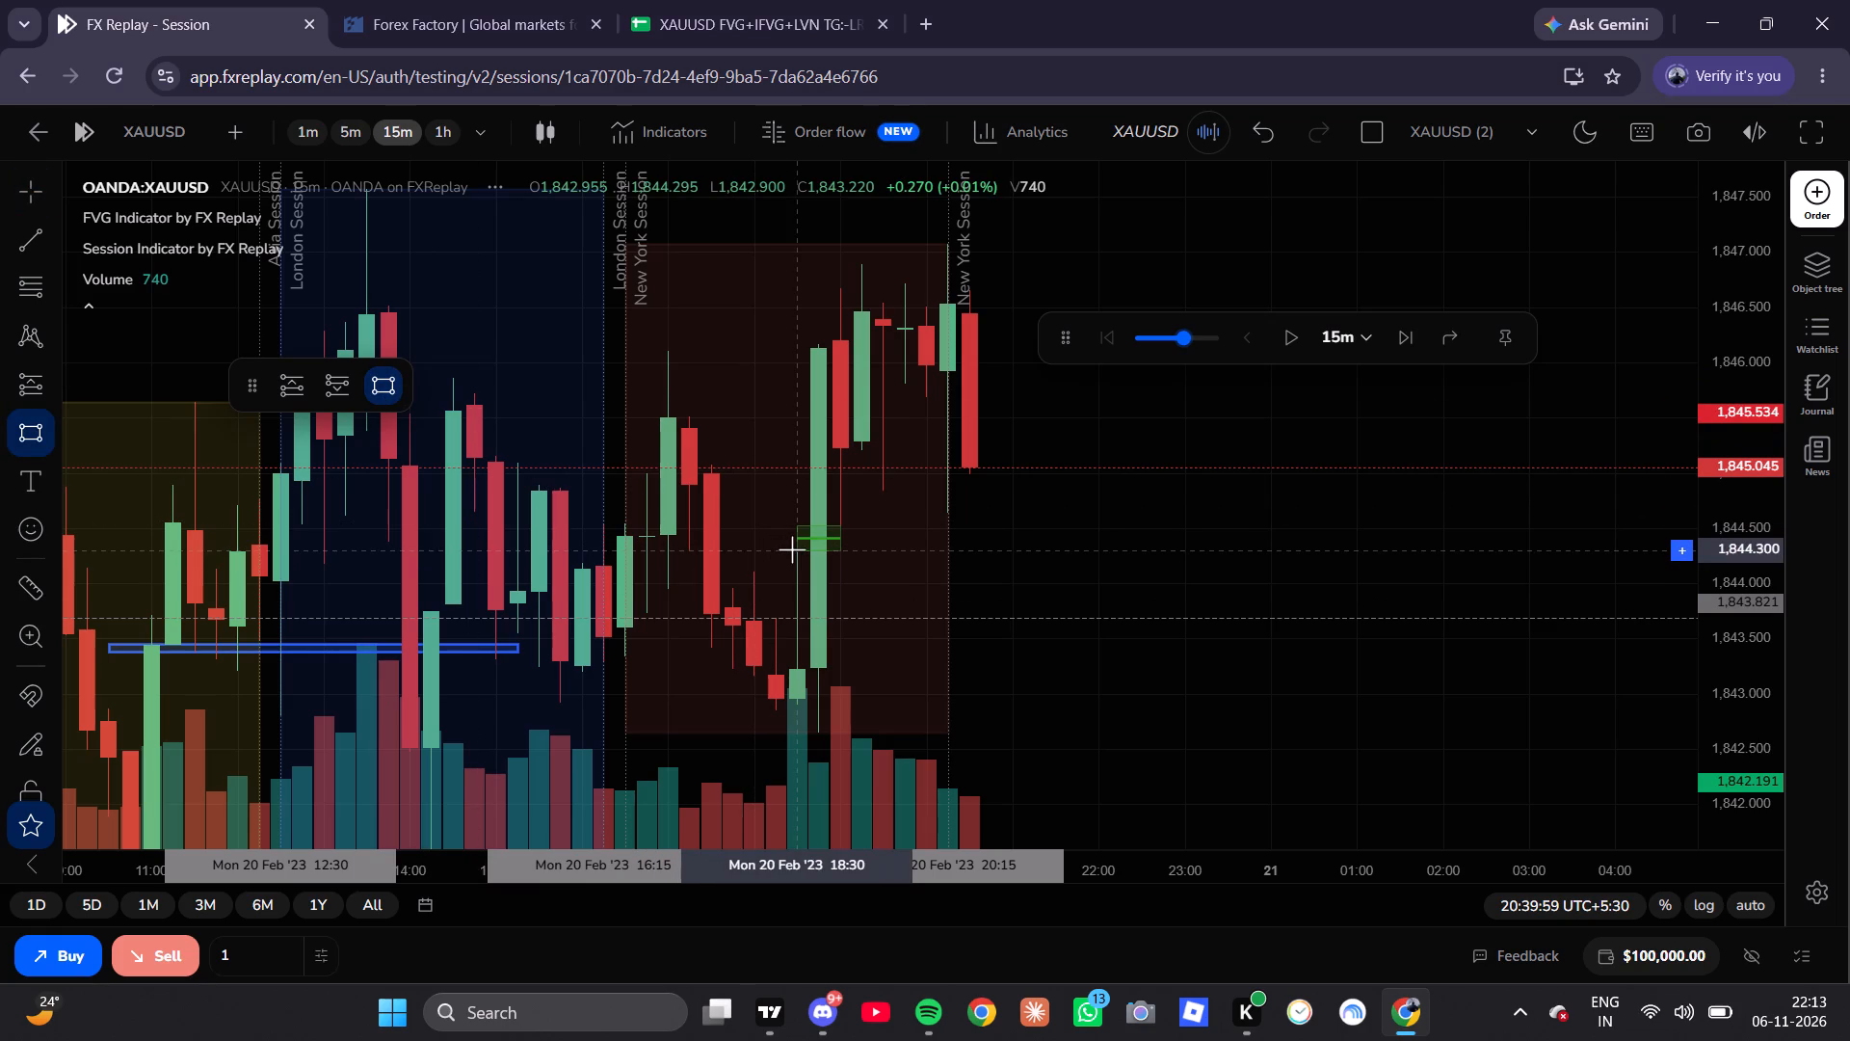
left_click(1144, 525)
left_click(1225, 652)
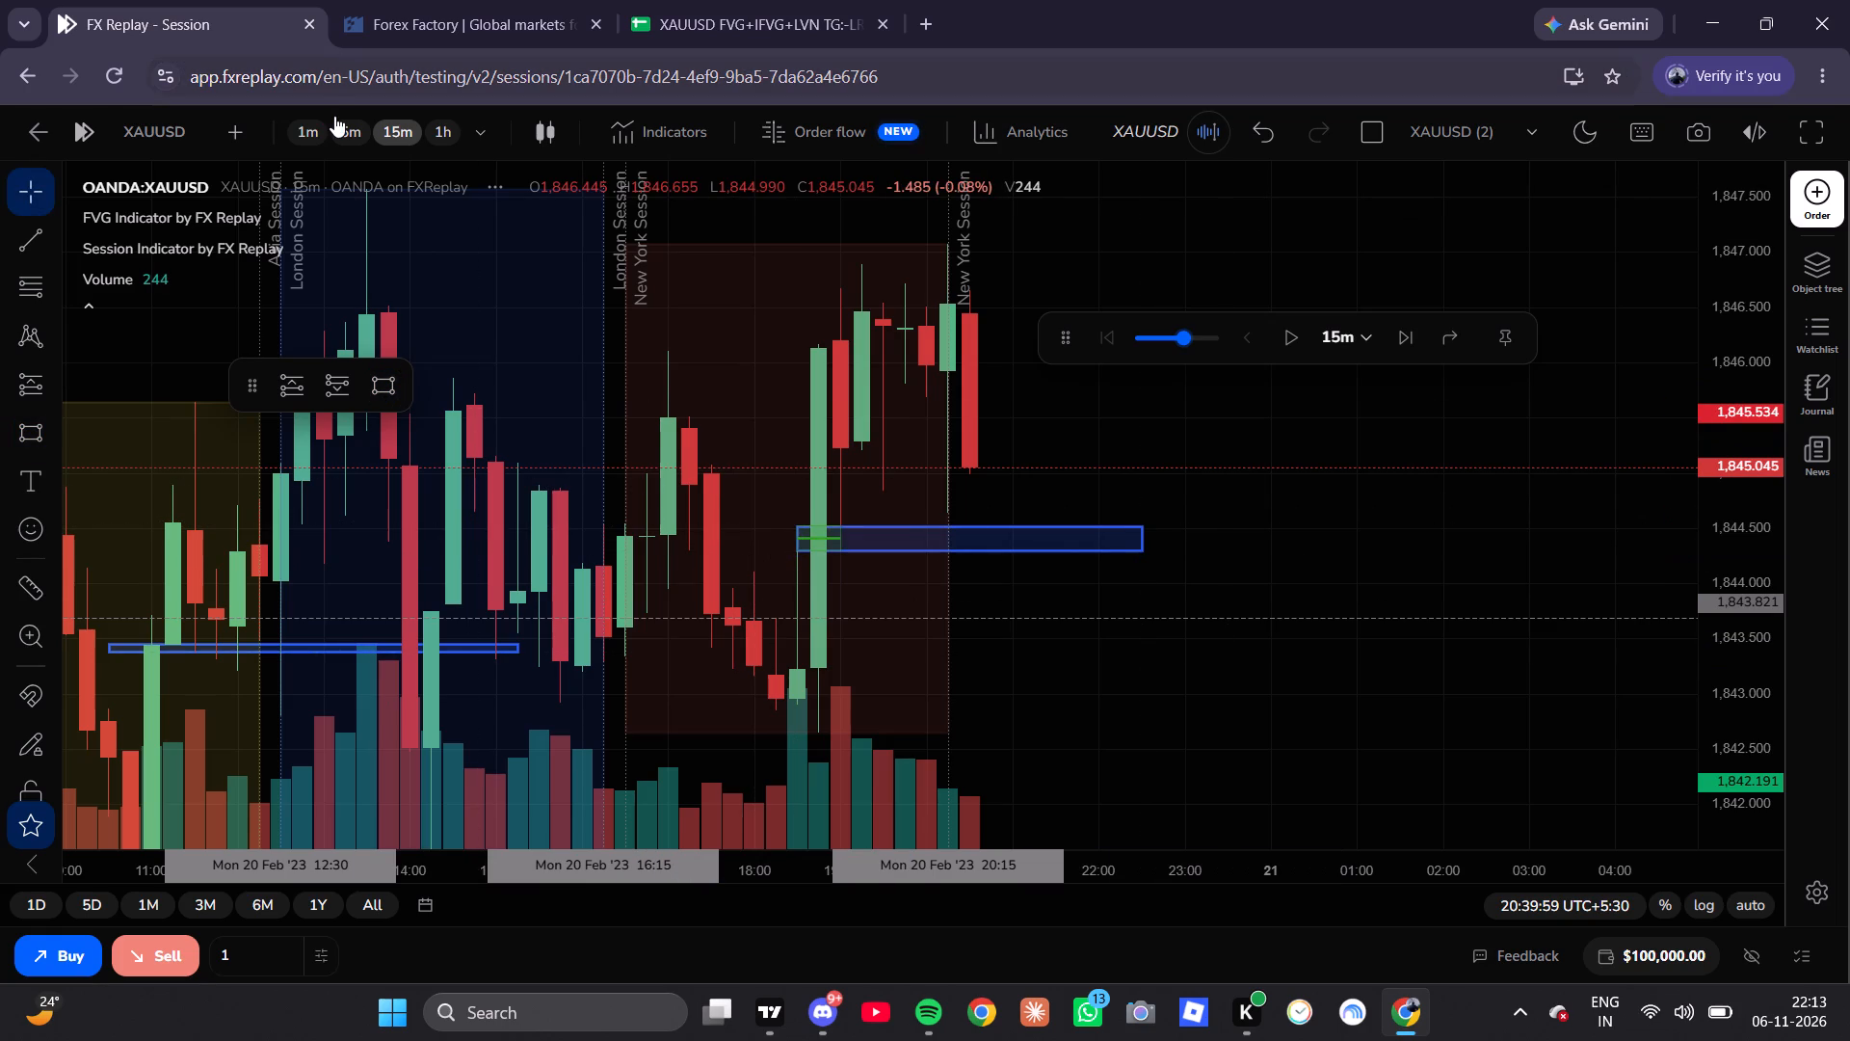
Switch to the 1m timeframe and advance the replay candle by candle to 20:56:59 on Mon 20 Feb '23.
left_click(341, 118)
scroll(528, 378, "down", 5)
double_click(288, 118)
scroll(659, 305, "down", 14)
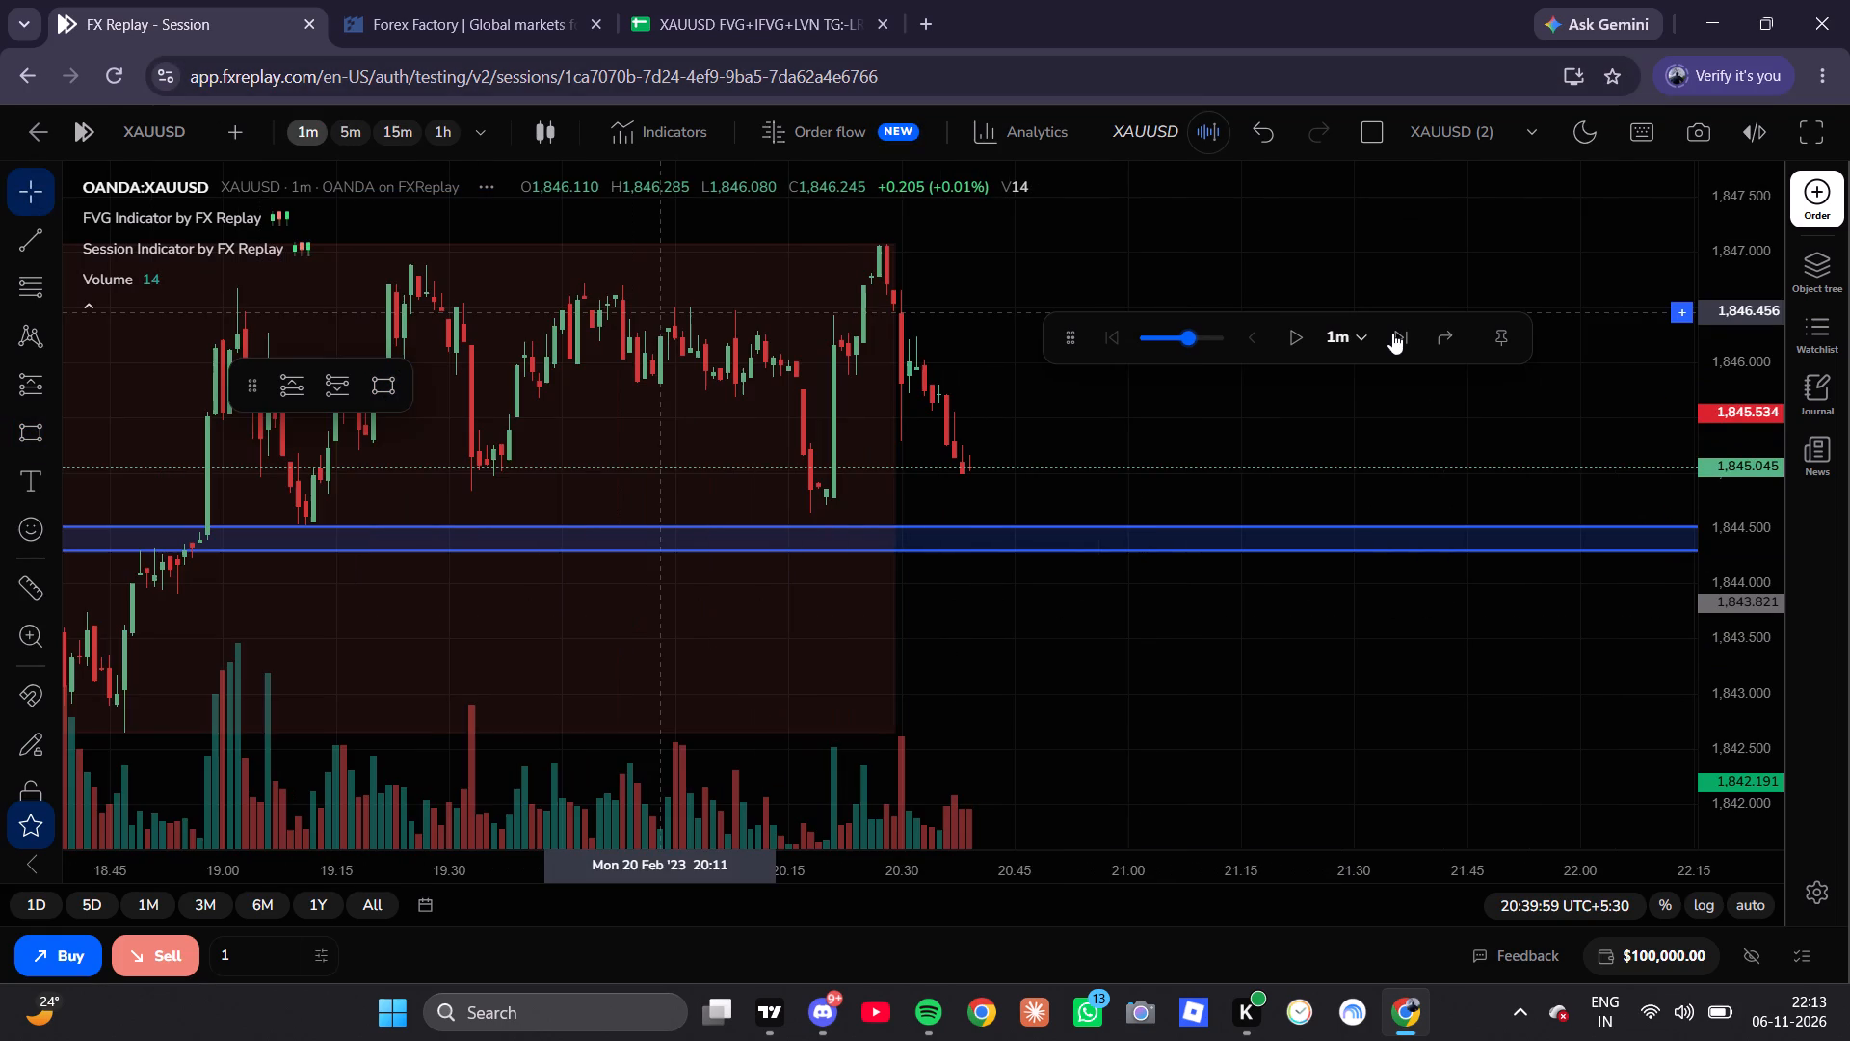
left_click(1374, 328)
triple_click(1397, 333)
triple_click(1397, 334)
triple_click(1397, 334)
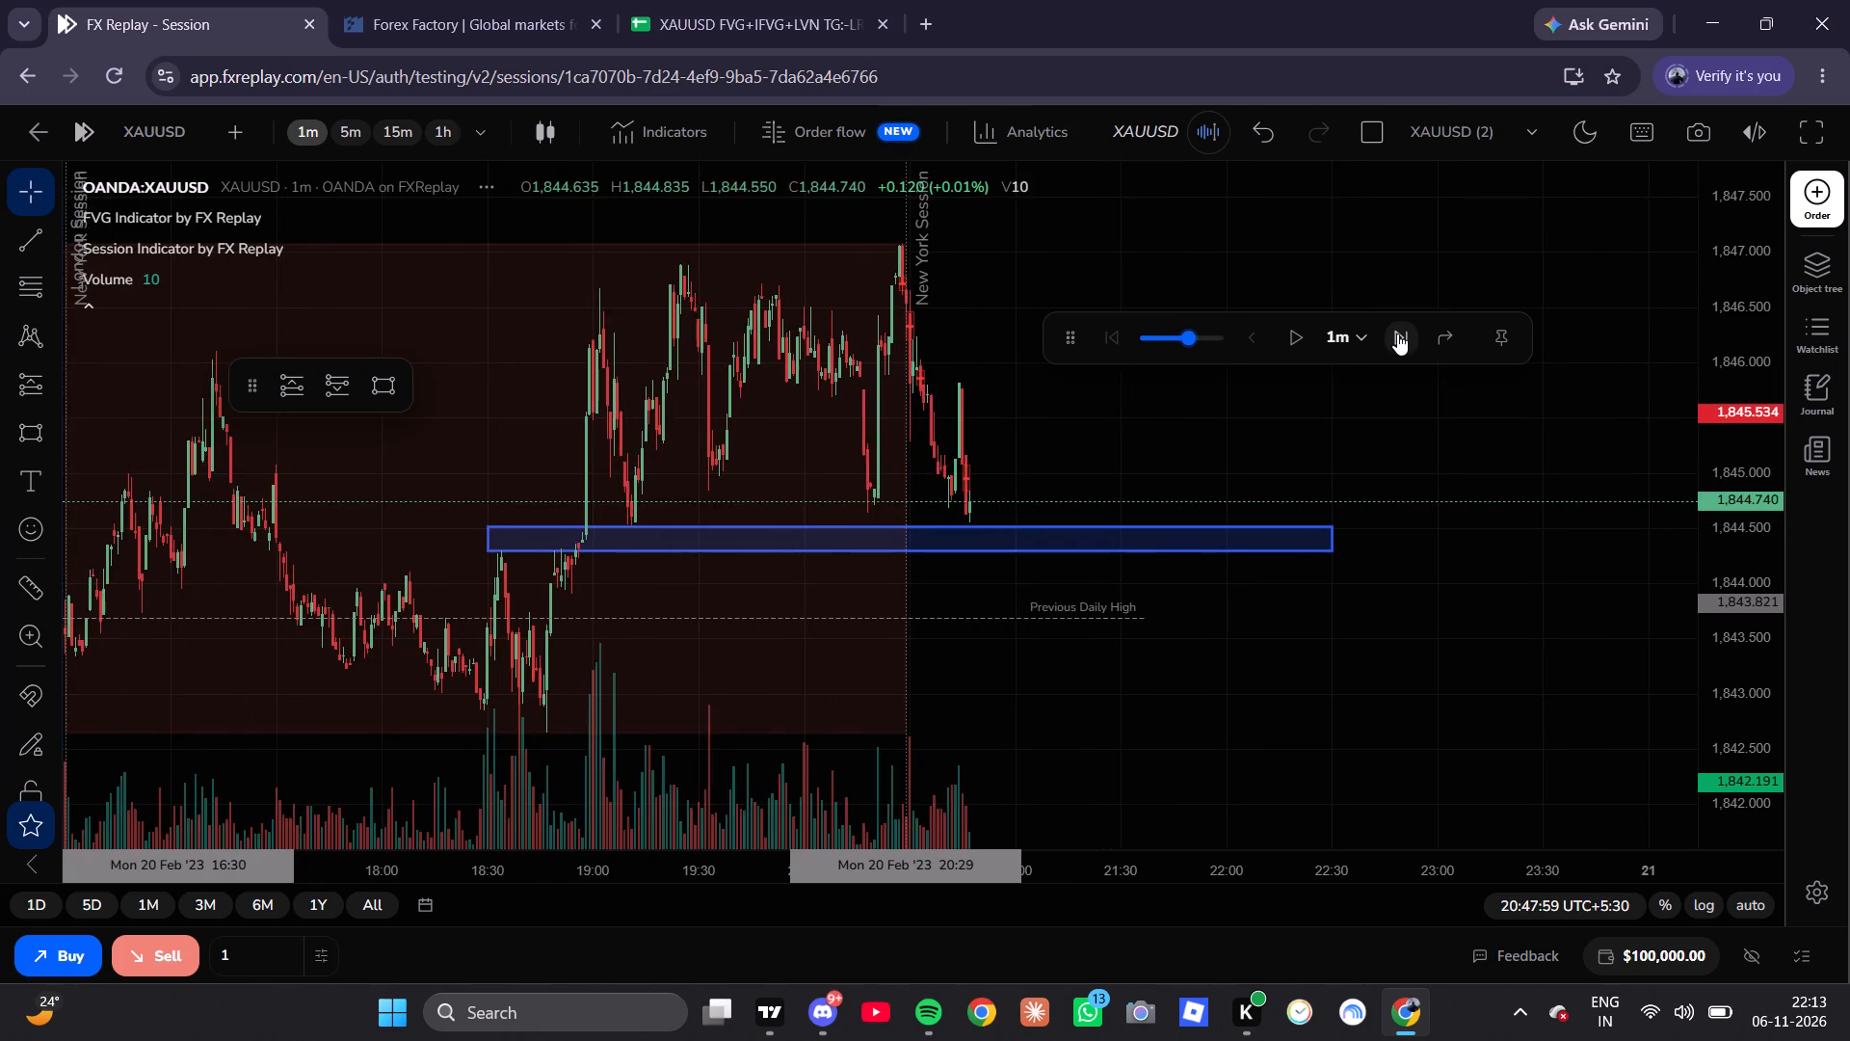
double_click(1397, 334)
left_click(1397, 334)
left_click(1397, 334)
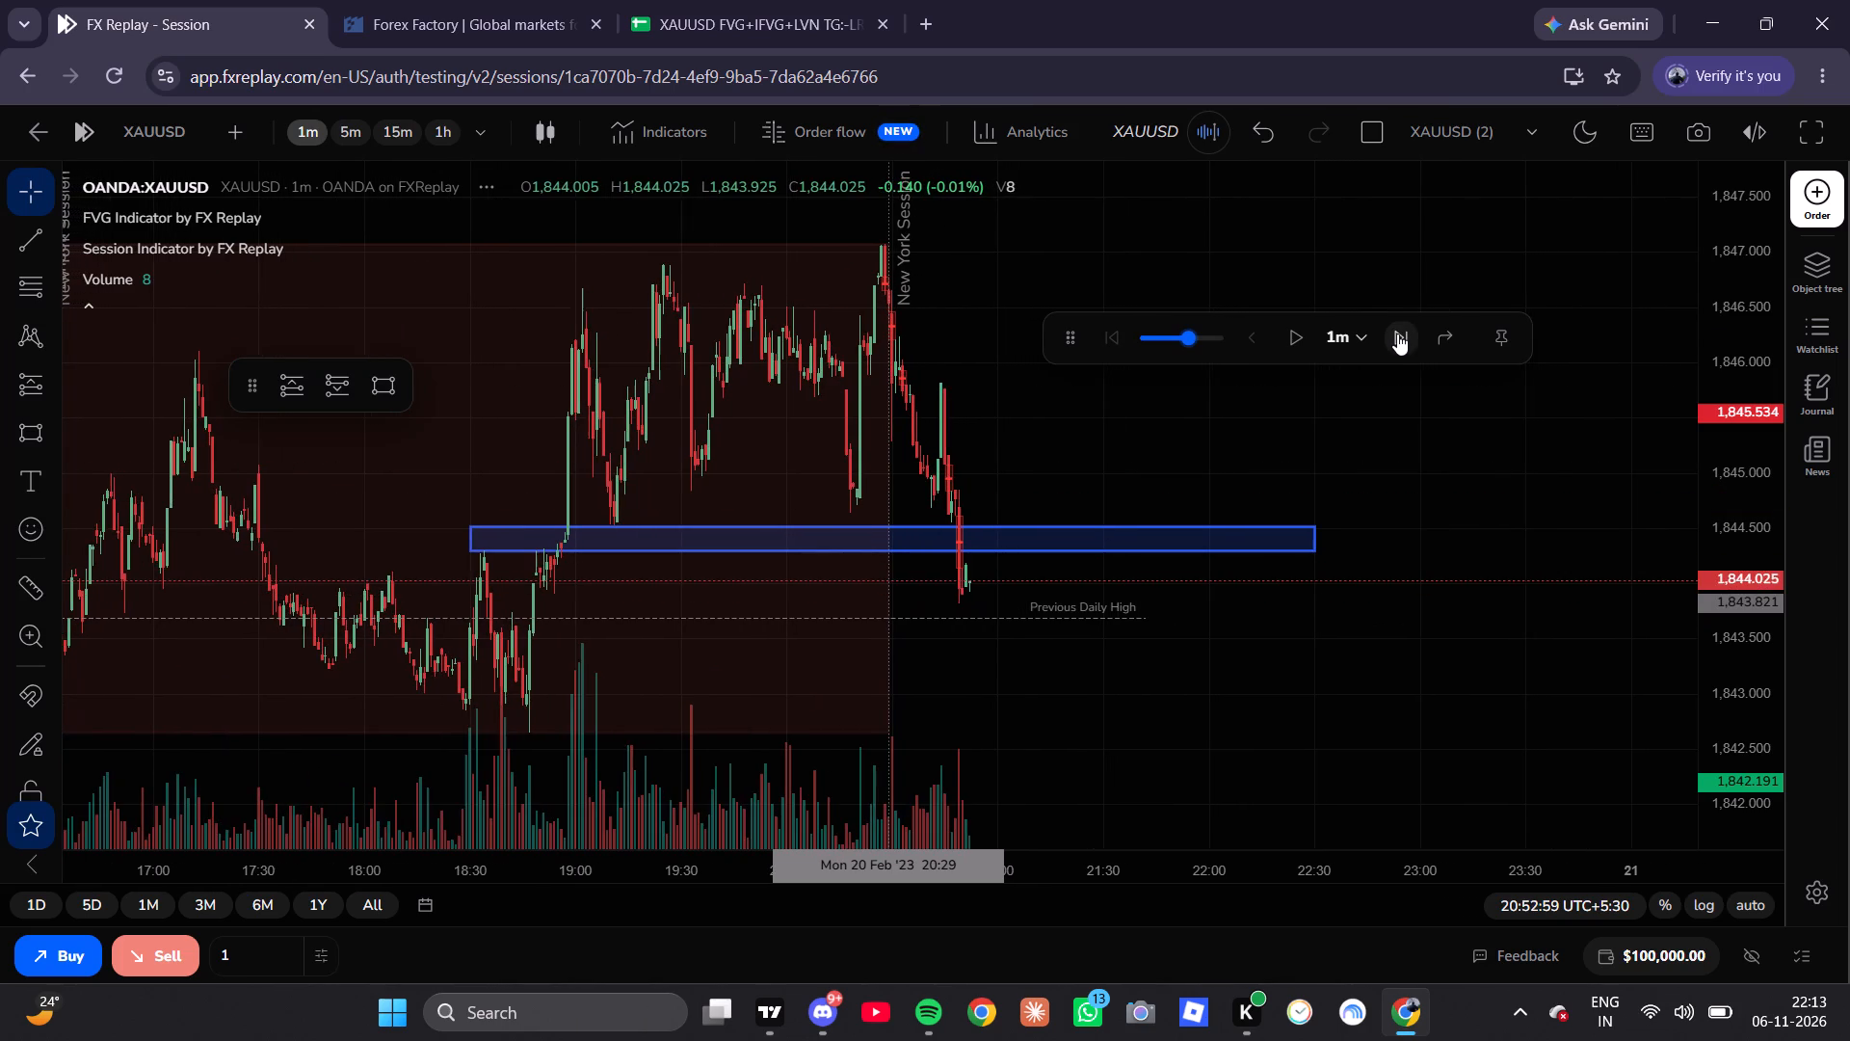
left_click(1397, 334)
triple_click(1397, 334)
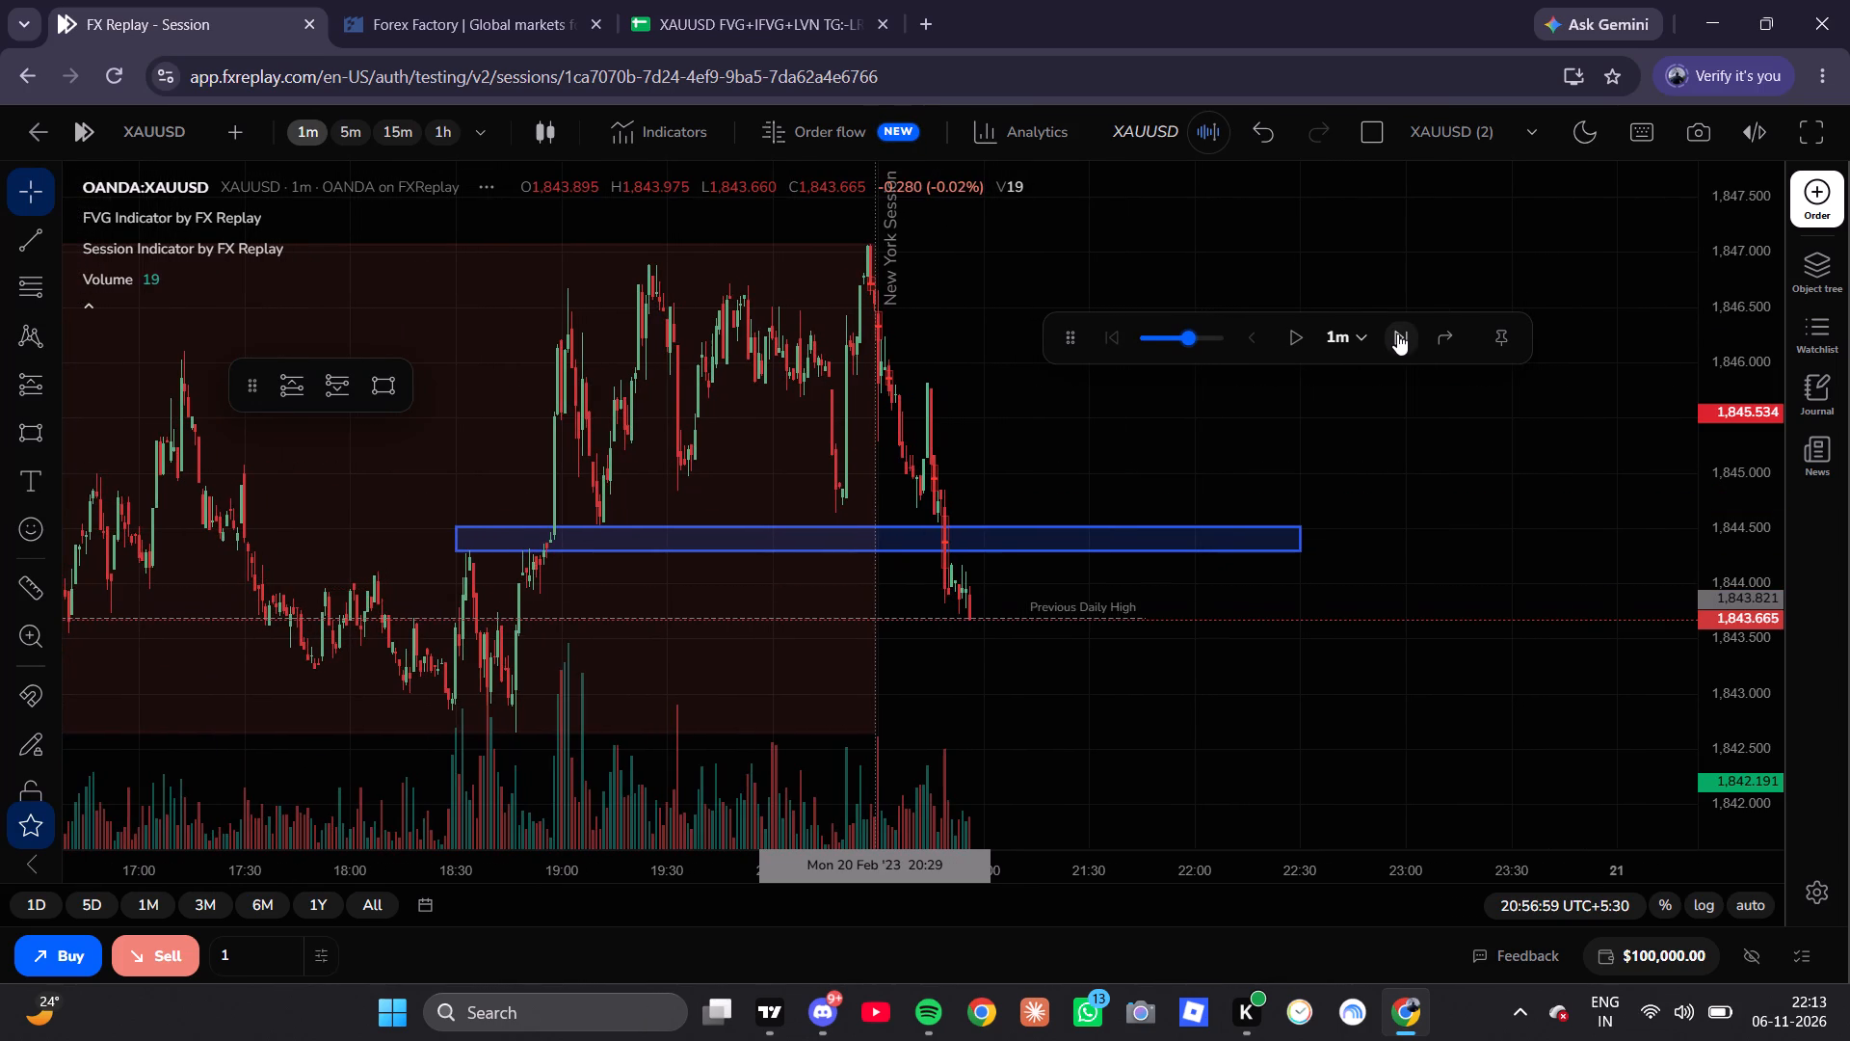
Continue advancing the 1m replay candle by candle to 21:09:59 on Mon 20 Feb '23.
scroll(774, 576, "up", 7)
left_click(1367, 338)
left_click(1396, 333)
left_click(1396, 332)
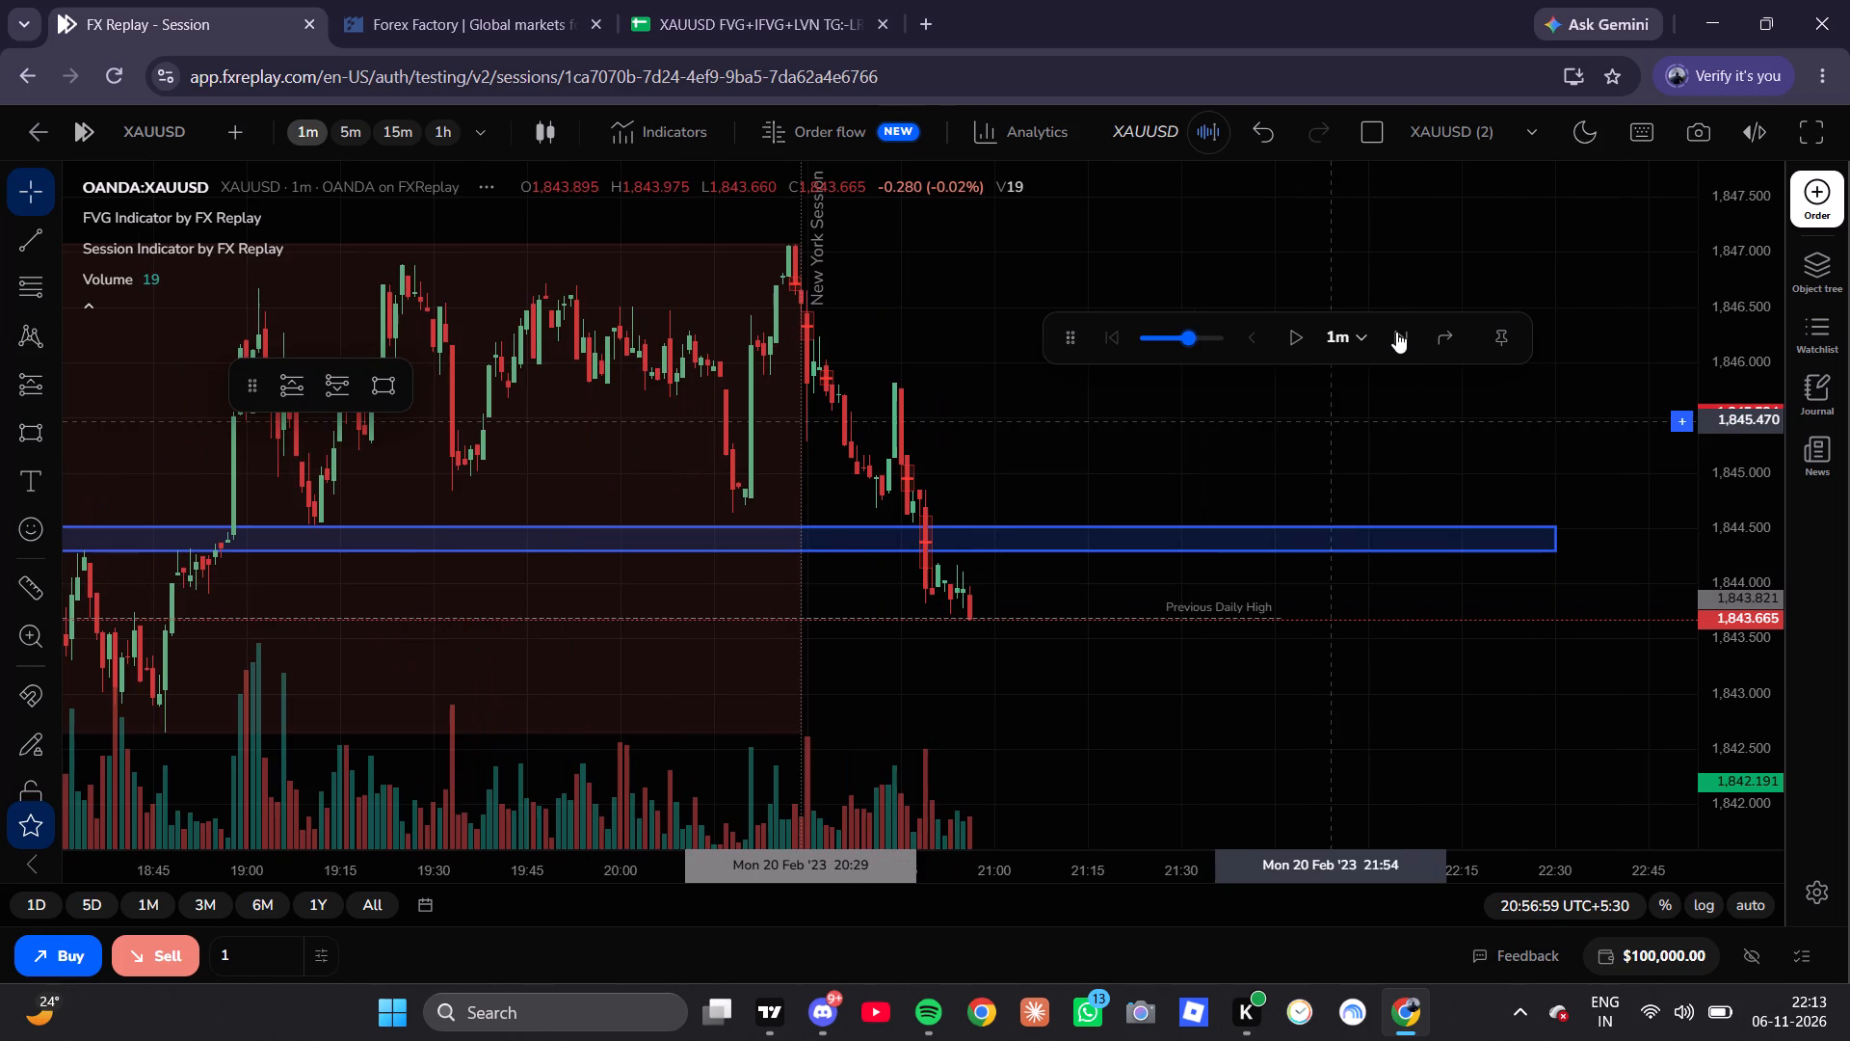
triple_click(1396, 332)
triple_click(1396, 332)
triple_click(1396, 332)
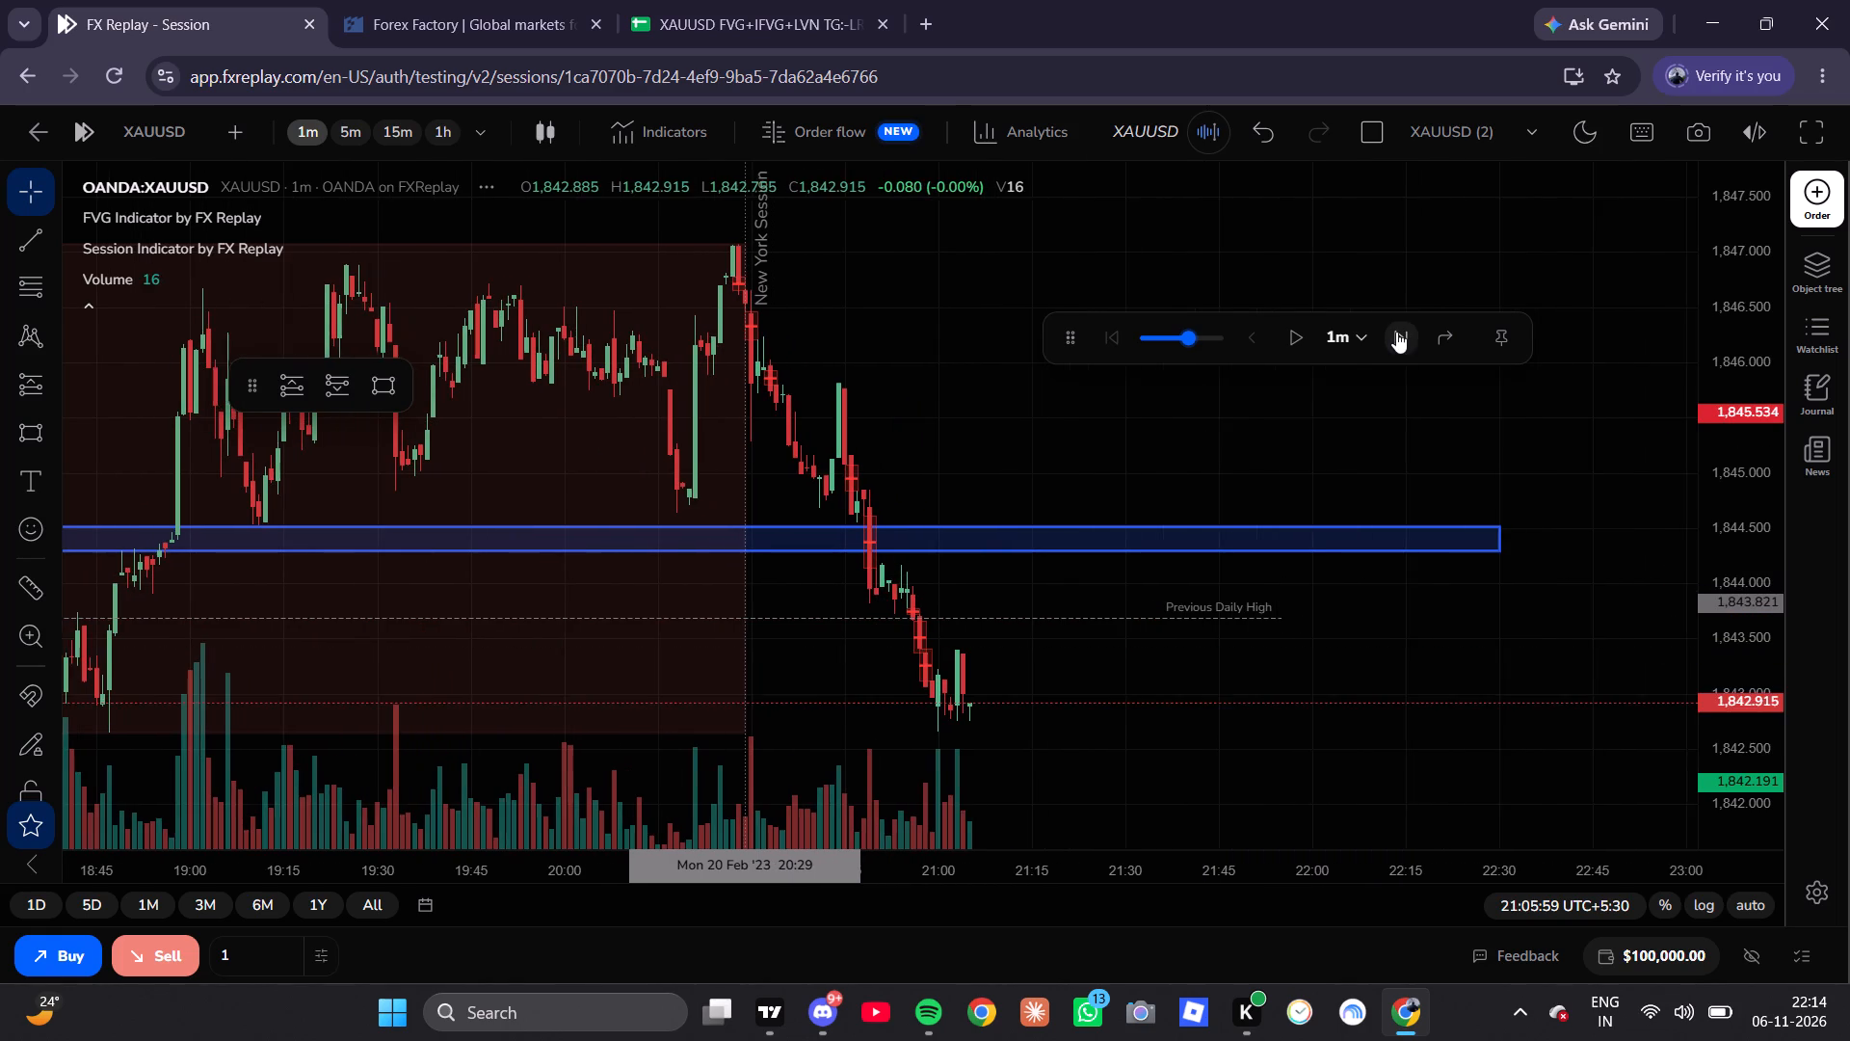
double_click(1396, 332)
Play the replay briefly on the 1m timeframe, pausing at 21:14:59 on Mon 20 Feb '23.
left_click_drag(1306, 582, 1302, 432)
scroll(1200, 356, "down", 6)
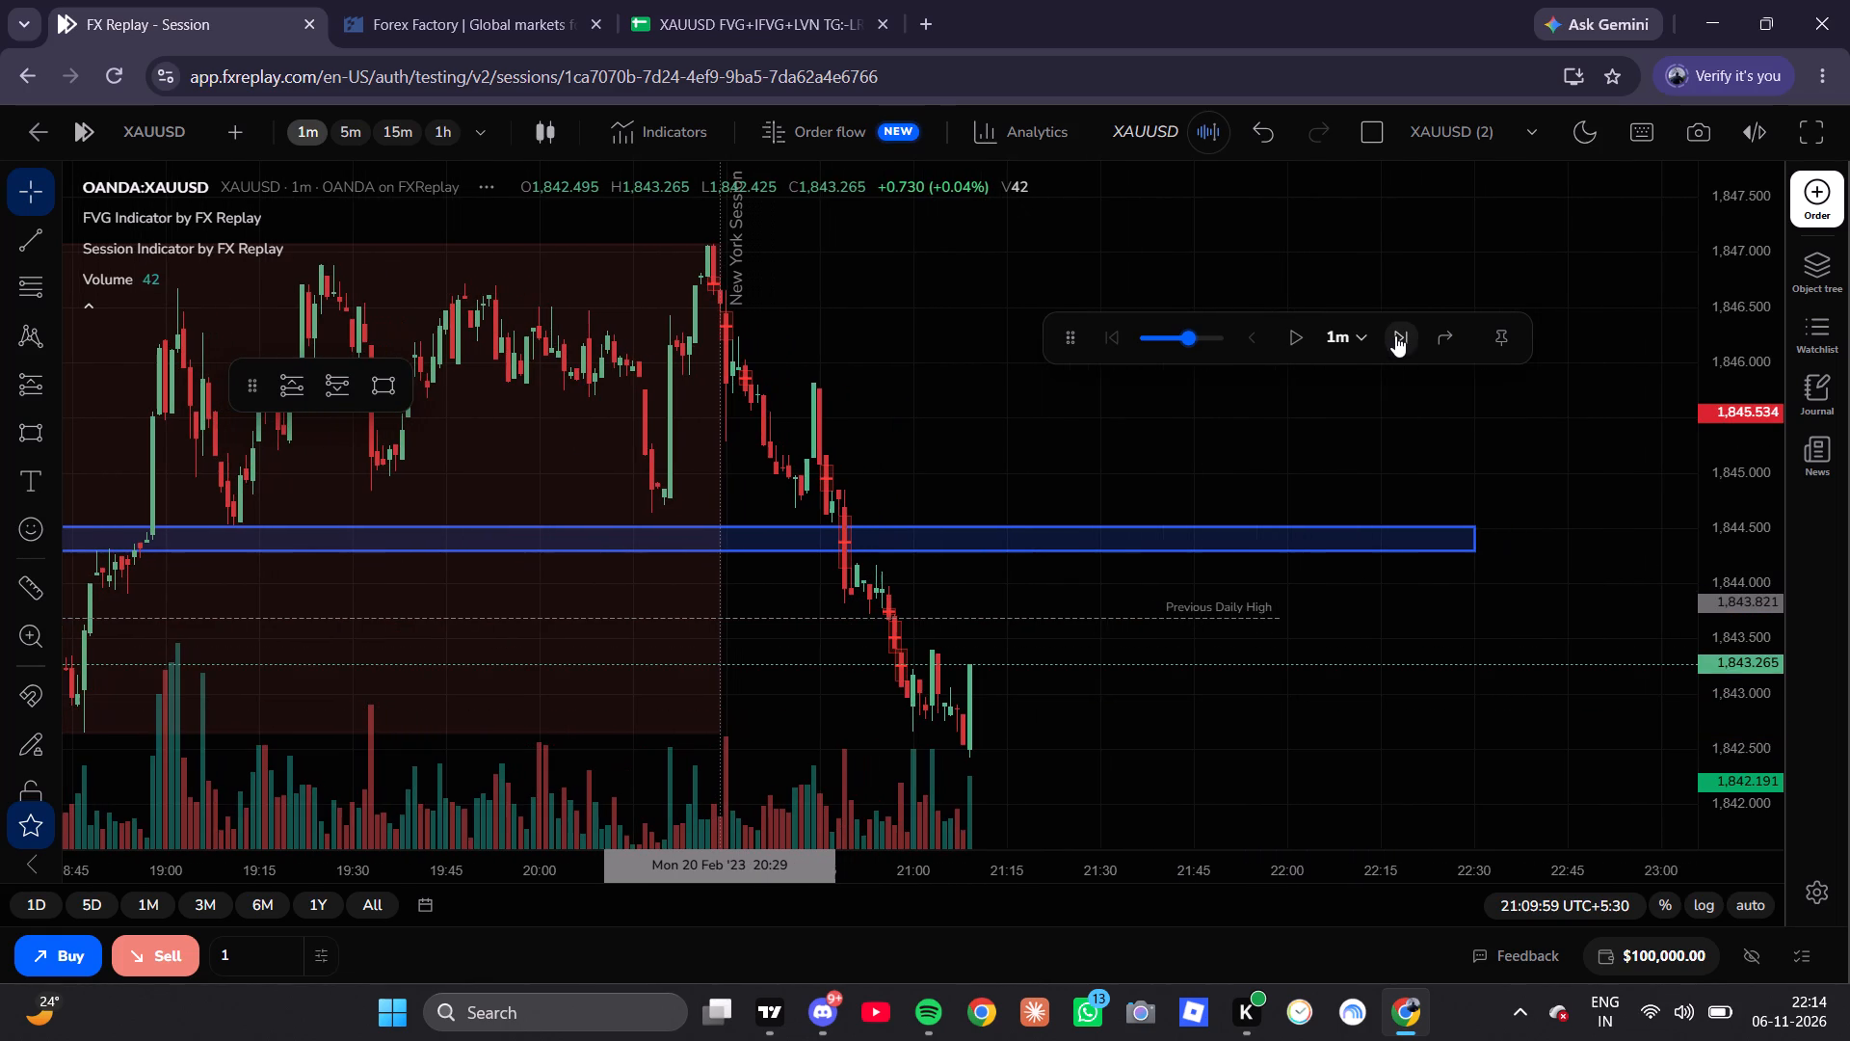
left_click_drag(1385, 457, 1384, 353)
scroll(1383, 627, "down", 5)
scroll(1383, 627, "up", 1)
scroll(1383, 617, "down", 1)
scroll(1731, 634, "down", 7)
left_click_drag(1412, 559, 1412, 566)
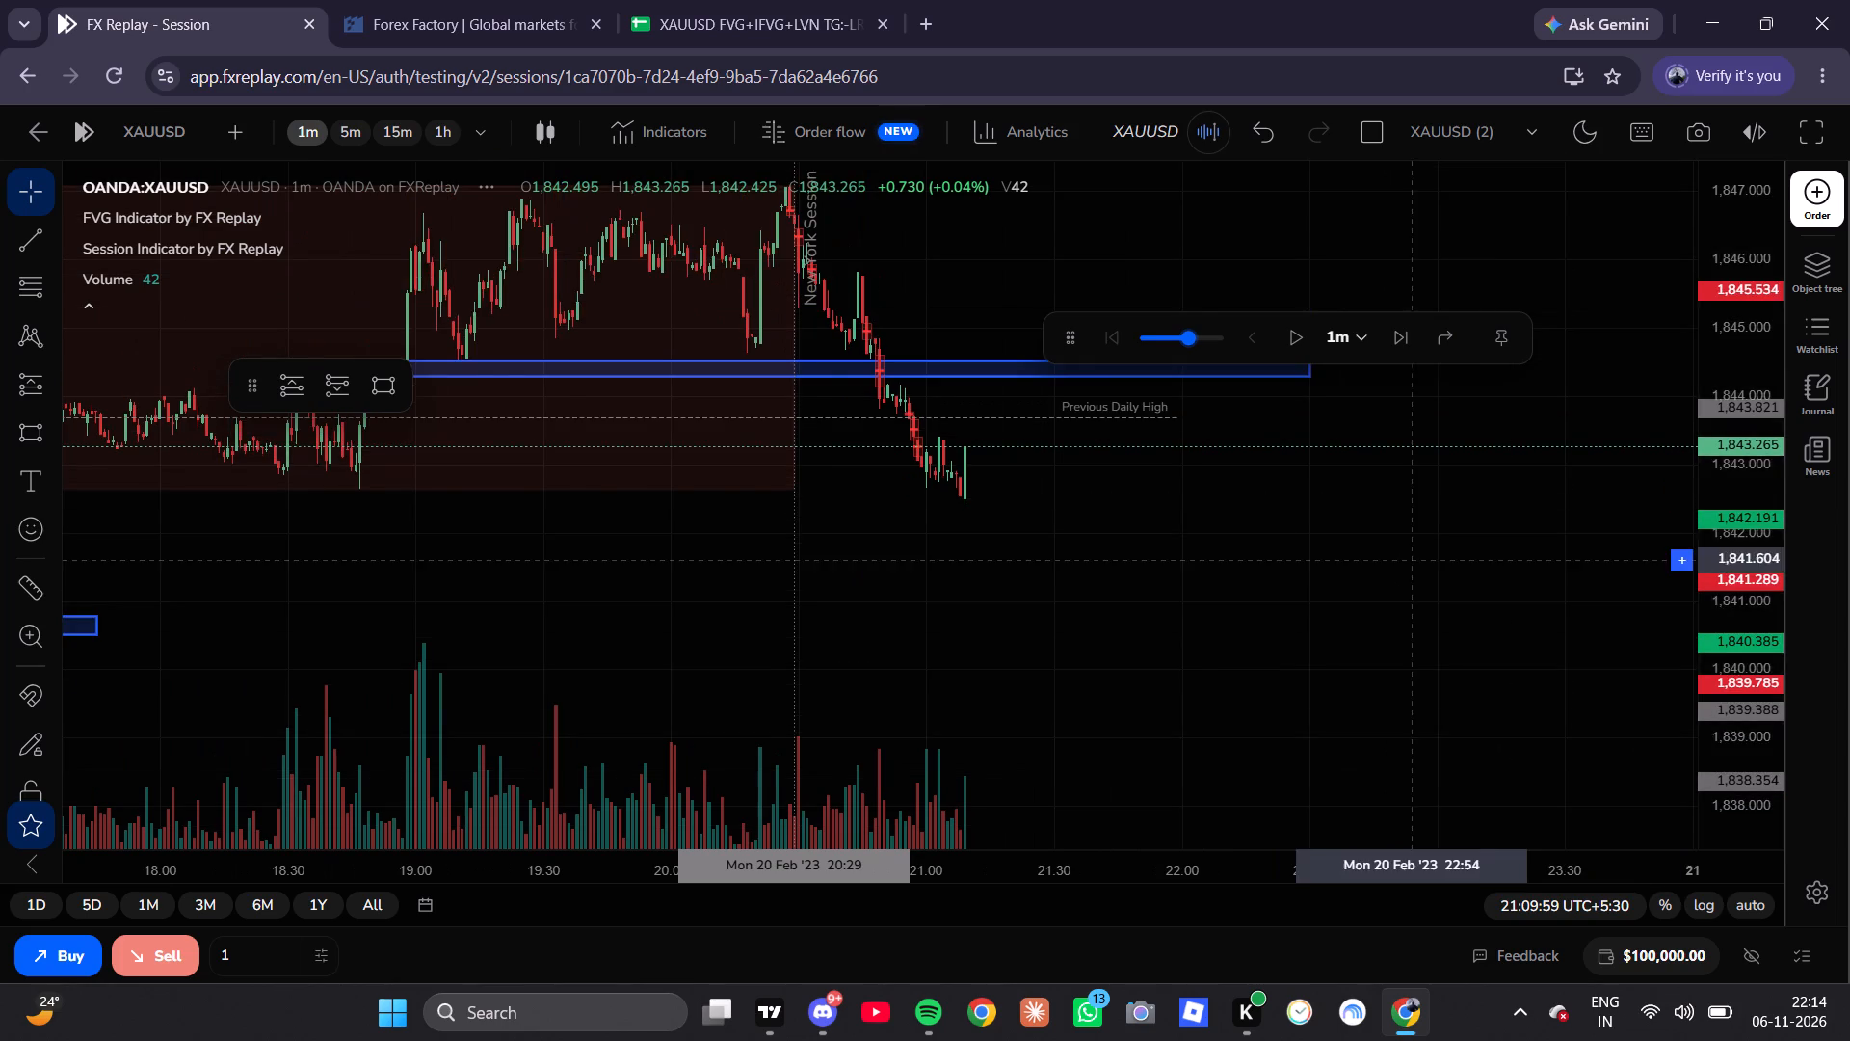
left_click_drag(1412, 566, 1430, 620)
left_click(1294, 334)
left_click(1294, 334)
scroll(640, 581, "down", 12)
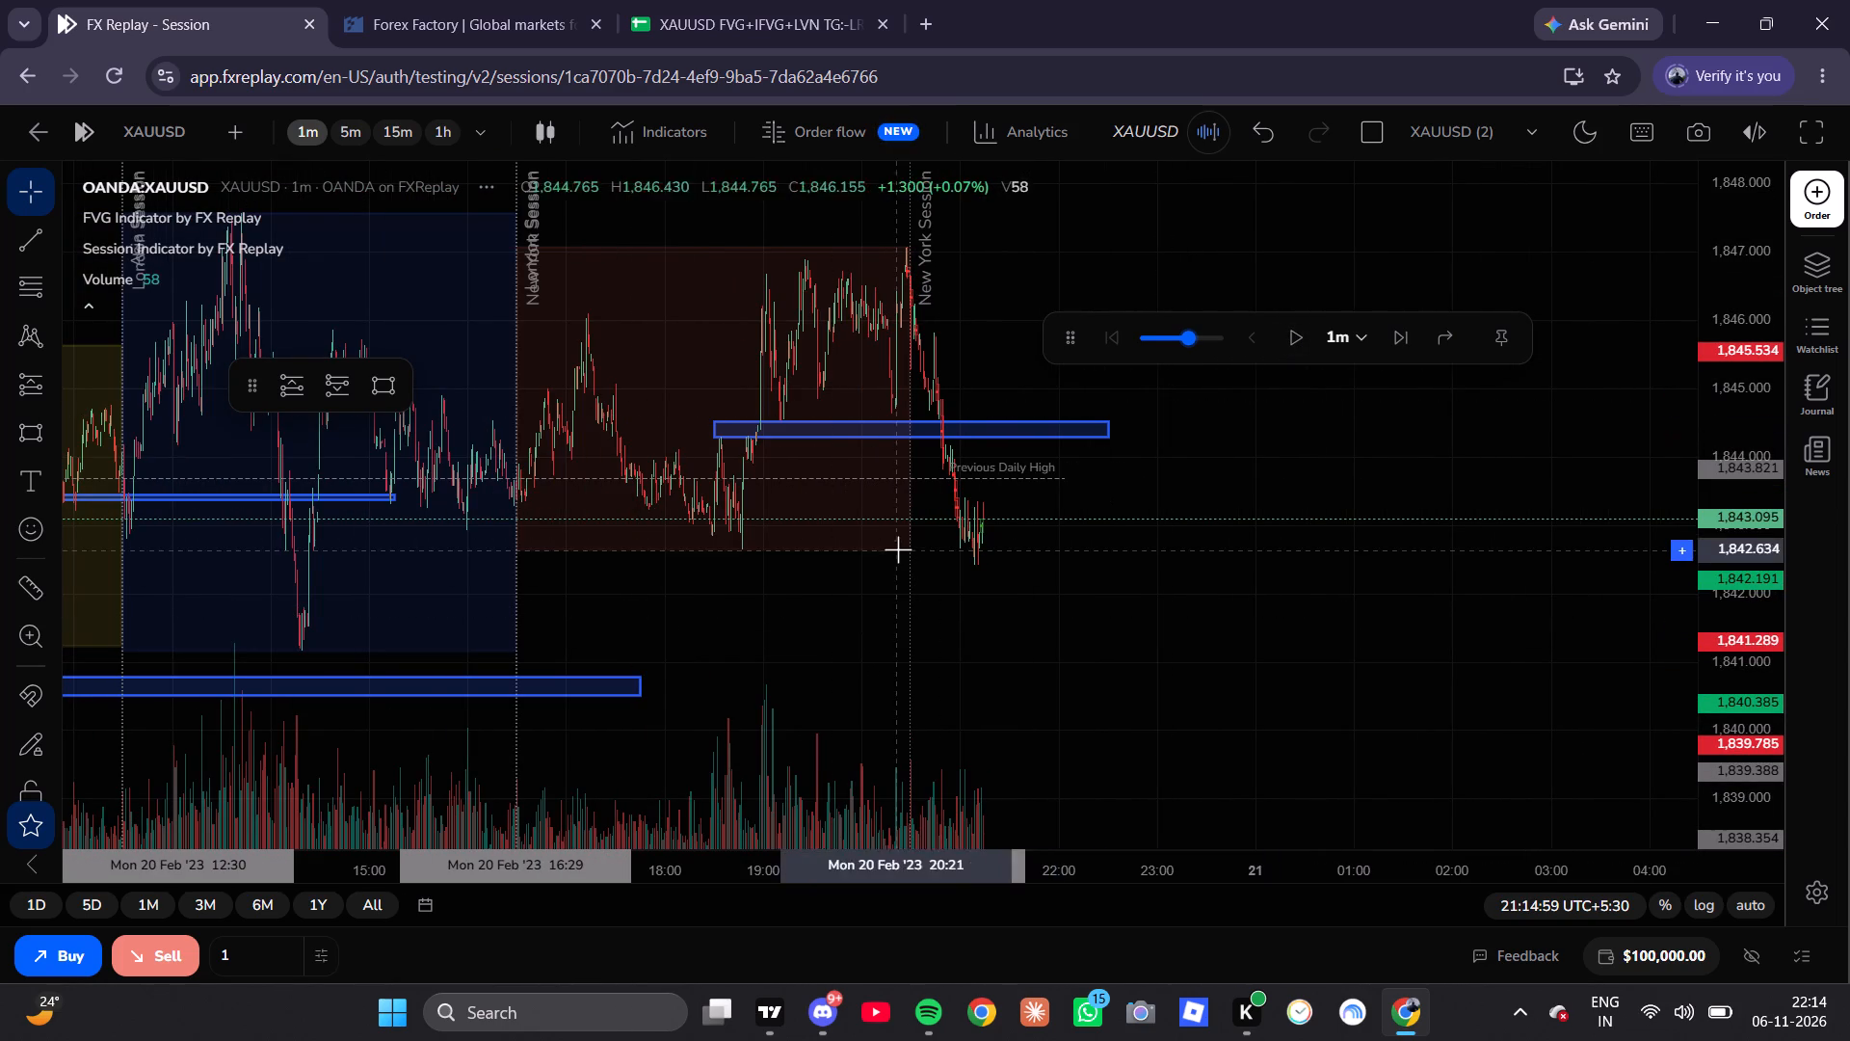
Resume the replay, switch to the 15m timeframe while it plays, and pause at 08:29:59 on Tue 21 Feb '23.
left_click_drag(1273, 336, 1282, 341)
left_click(1286, 342)
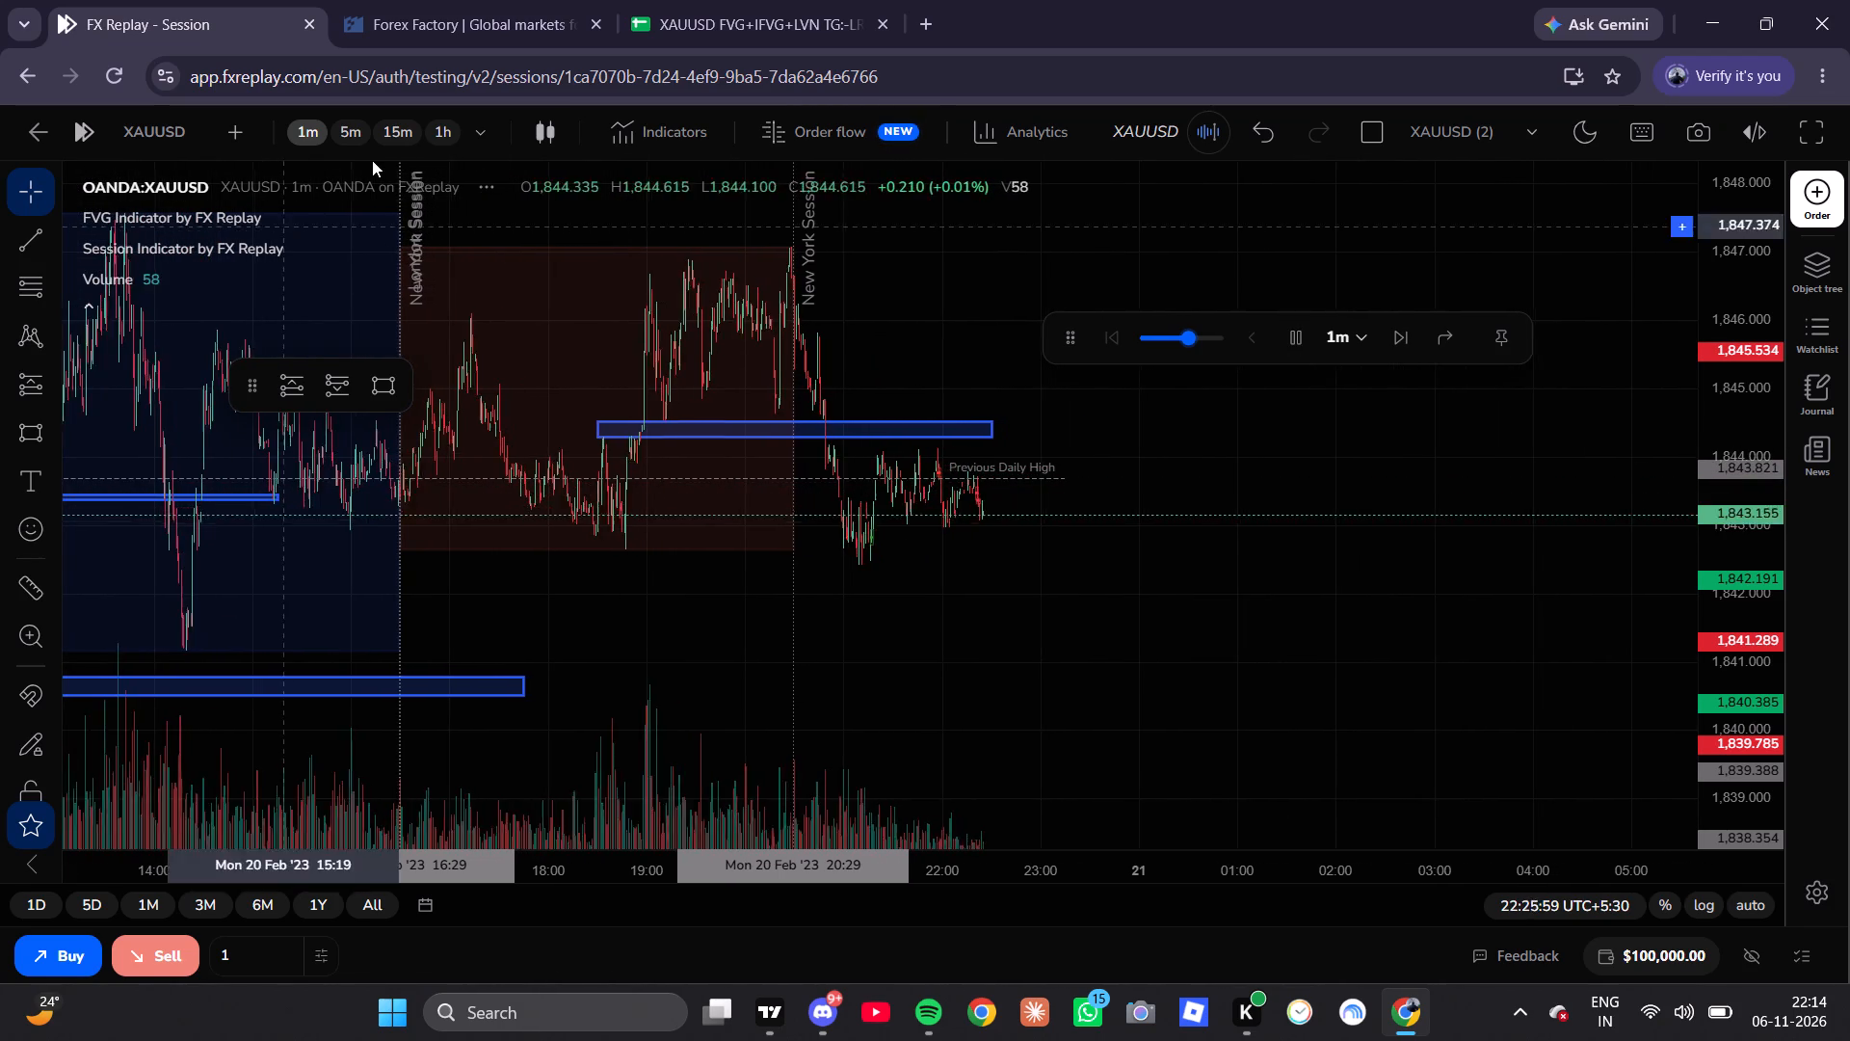
left_click(399, 140)
scroll(730, 526, "up", 20)
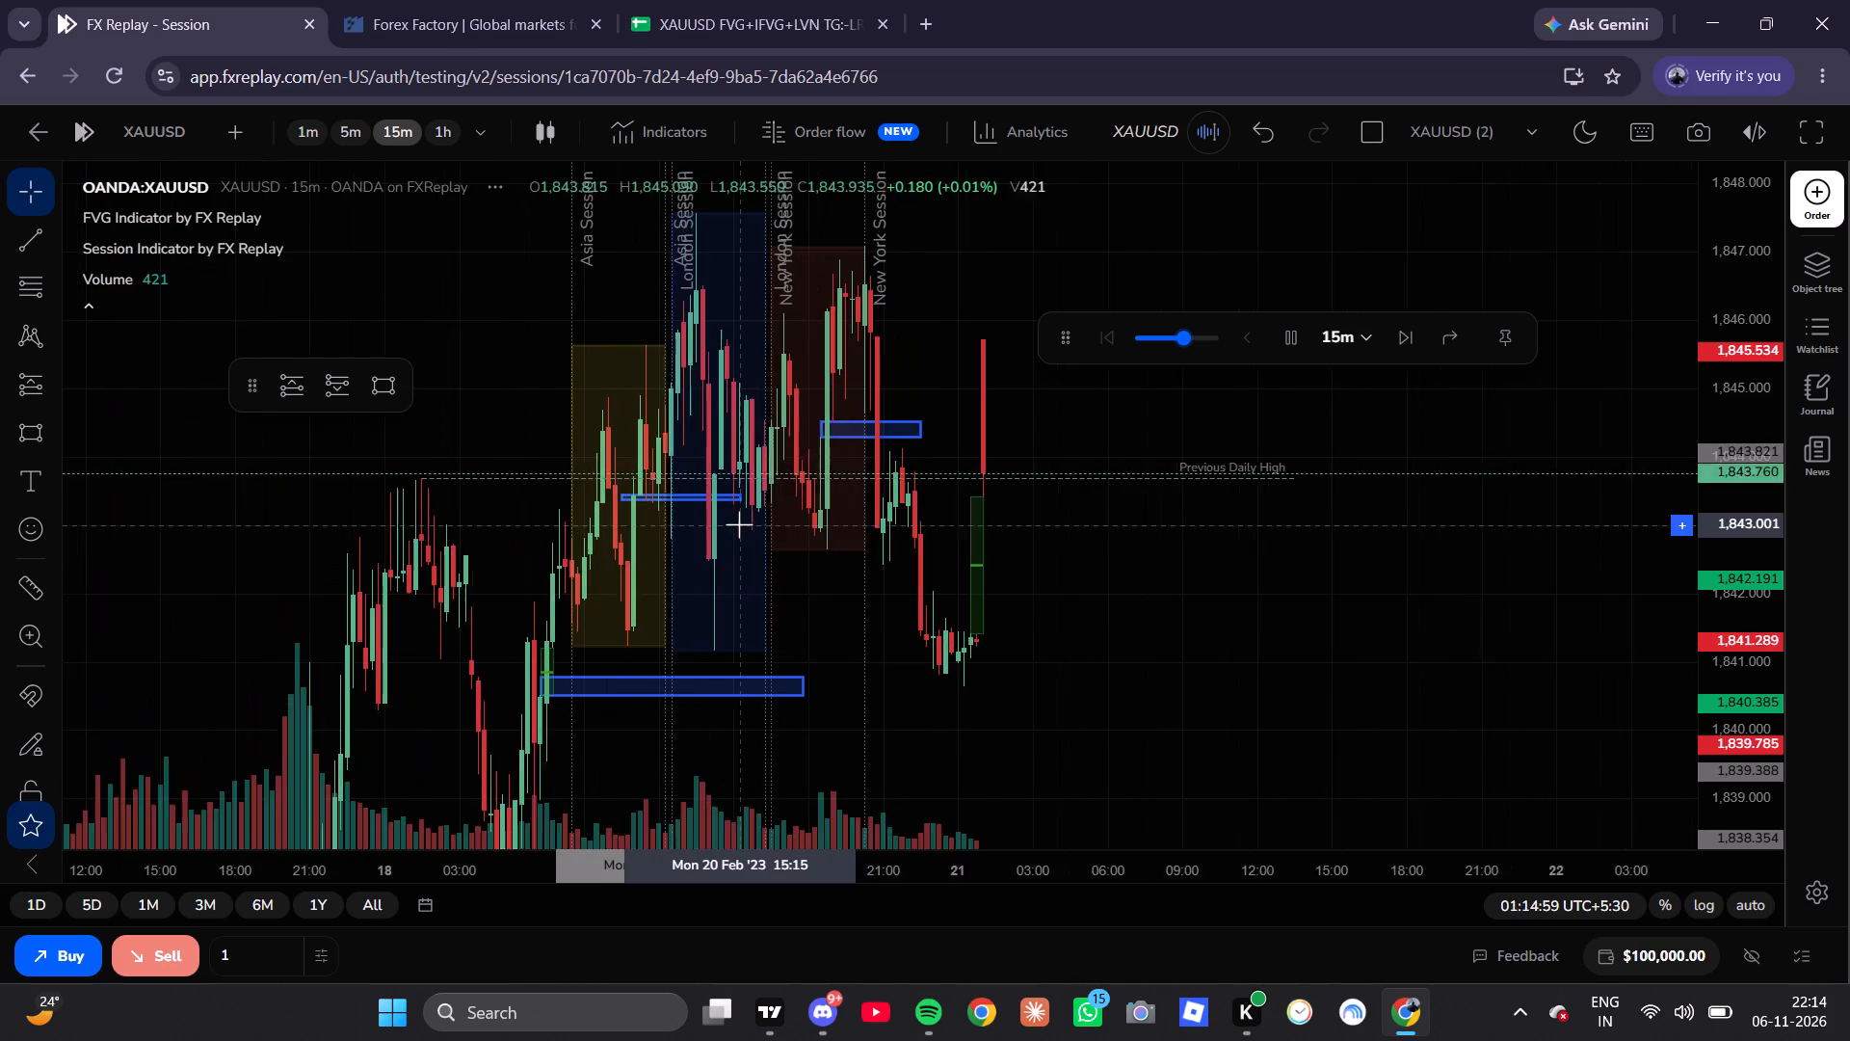
left_click(1287, 335)
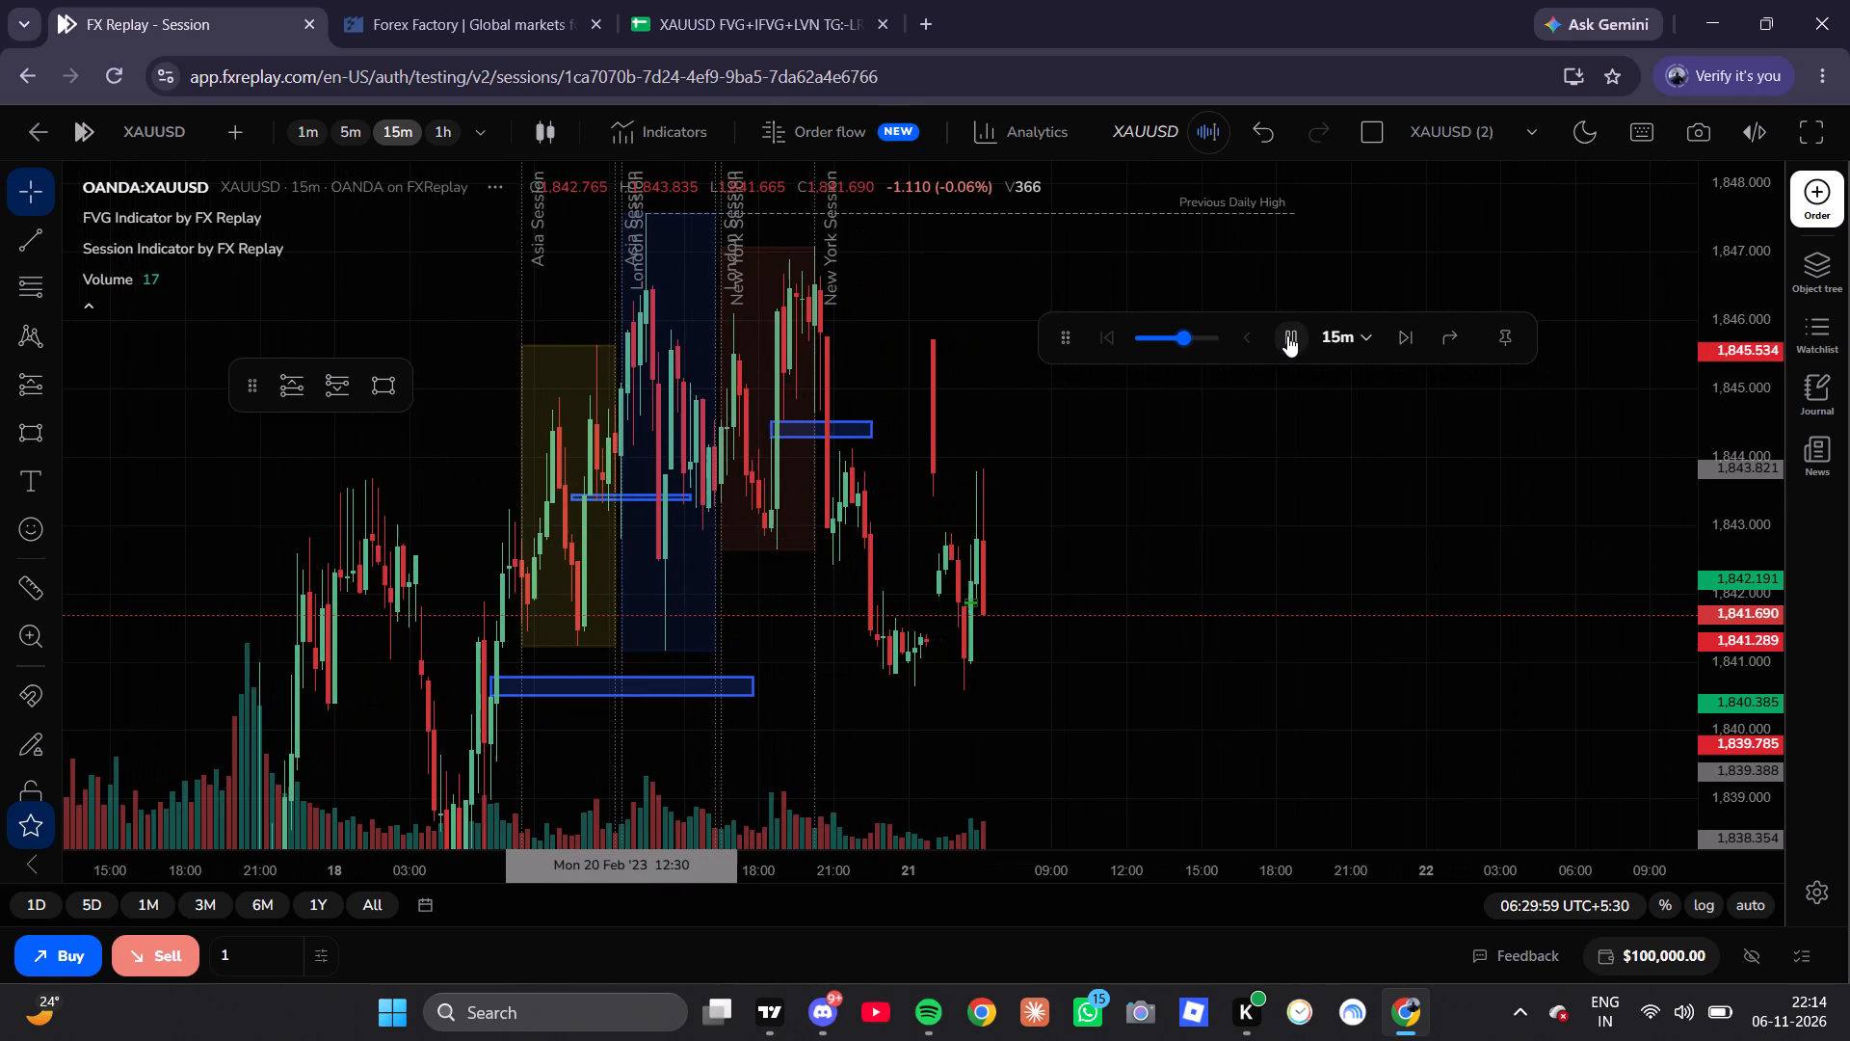
Check the Forex Factory calendar for the news events on 20 and 21 Feb, and return to the replay chart.
left_click(383, 0)
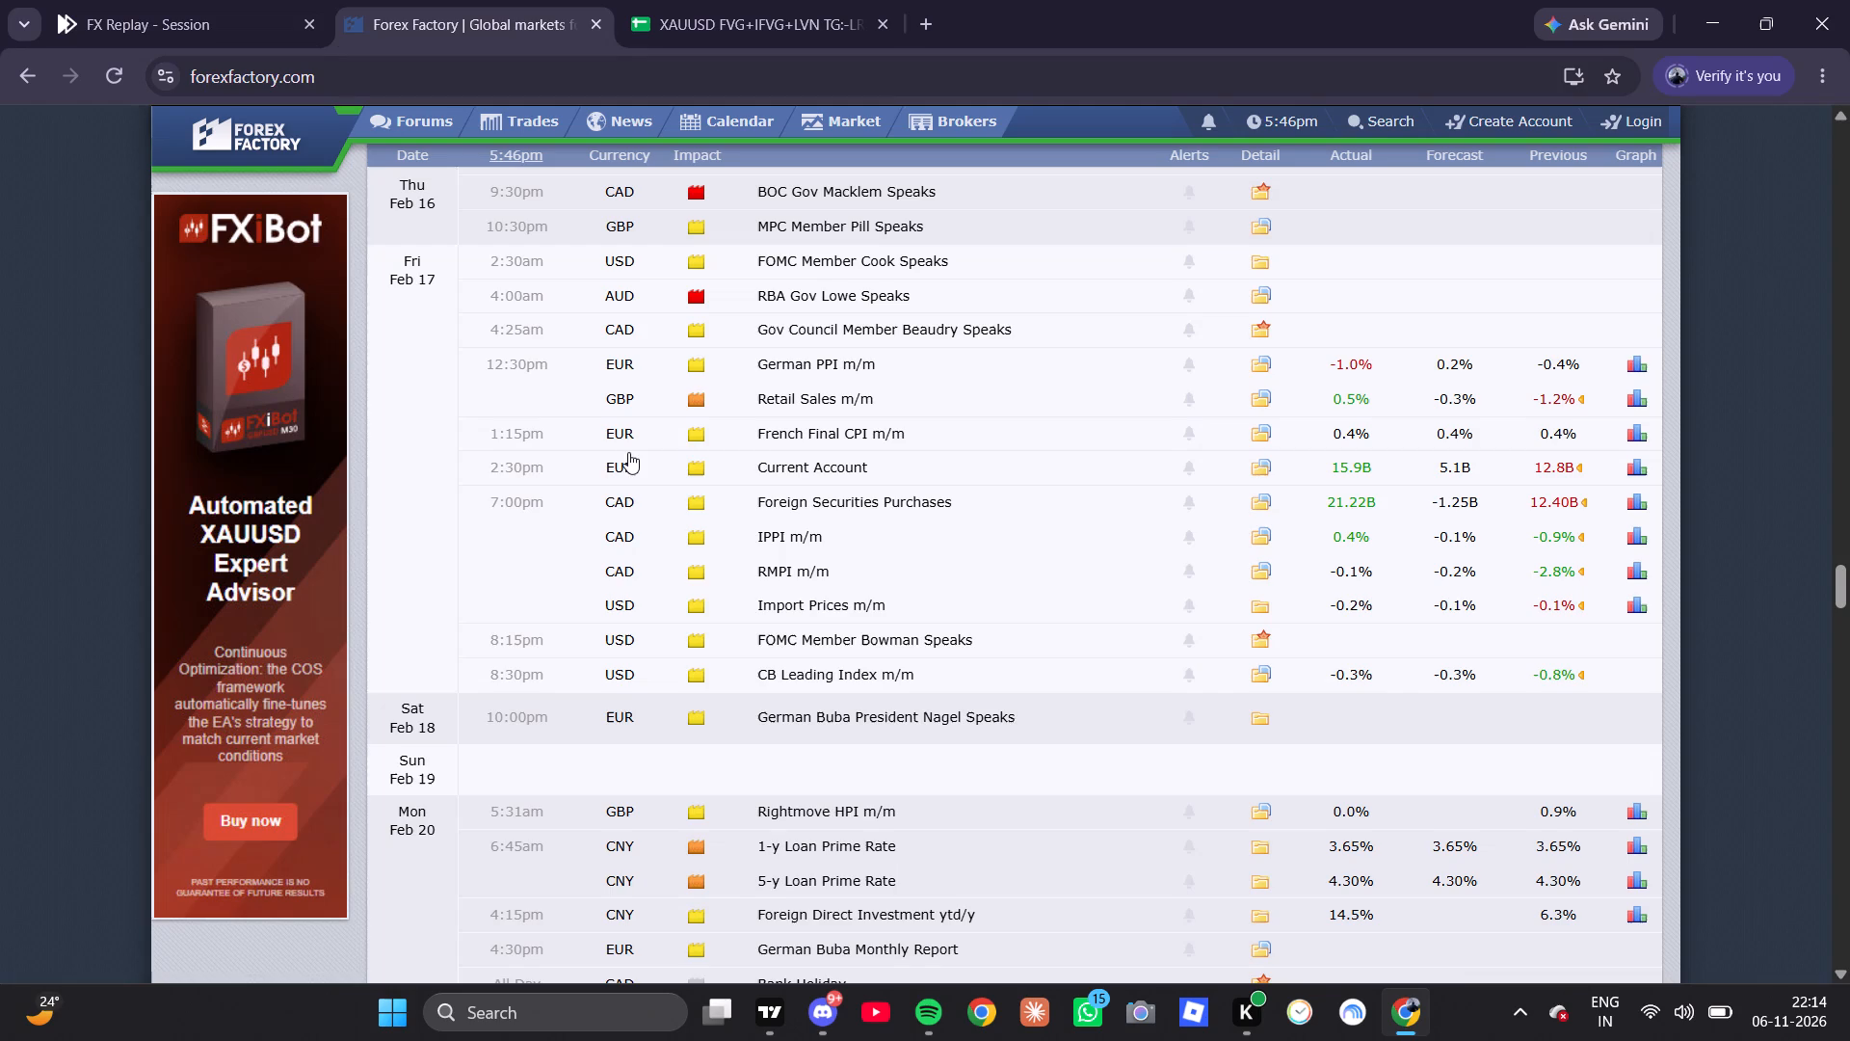
scroll(556, 499, "down", 3)
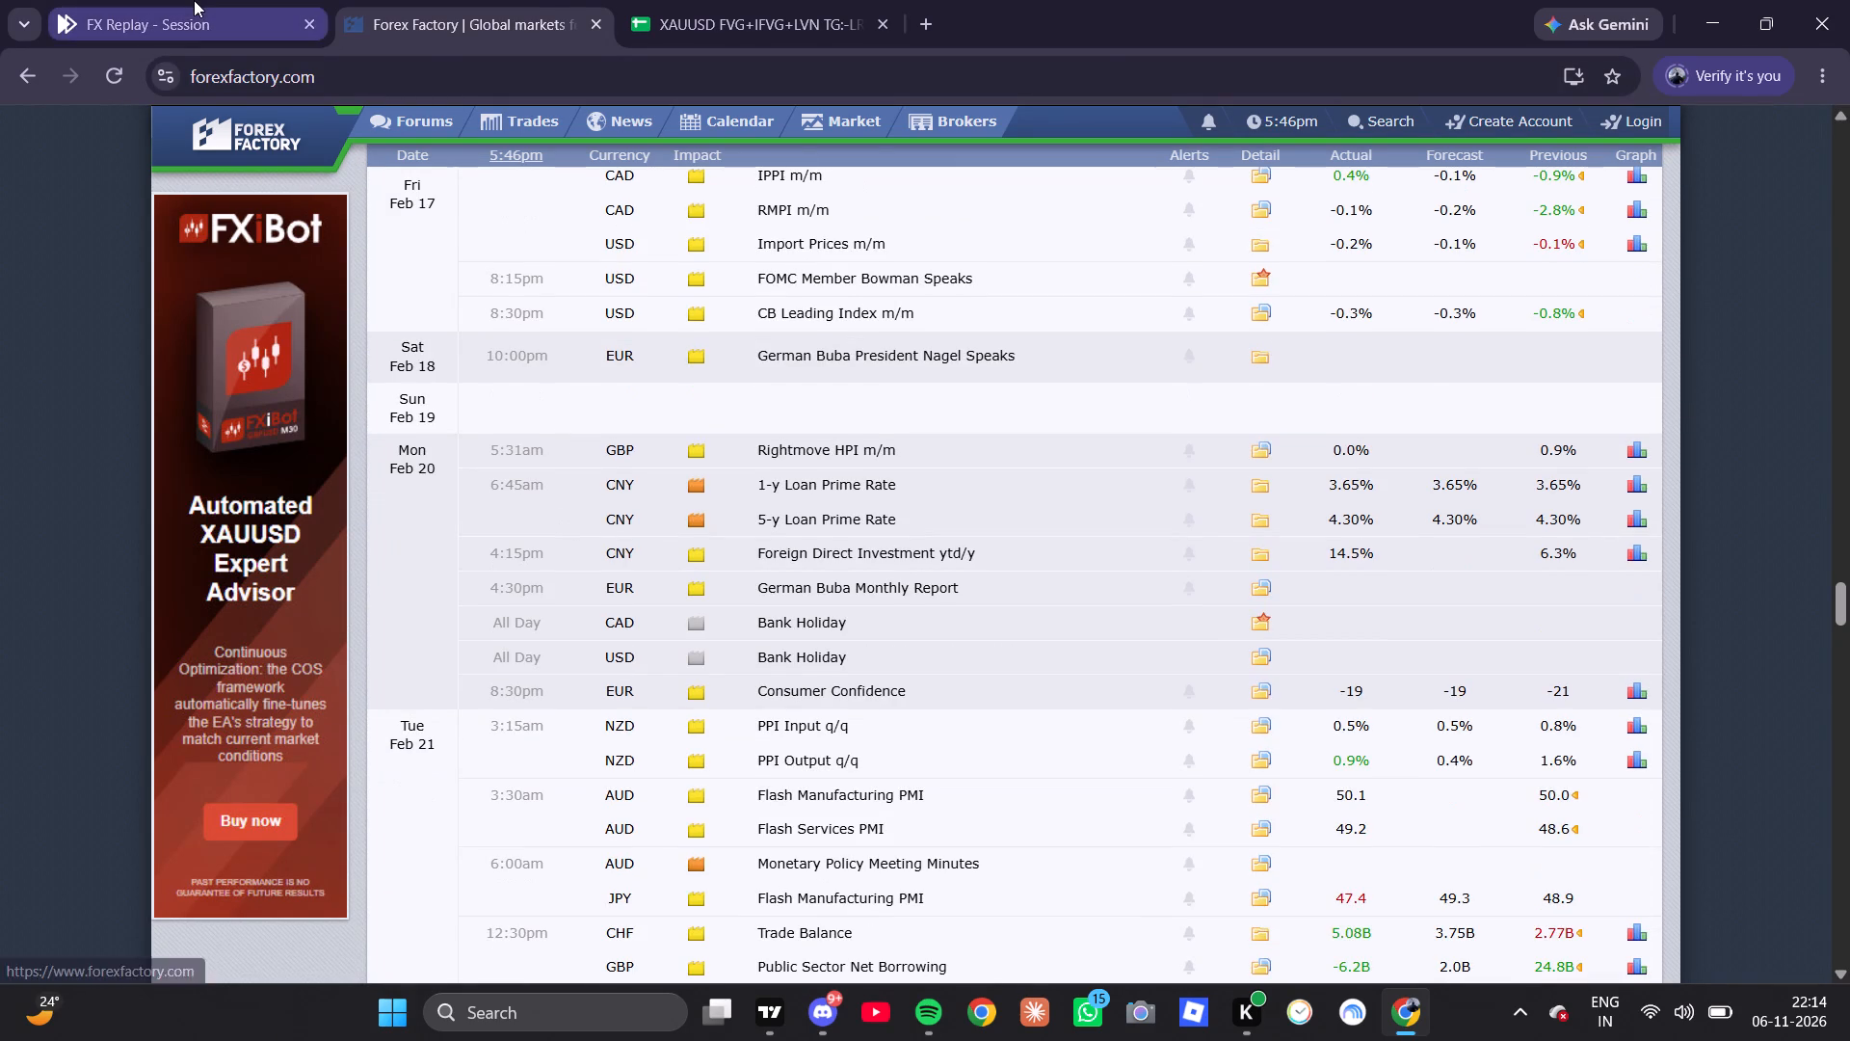
left_click(194, 0)
Play and step the replay forward on the 15m timeframe to 12:29:59 on Tue 21 Feb '23.
scroll(1076, 514, "up", 4)
scroll(887, 636, "up", 6)
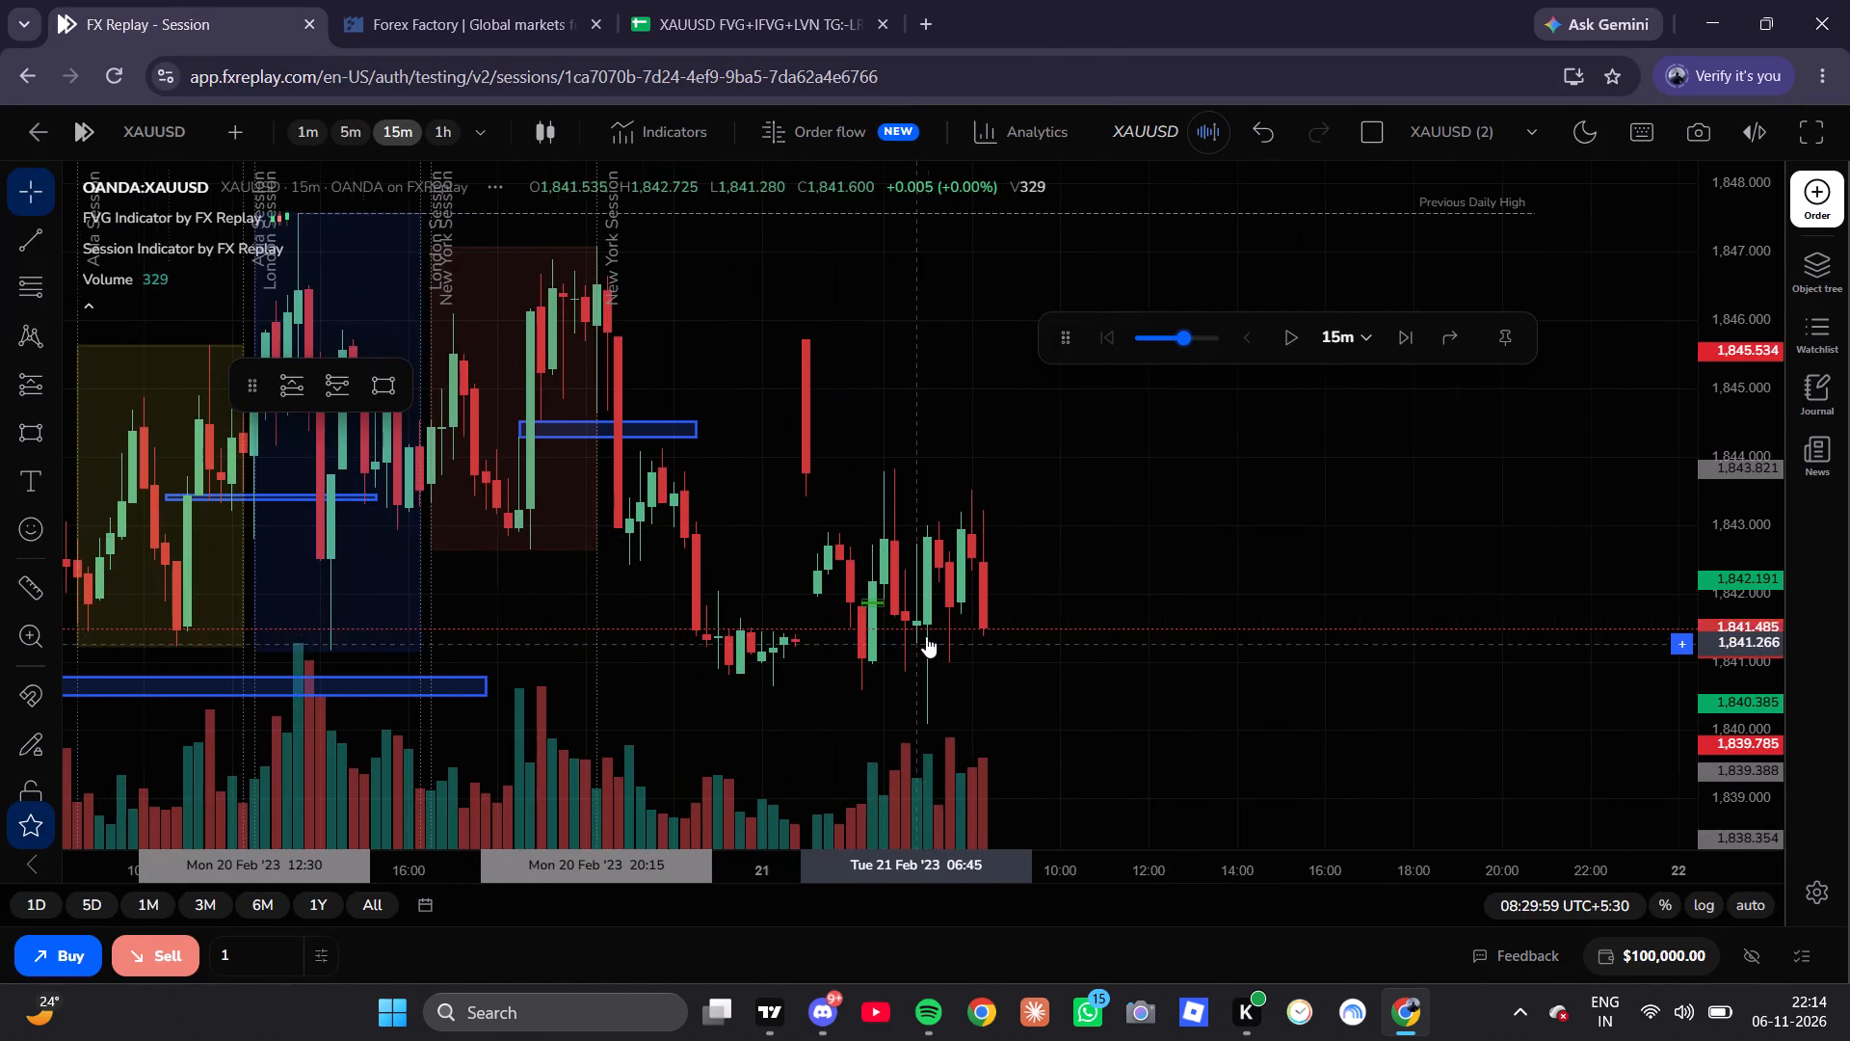
scroll(926, 636, "up", 2)
left_click(1306, 330)
left_click(1298, 333)
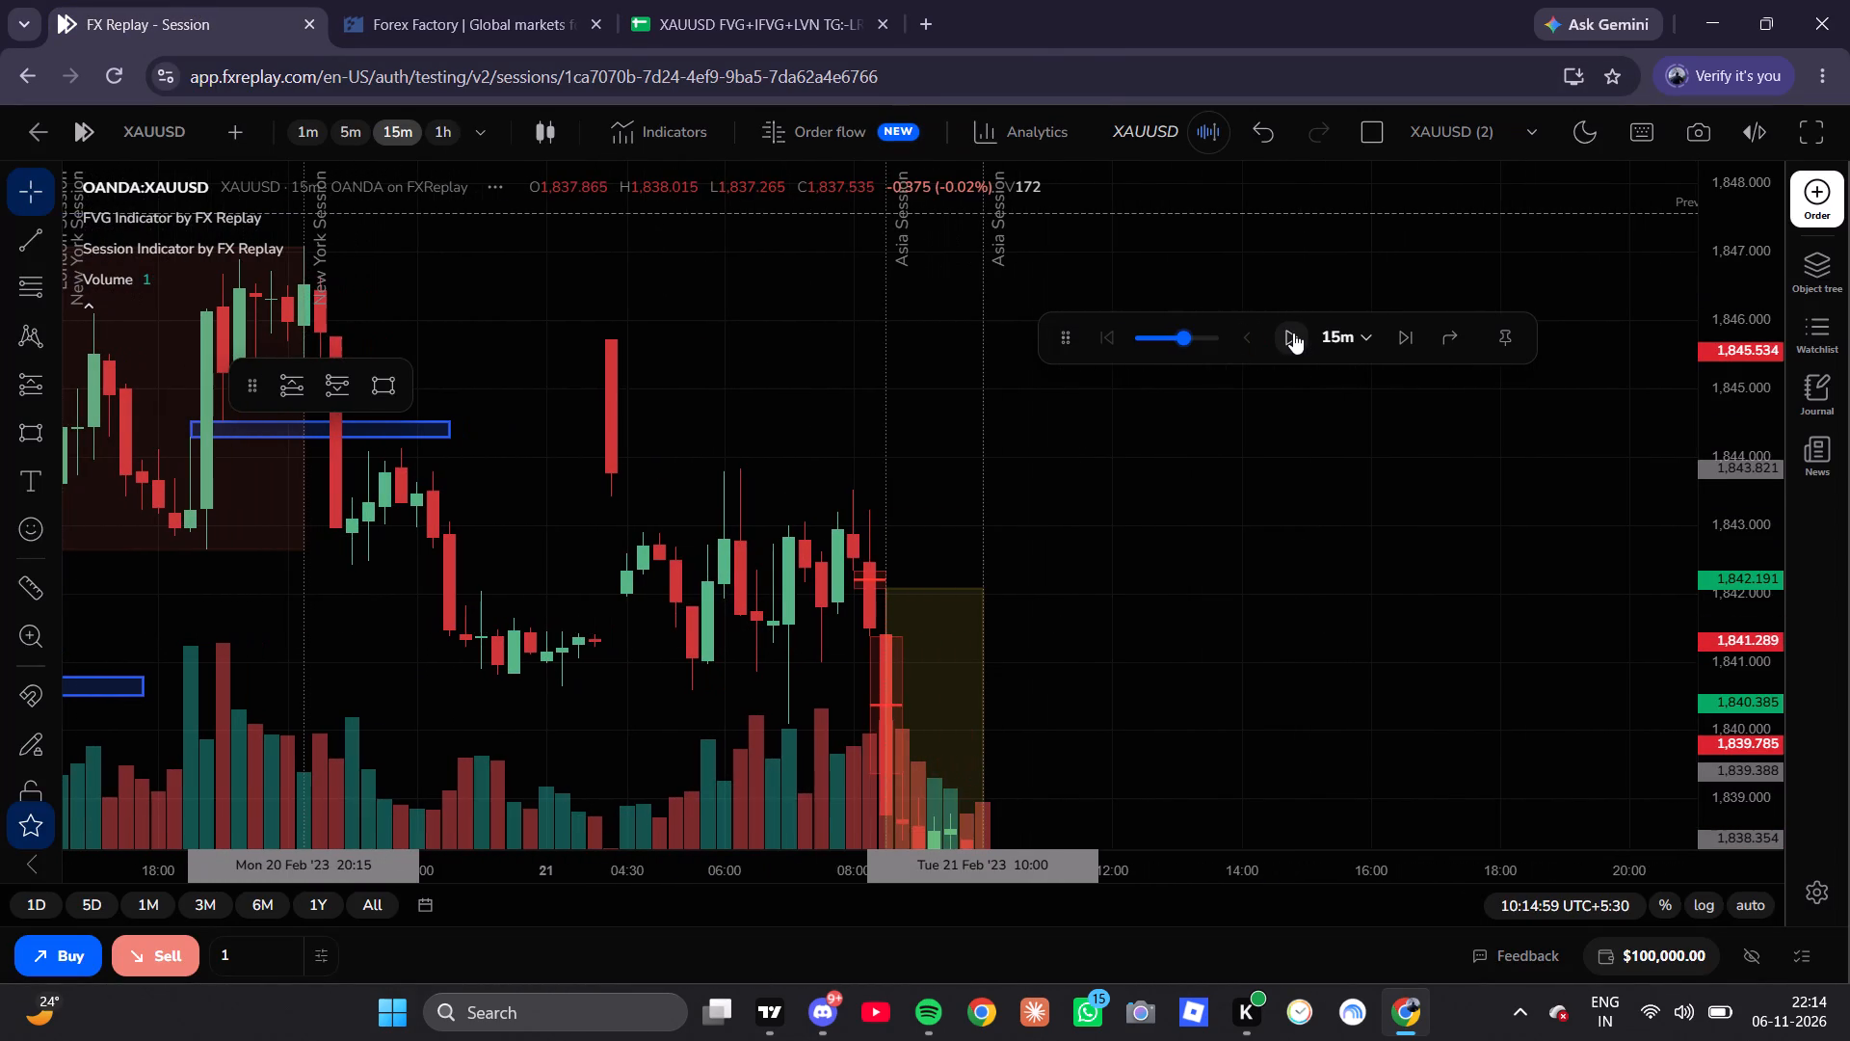
left_click(1293, 333)
left_click(1293, 333)
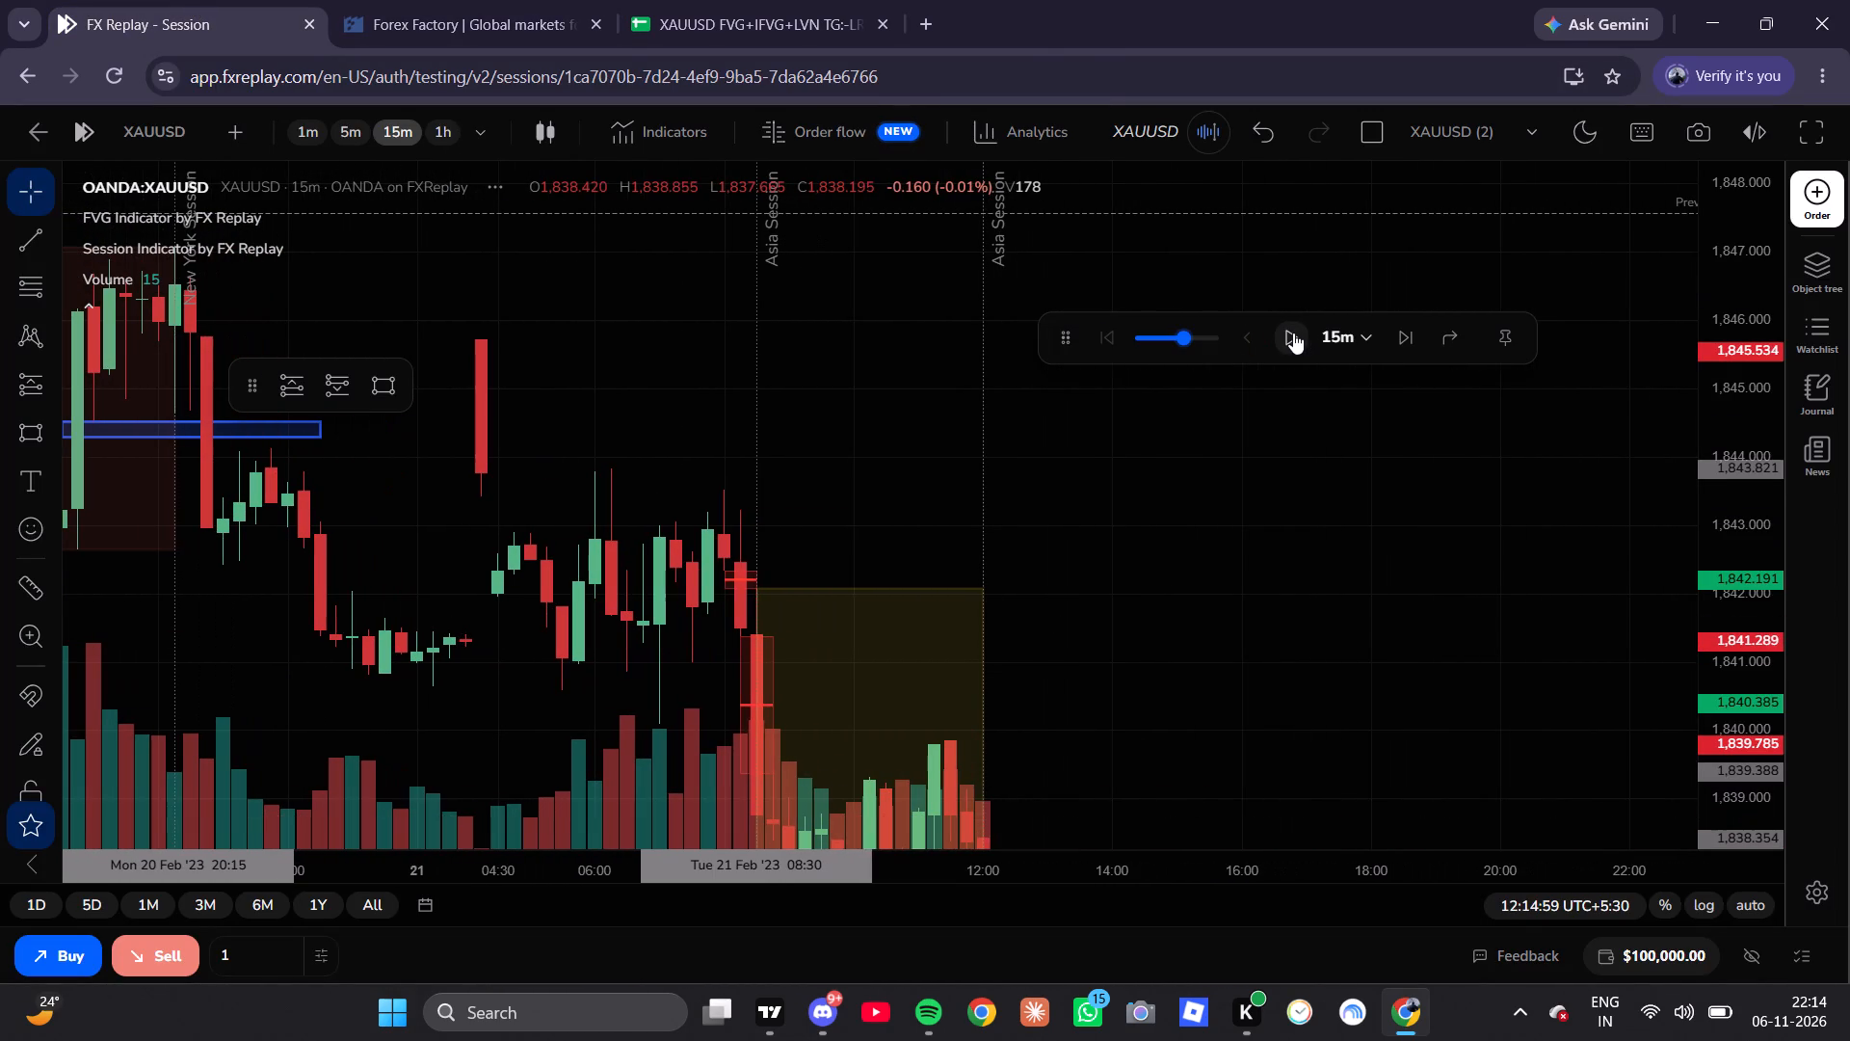
left_click_drag(1202, 654, 1257, 463)
left_click(1406, 334)
Draw a rectangle zone from about 08:00 to 14:30 on 21 Feb '23, spanning about 1,842.1 to 1,842.3.
scroll(974, 508, "up", 3)
left_click(1096, 544)
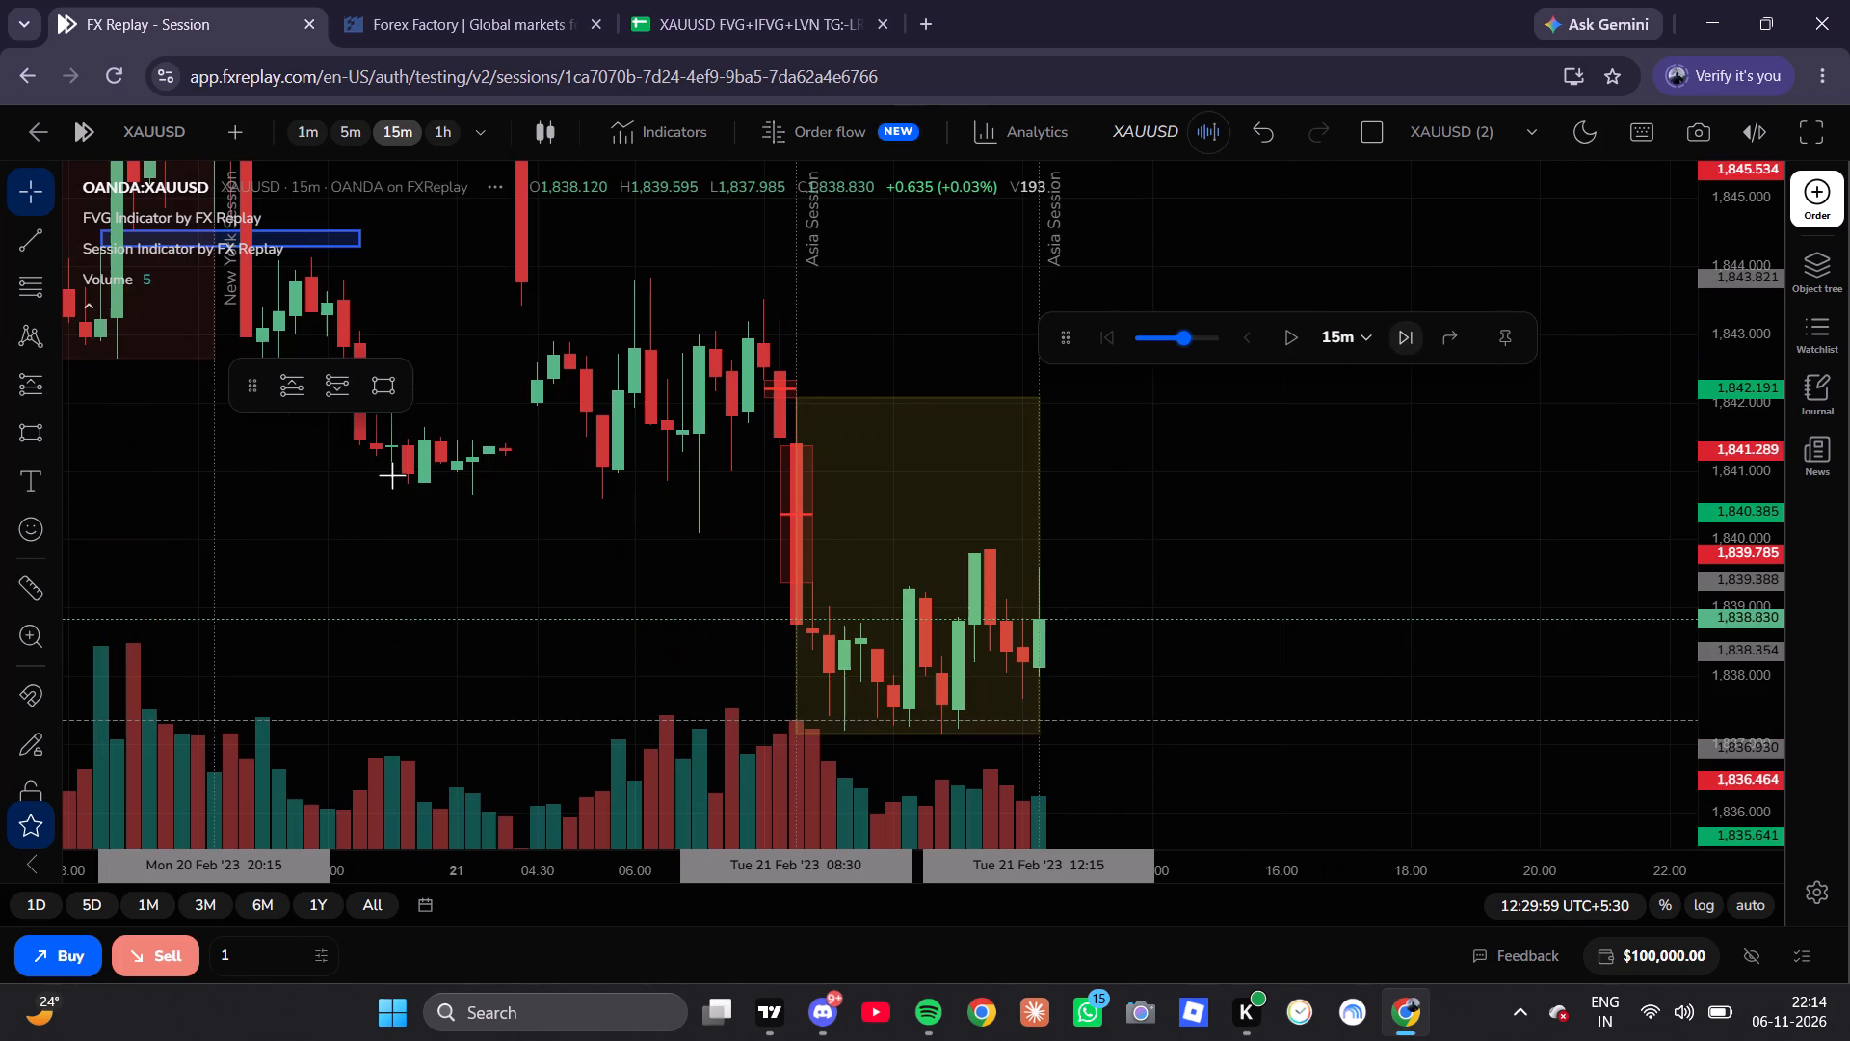
left_click(381, 390)
left_click(669, 403)
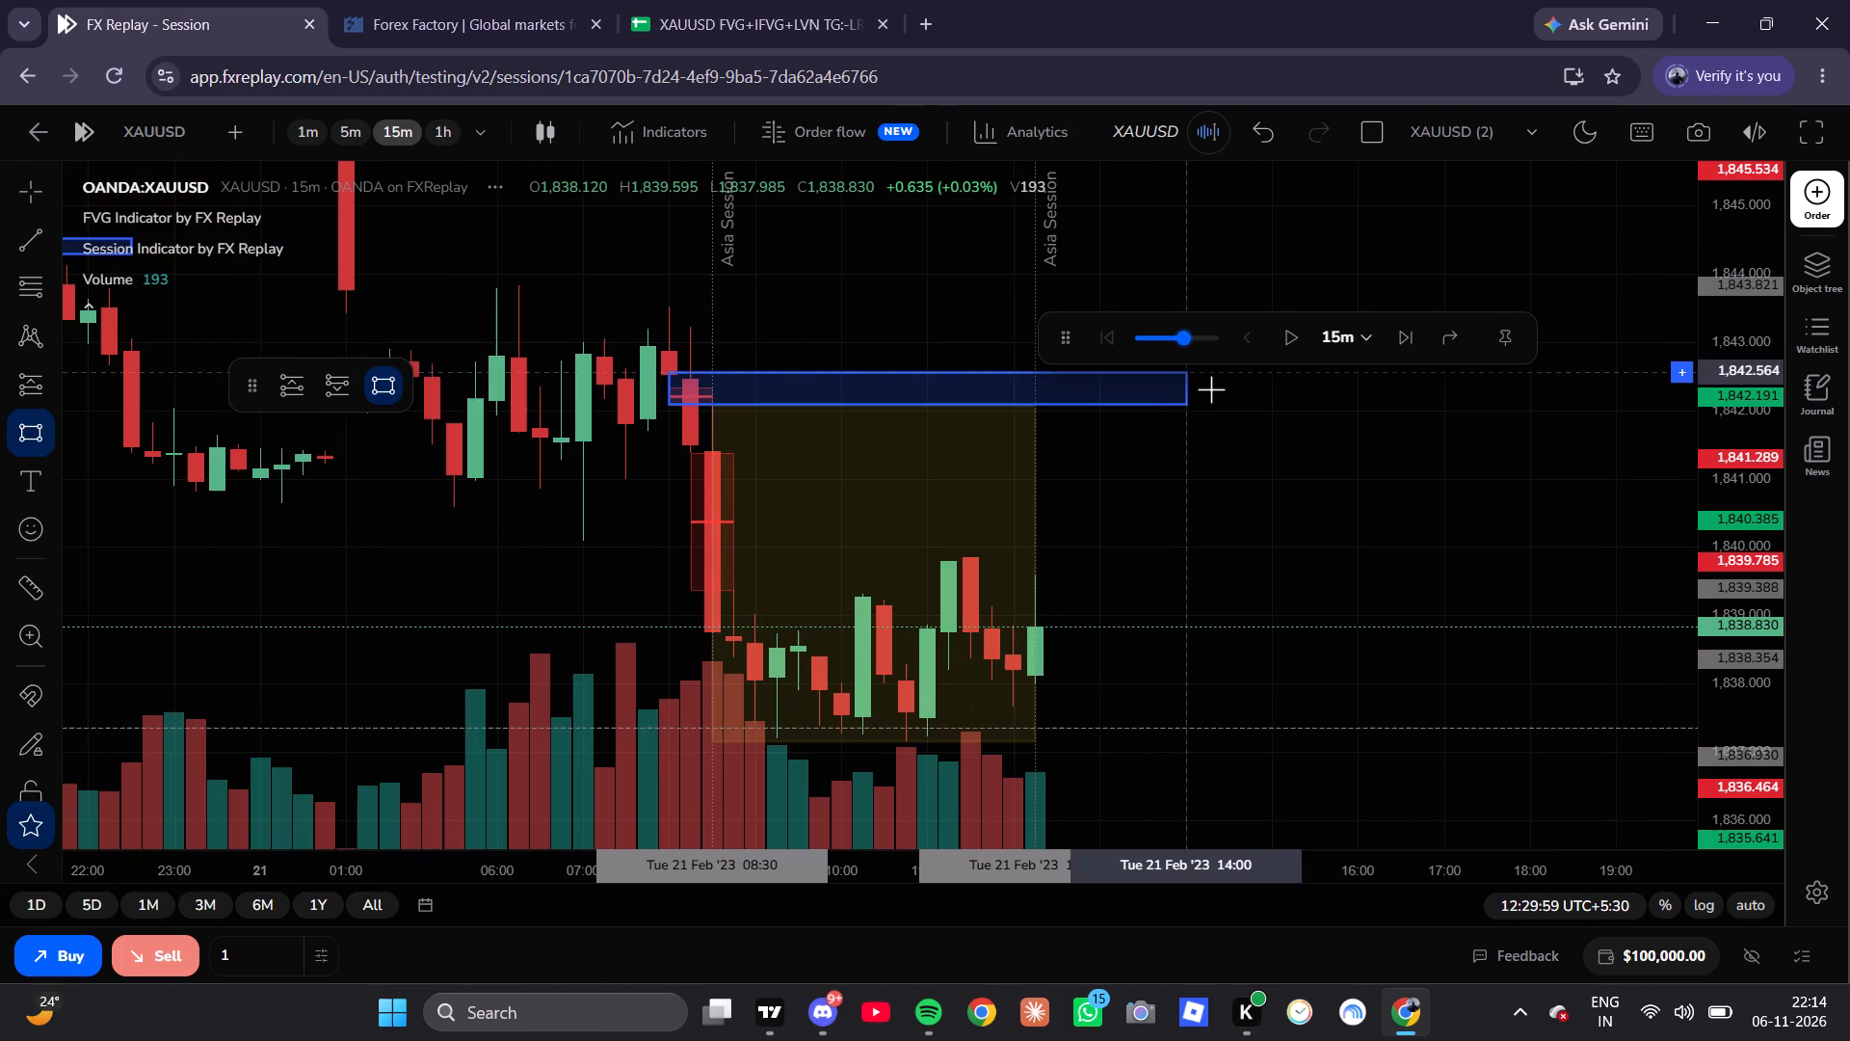
left_click(1224, 387)
left_click(1230, 478)
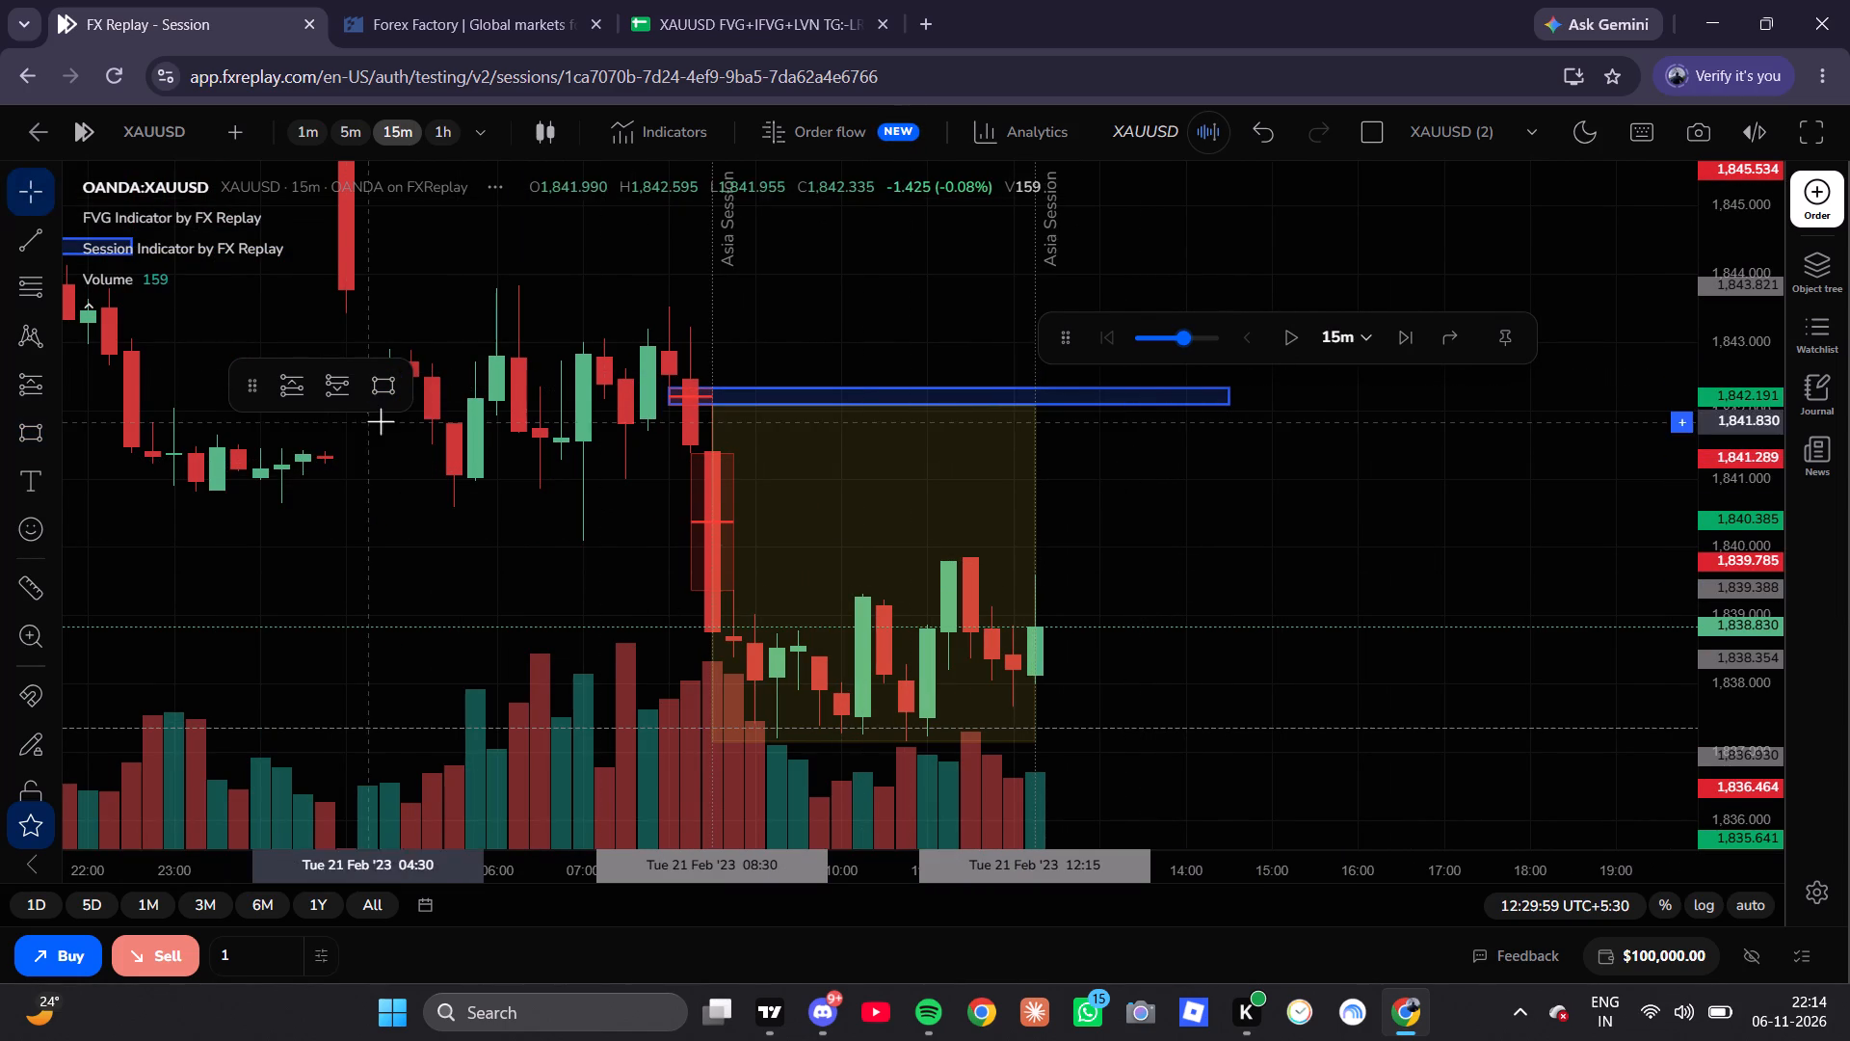
Draw a second rectangle zone from 08:30 to about 13:45 on 21 Feb '23, spanning about 1,839.4 to 1,841.4.
left_click(389, 398)
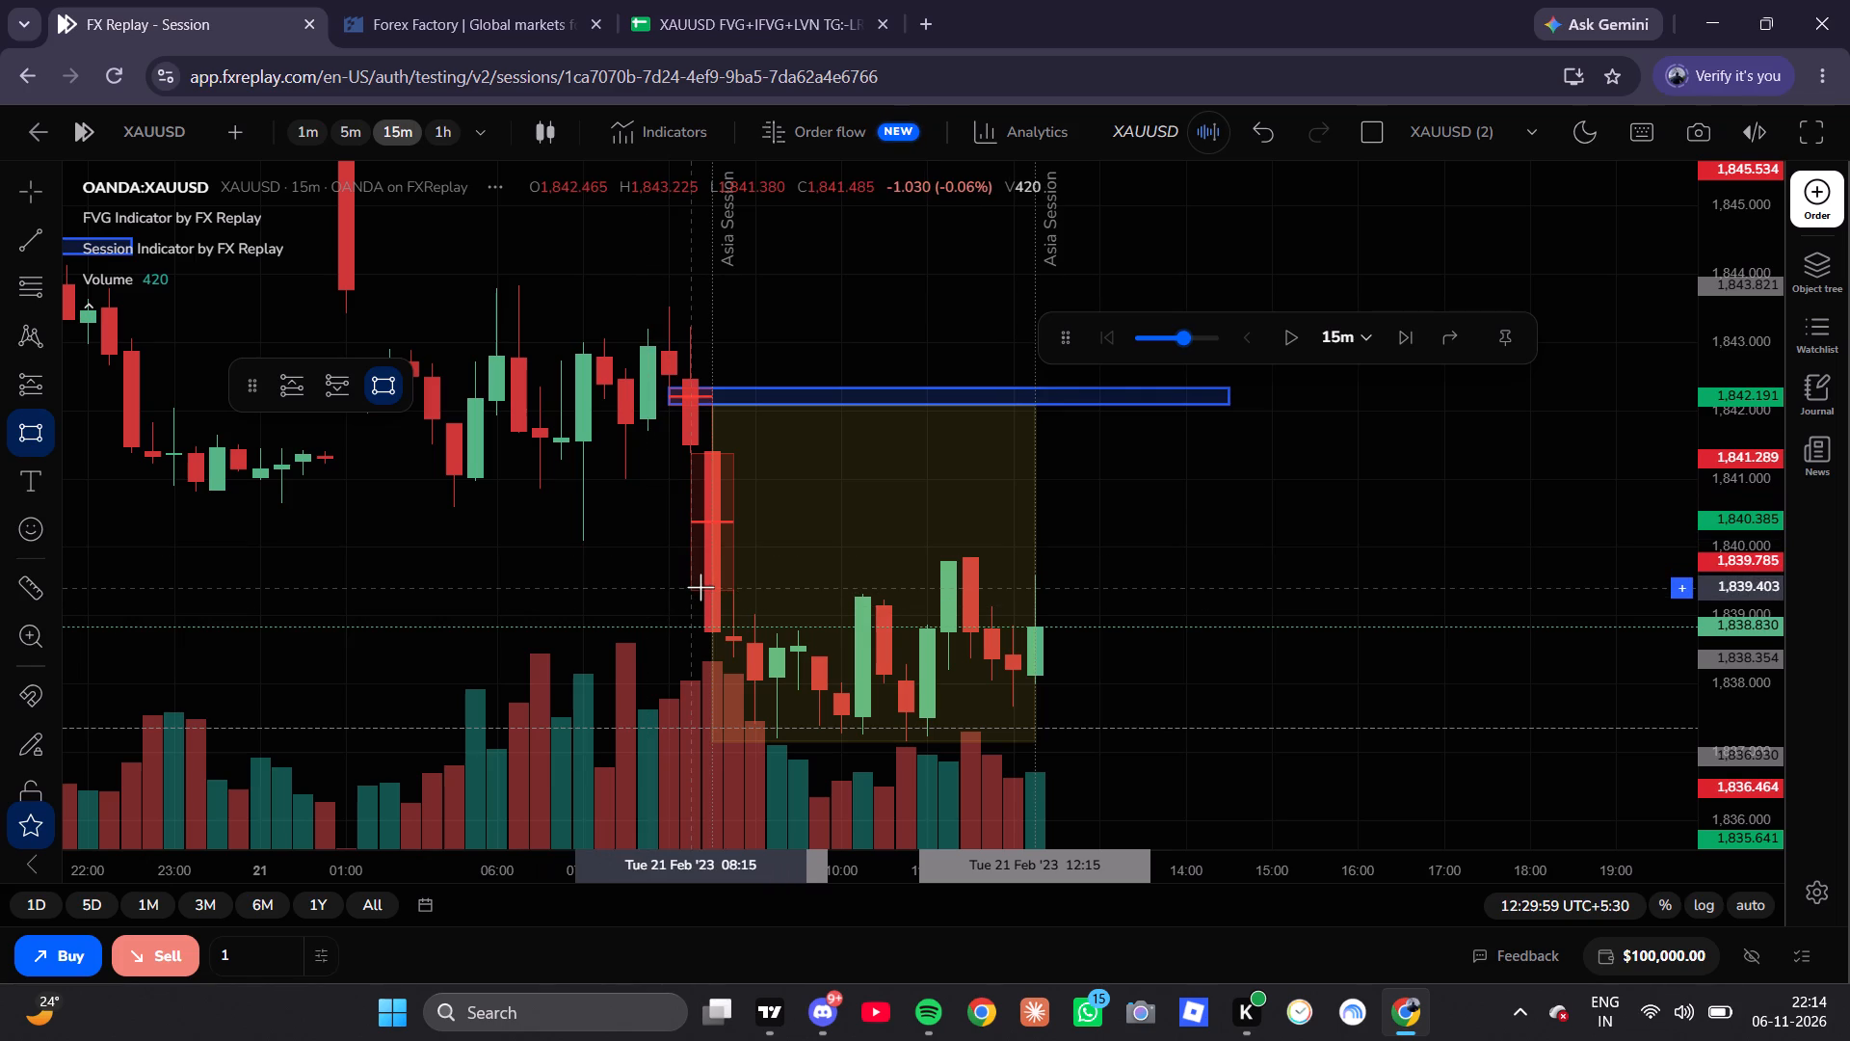
left_click(705, 590)
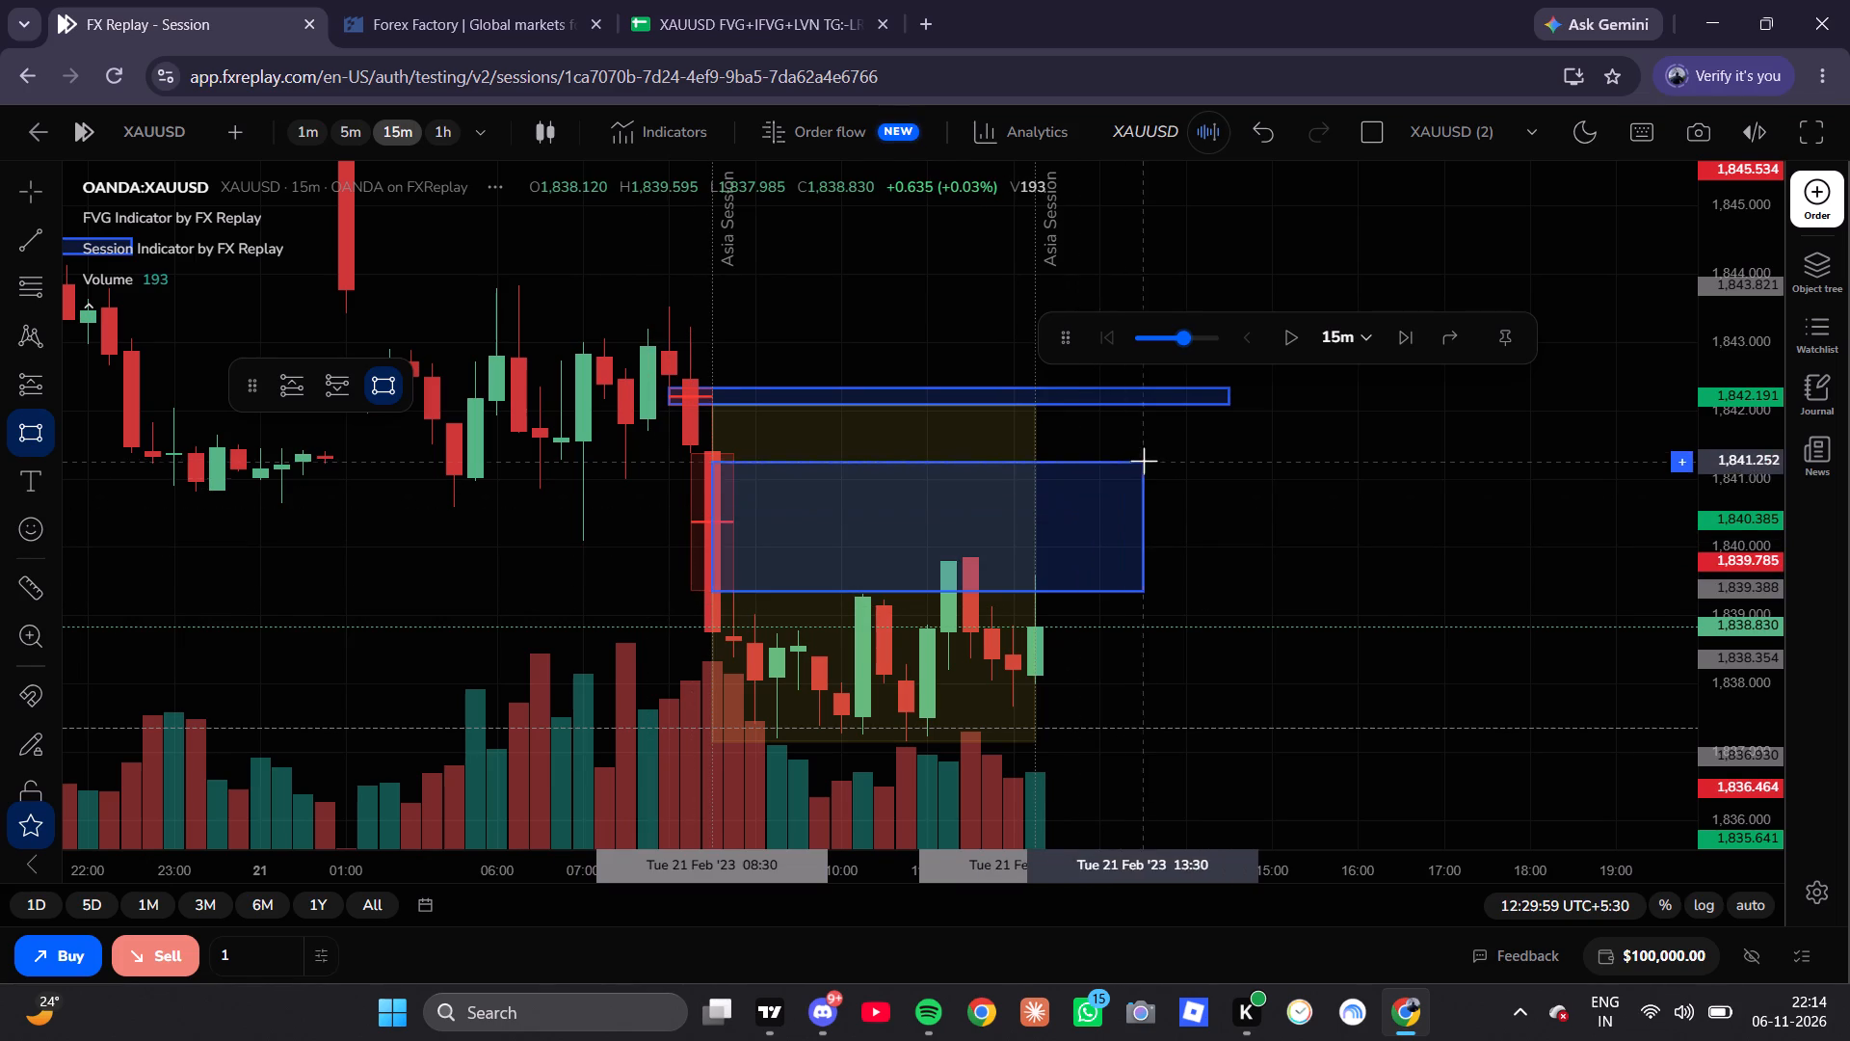
left_click(1162, 453)
left_click(1411, 592)
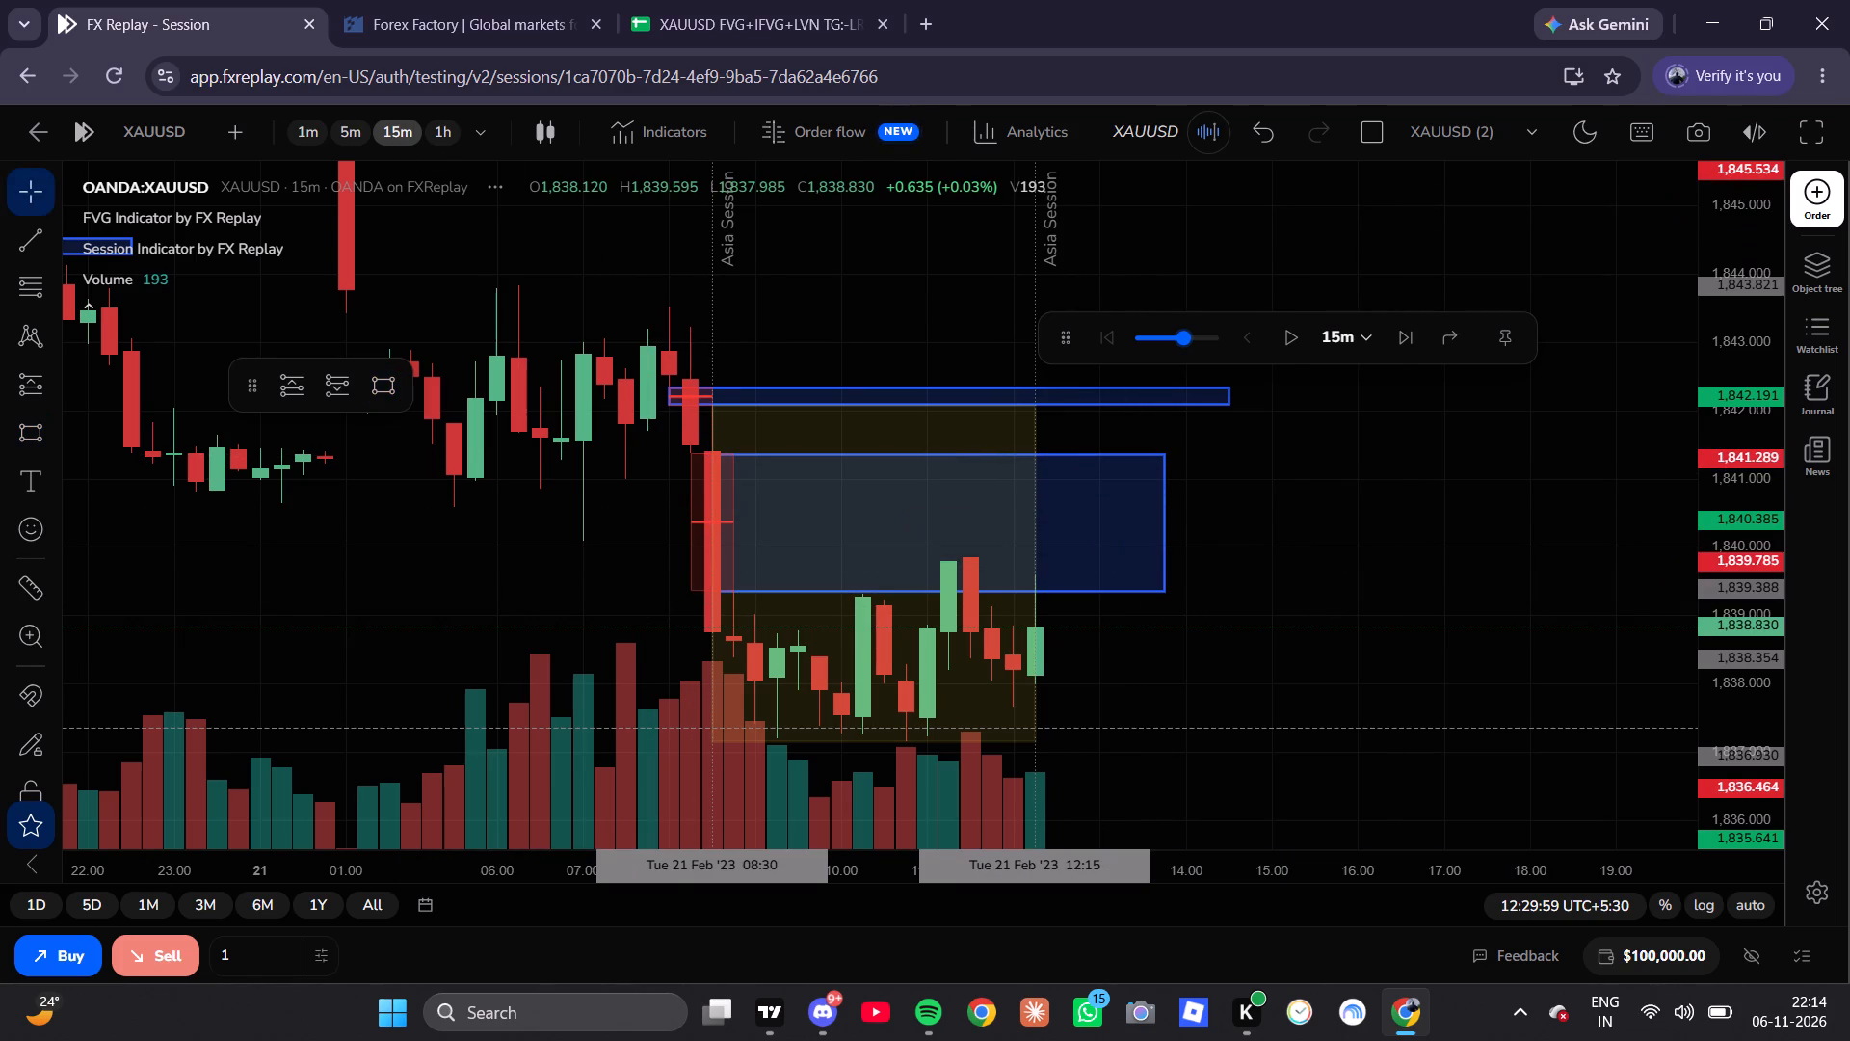
On the 5m timeframe, raise the large zone's lower edge to about 1,840.6 and extend its start back to 08:25.
left_click(354, 124)
scroll(730, 475, "down", 8)
left_click_drag(503, 608, 676, 629)
left_click(676, 629)
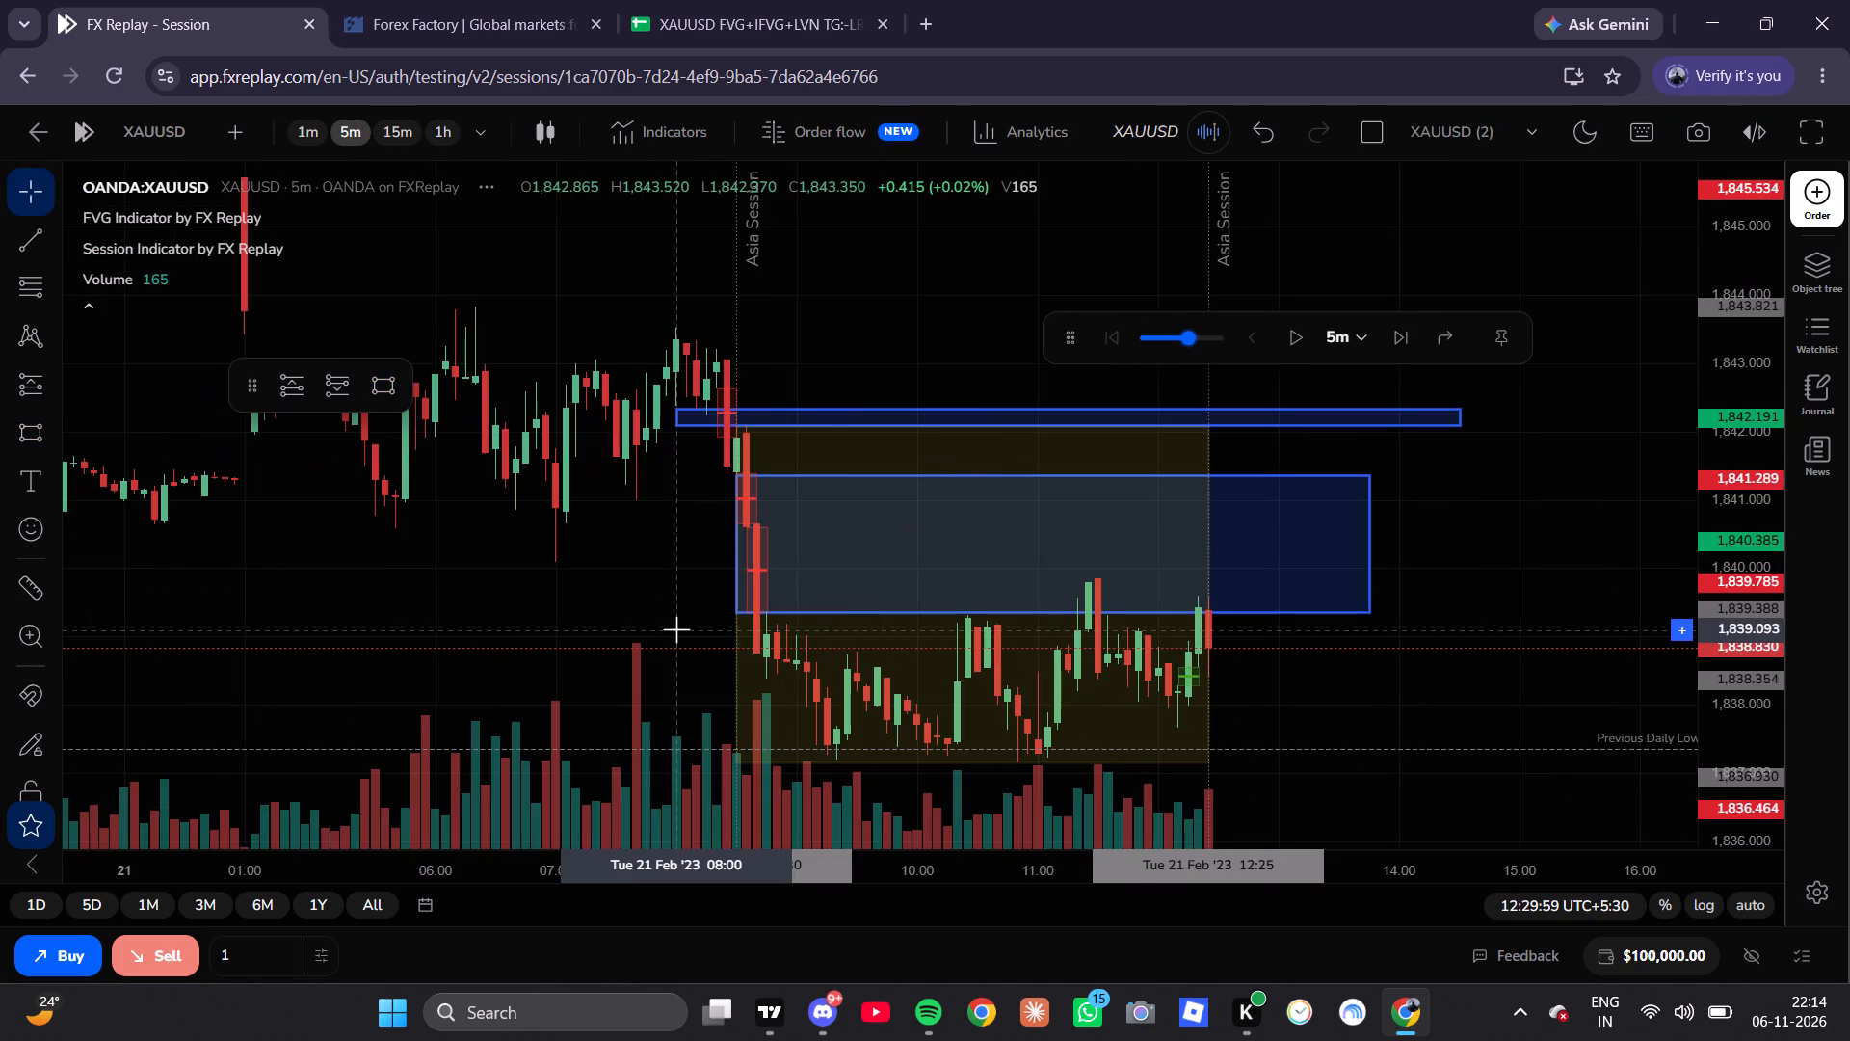
left_click_drag(738, 606, 729, 517)
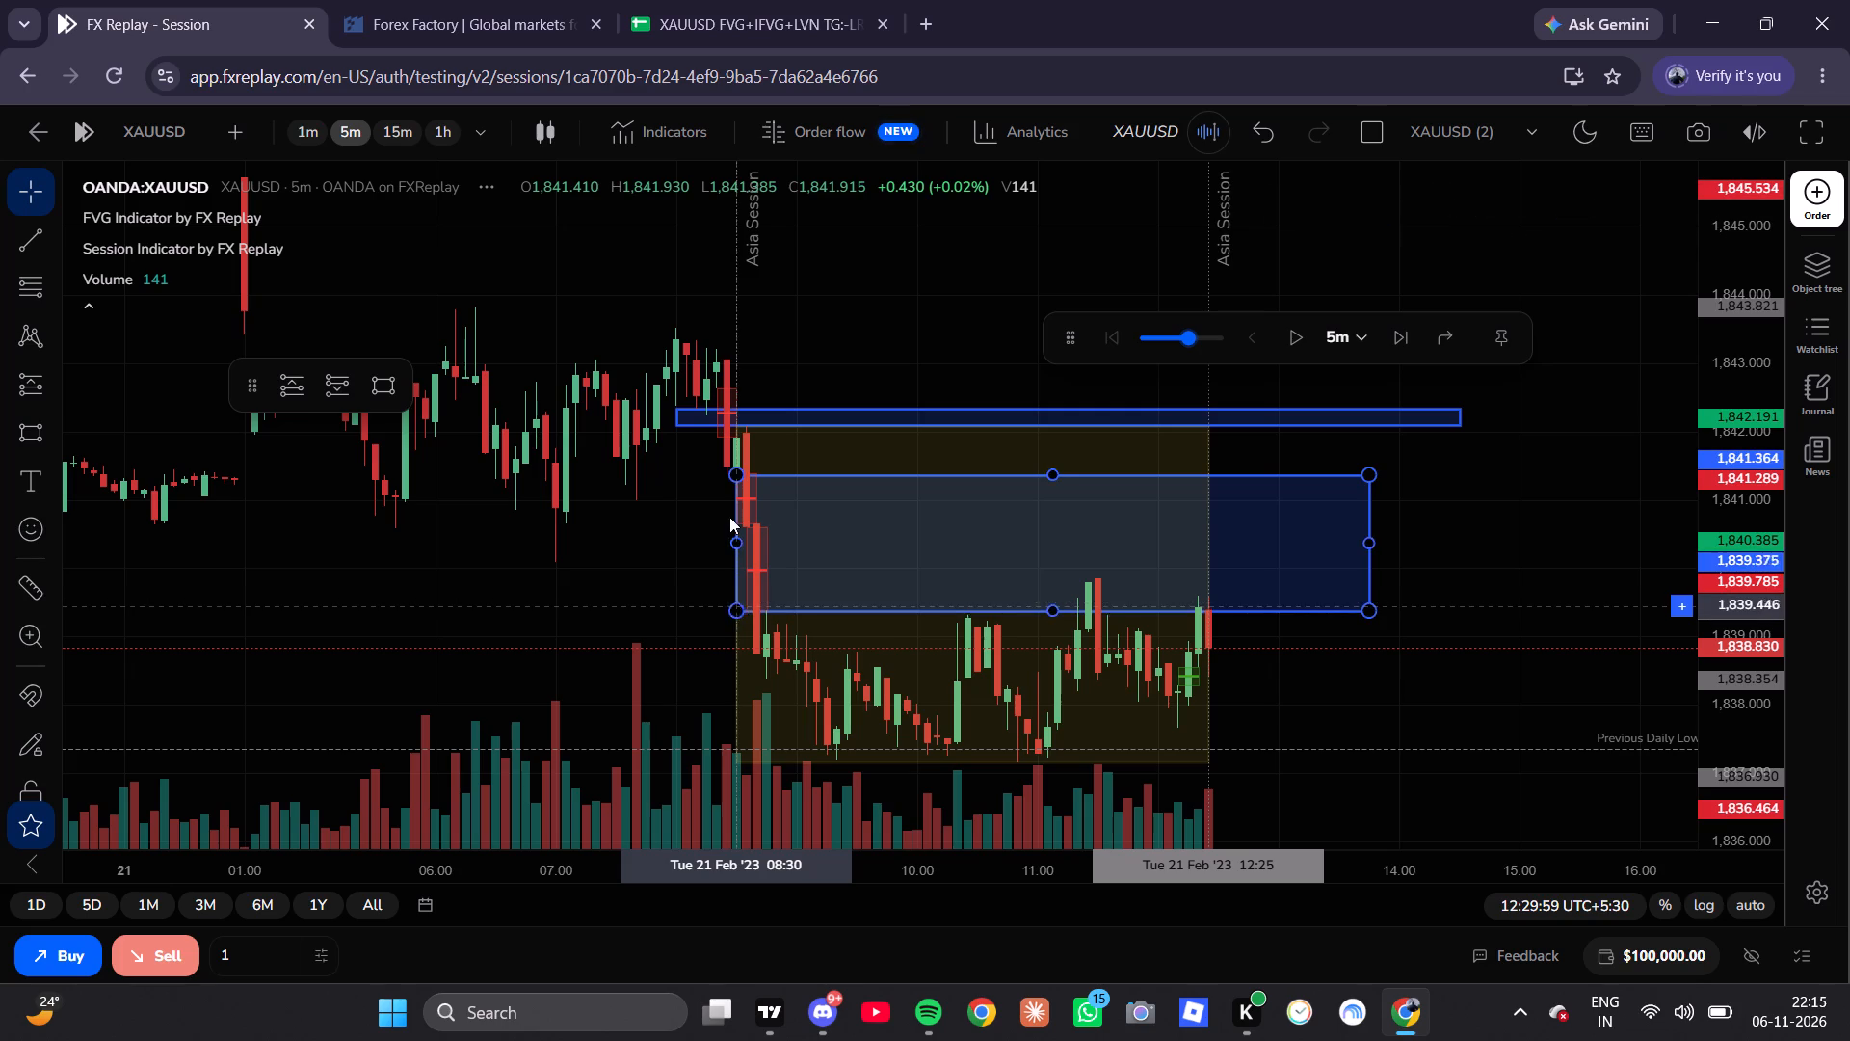
left_click_drag(729, 517, 728, 520)
left_click_drag(648, 580, 417, 566)
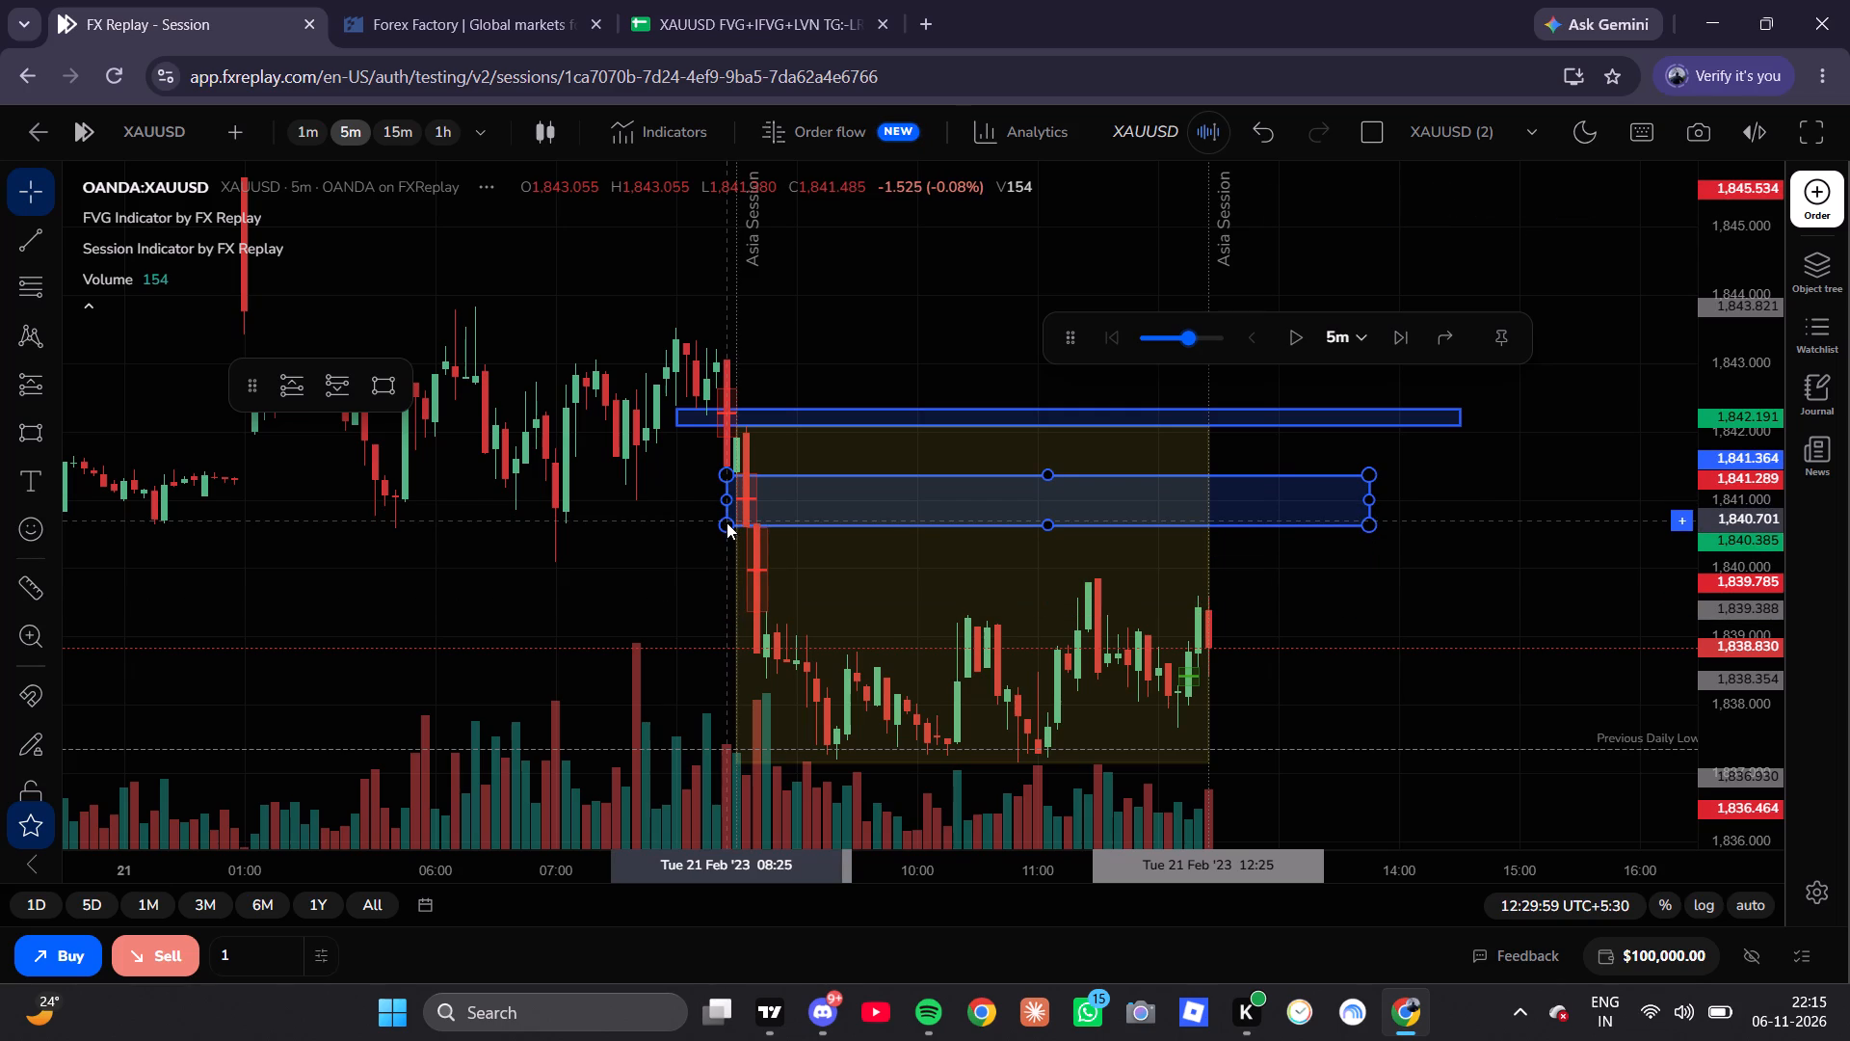
Draw a rectangle zone from 08:30 to about 14:05 on 21 Feb '23, spanning about 1,839.4 to 1,840.6.
left_click(382, 381)
left_click(515, 596)
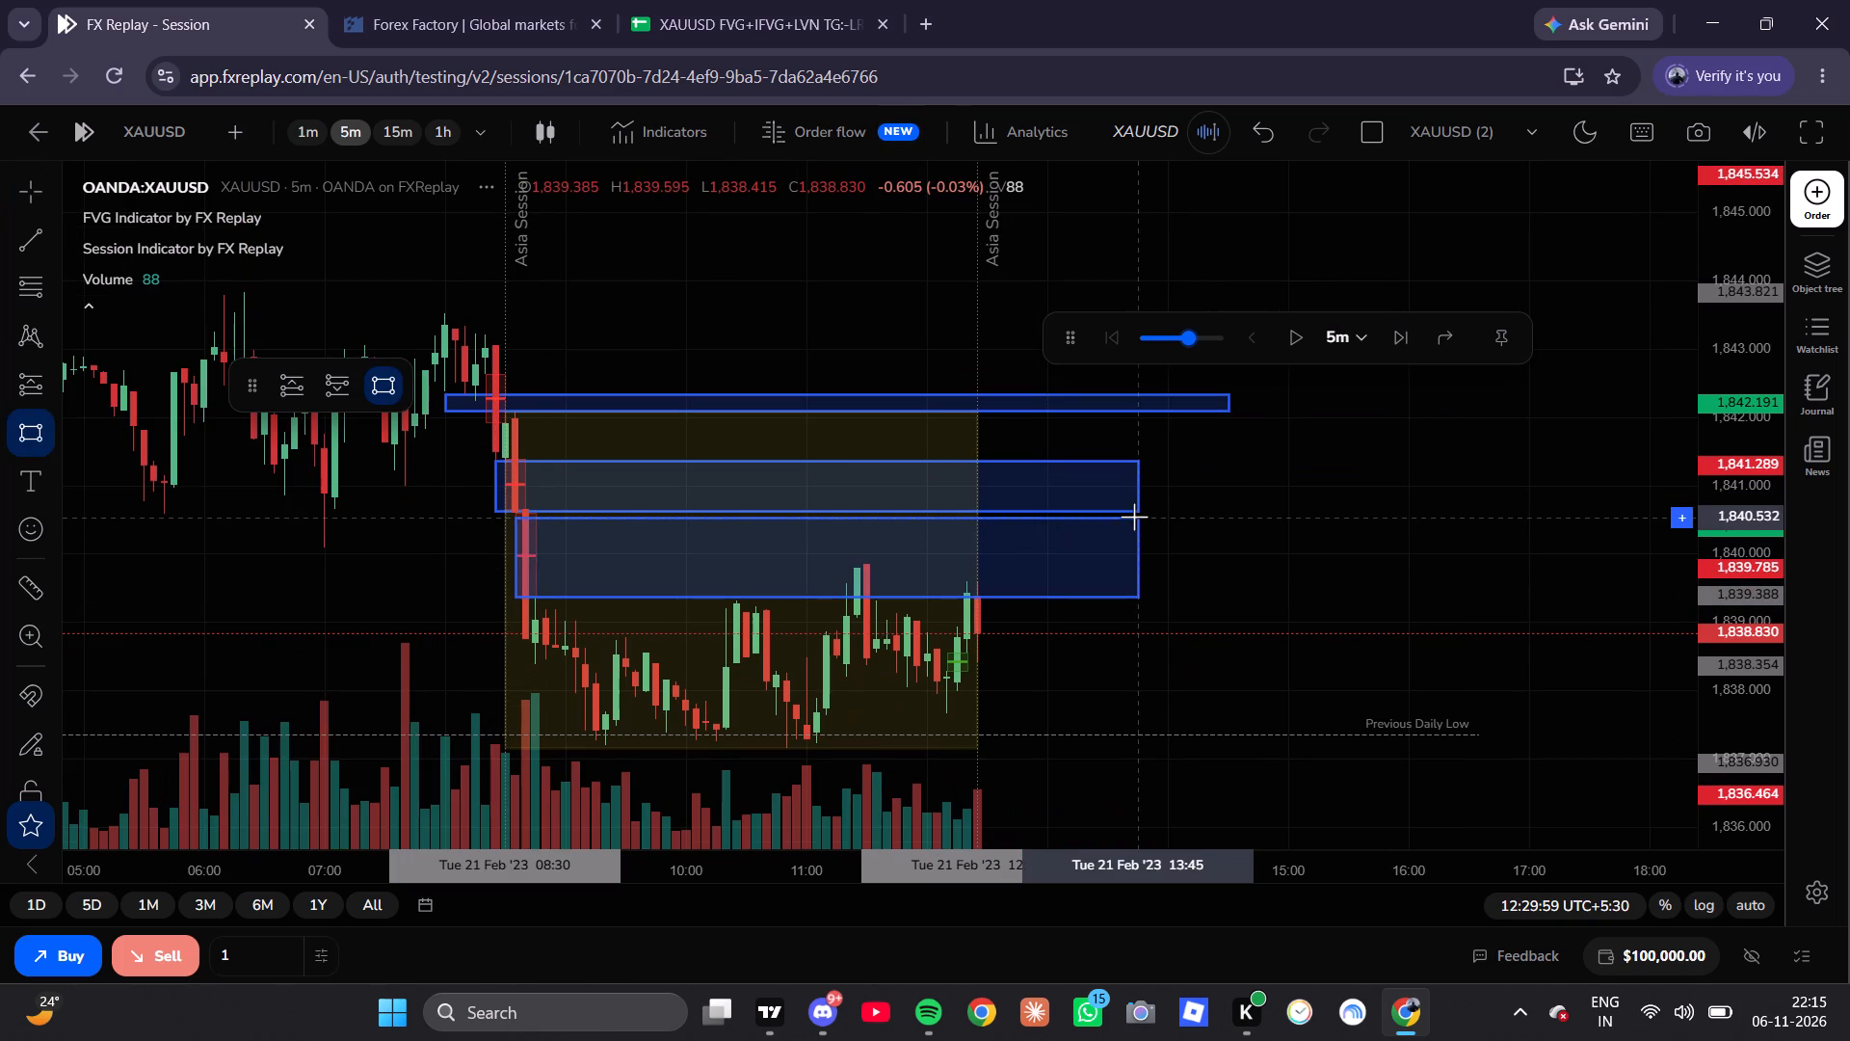
left_click(1182, 512)
left_click(1289, 611)
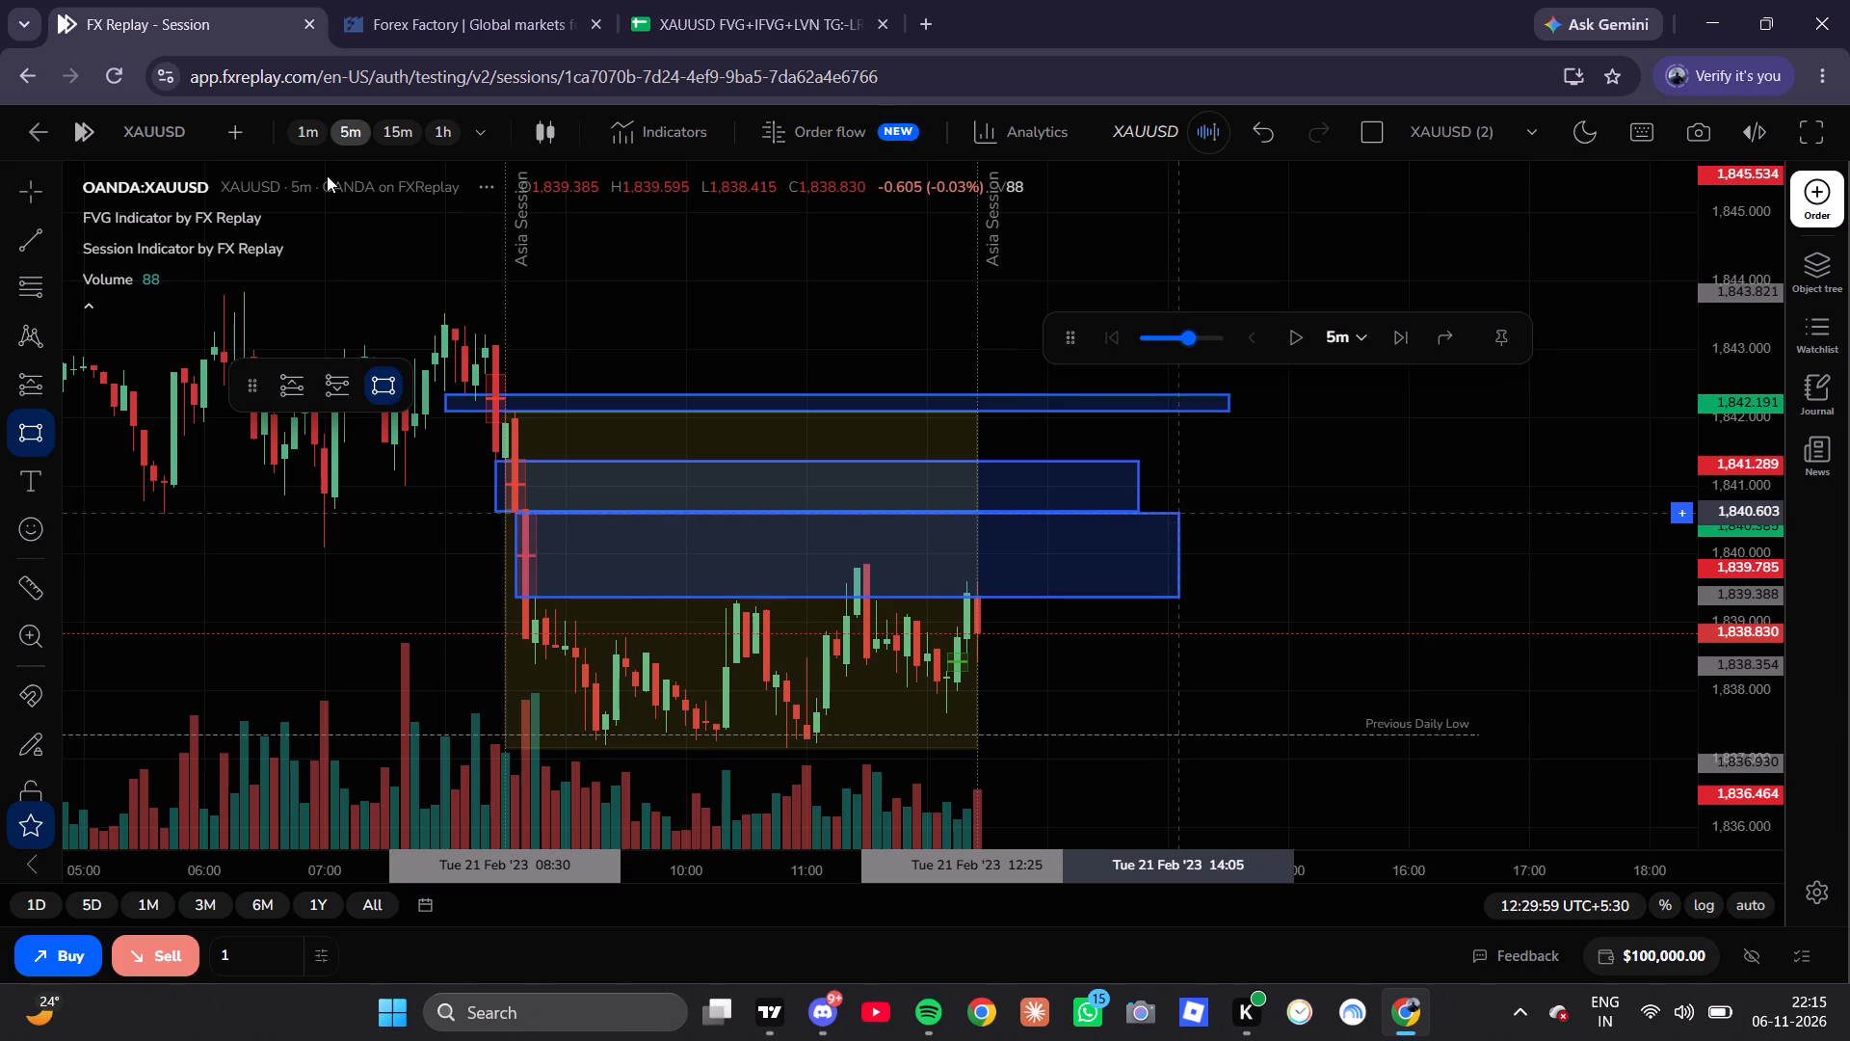
Switch to the 1m timeframe and step the replay forward candle by candle past 12:45 on 21 Feb '23.
left_click(329, 120)
scroll(504, 421, "down", 16)
scroll(962, 628, "up", 5)
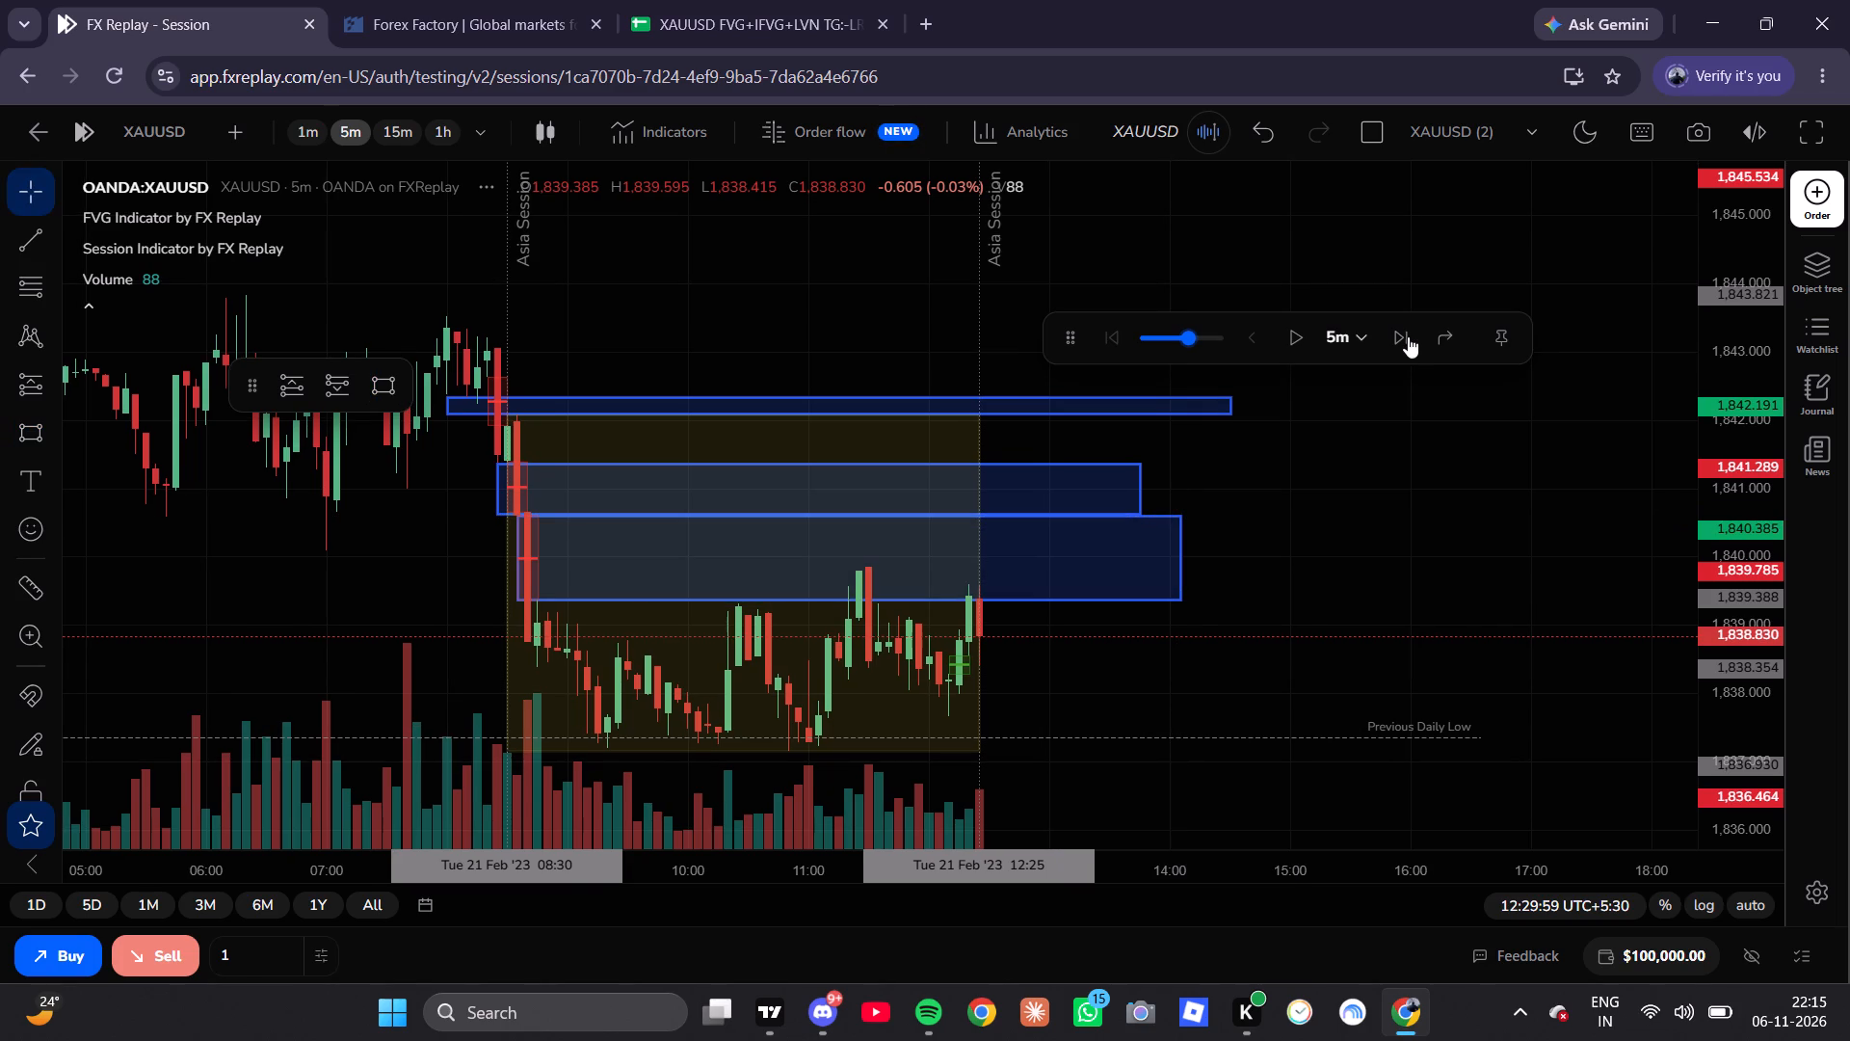
scroll(1408, 336, "up", 1)
triple_click(1408, 335)
triple_click(1408, 336)
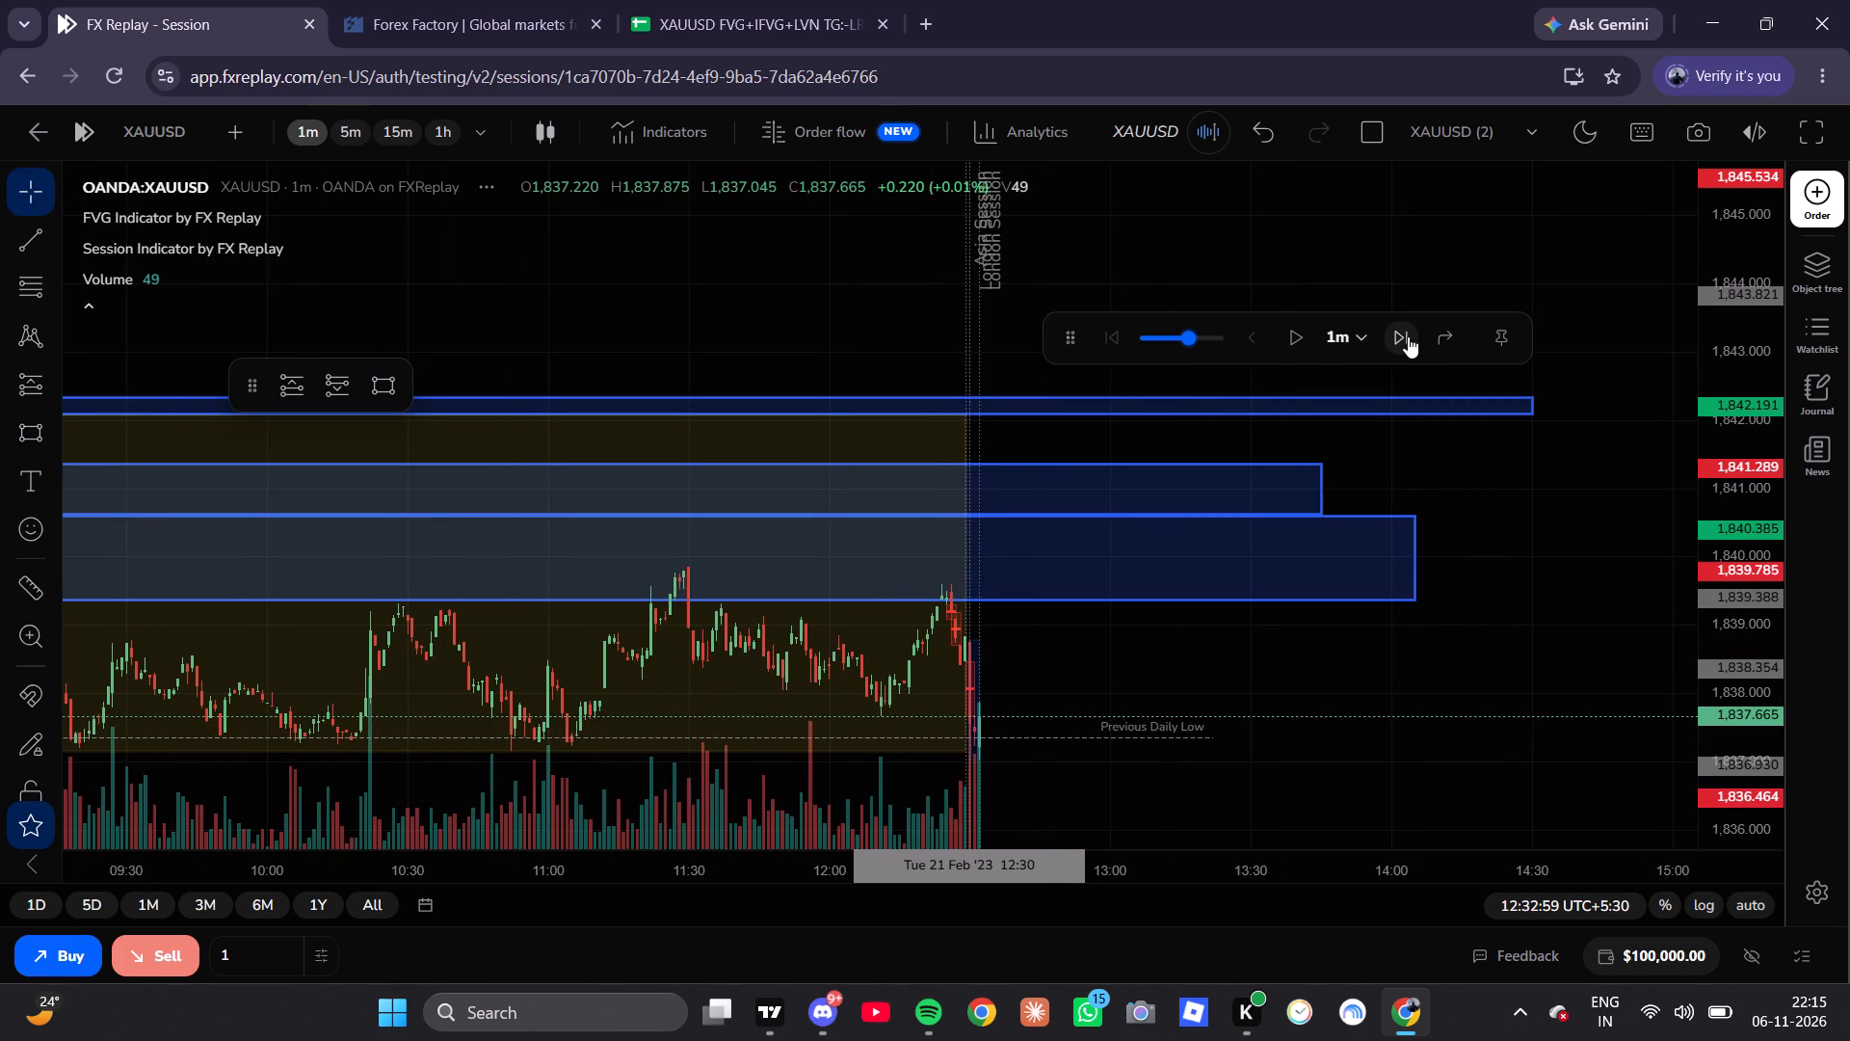
triple_click(1408, 336)
triple_click(1408, 336)
triple_click(1408, 336)
triple_click(1408, 336)
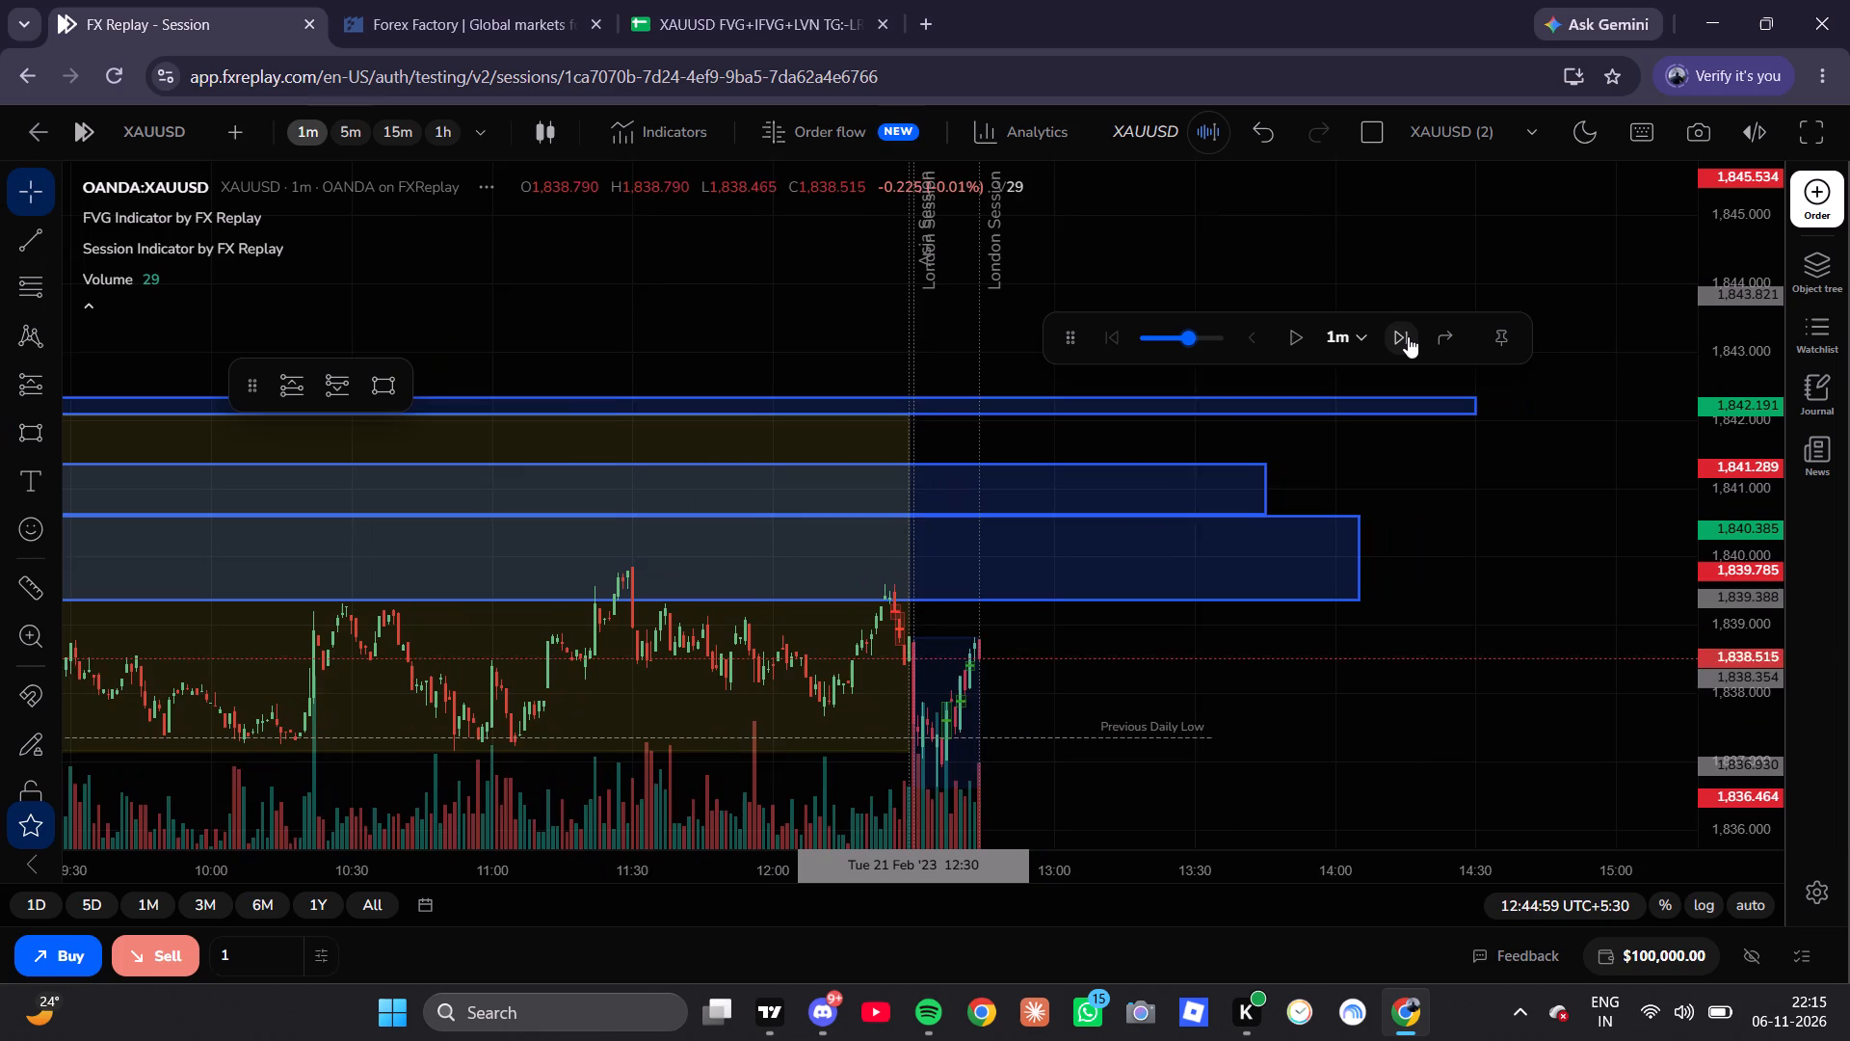
triple_click(1408, 336)
Play the replay forward on the 1m timeframe and pause it at 16:27:59 on Tue 21 Feb '23.
left_click(1284, 348)
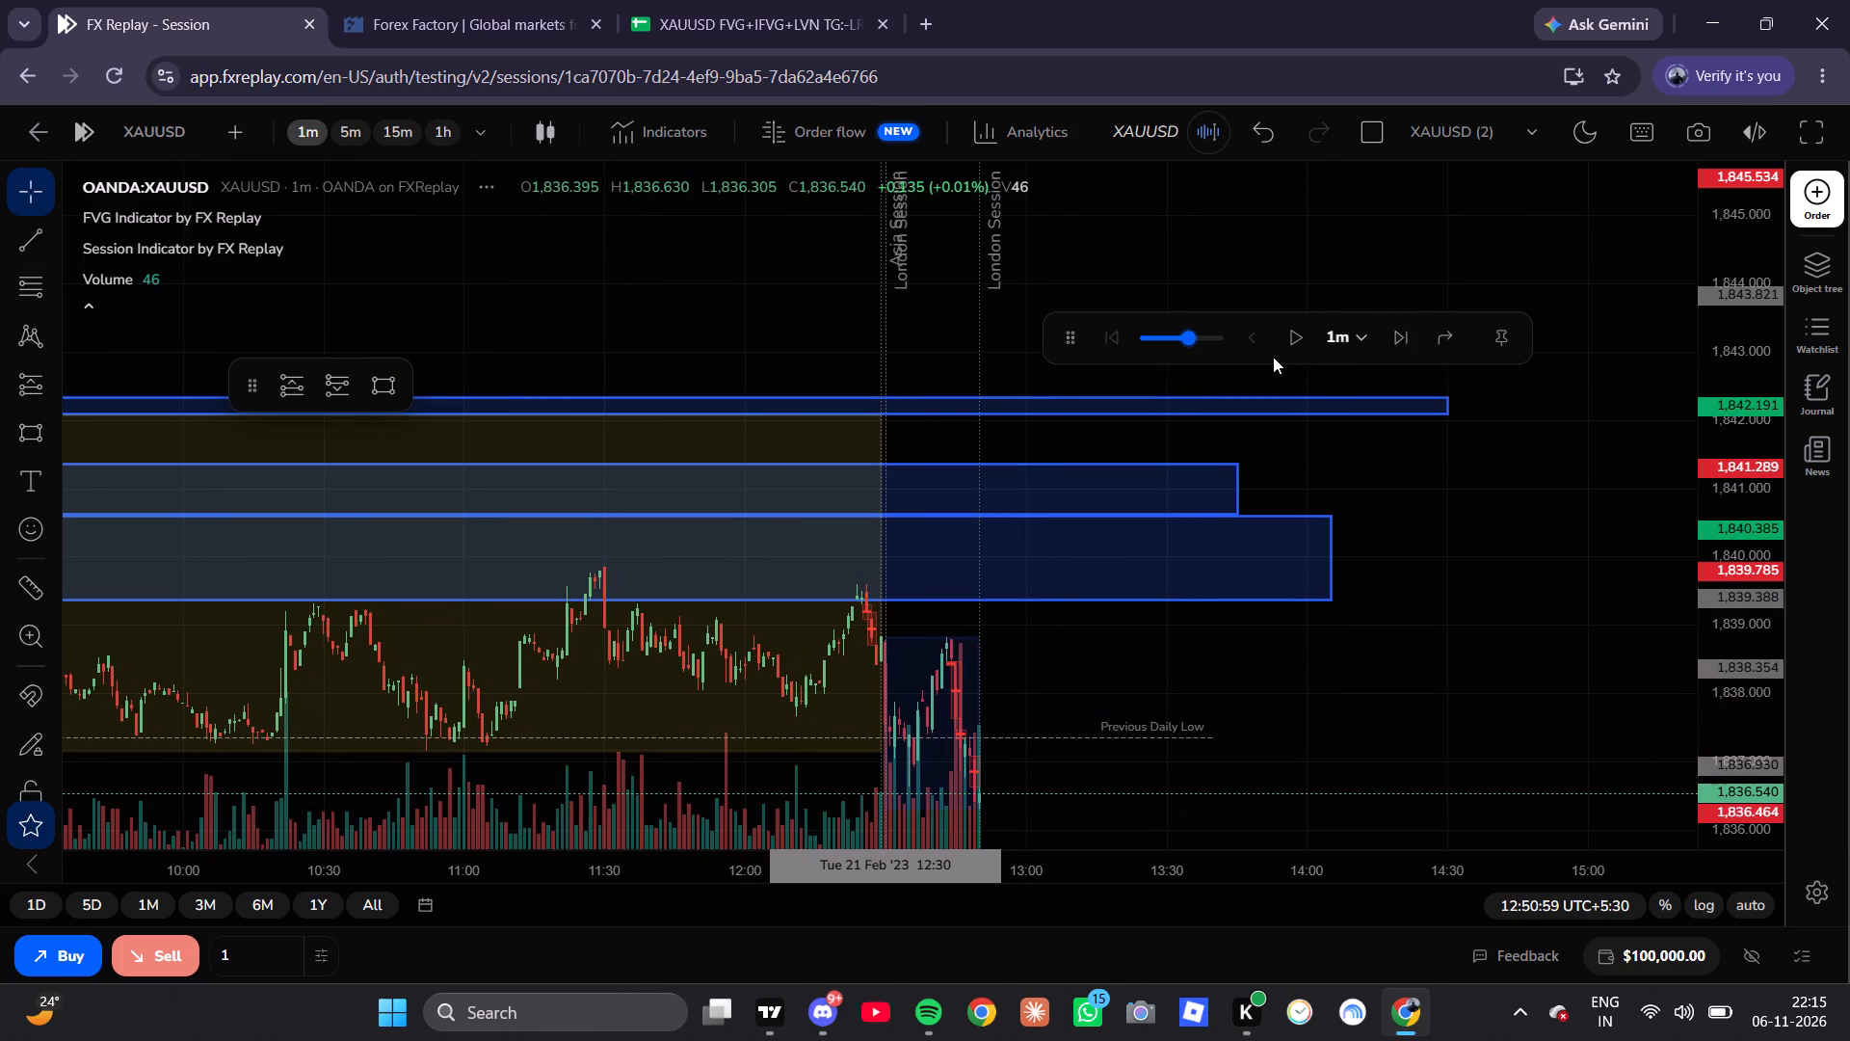
left_click(1284, 343)
left_click_drag(1234, 694, 1183, 358)
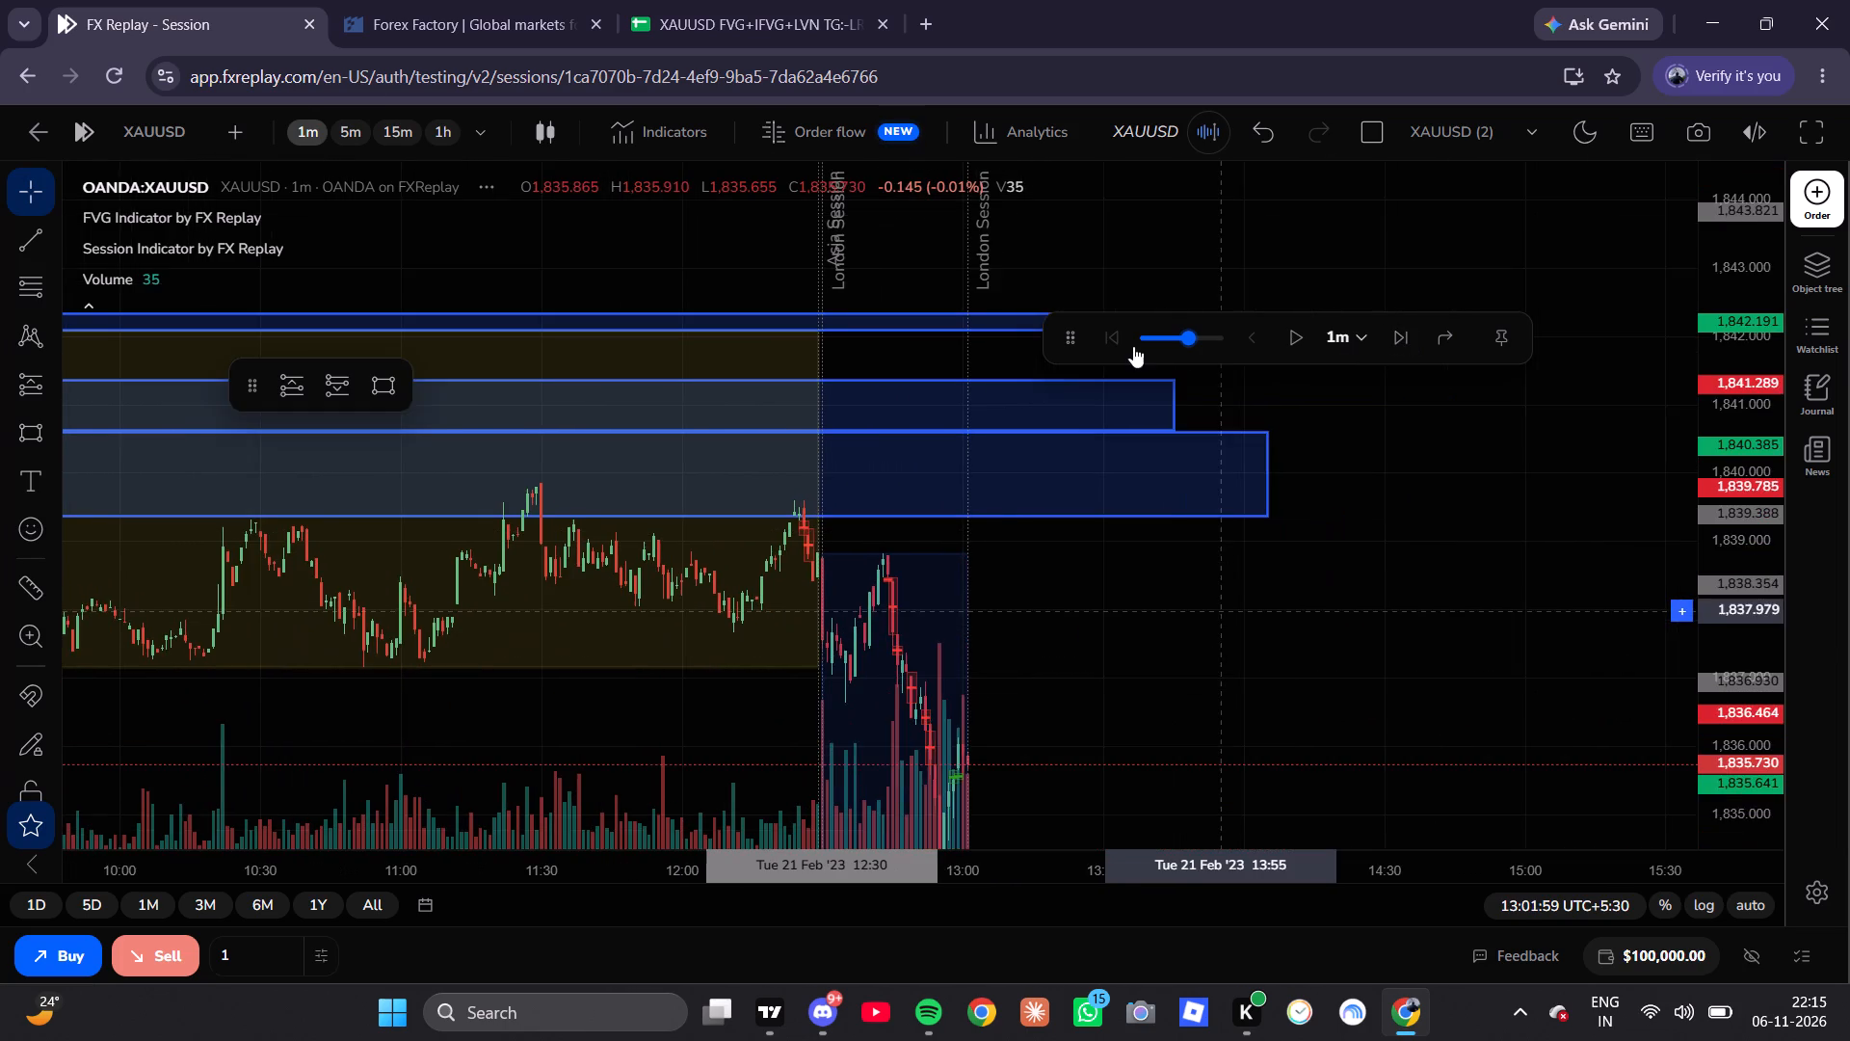
scroll(1088, 394, "down", 6)
double_click(1283, 316)
left_click(1291, 335)
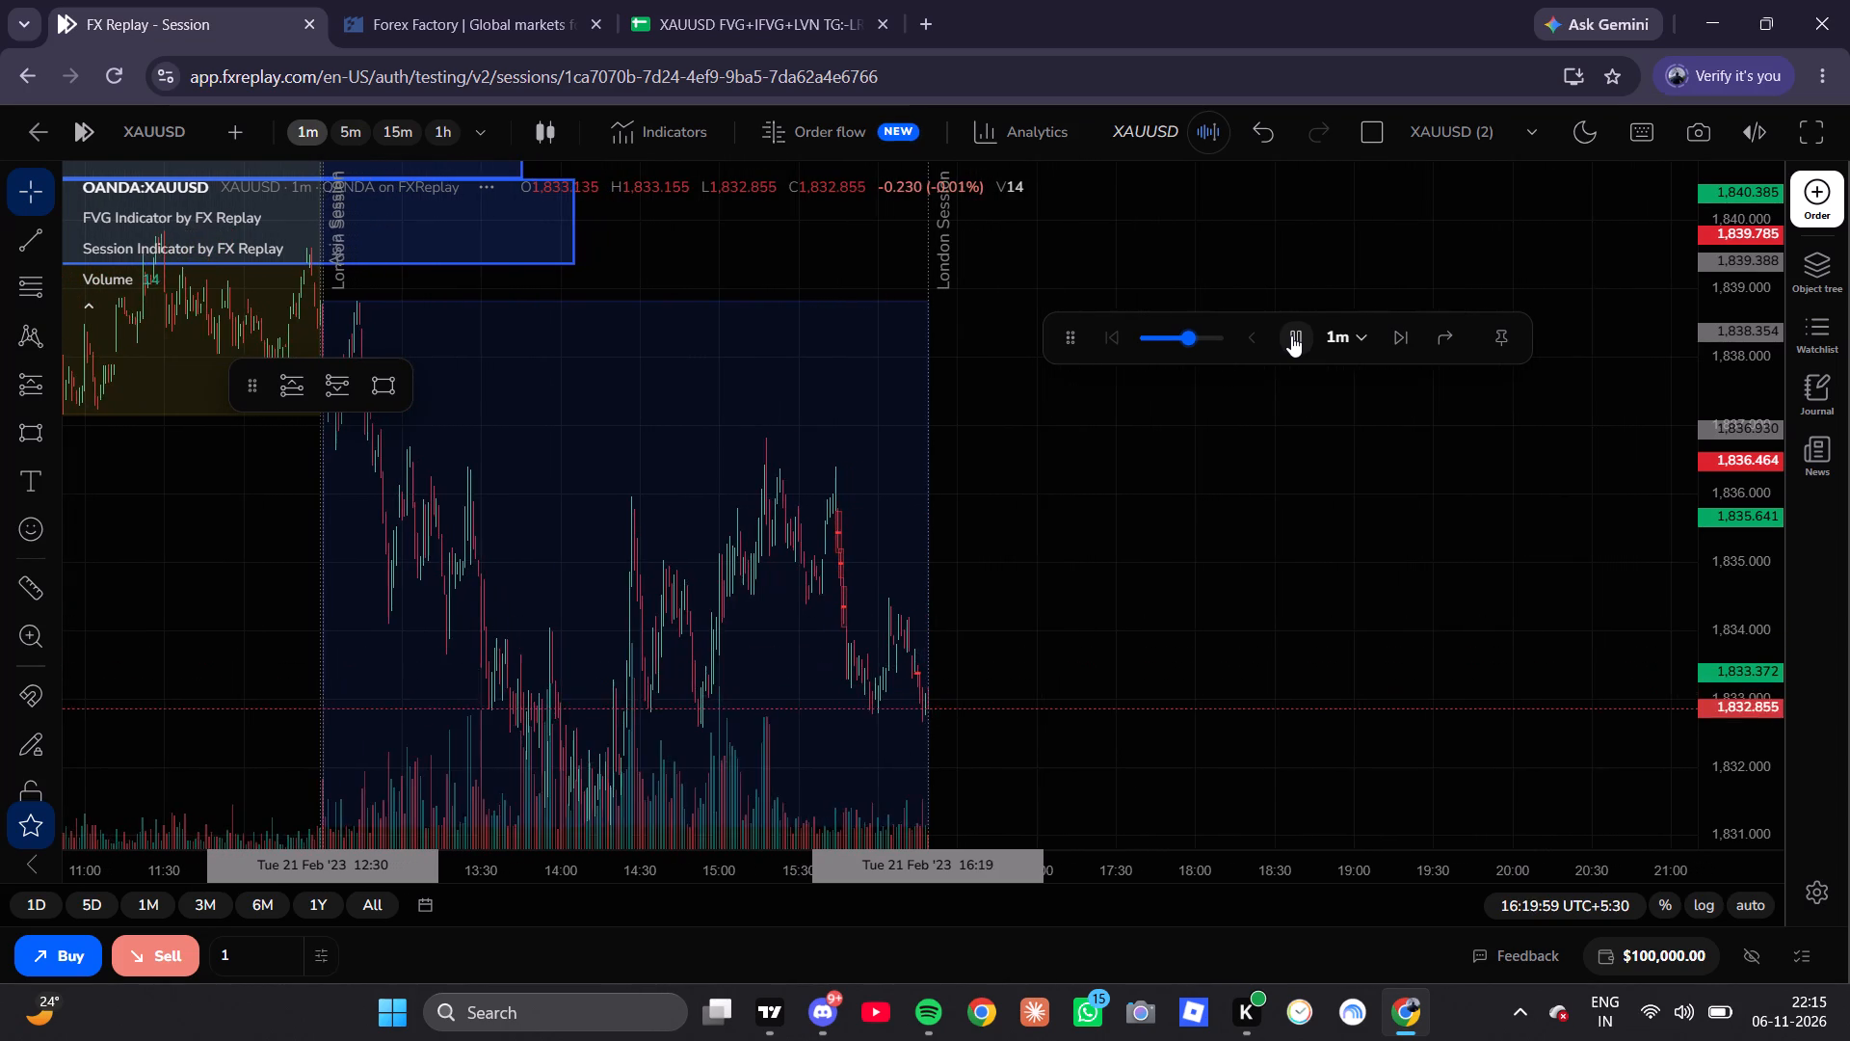
left_click(1291, 335)
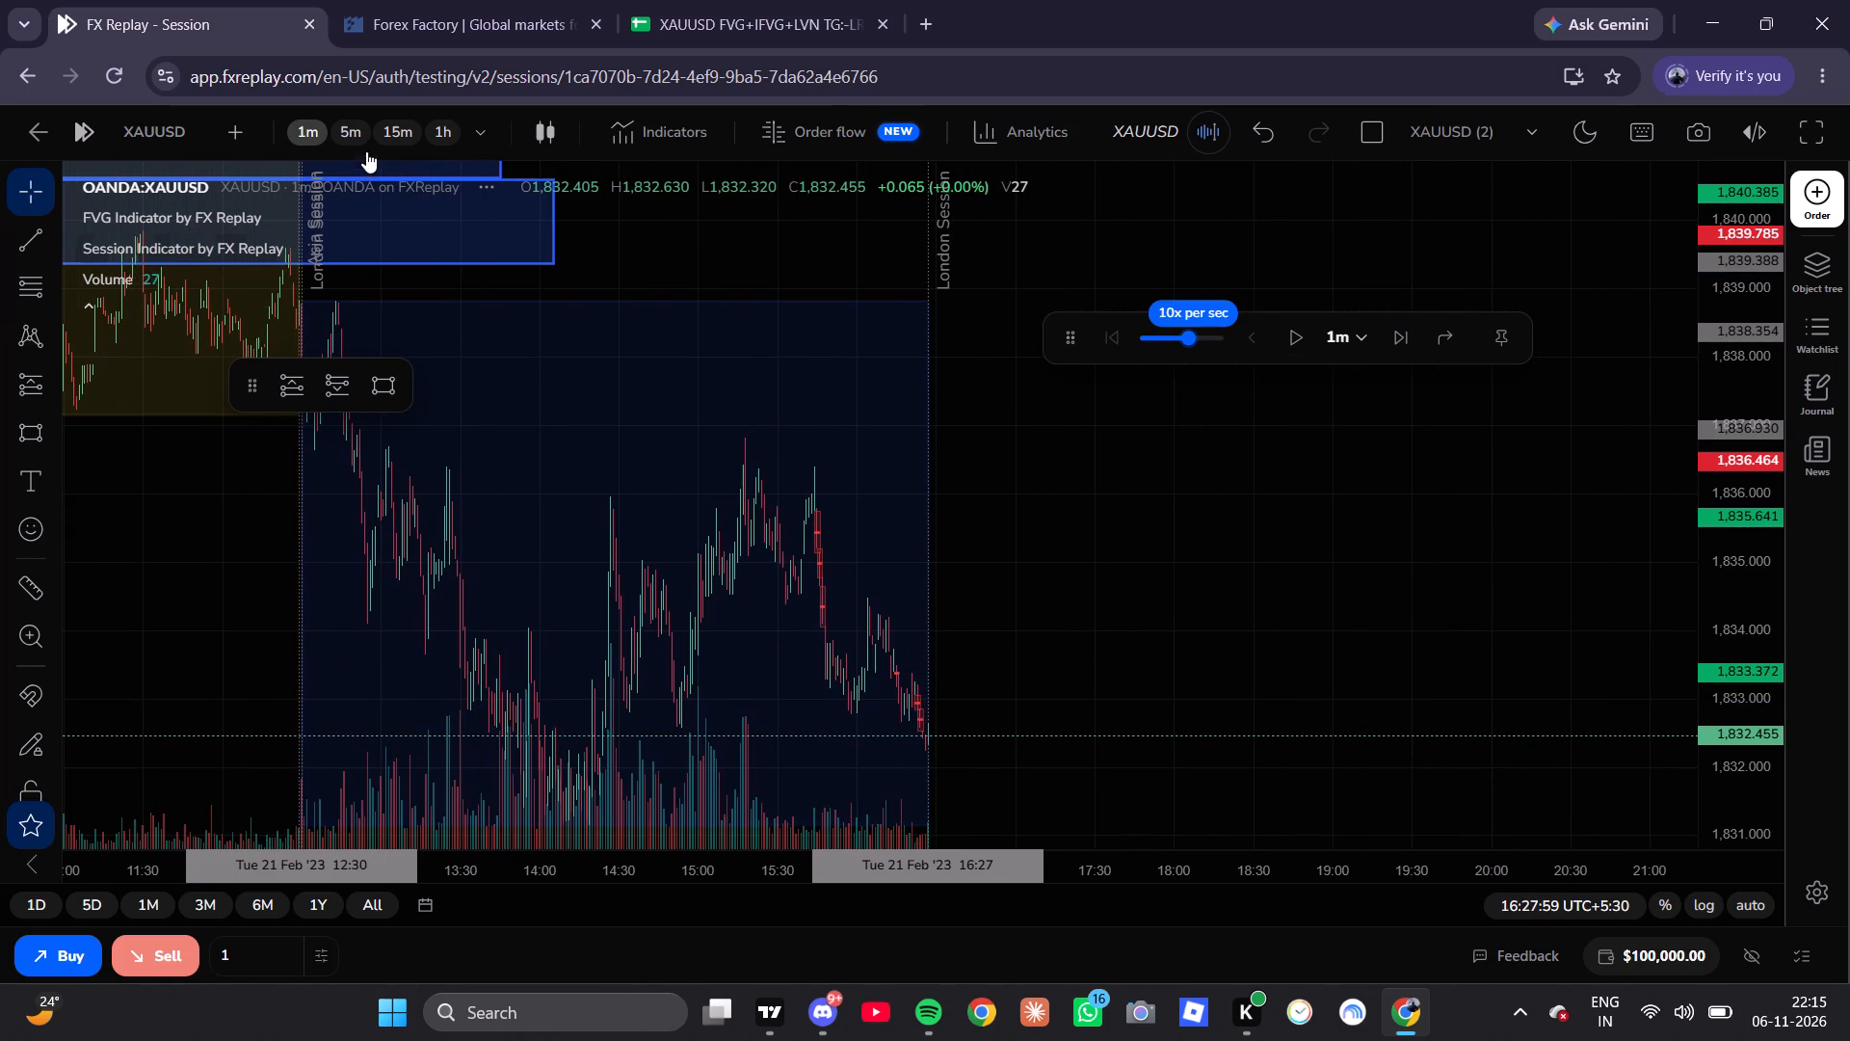
Switch to the 5m timeframe and advance the replay to 16:29:59 on Tue 21 Feb '23.
left_click(341, 139)
scroll(863, 465, "up", 11)
scroll(912, 489, "down", 1)
scroll(912, 489, "up", 1)
scroll(912, 489, "down", 2)
scroll(912, 489, "up", 1)
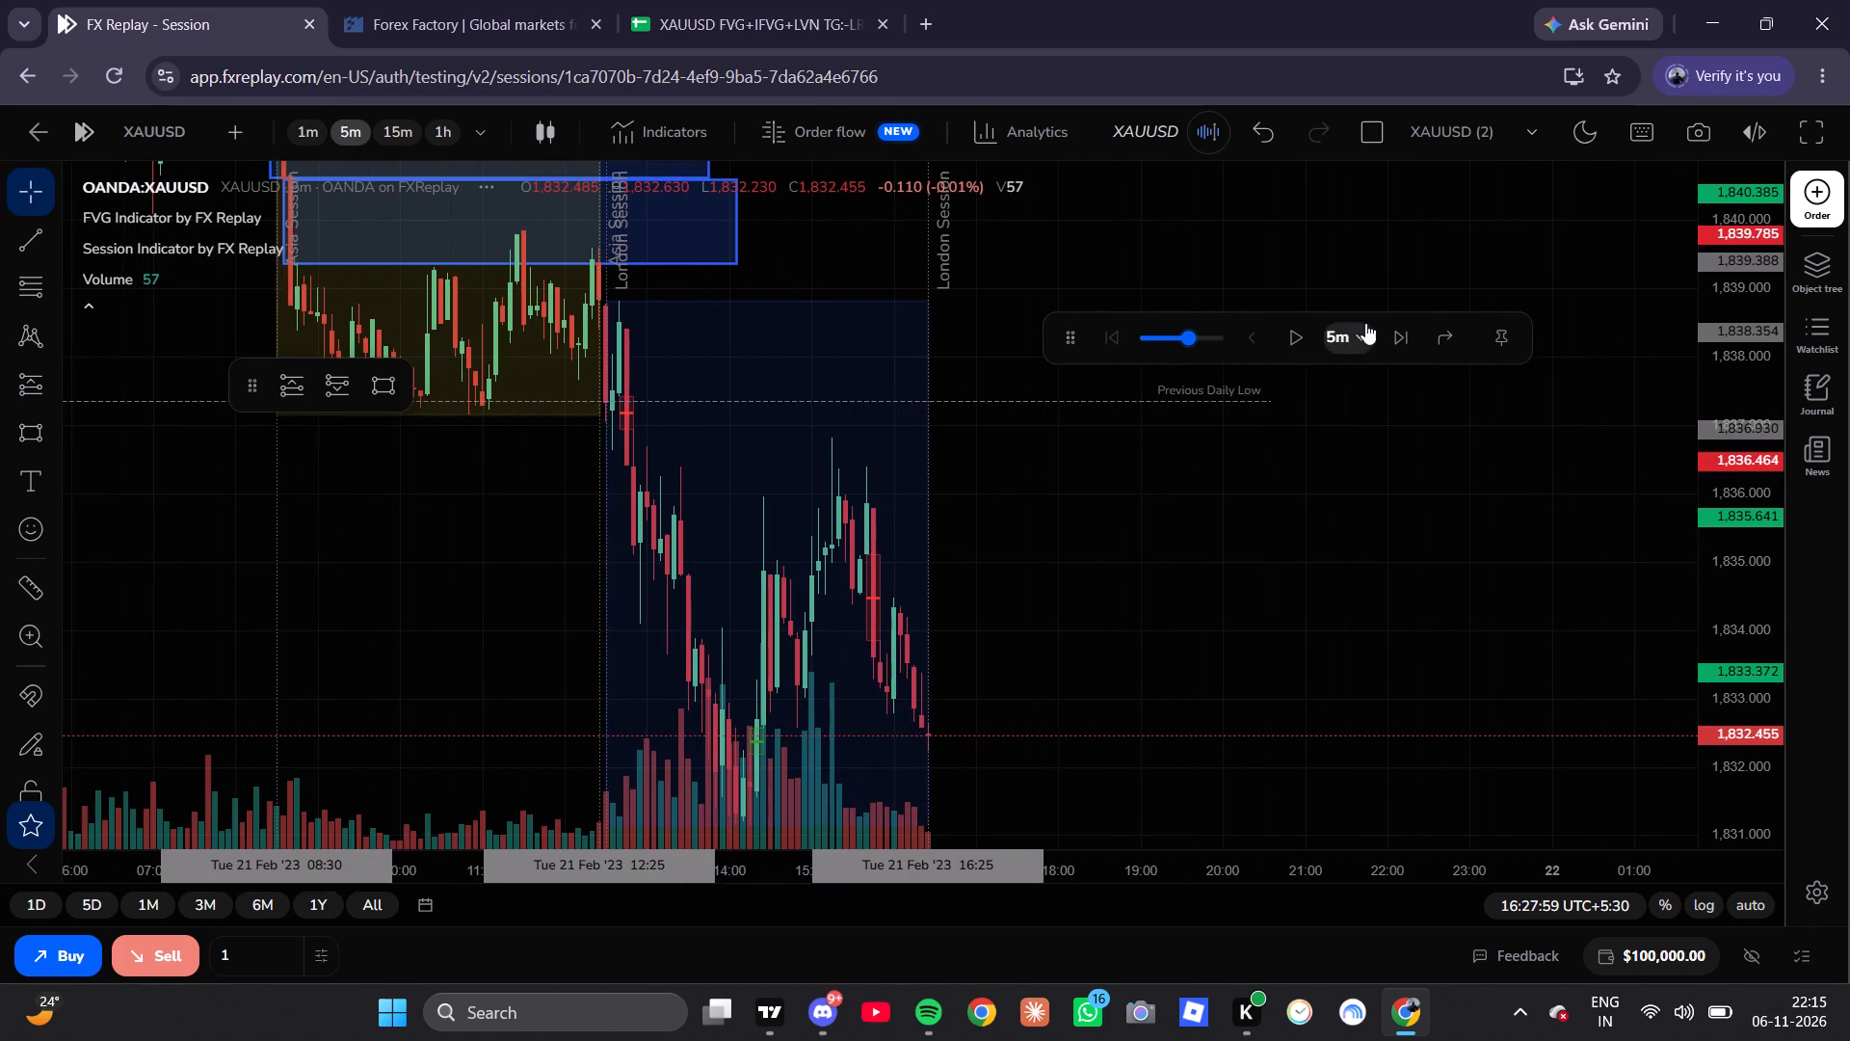
left_click(1400, 334)
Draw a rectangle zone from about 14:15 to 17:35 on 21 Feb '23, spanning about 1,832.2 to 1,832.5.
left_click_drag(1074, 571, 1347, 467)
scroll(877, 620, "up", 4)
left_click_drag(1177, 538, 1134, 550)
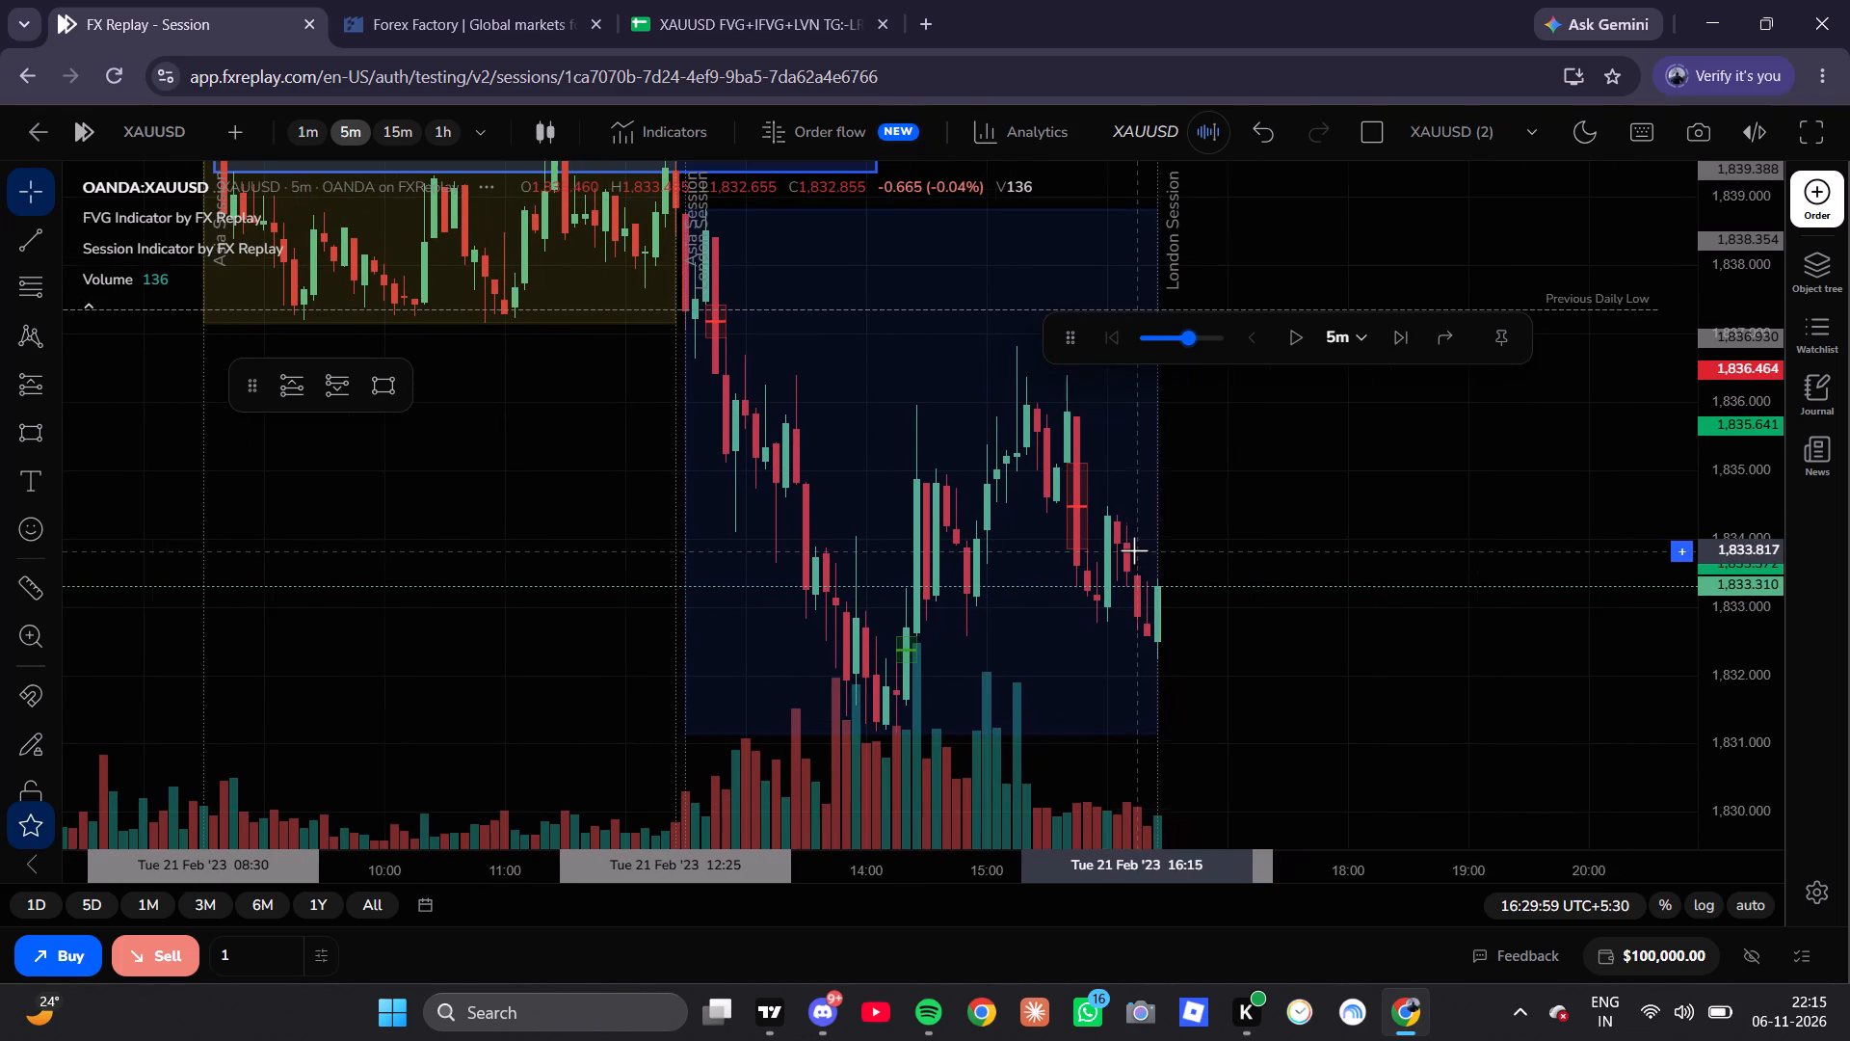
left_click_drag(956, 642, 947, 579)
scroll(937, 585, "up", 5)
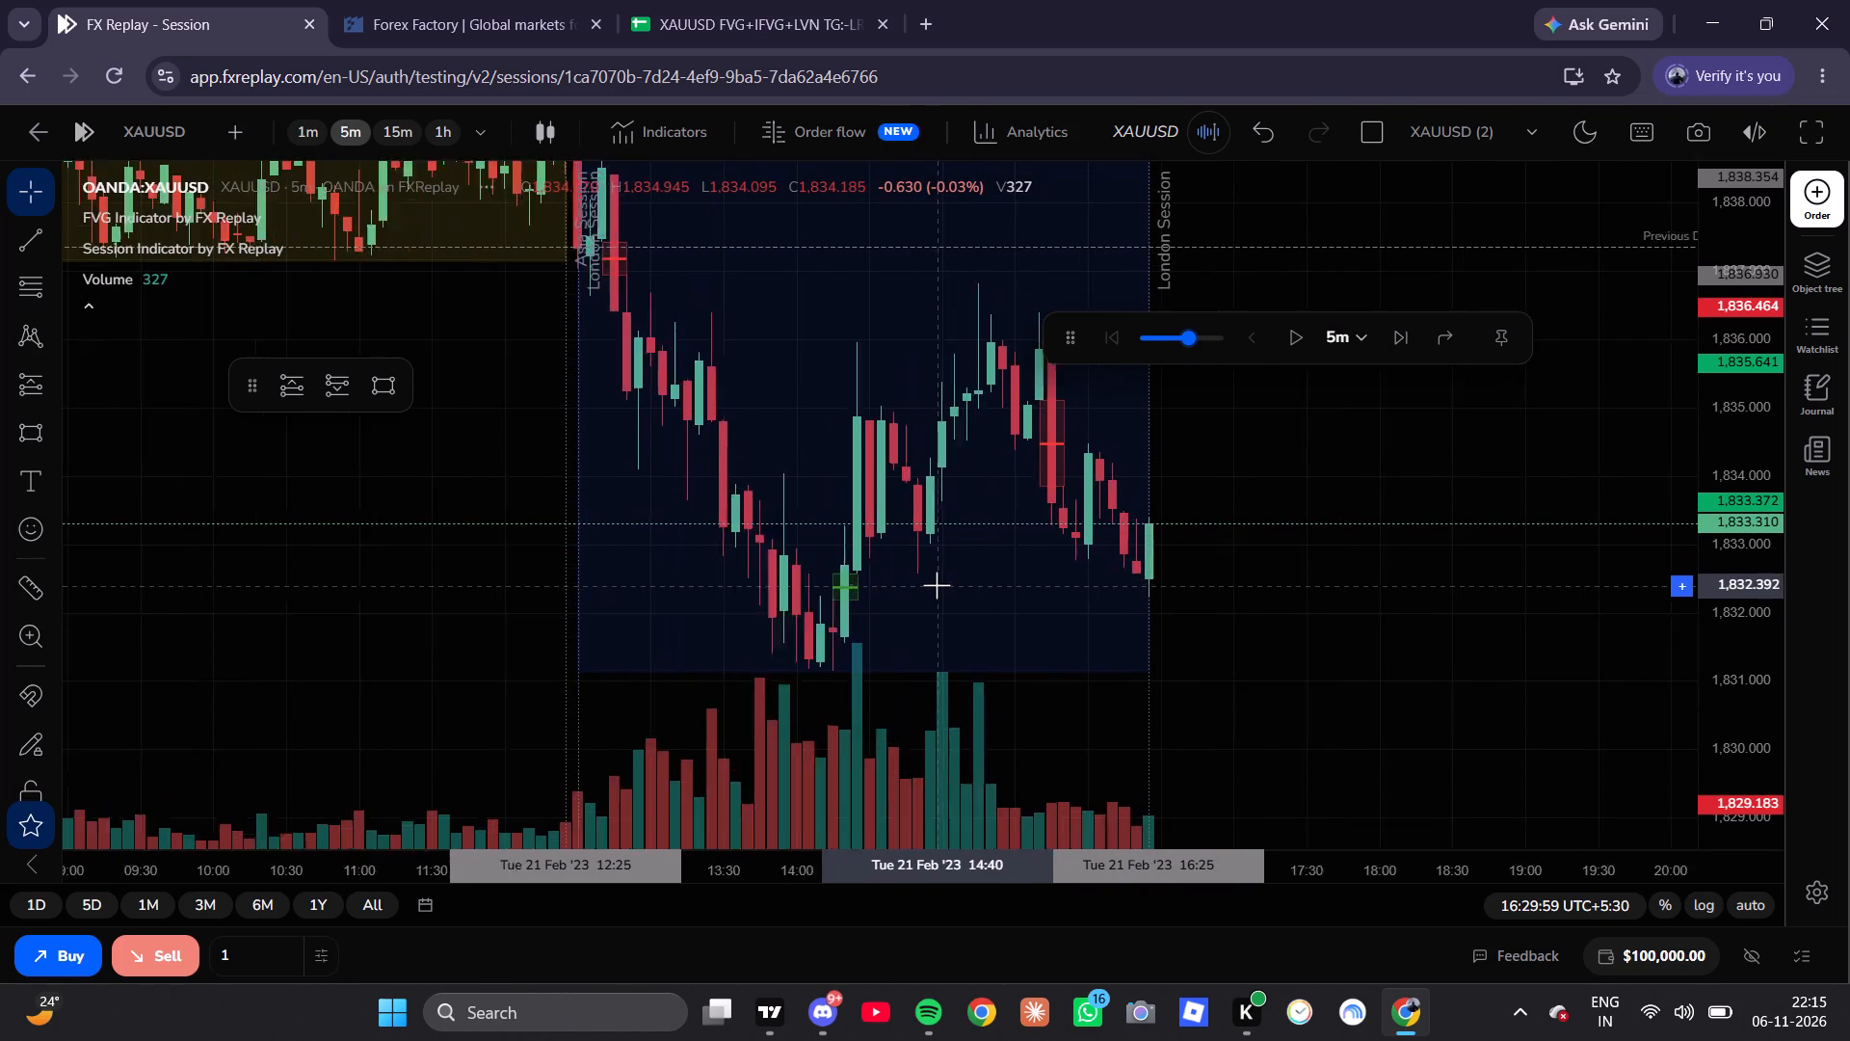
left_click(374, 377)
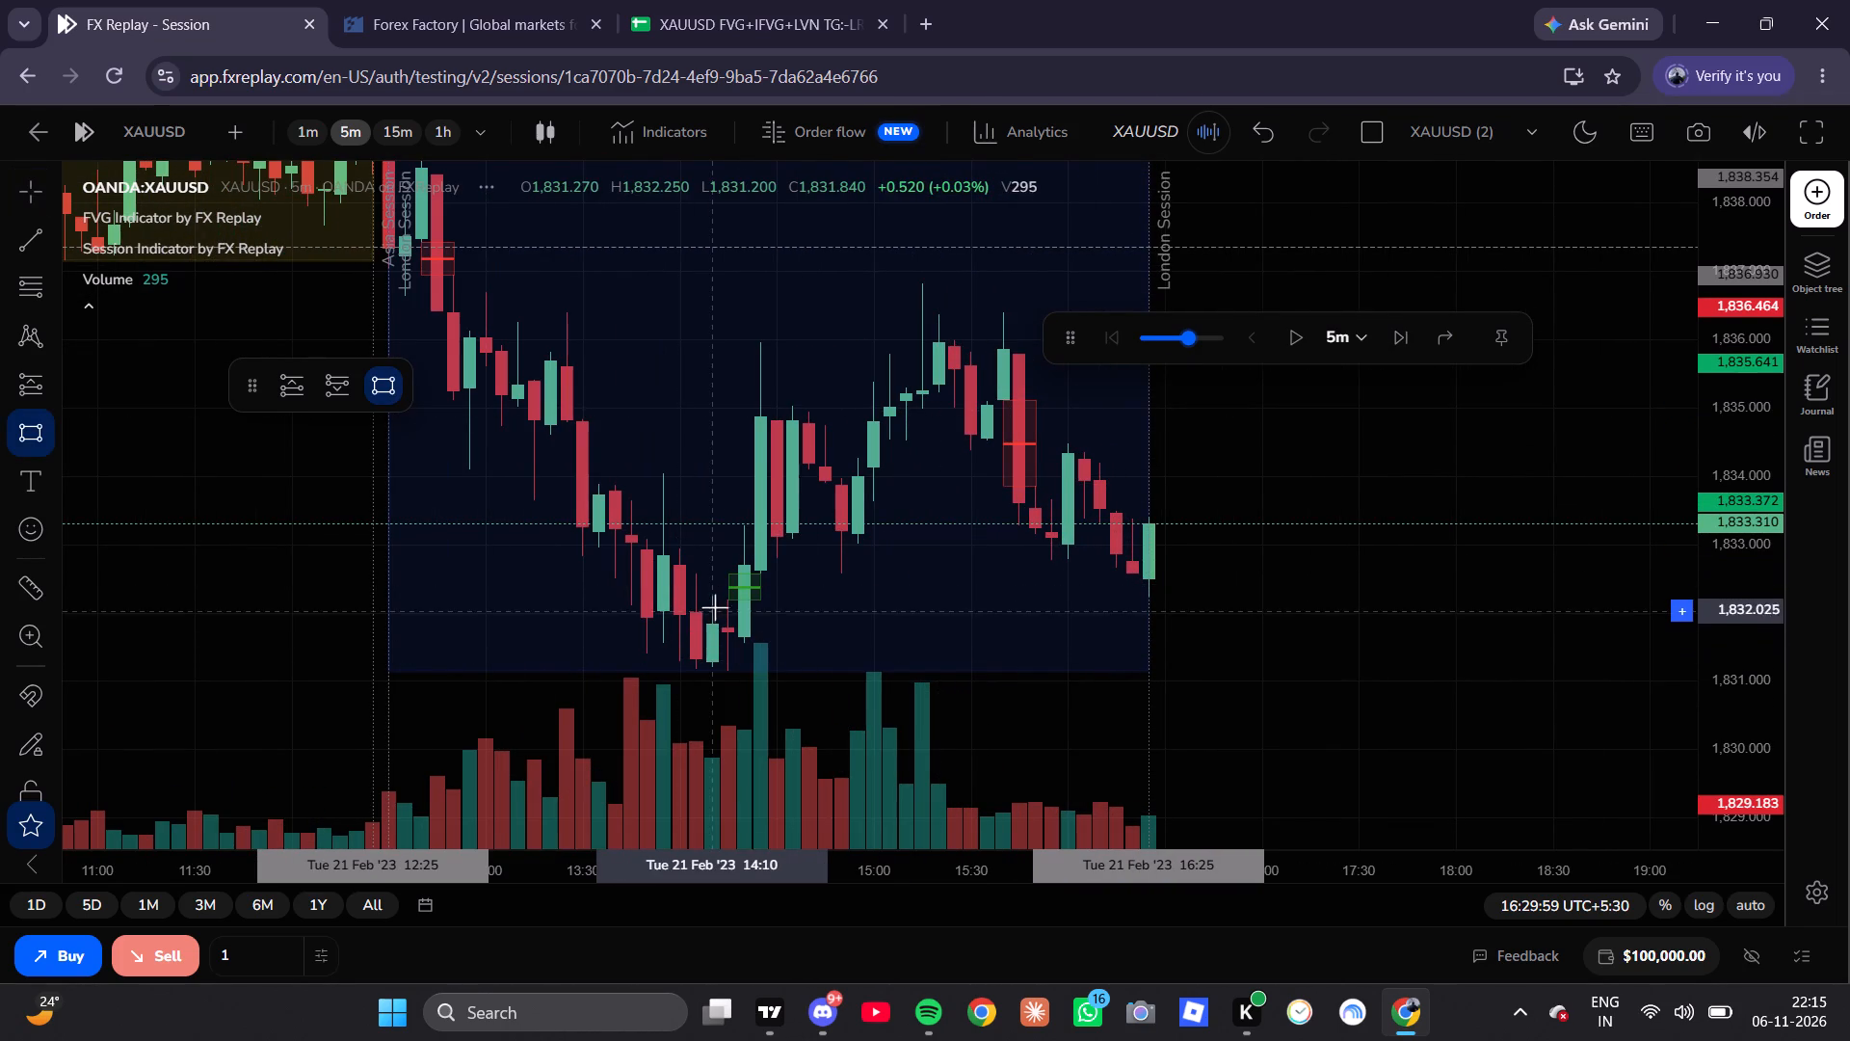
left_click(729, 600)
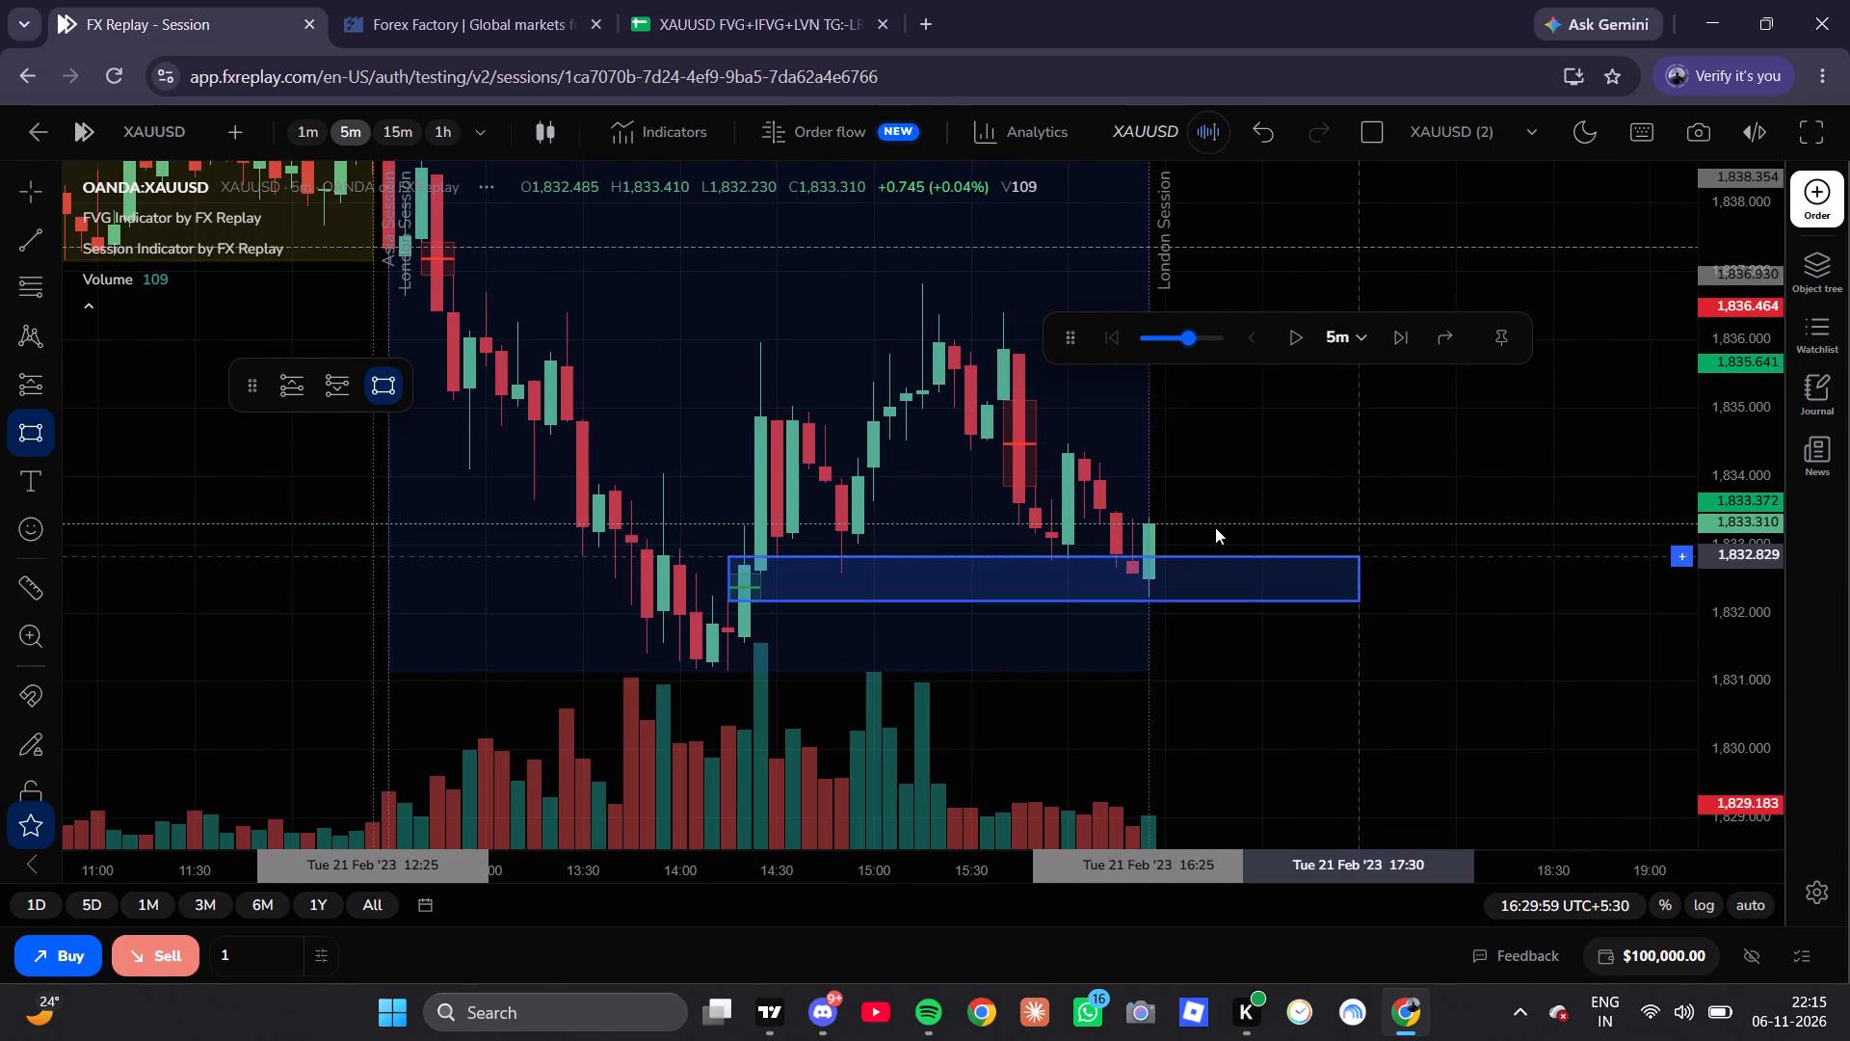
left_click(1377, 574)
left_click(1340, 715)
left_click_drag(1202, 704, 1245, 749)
Switch the chart to the 15m timeframe.
left_click(386, 141)
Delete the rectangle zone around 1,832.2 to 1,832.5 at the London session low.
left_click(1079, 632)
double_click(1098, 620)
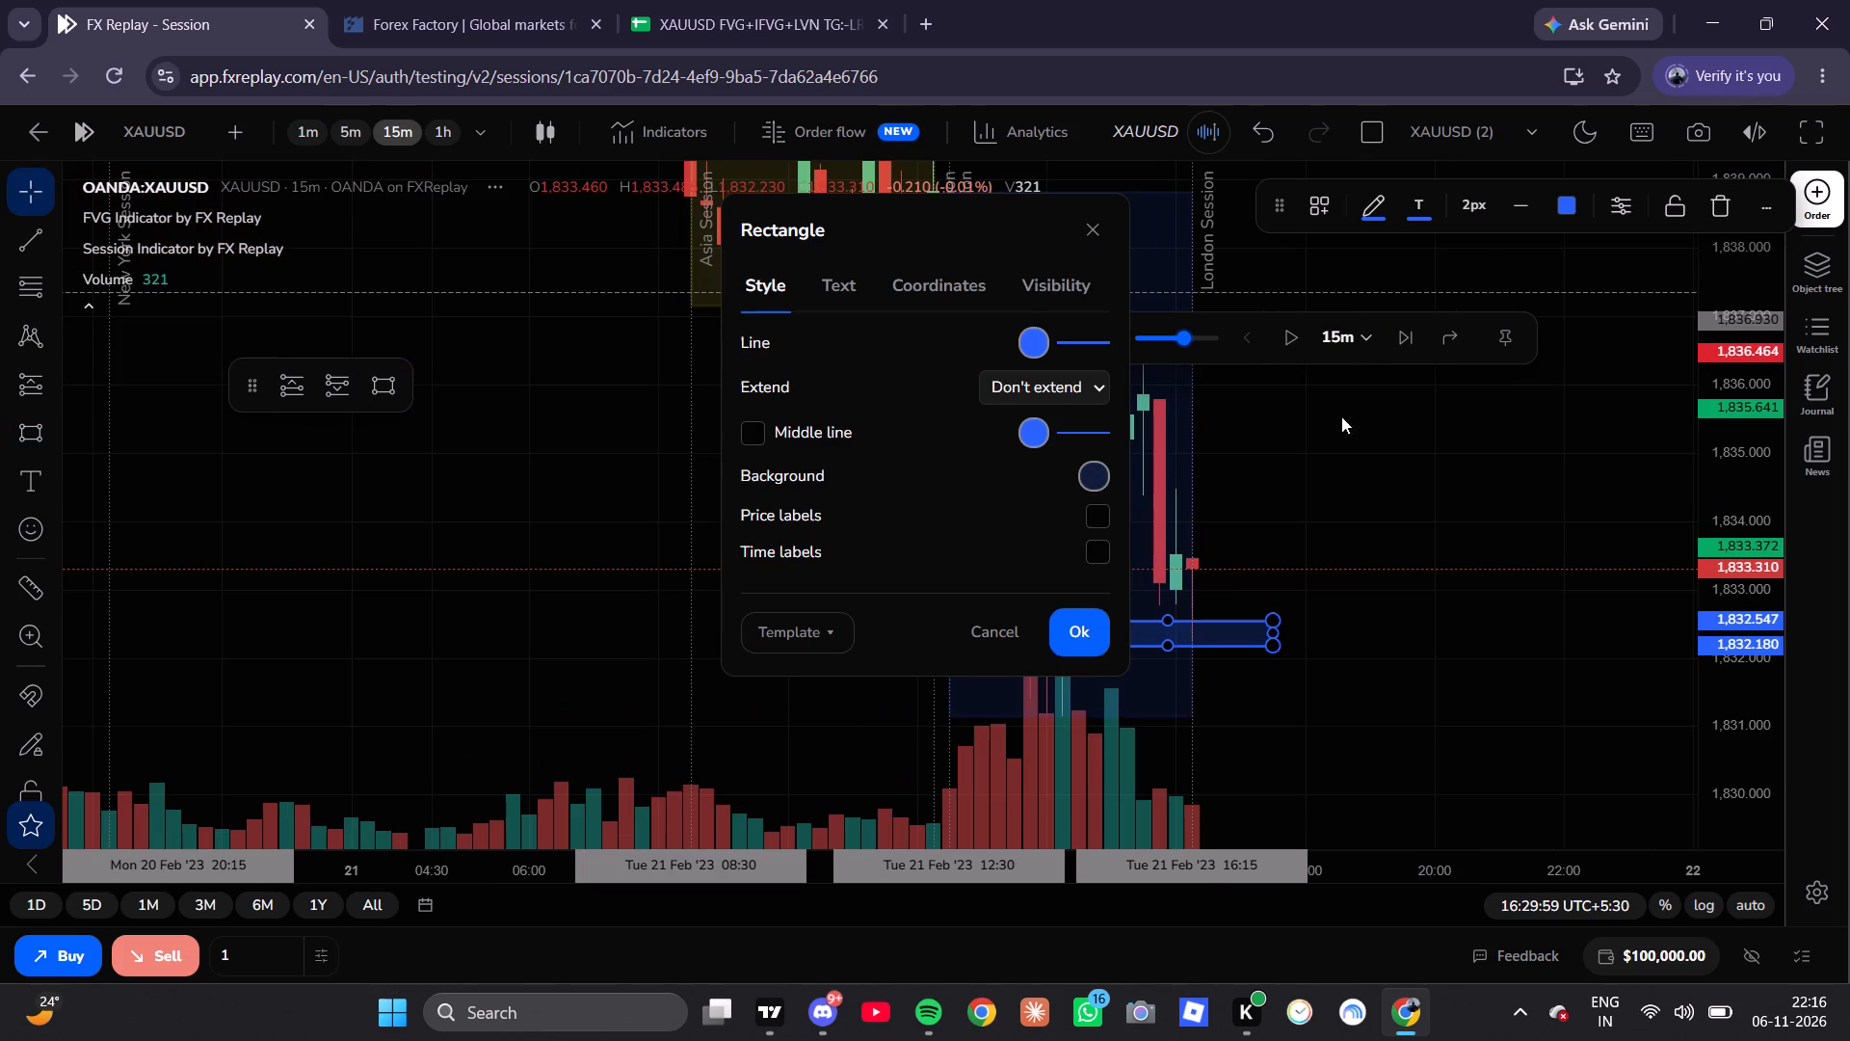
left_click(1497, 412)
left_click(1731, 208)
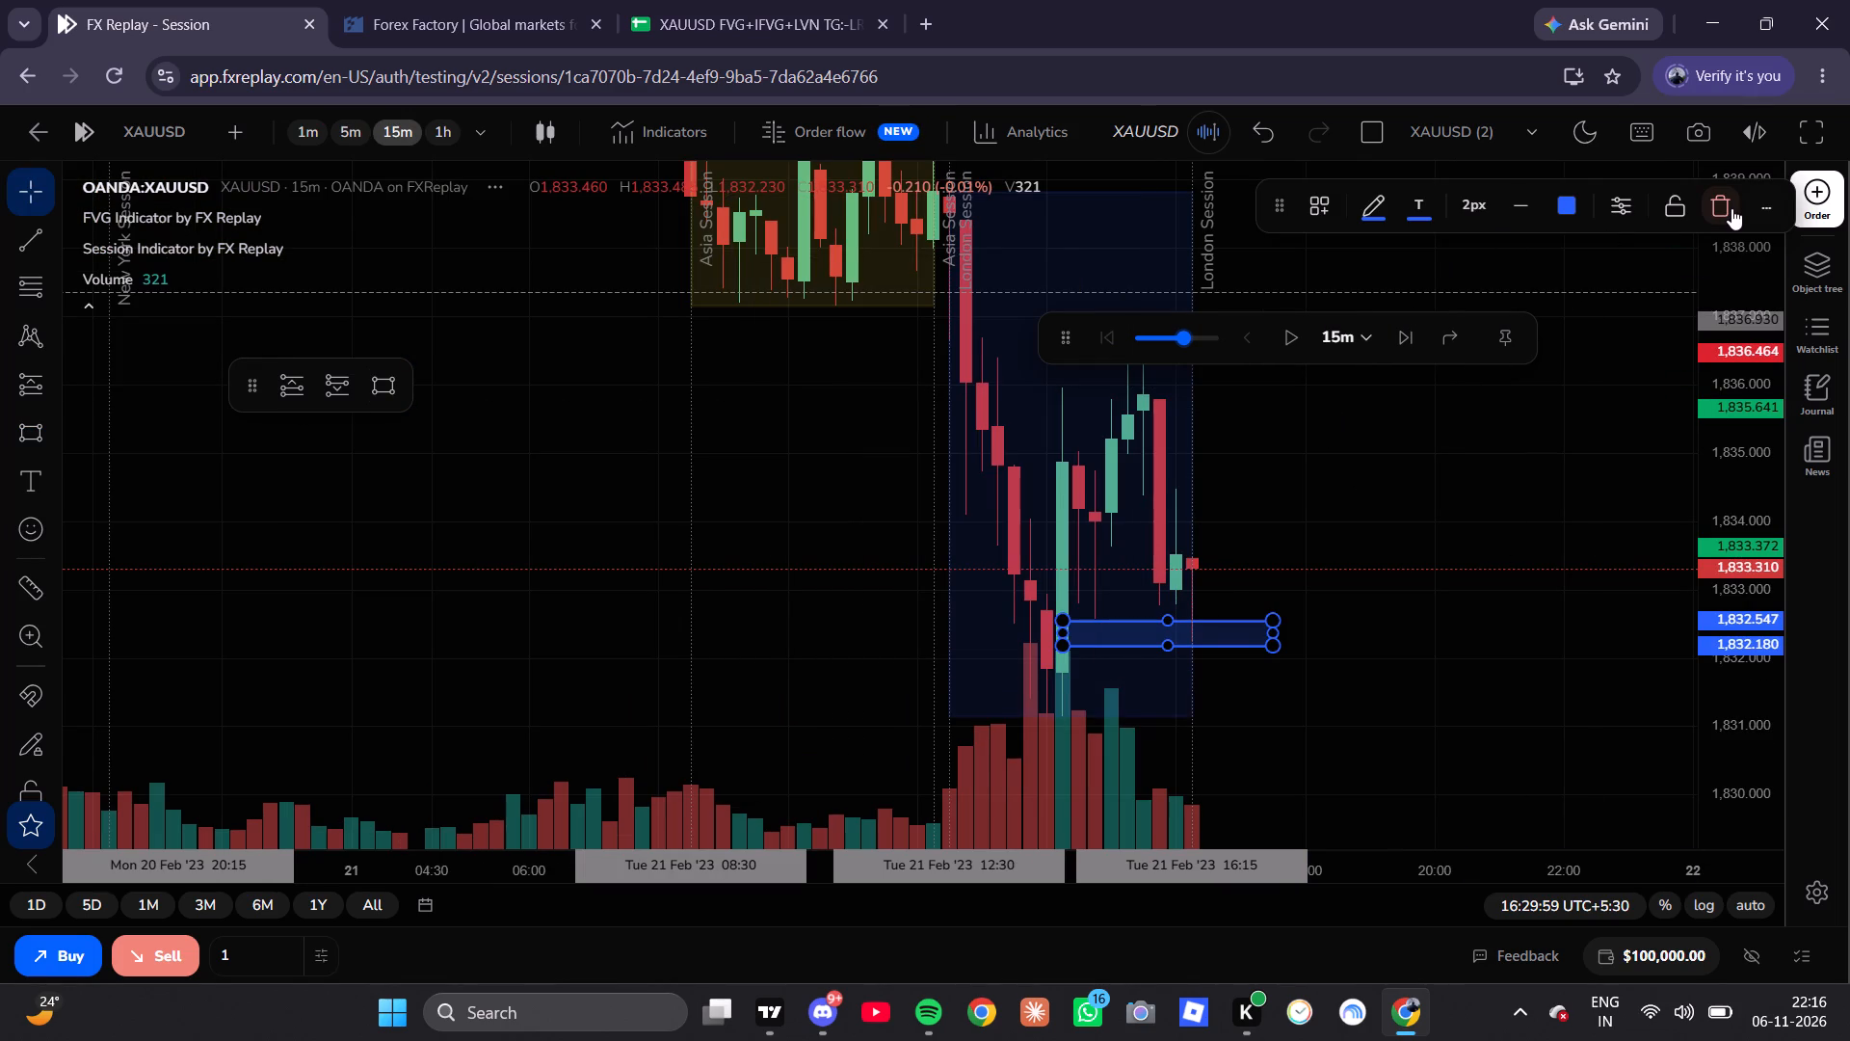
Play the replay forward on the 15m timeframe and pause it at 20:29:59 on Tue 21 Feb '23.
left_click_drag(1341, 515, 1326, 673)
left_click(1326, 673)
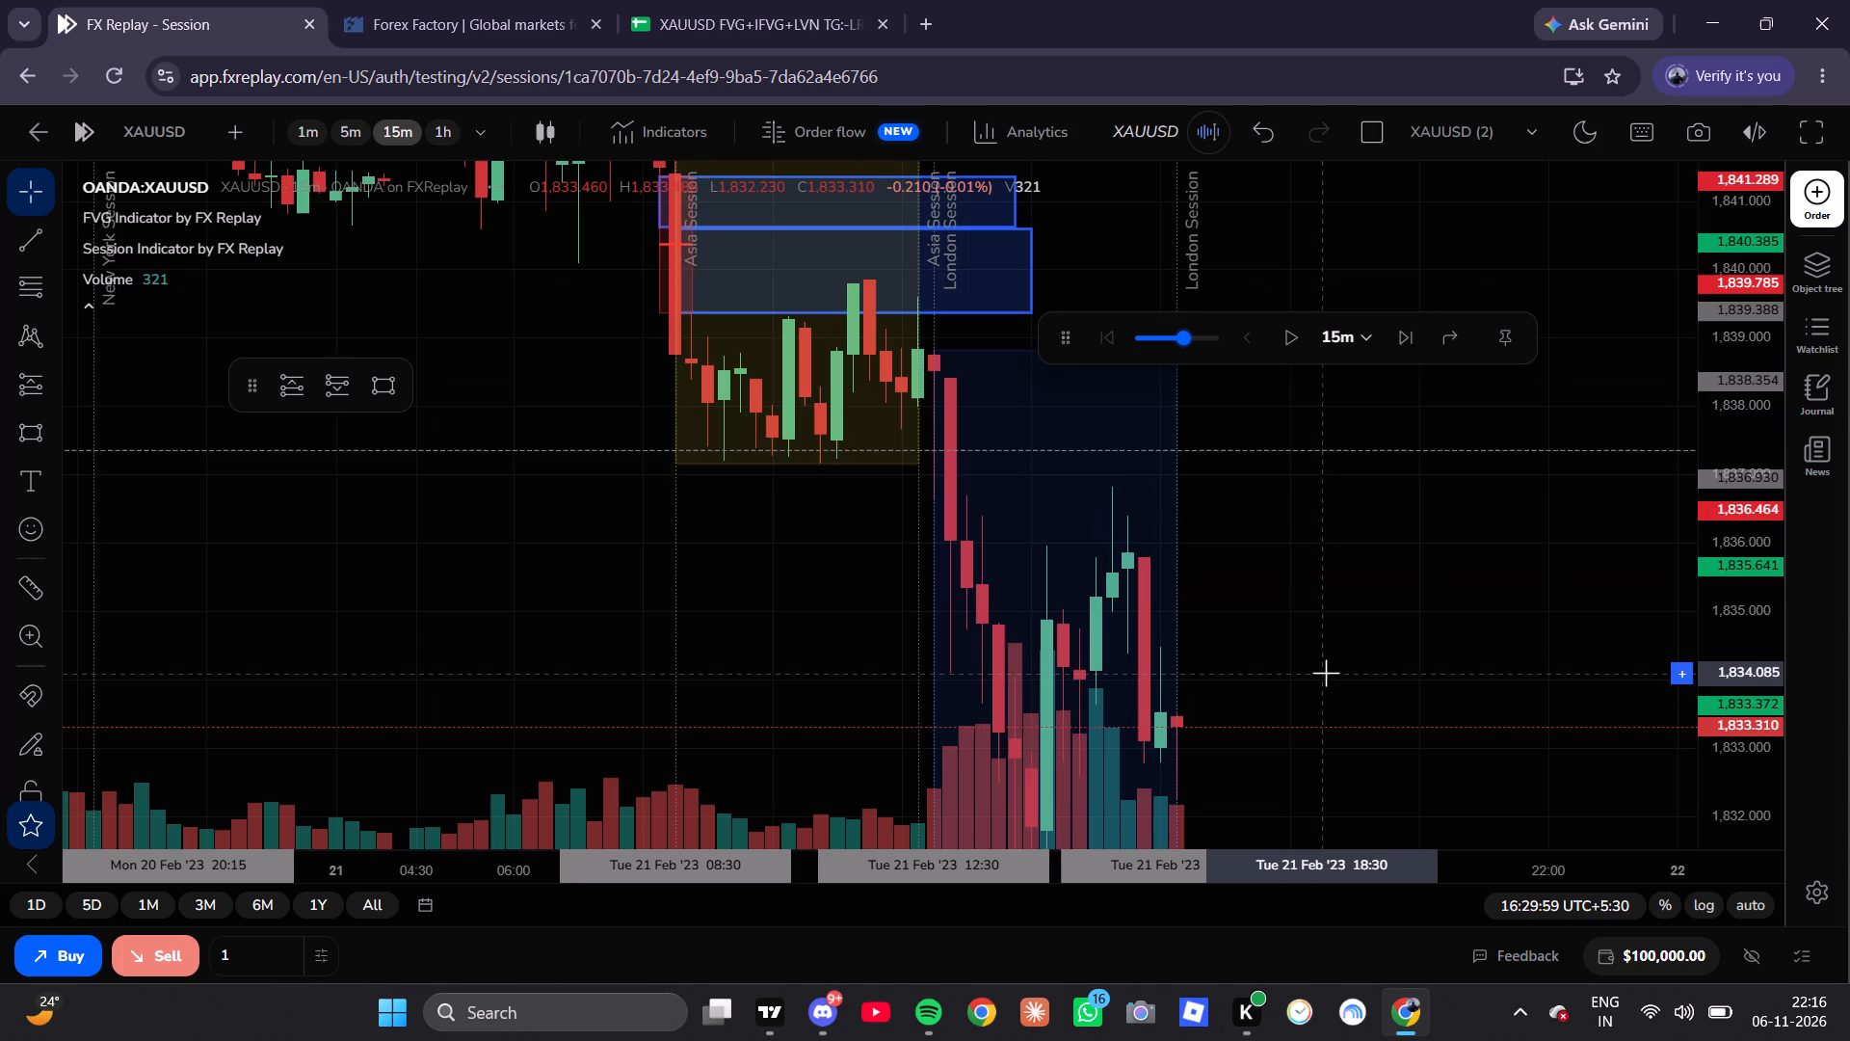
scroll(1112, 729, "up", 1)
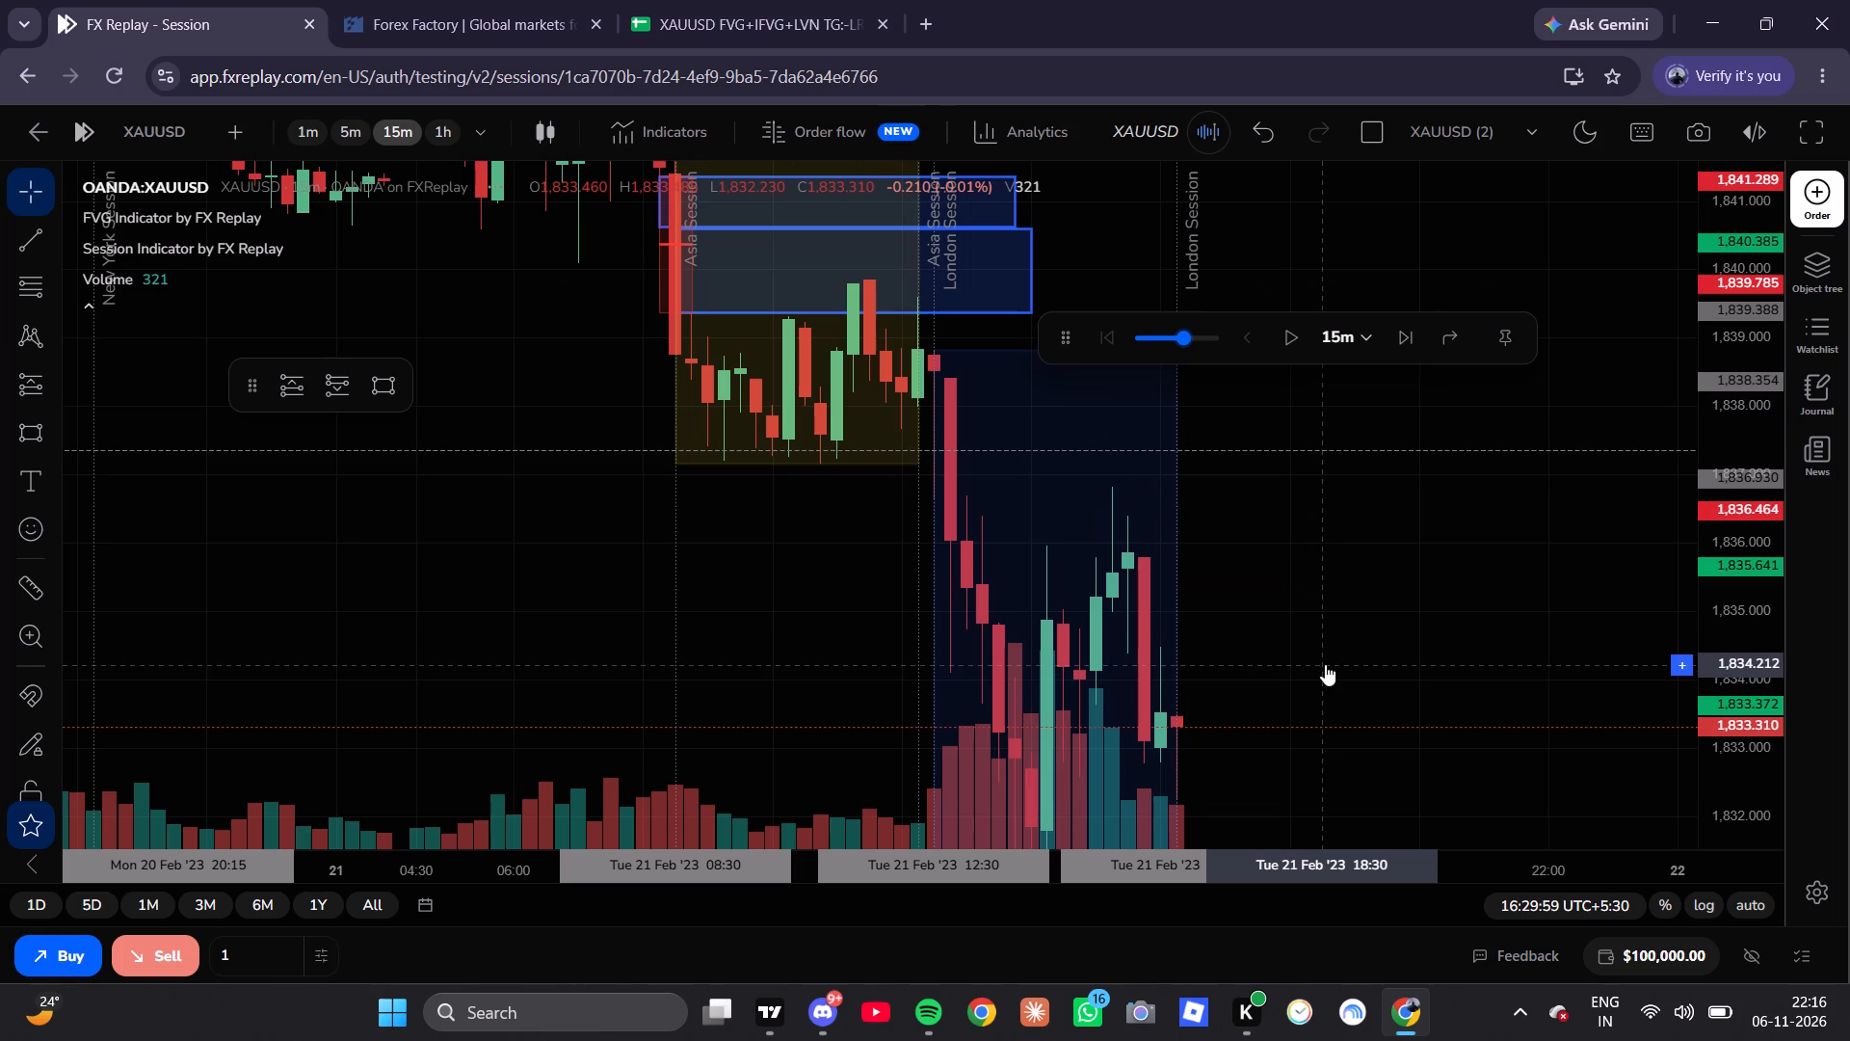
left_click_drag(1109, 707, 1126, 411)
triple_click(1126, 411)
left_click_drag(1119, 425, 1087, 484)
left_click_drag(1093, 481, 1001, 586)
left_click(1279, 334)
left_click(1279, 334)
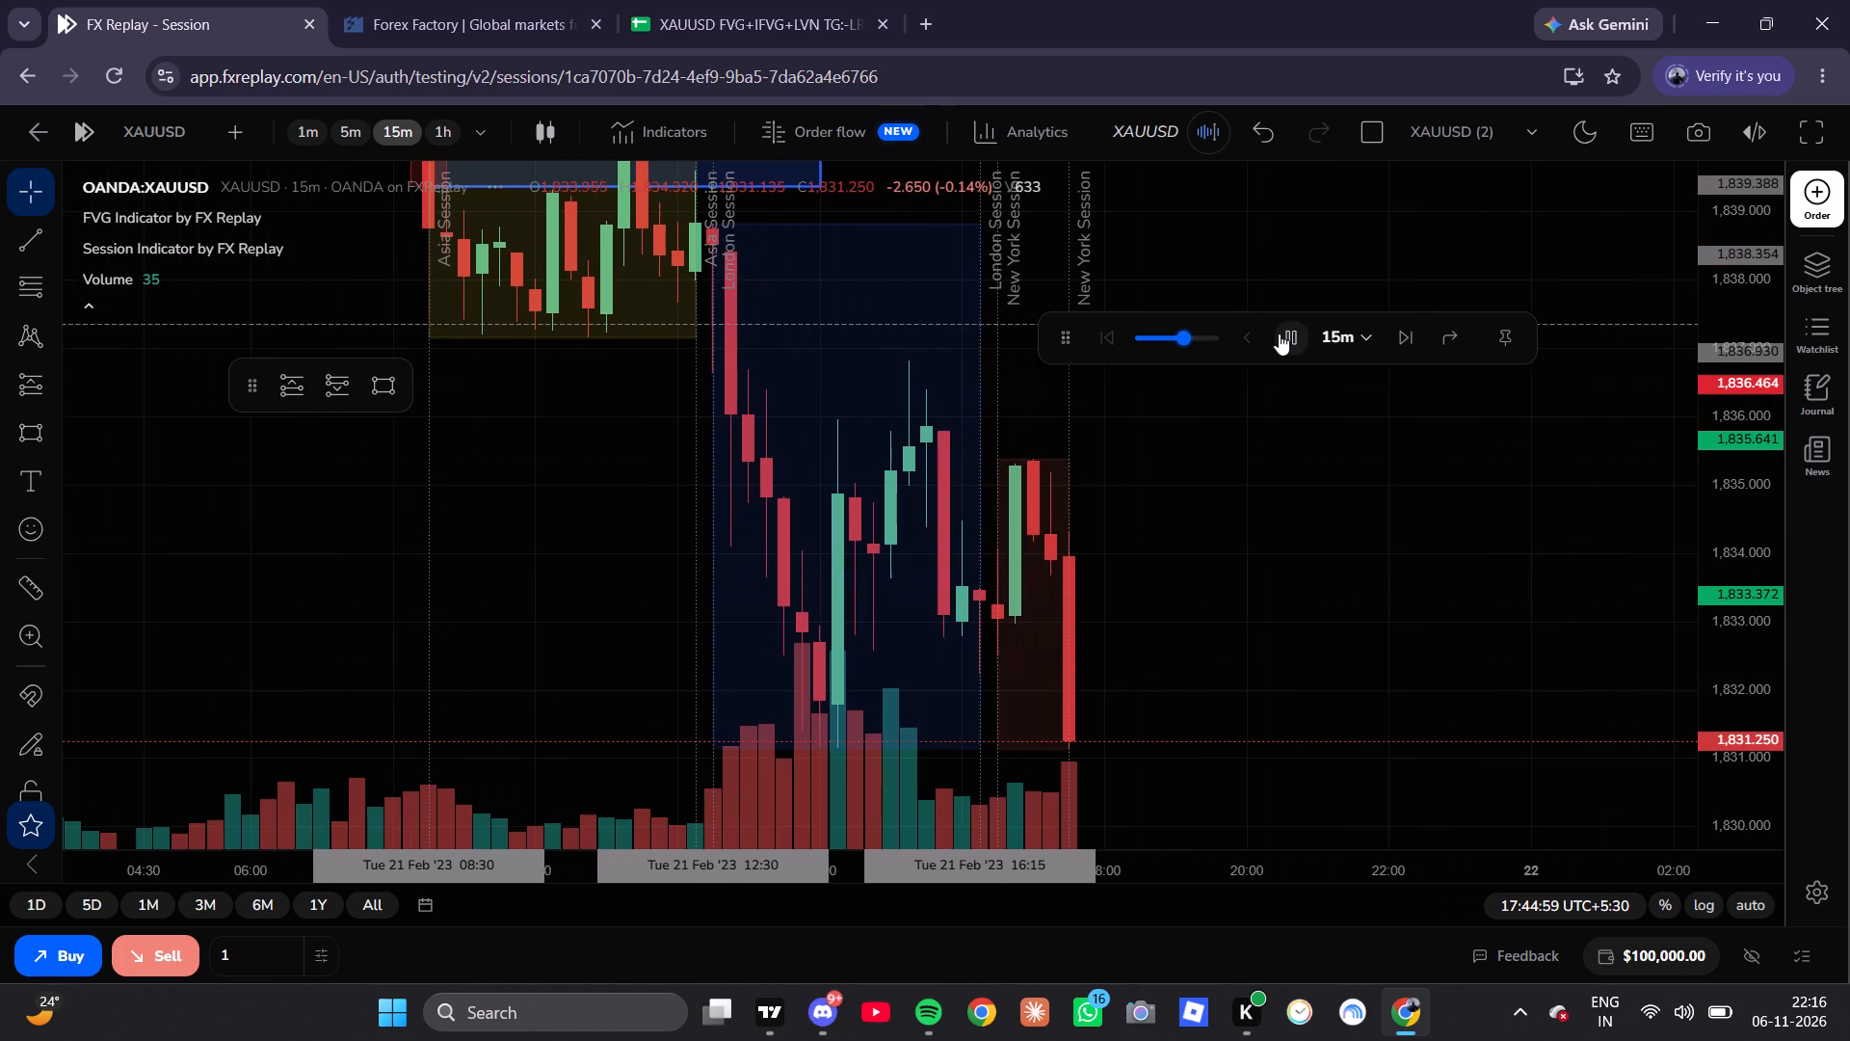
left_click(1279, 334)
left_click(1279, 334)
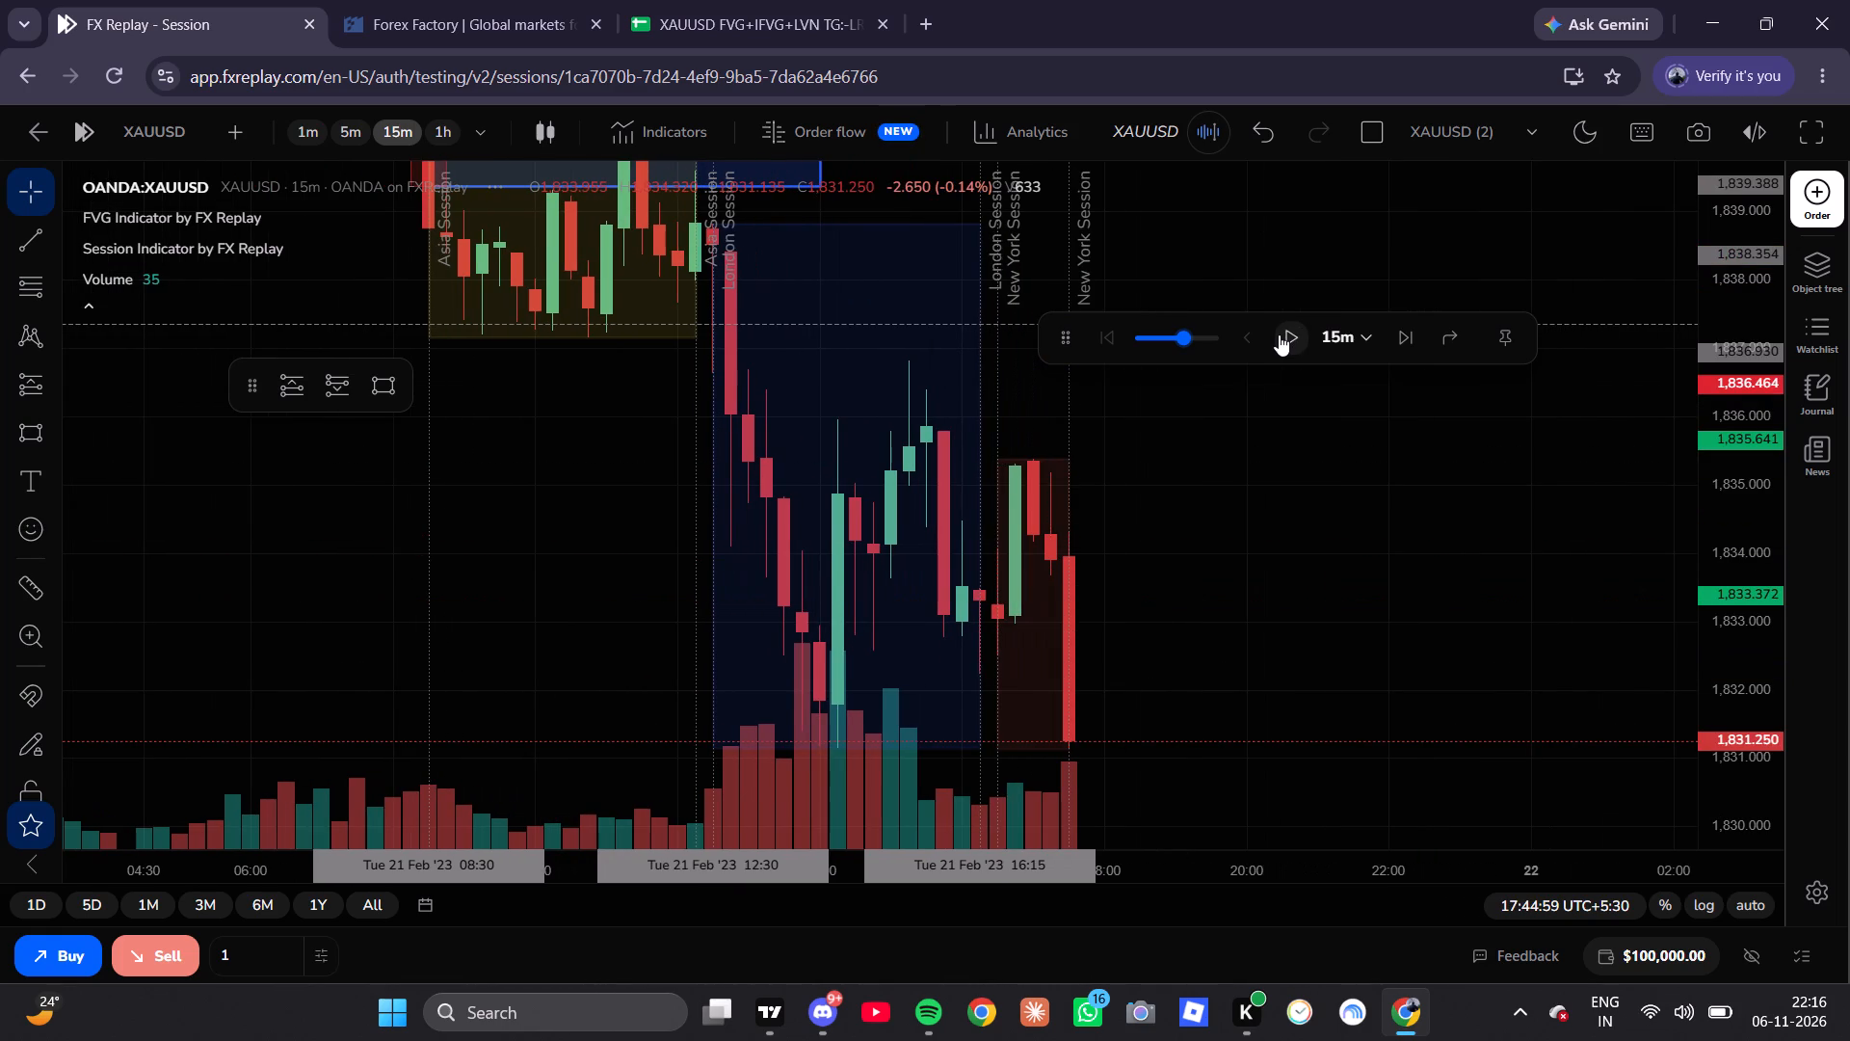
left_click(1279, 334)
left_click(1279, 334)
left_click_drag(1230, 533, 1279, 334)
left_click_drag(1279, 334, 1178, 774)
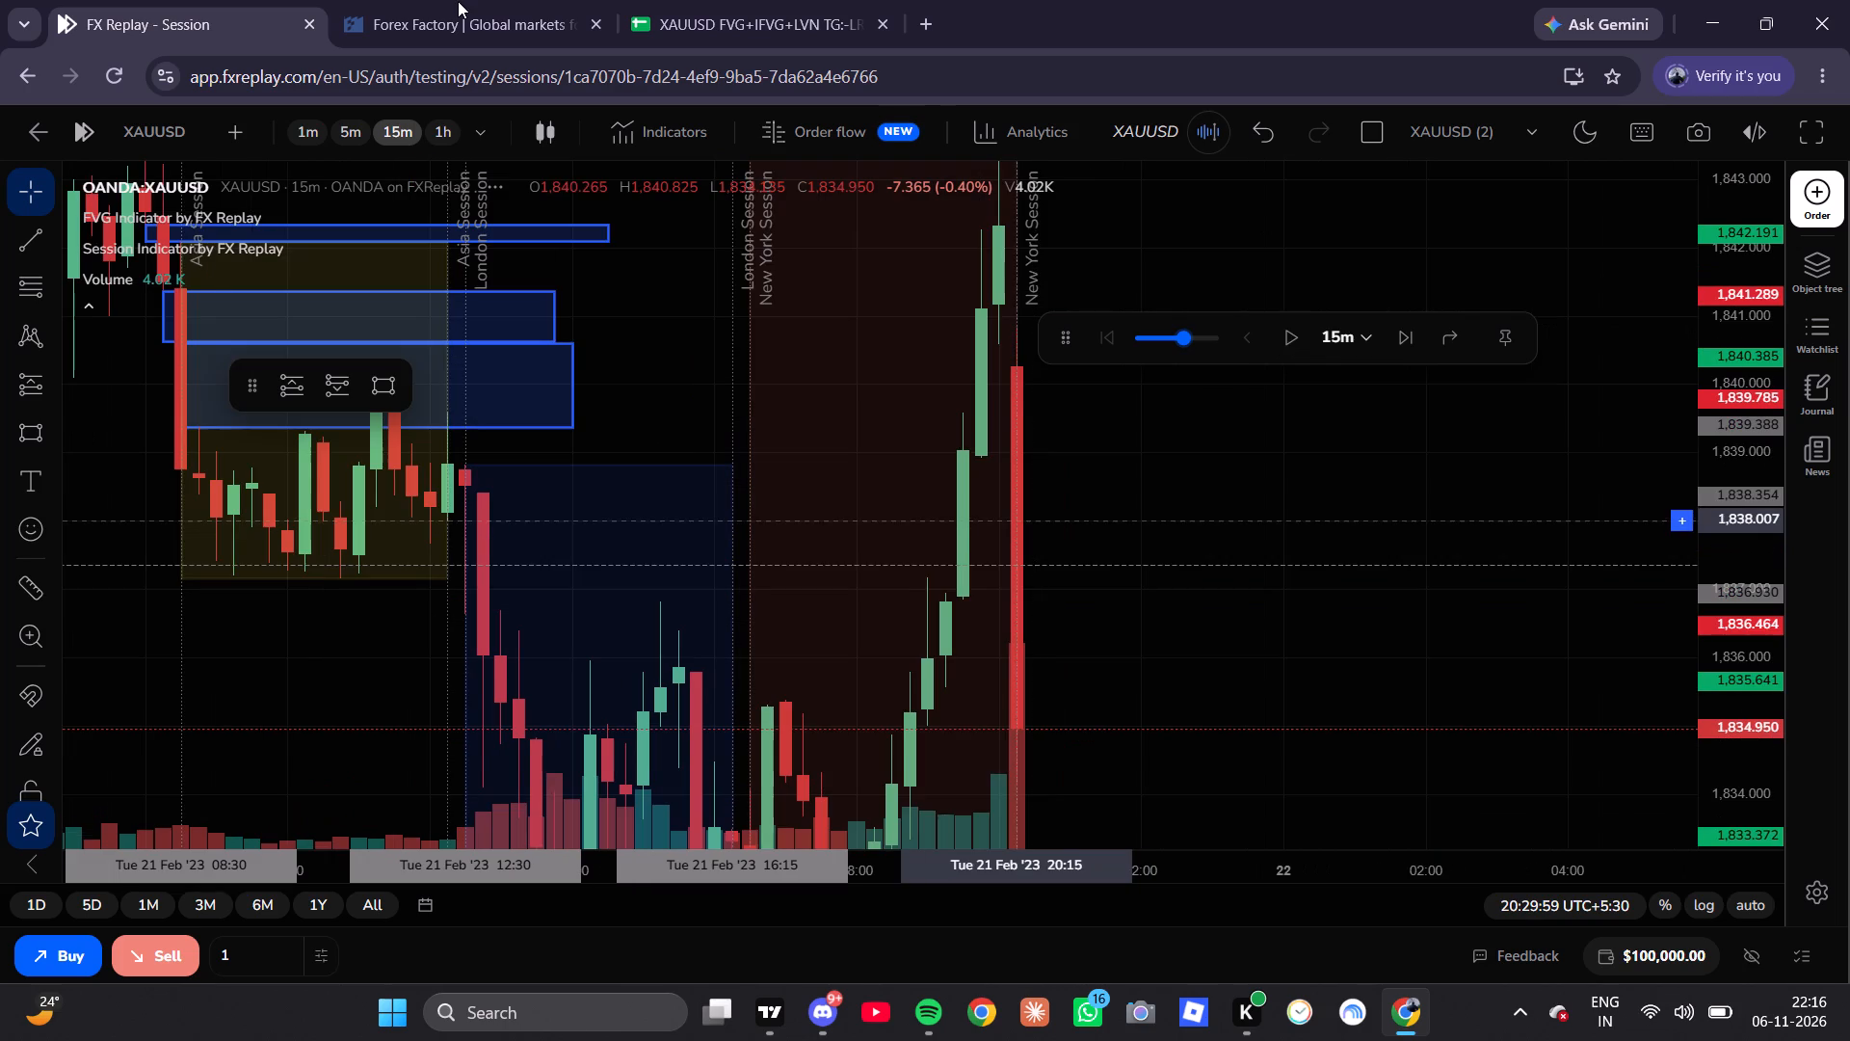
Check the Forex Factory page and return to the replay session.
left_click(458, 0)
left_click(186, 0)
Play the replay forward on the 15m timeframe and pause it at 02:29:59 on Wed 22 Feb '23.
scroll(950, 610, "up", 4)
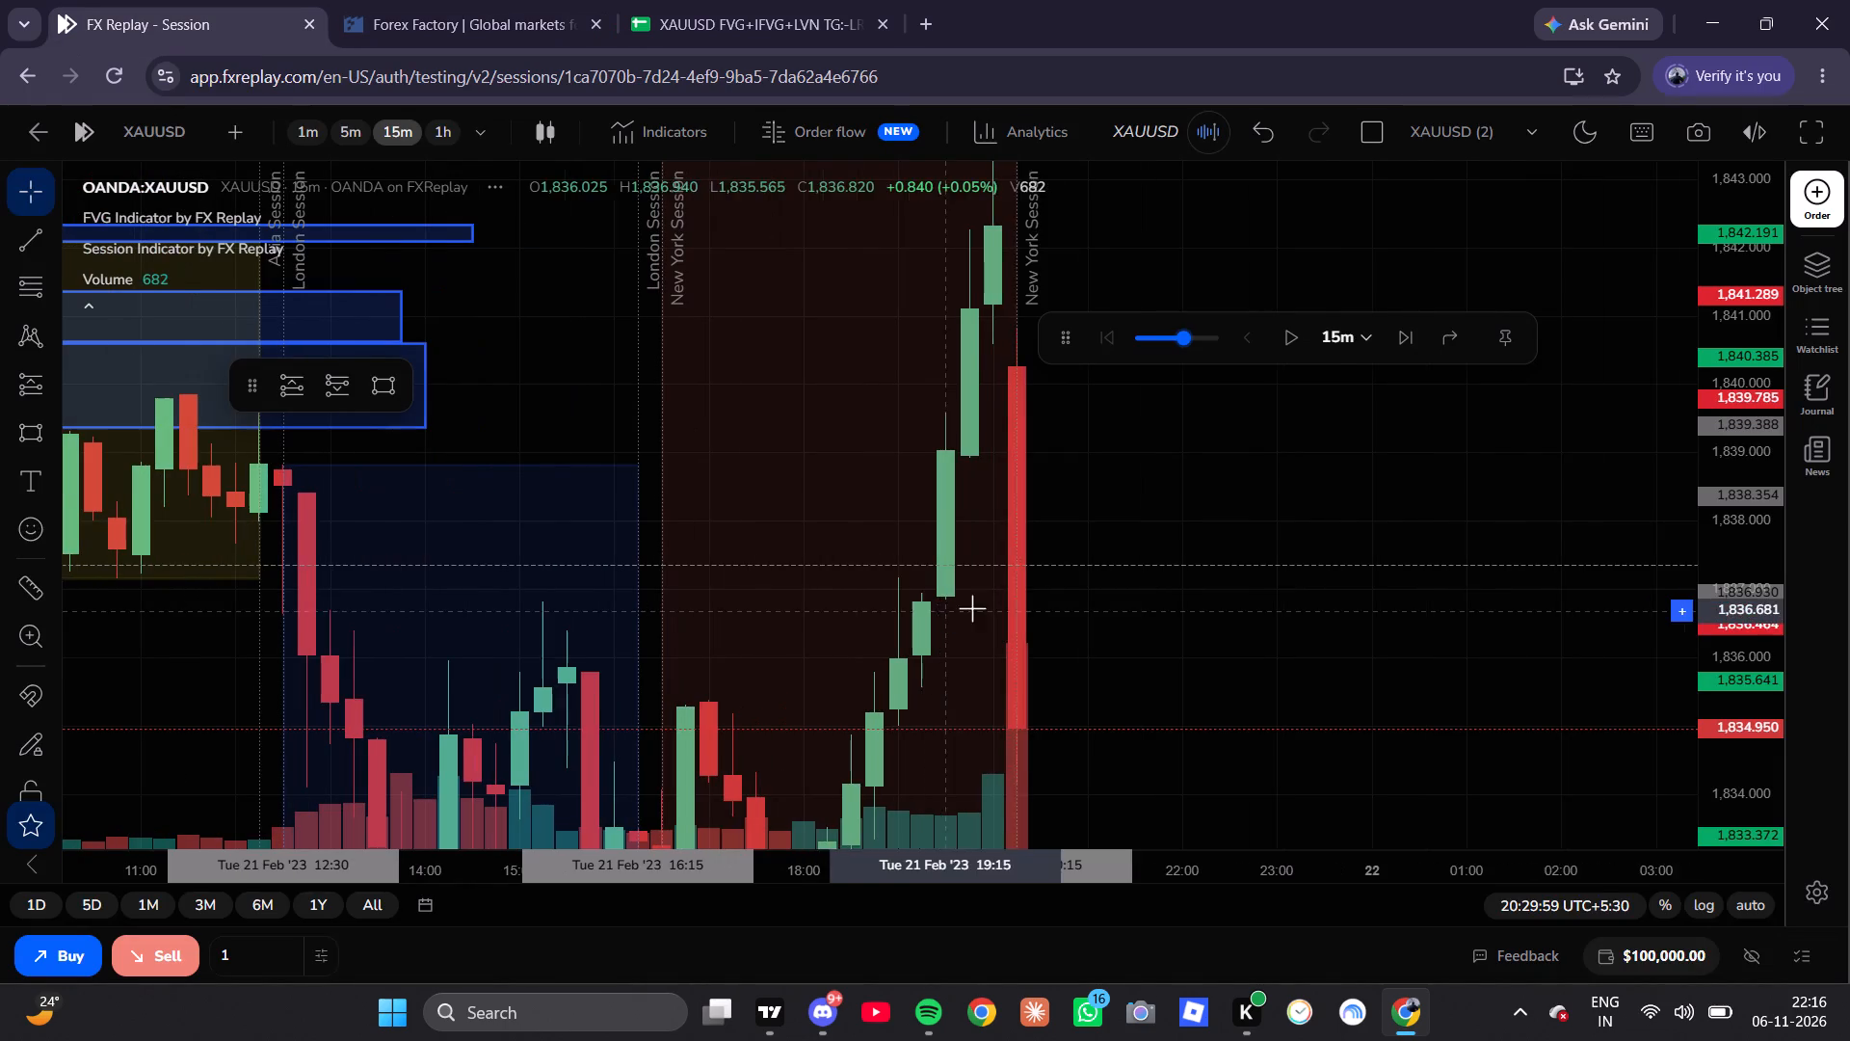
scroll(1746, 576, "down", 19)
left_click_drag(1375, 569, 1339, 512)
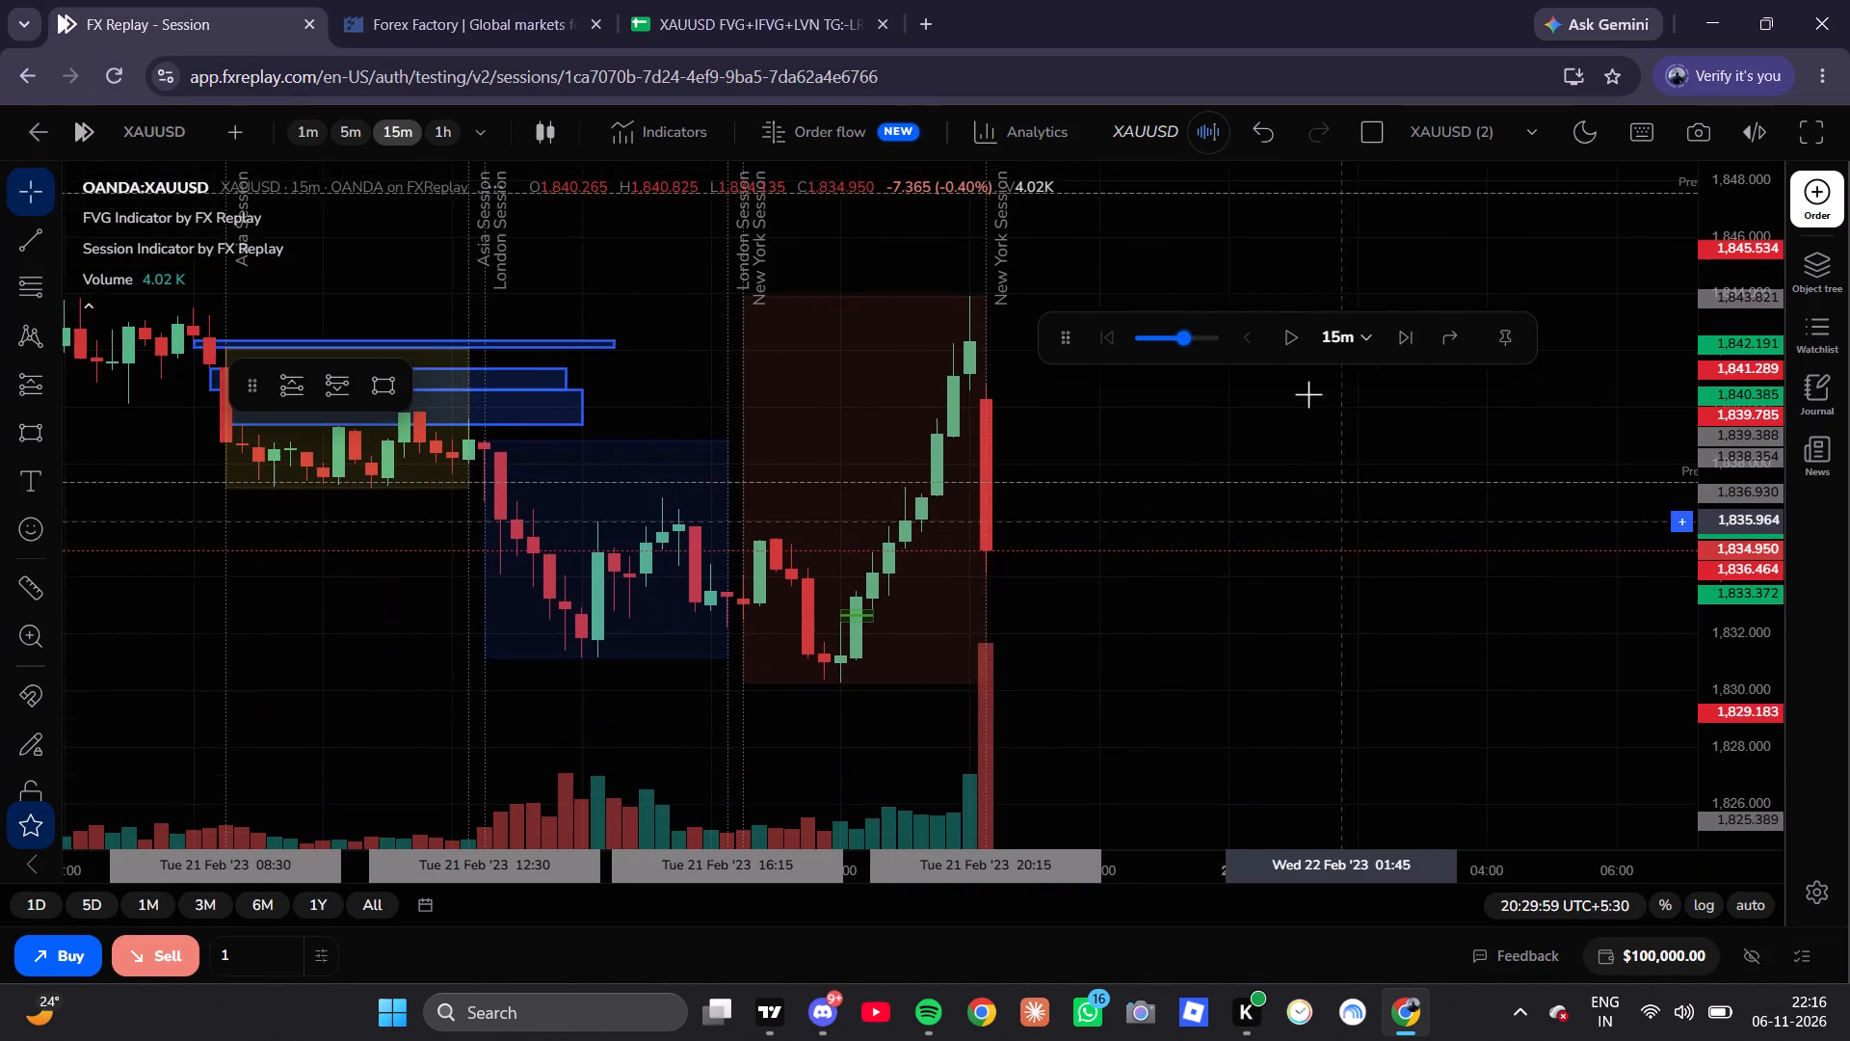
left_click(1295, 344)
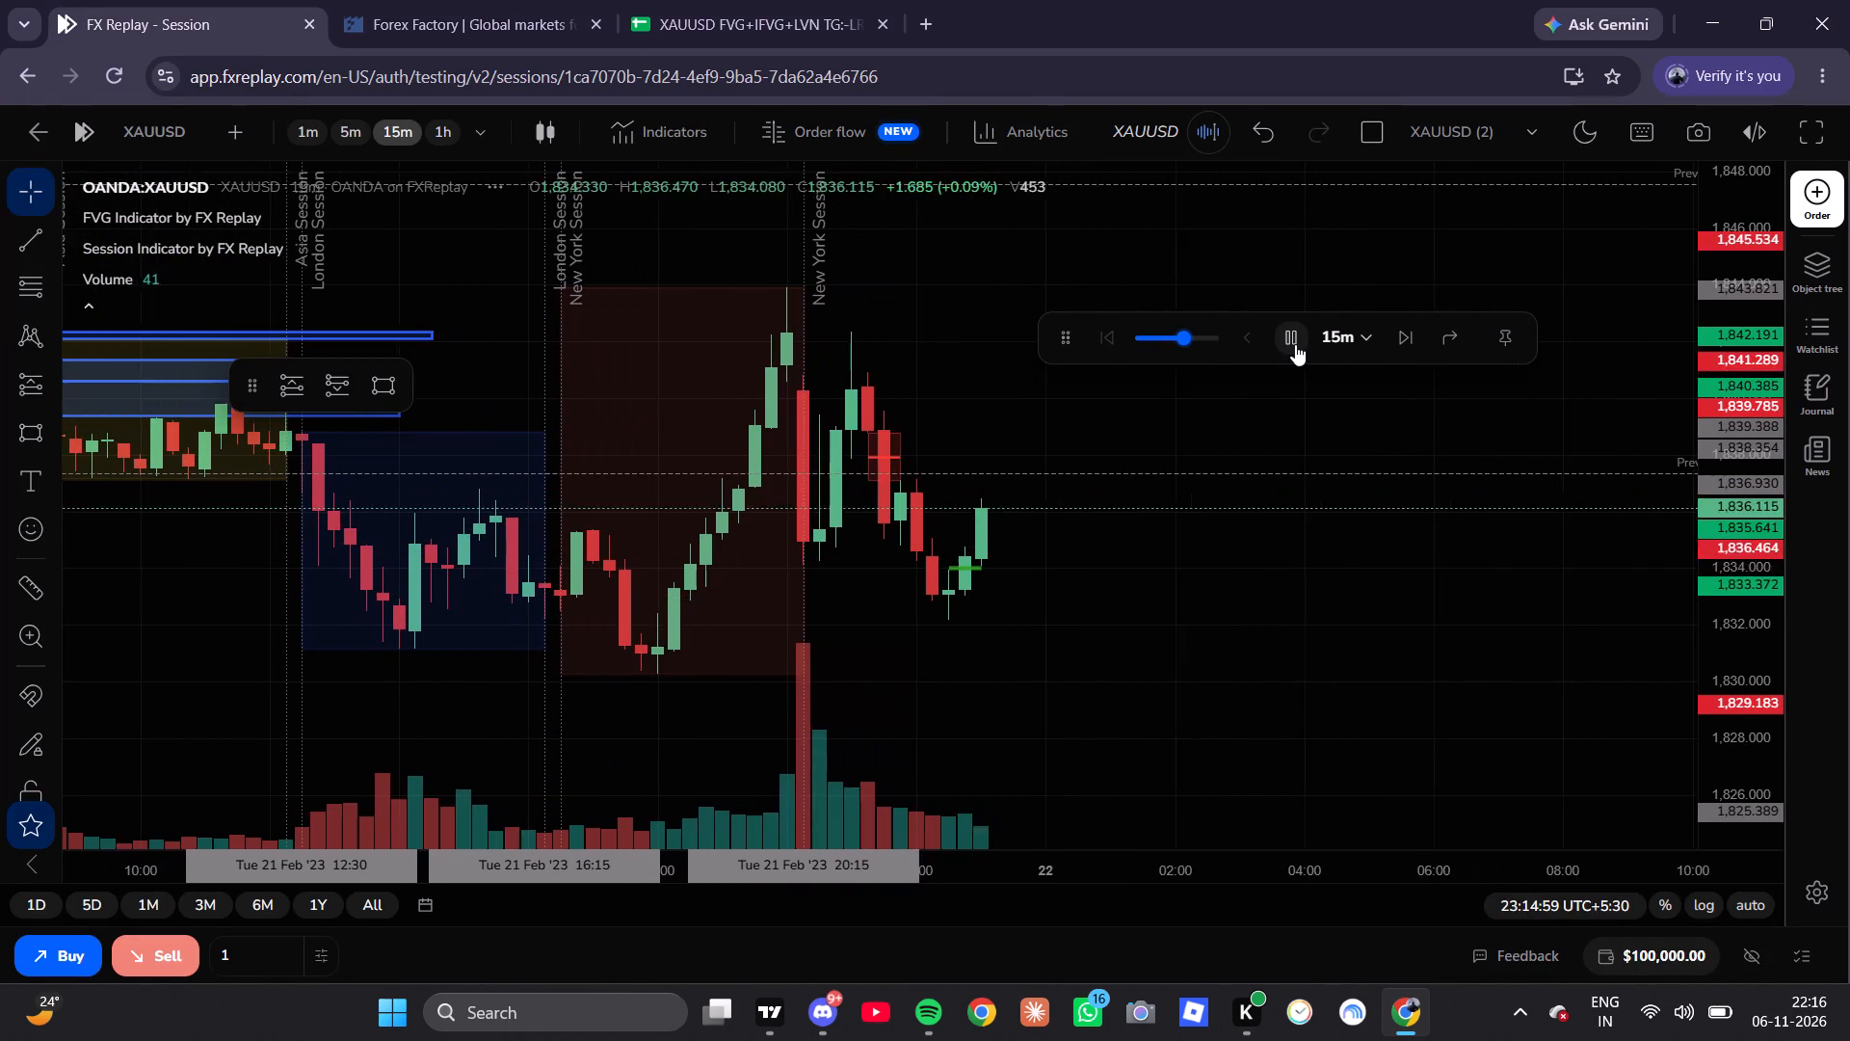
left_click(1295, 344)
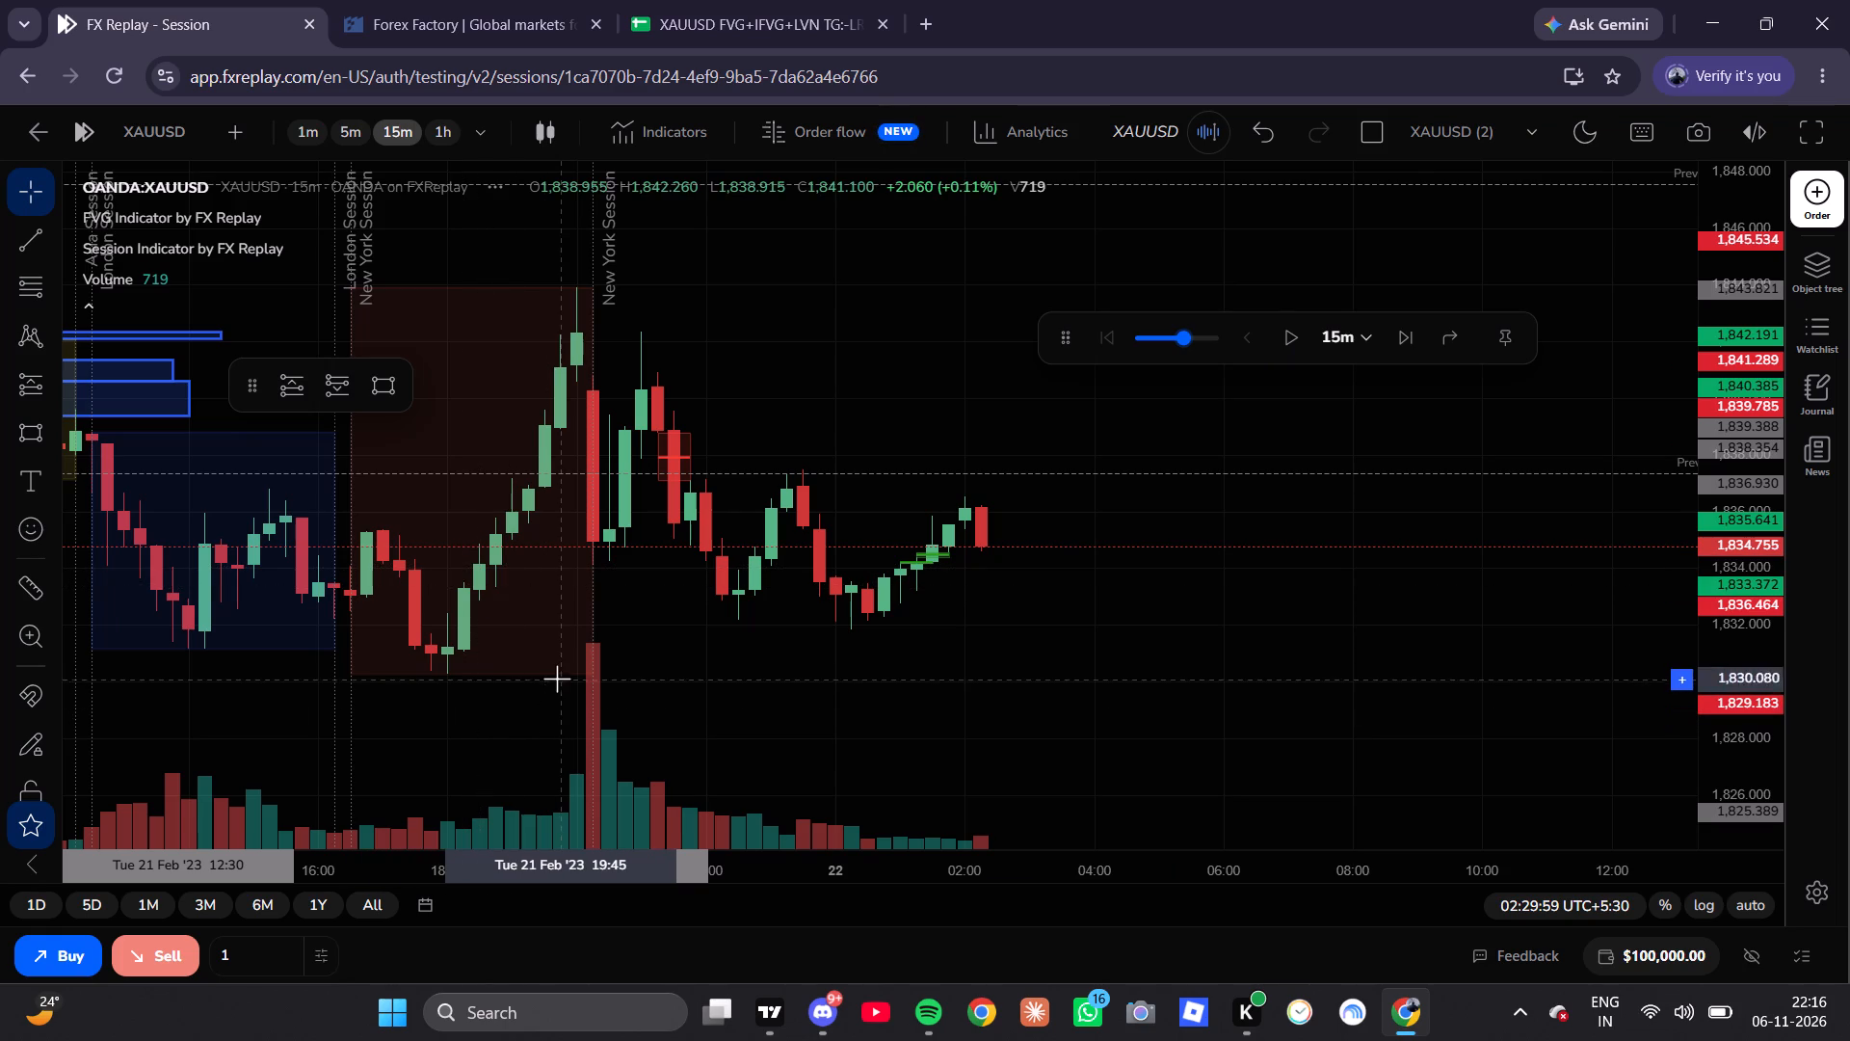
Extend the end of the 1,839.4–1,840.6 zone to about 20:15 and the 1,840.6–1,841.4 zone to about 21:45 on 21 Feb '23.
left_click_drag(566, 649, 855, 645)
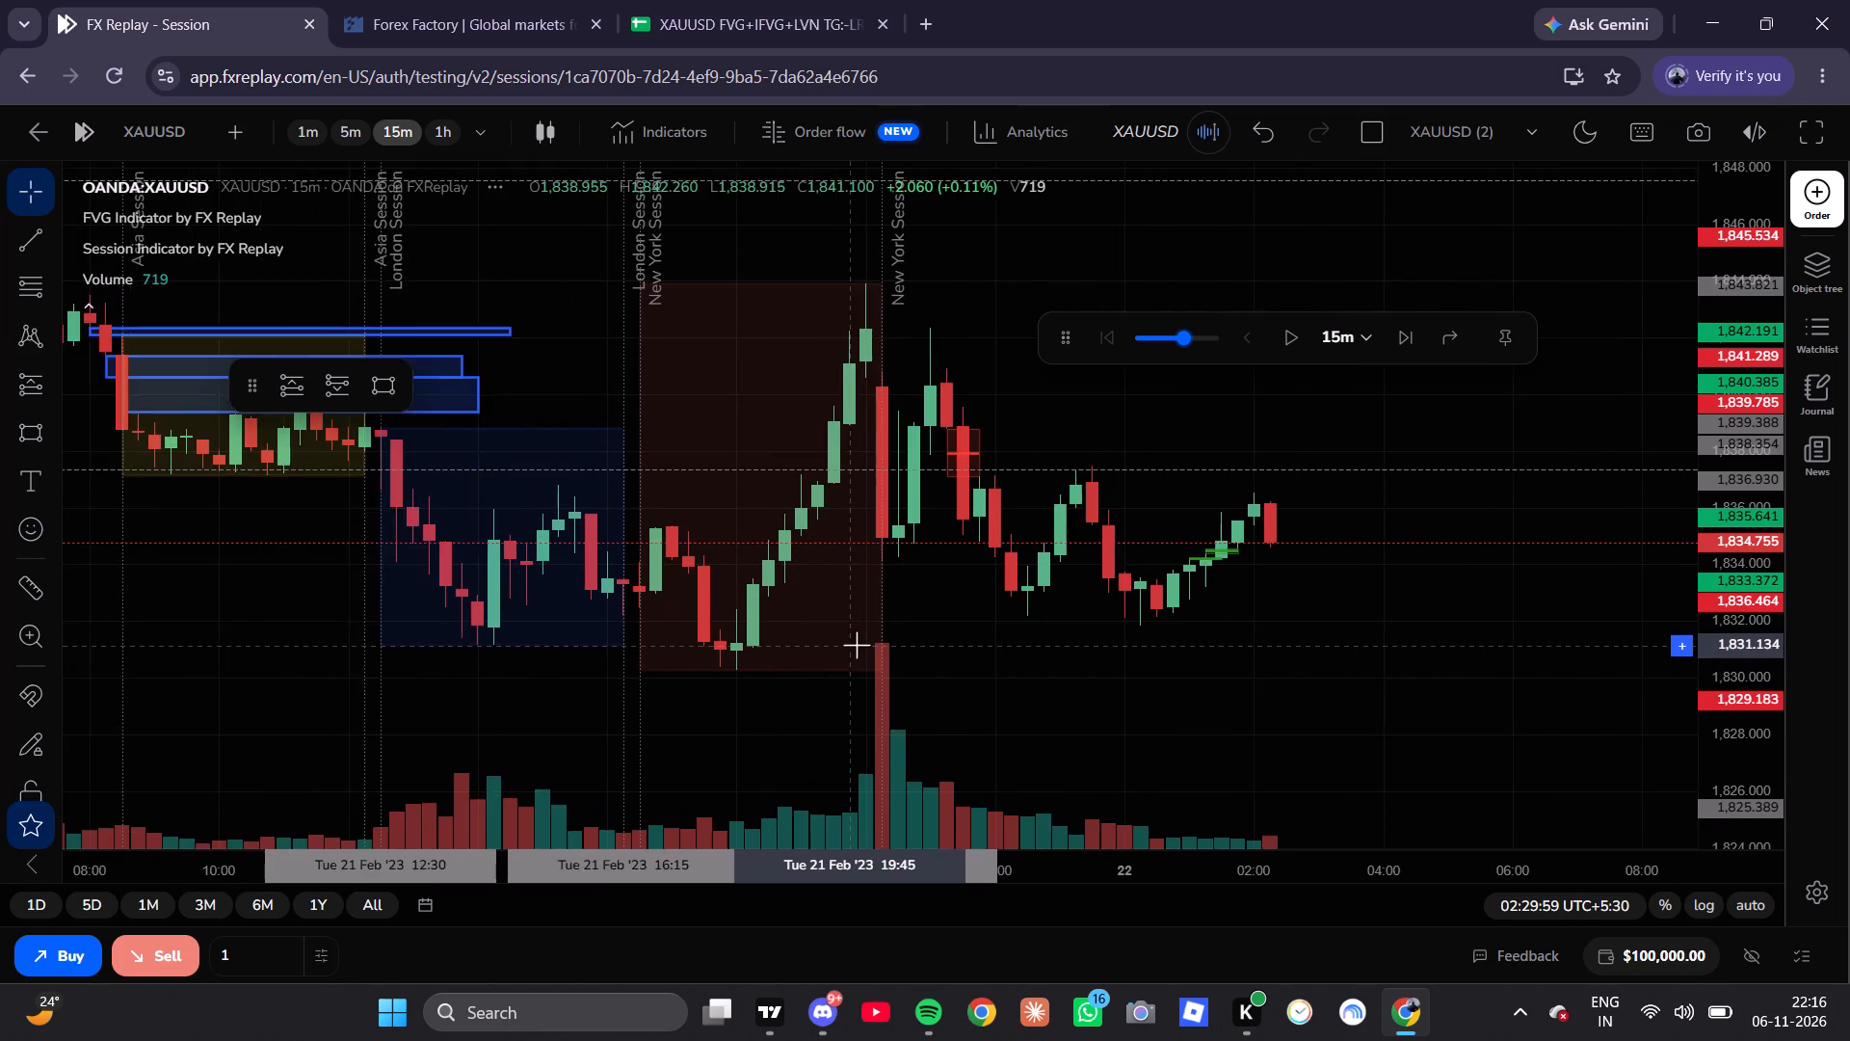
scroll(857, 645, "down", 9)
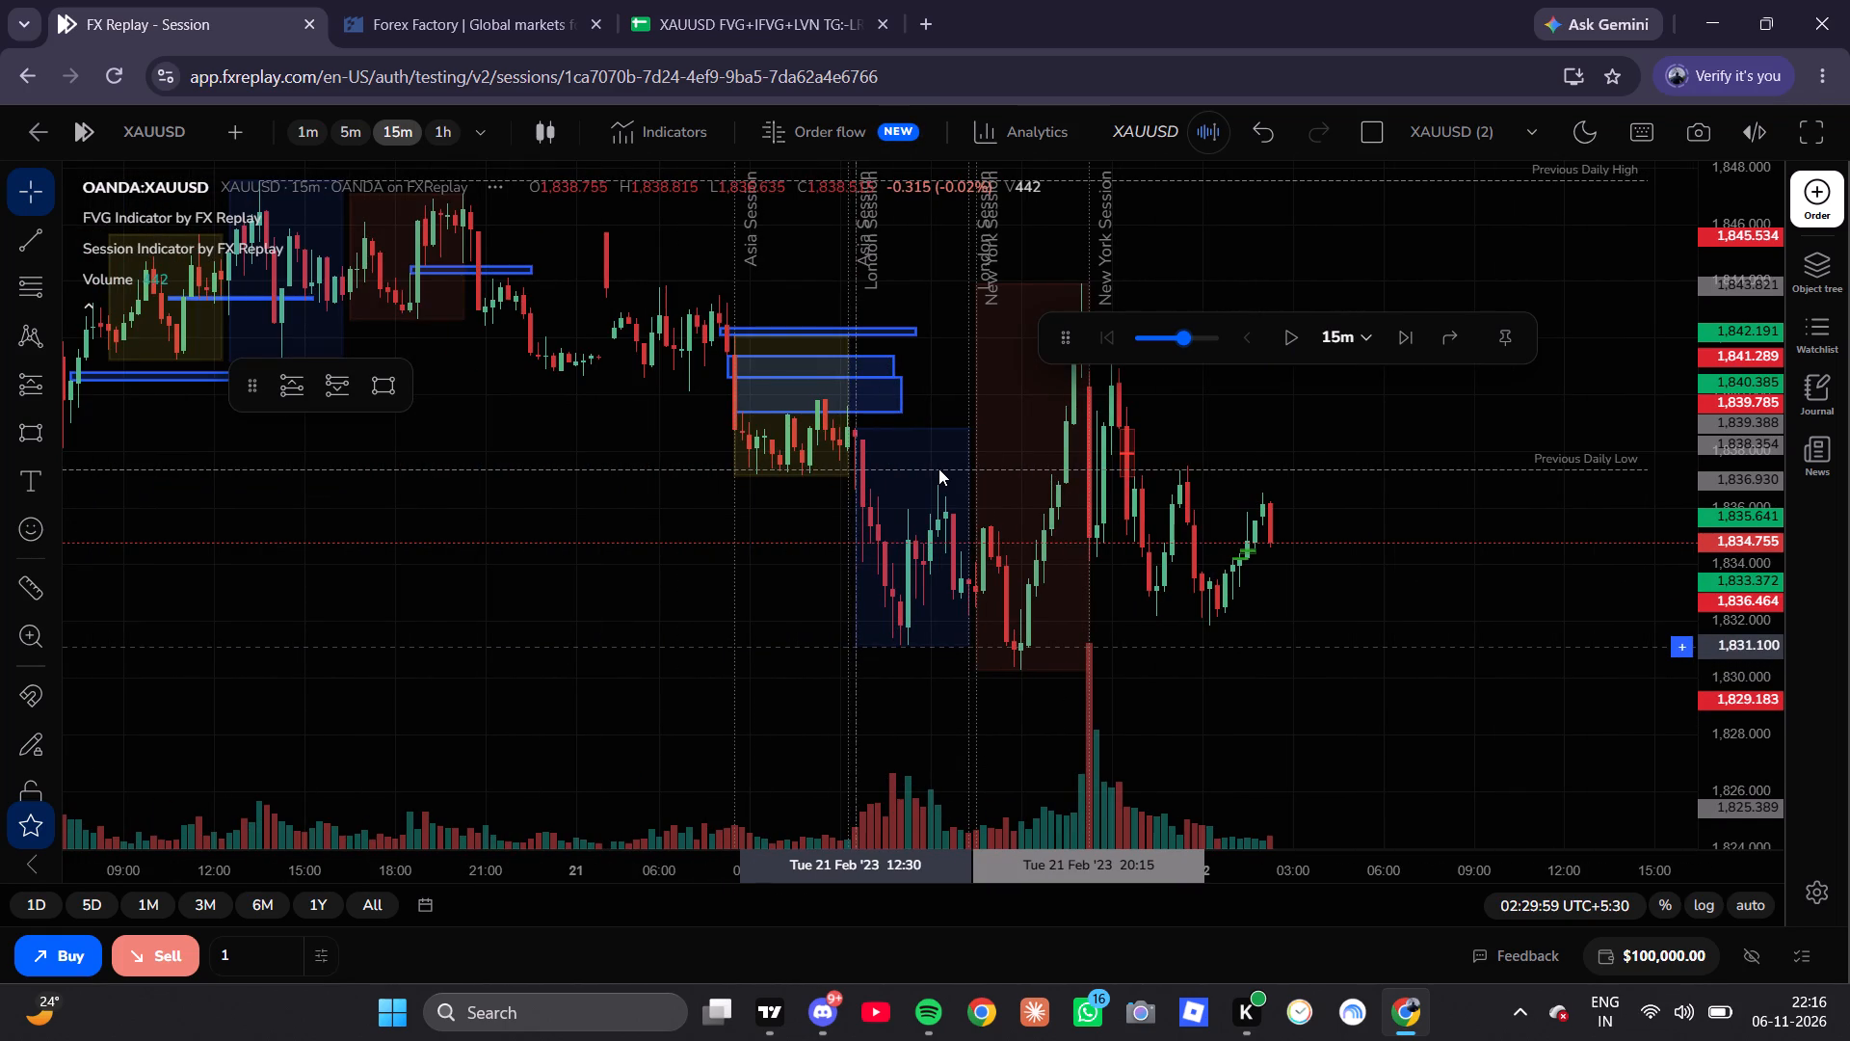
left_click(1481, 446)
left_click_drag(1481, 446, 1471, 455)
left_click_drag(1462, 470, 1415, 535)
left_click_drag(841, 468, 1025, 475)
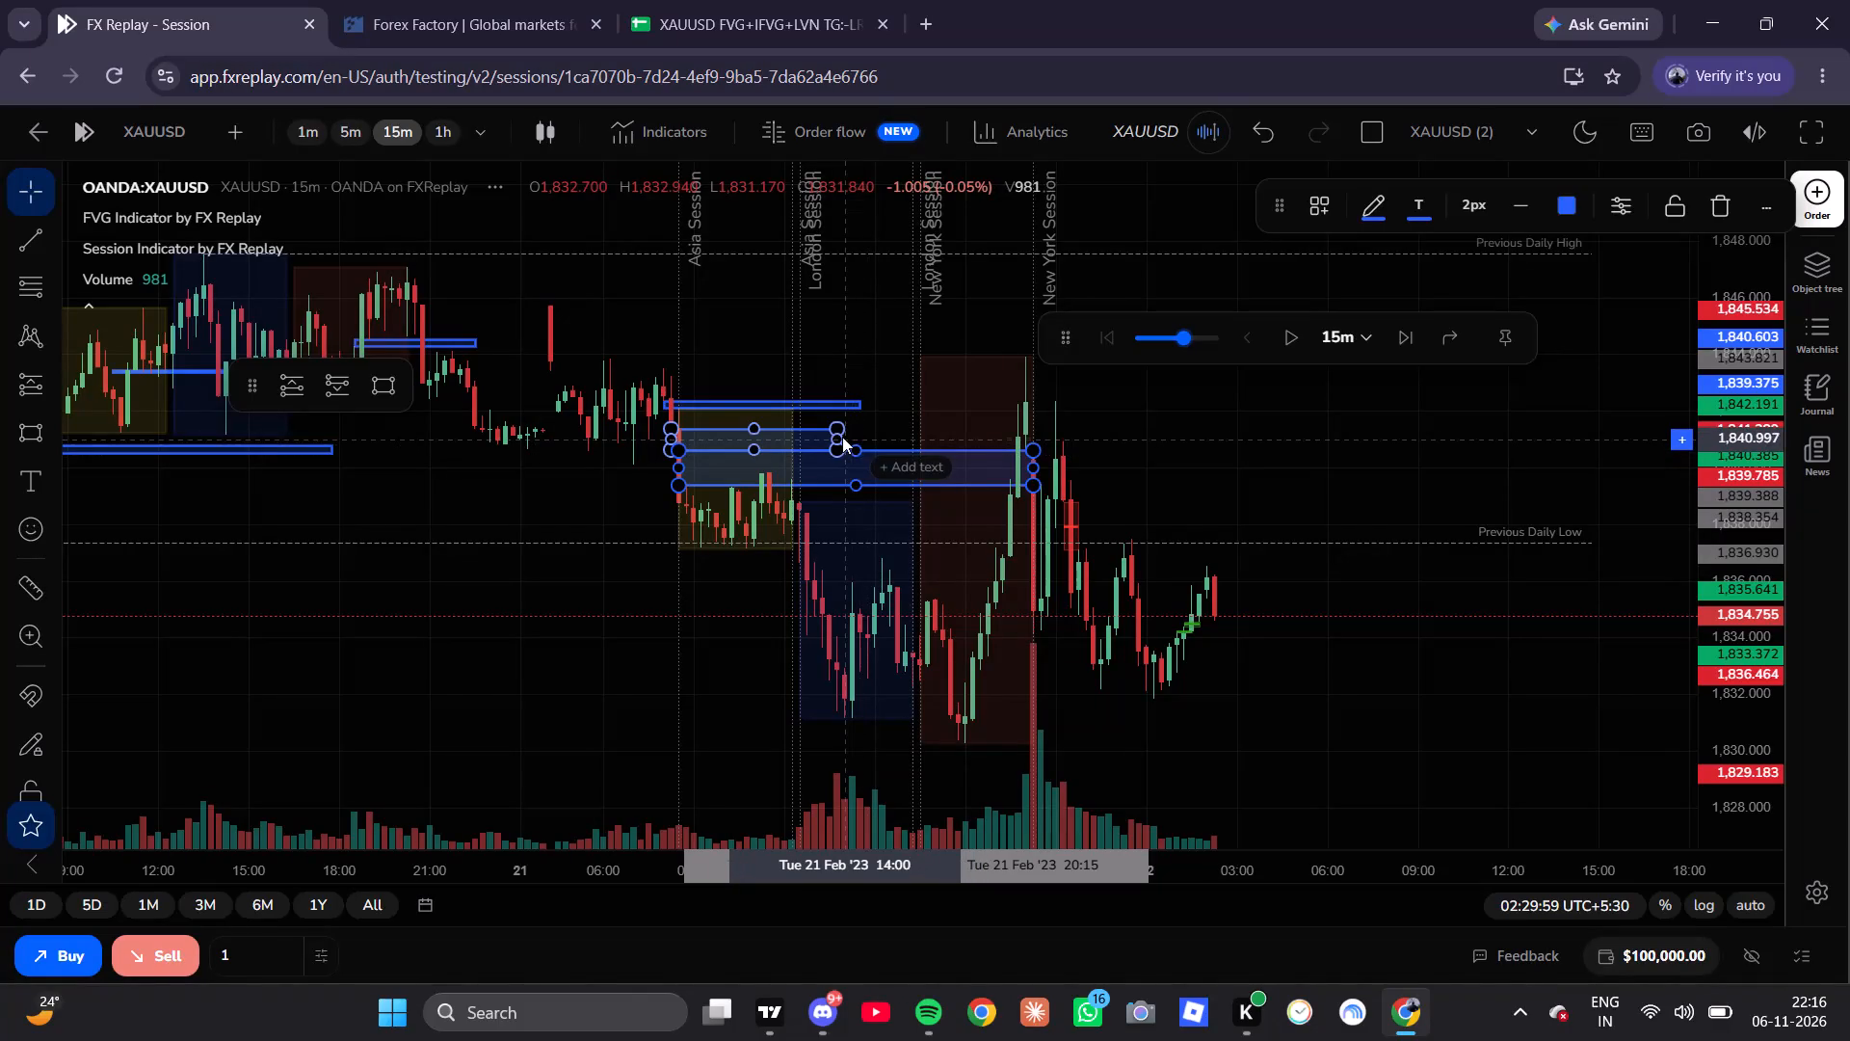
left_click_drag(837, 436, 1080, 434)
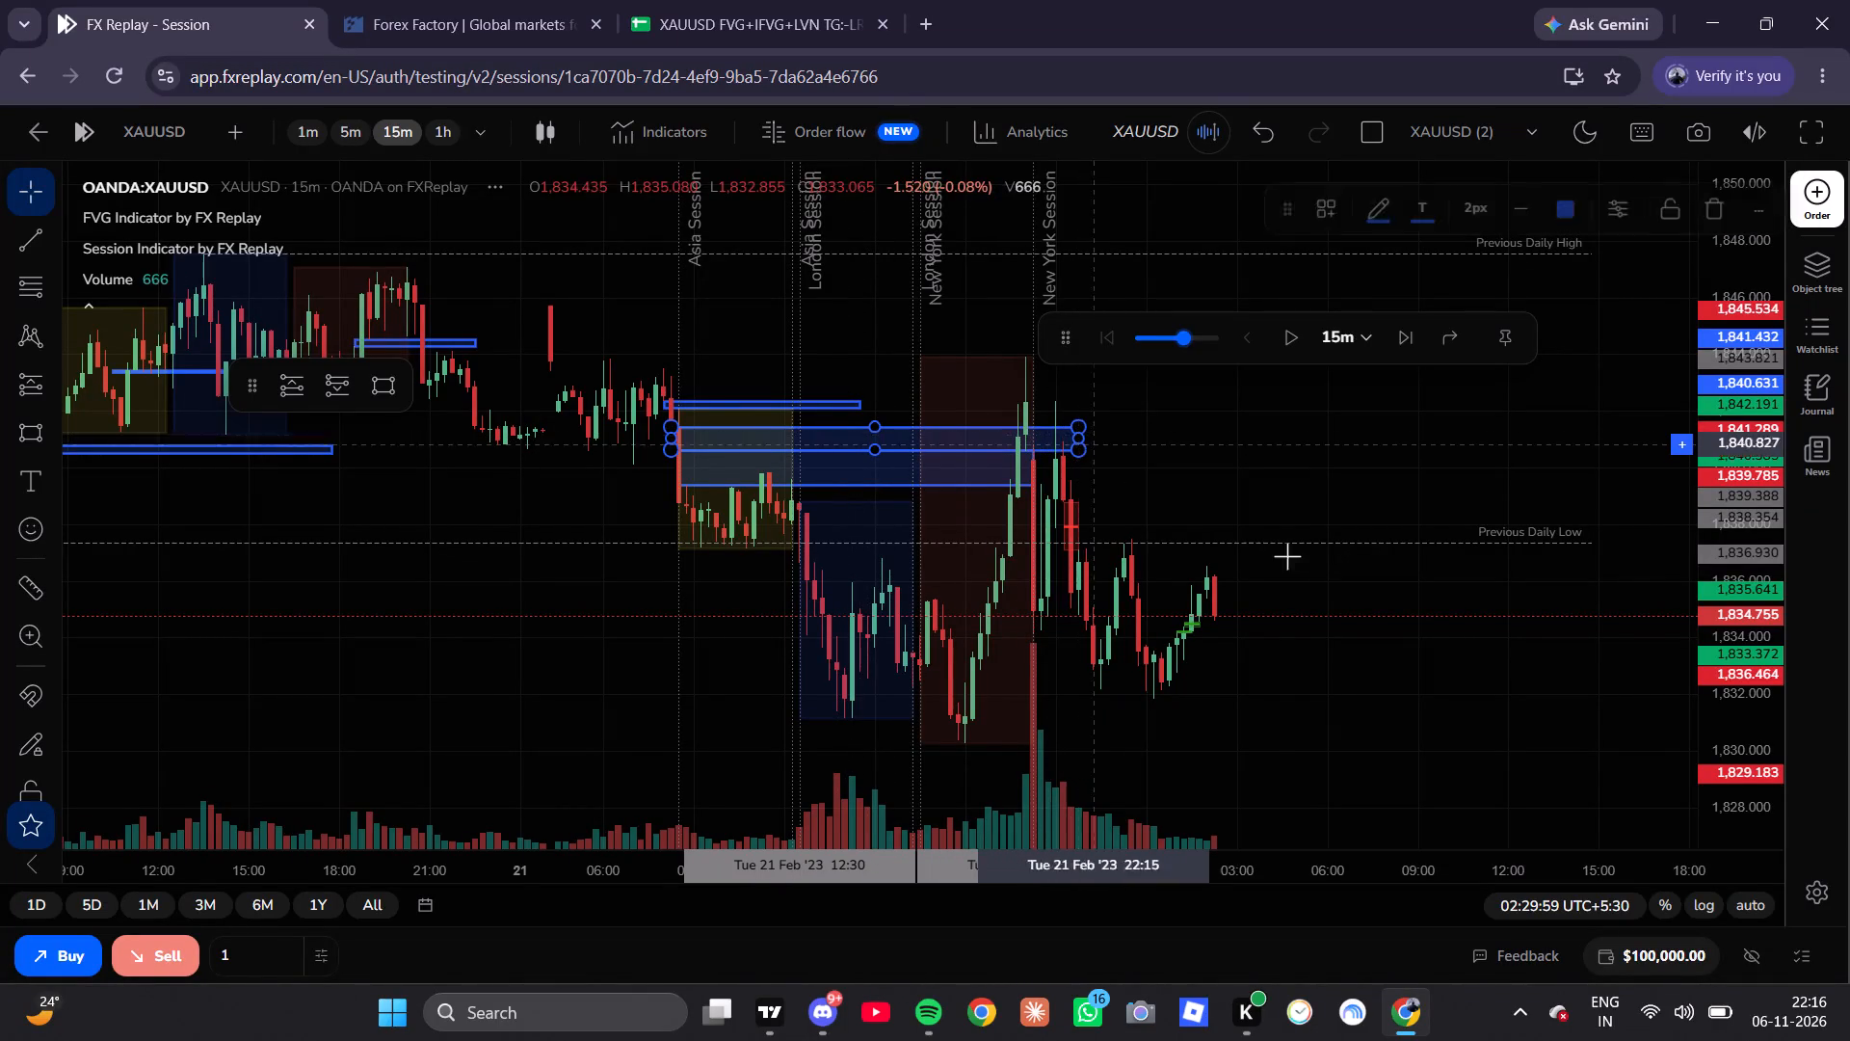
Examine the 21 Feb '23 price action around the marked zones on the 5m and 1m timeframes.
left_click(1301, 556)
left_click(367, 125)
scroll(765, 612, "down", 8)
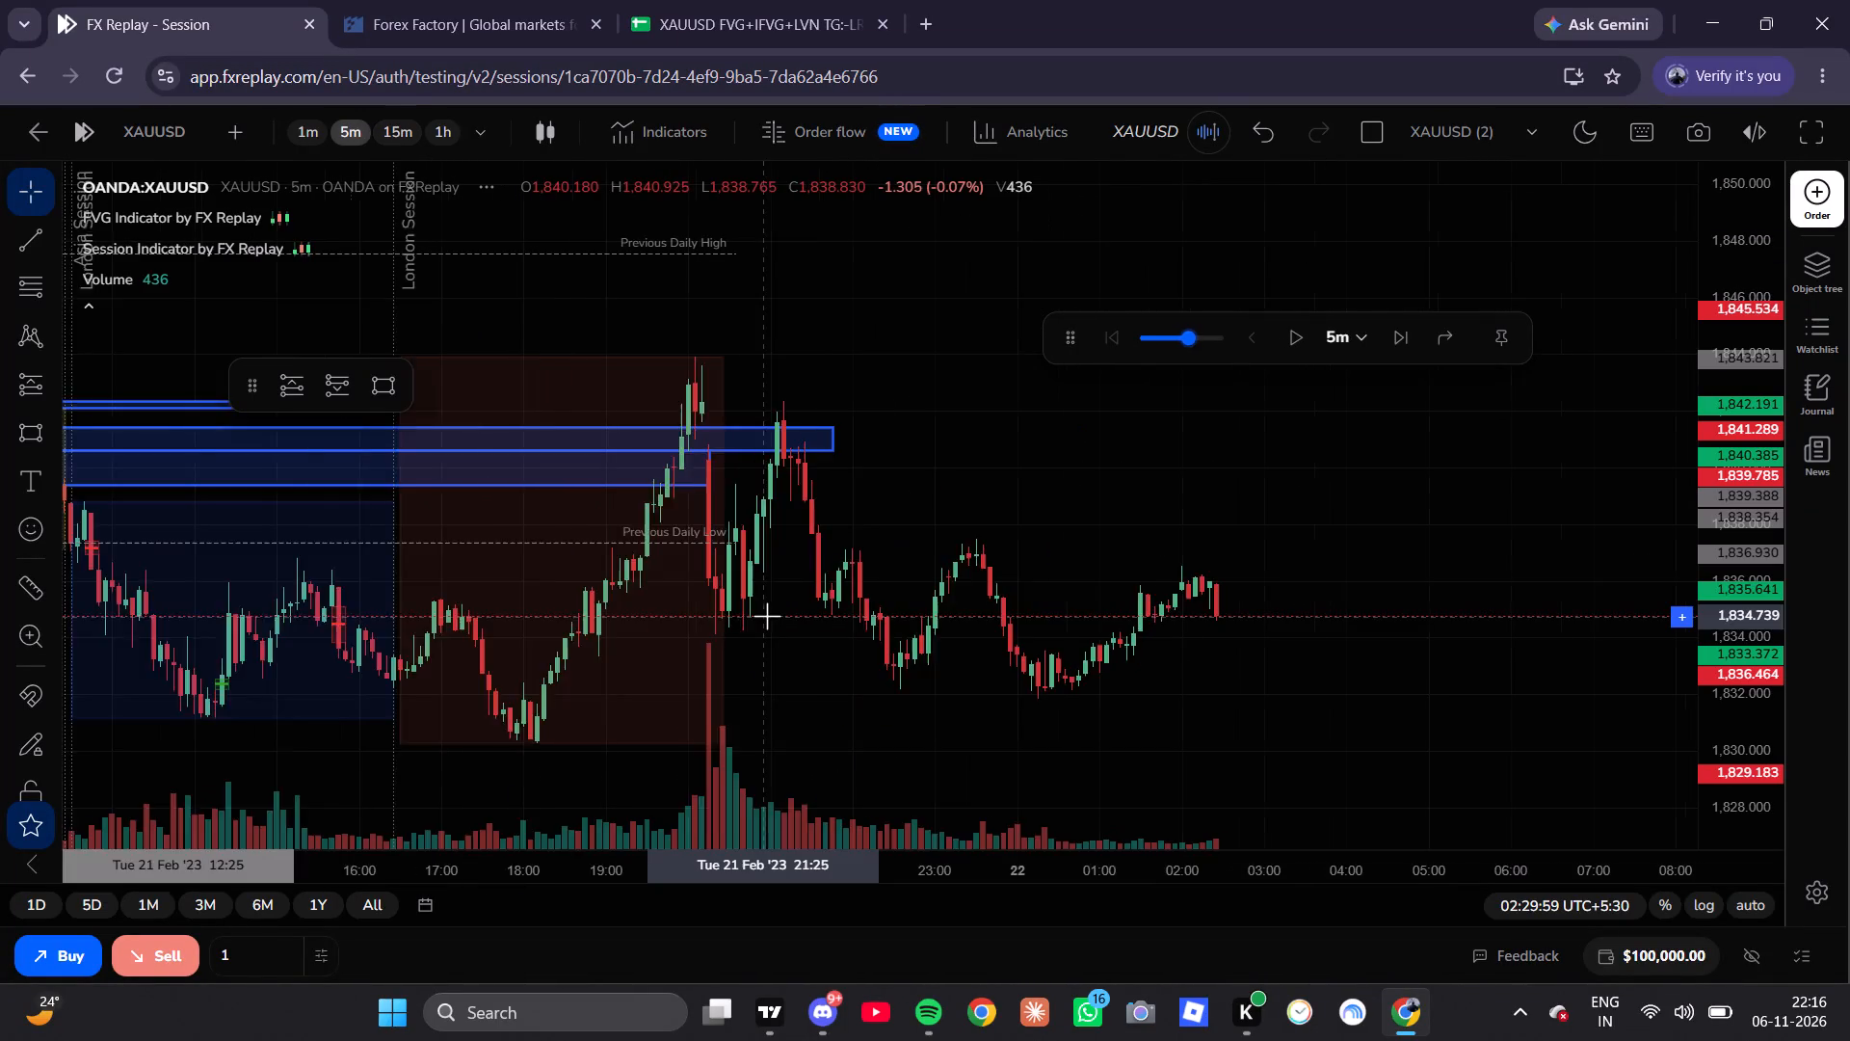
scroll(743, 613, "down", 2)
scroll(743, 614, "up", 1)
scroll(743, 616, "down", 3)
left_click_drag(769, 636, 1015, 666)
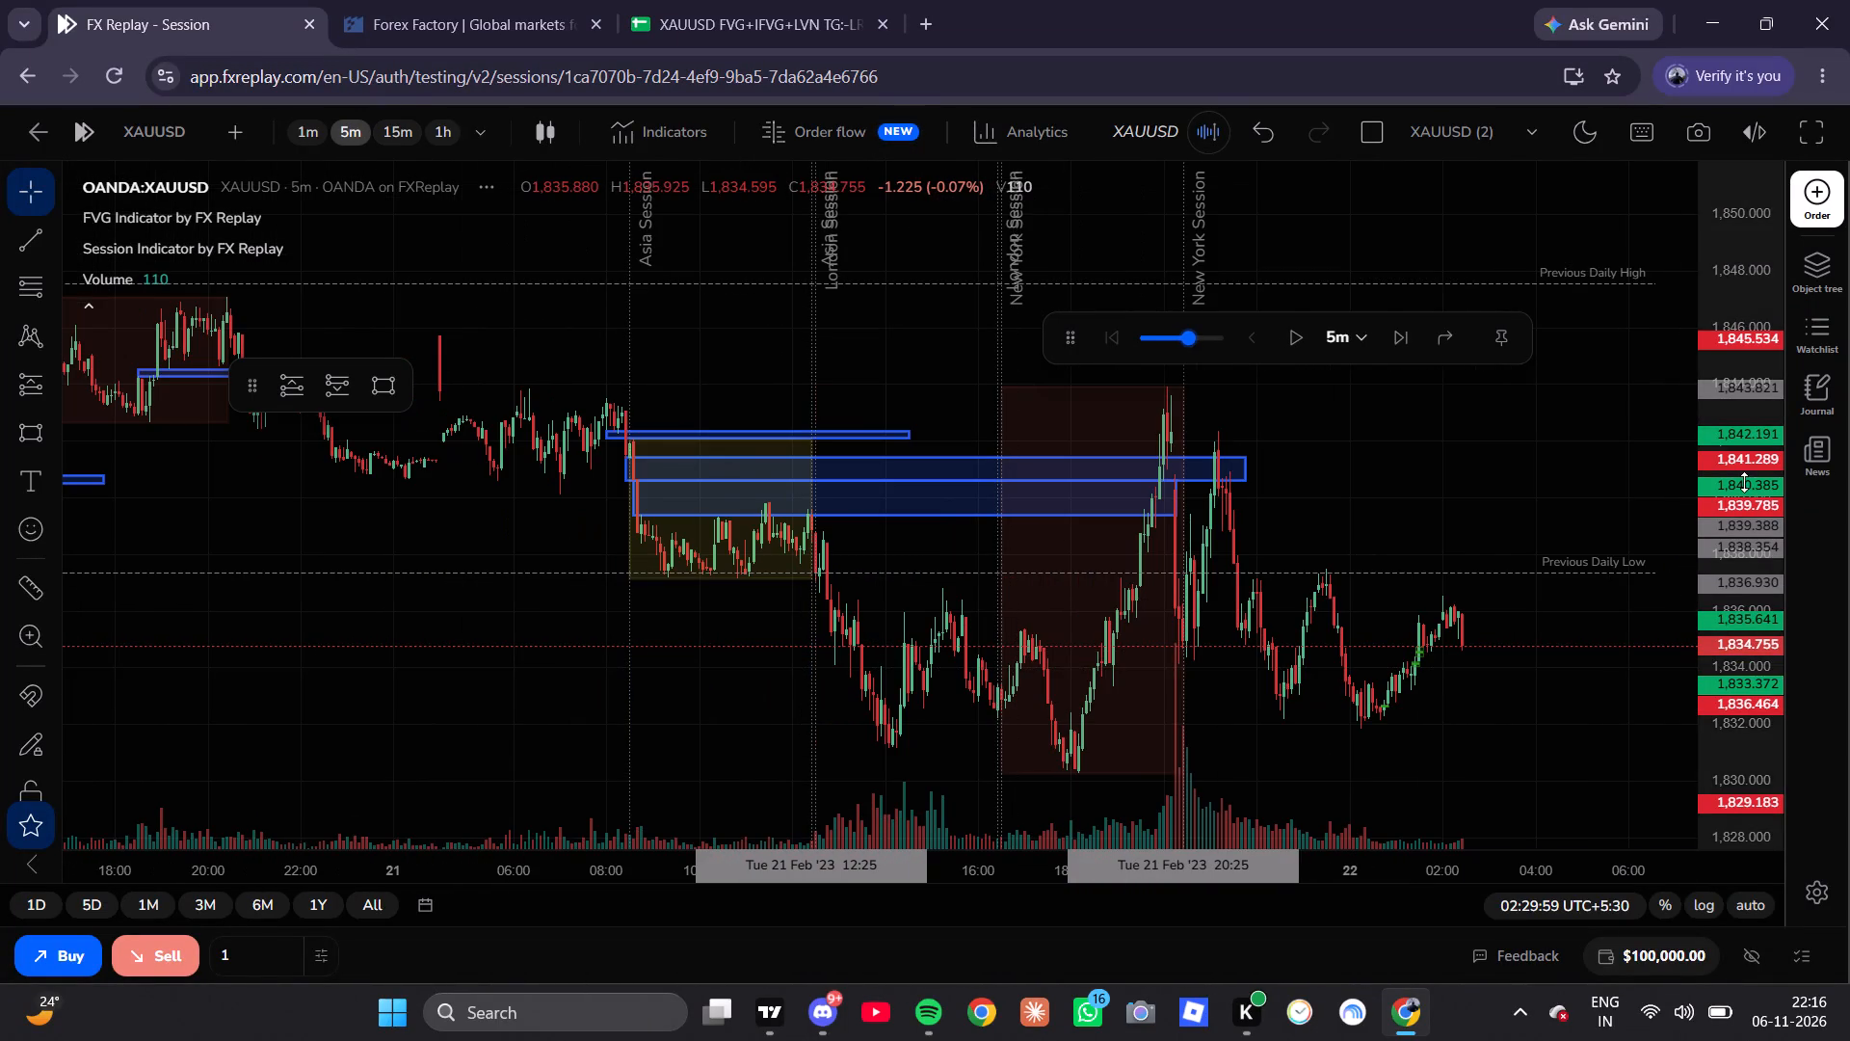
scroll(1745, 482, "up", 8)
scroll(1158, 516, "up", 6)
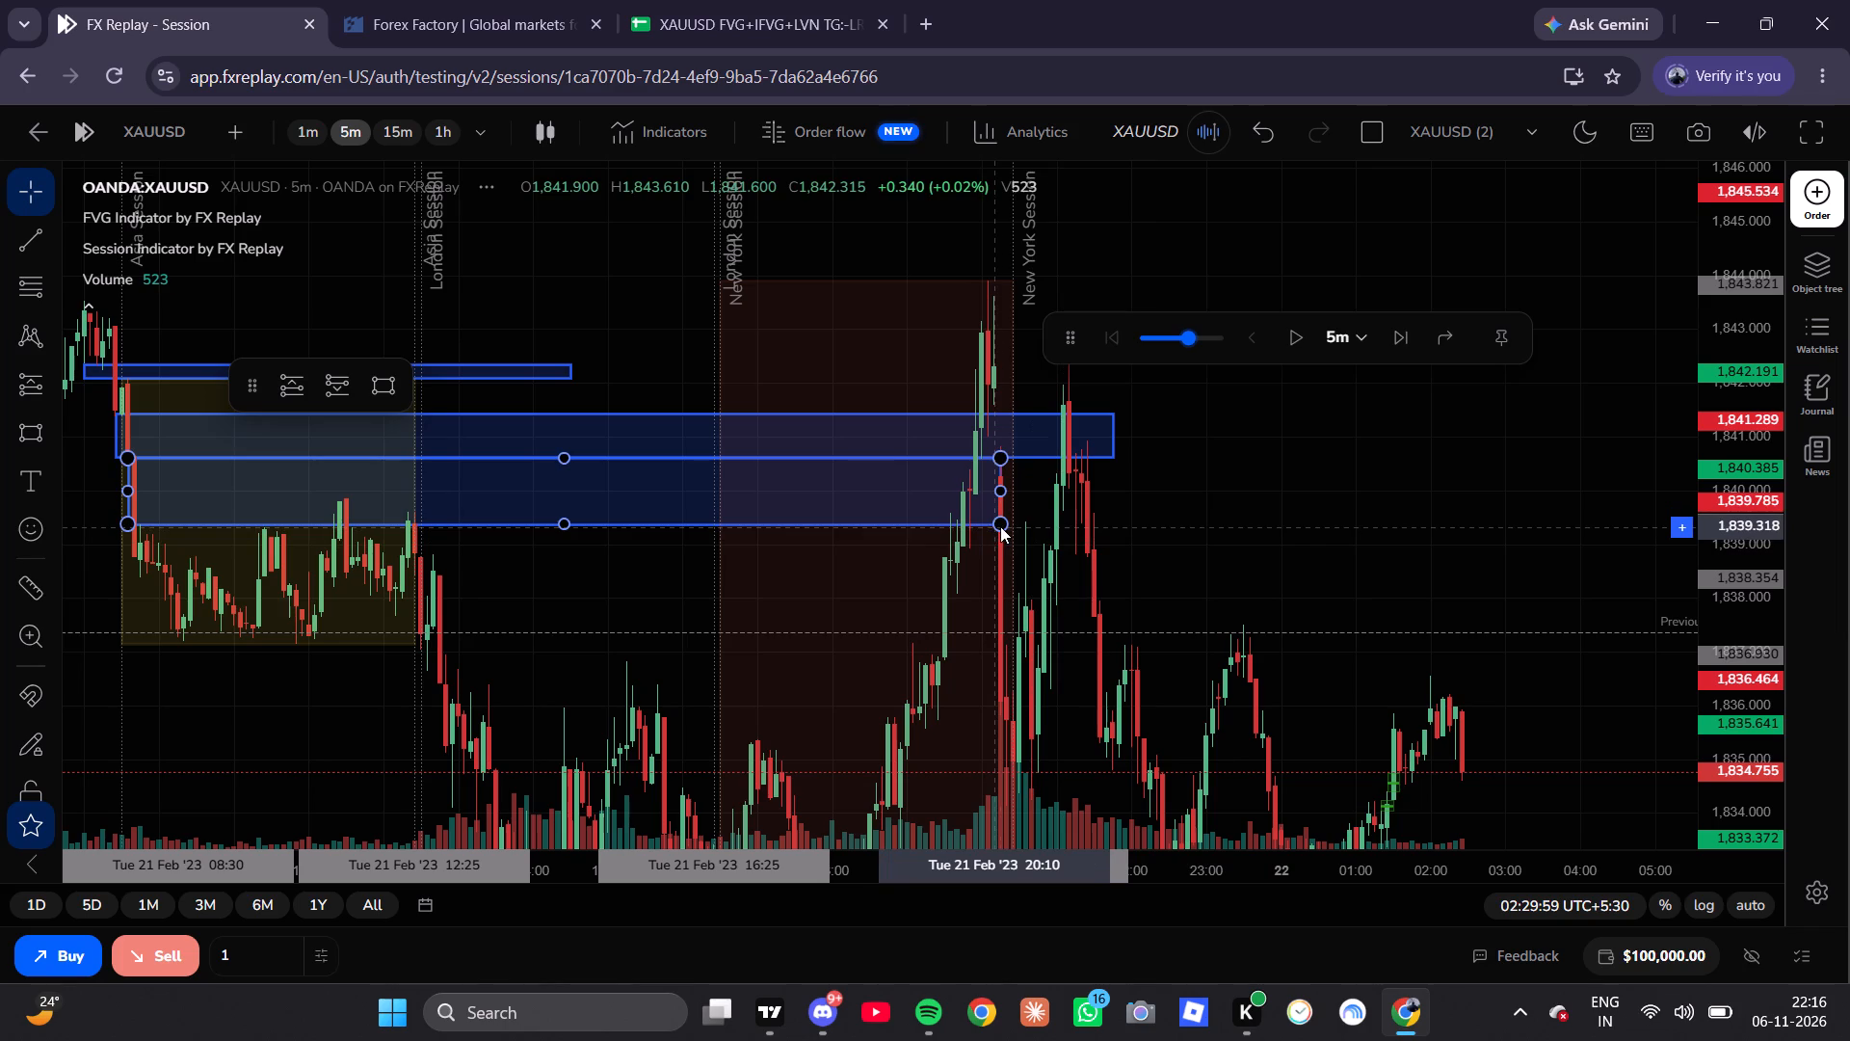
left_click_drag(871, 634, 1458, 725)
left_click(292, 134)
scroll(1176, 653, "down", 3)
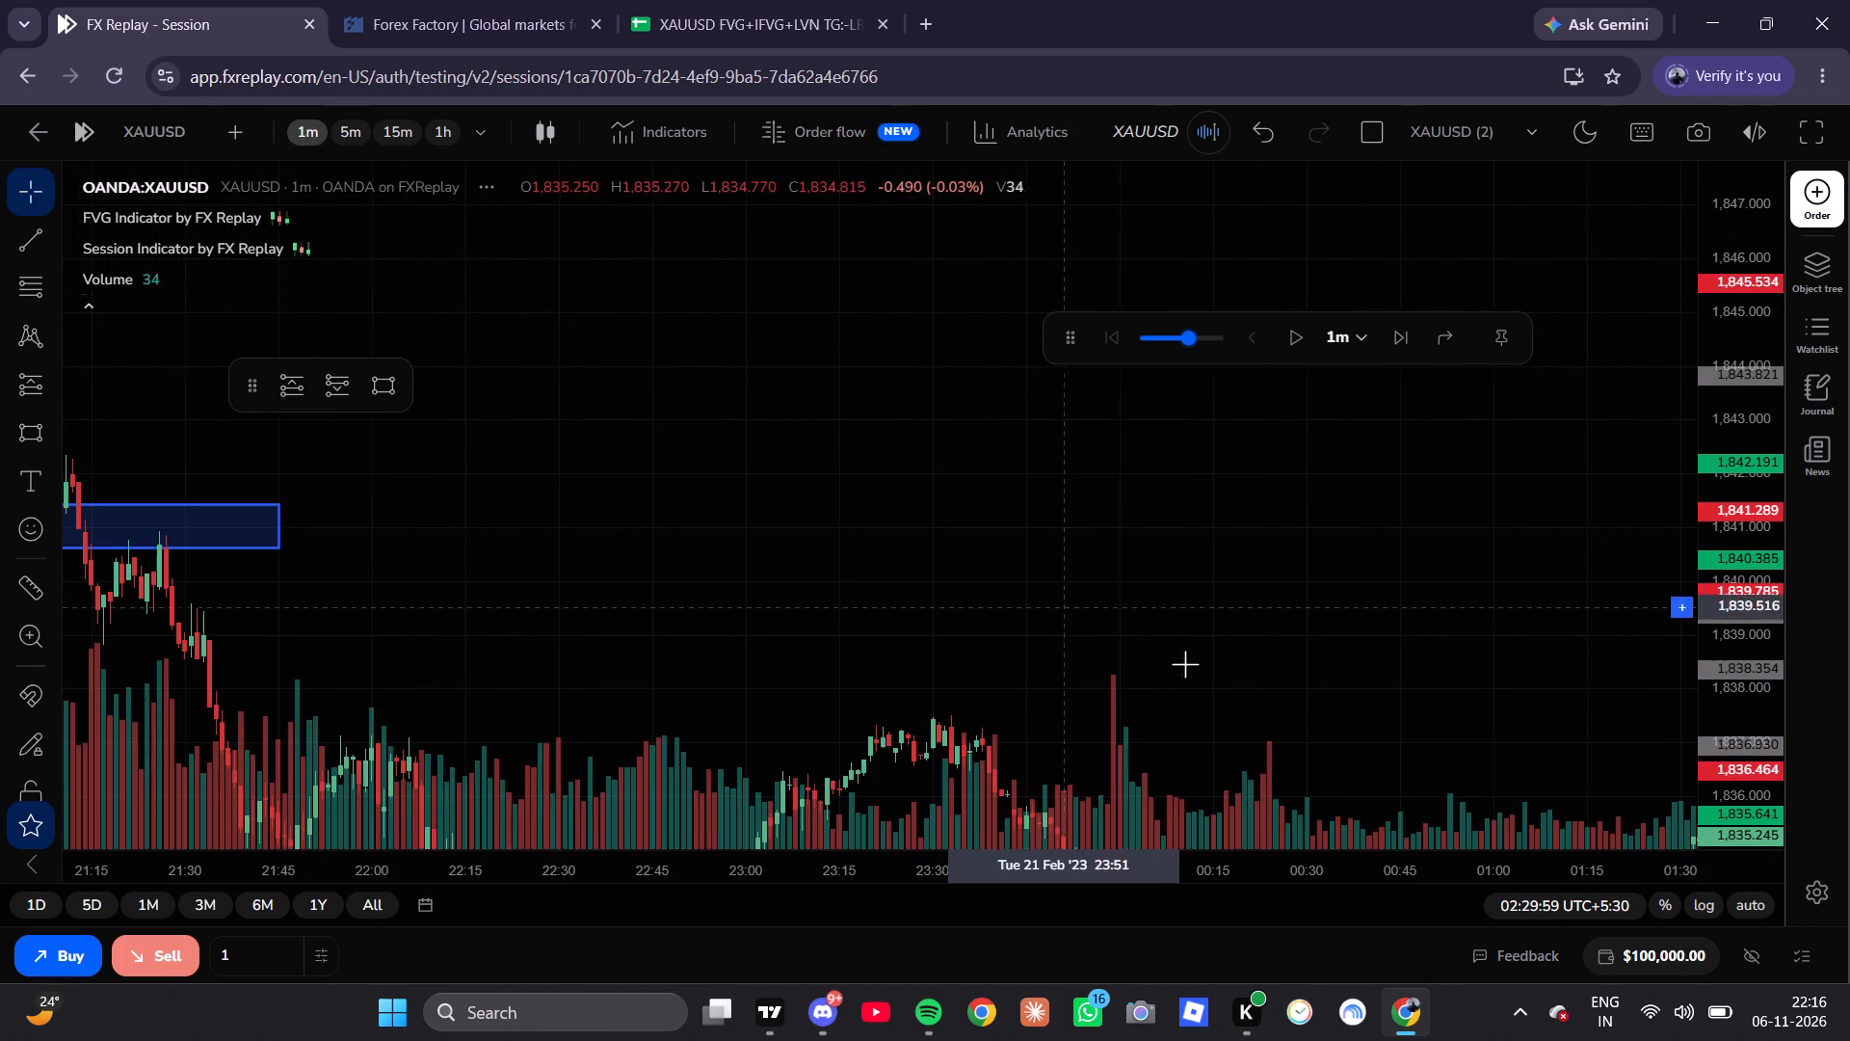
scroll(1185, 664, "down", 4)
scroll(1186, 665, "up", 1)
scroll(1186, 665, "down", 7)
left_click_drag(1119, 701, 1626, 699)
scroll(1361, 686, "up", 10)
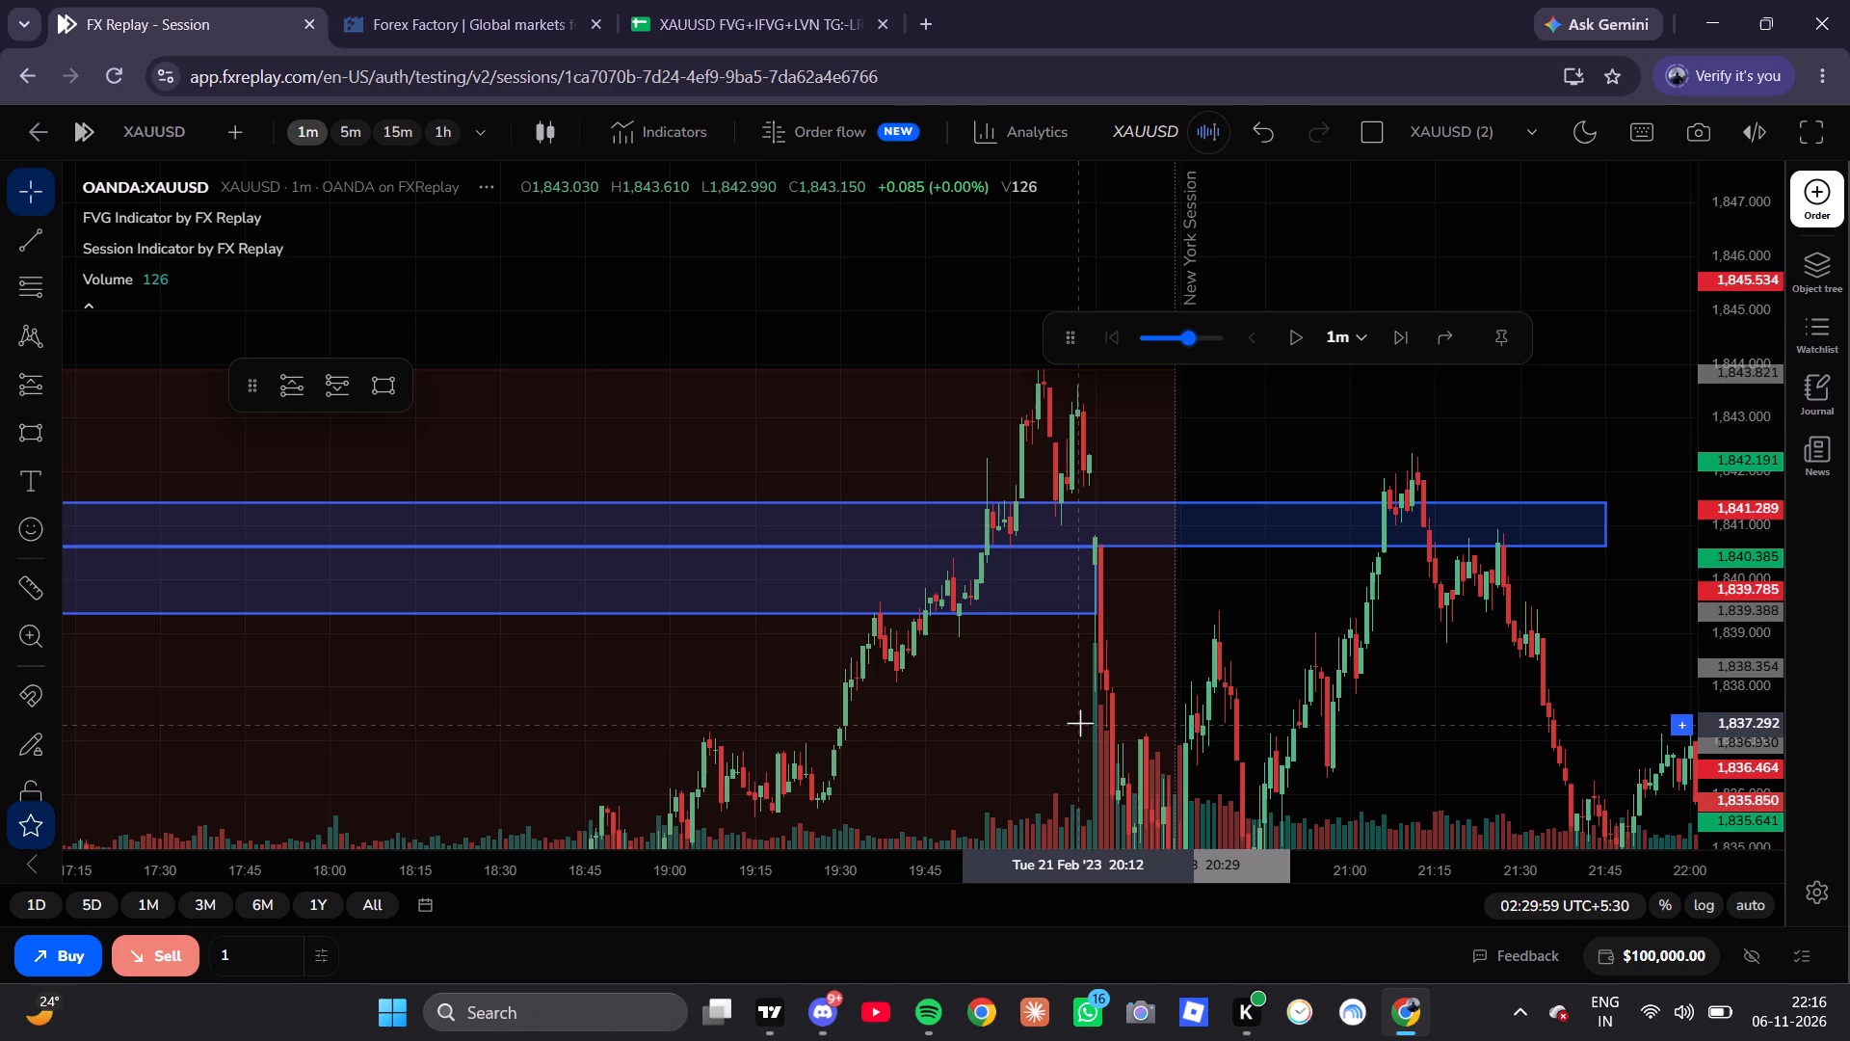
scroll(1030, 708, "up", 2)
scroll(1028, 707, "down", 15)
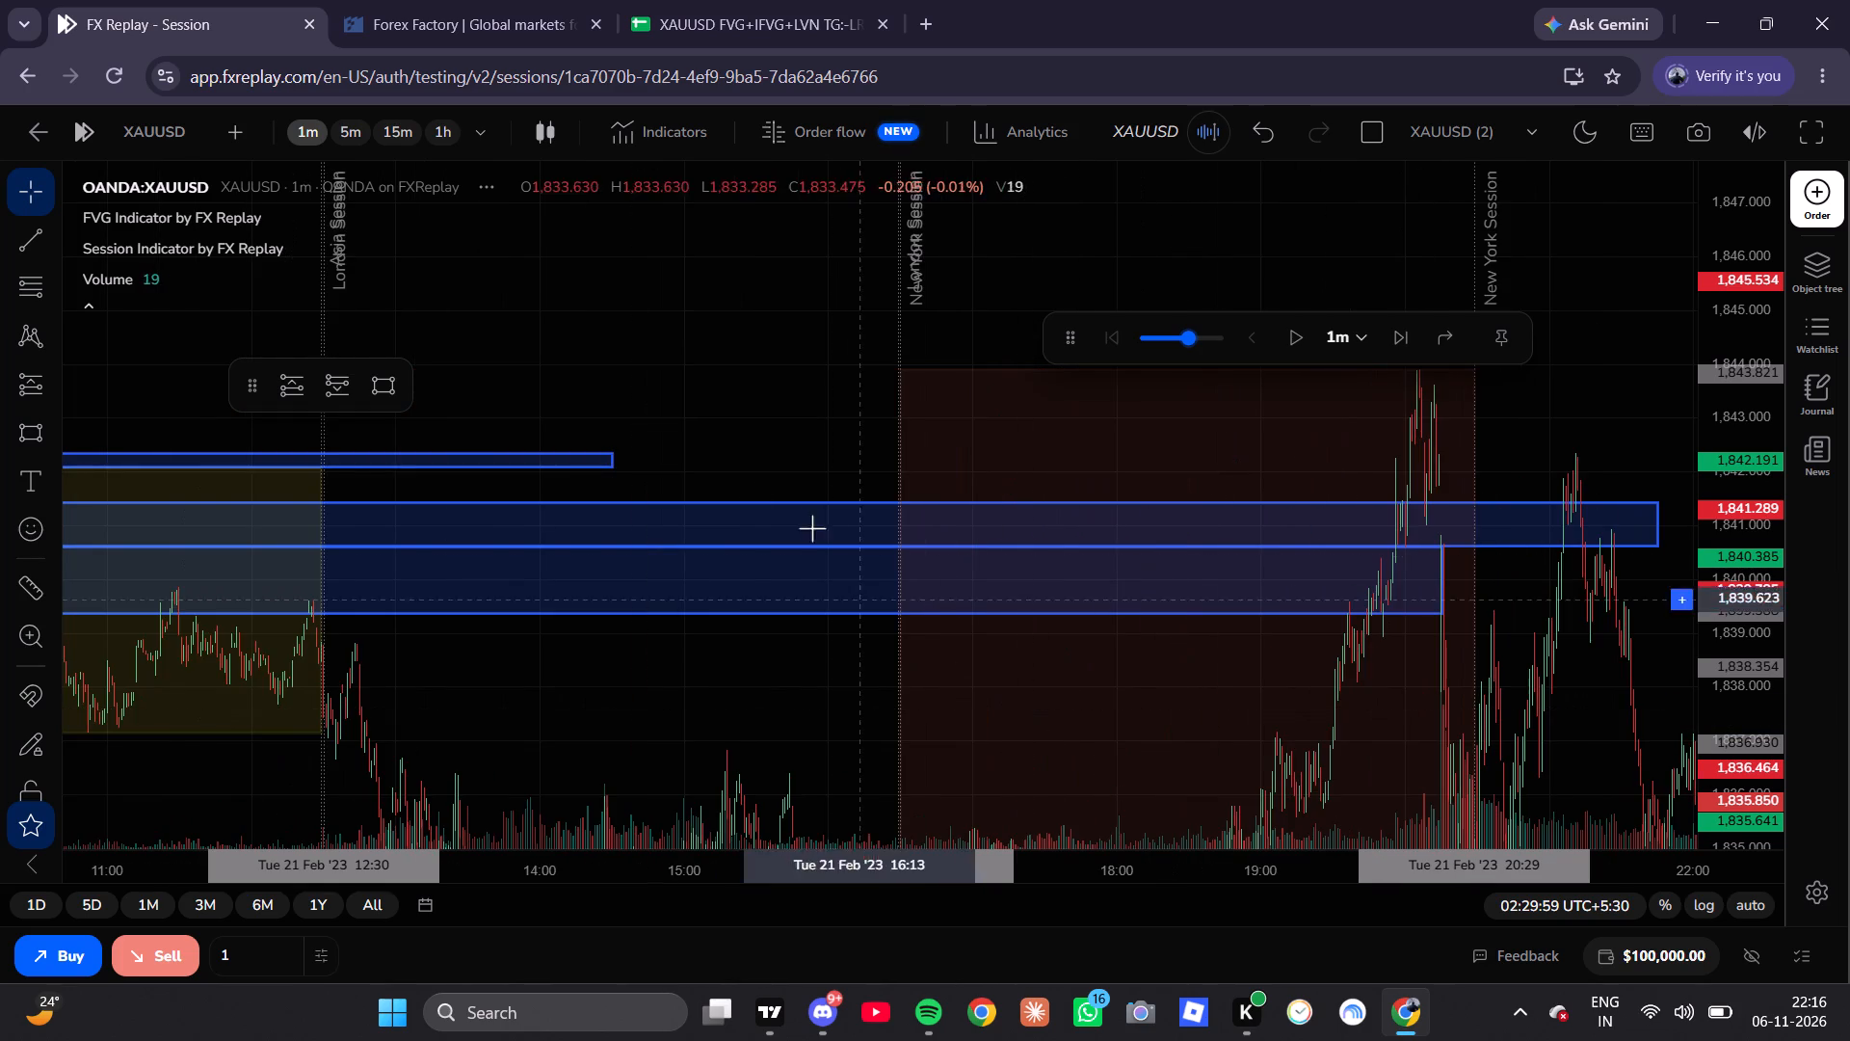
scroll(1800, 440, "up", 4)
scroll(1770, 438, "down", 10)
scroll(853, 475, "up", 1)
scroll(853, 475, "down", 4)
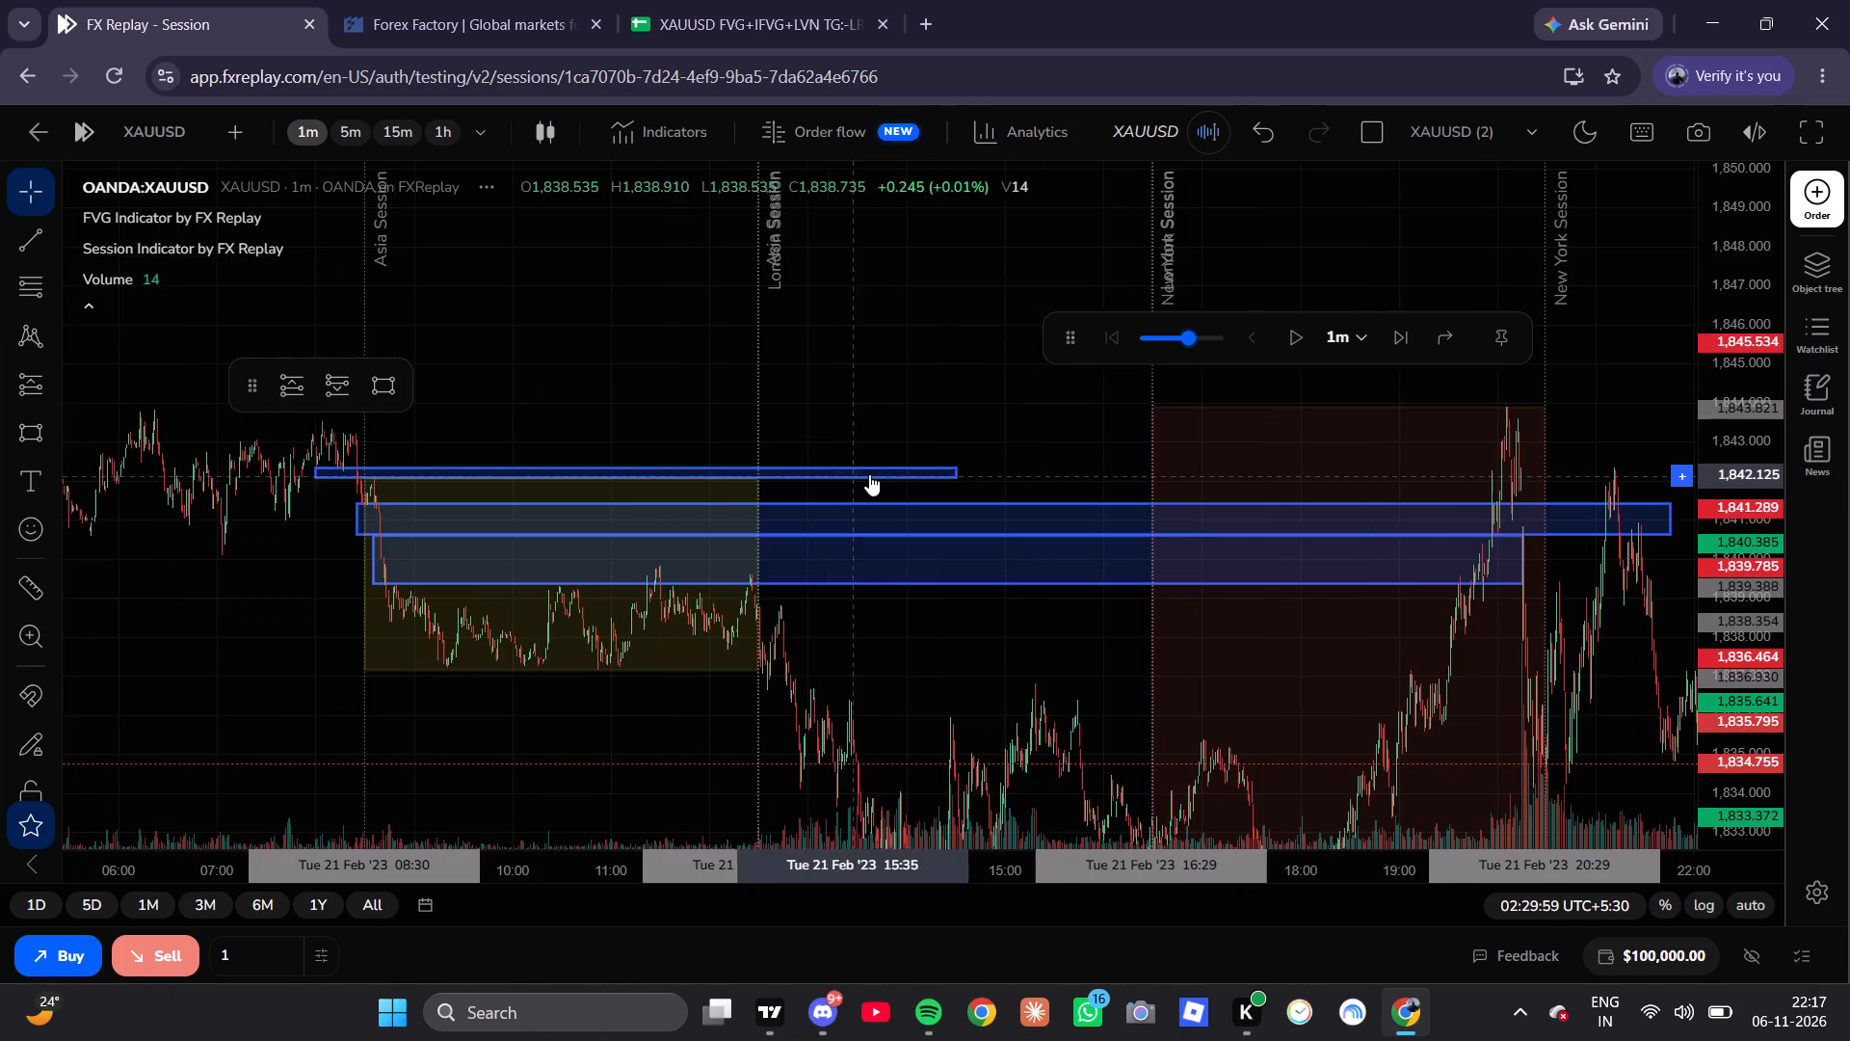
Extend the end of the 1,842.1–1,842.3 zone to about 21:41 on 21 Feb '23.
left_click_drag(1063, 463, 1287, 556)
scroll(1688, 541, "up", 5)
scroll(1750, 492, "up", 2)
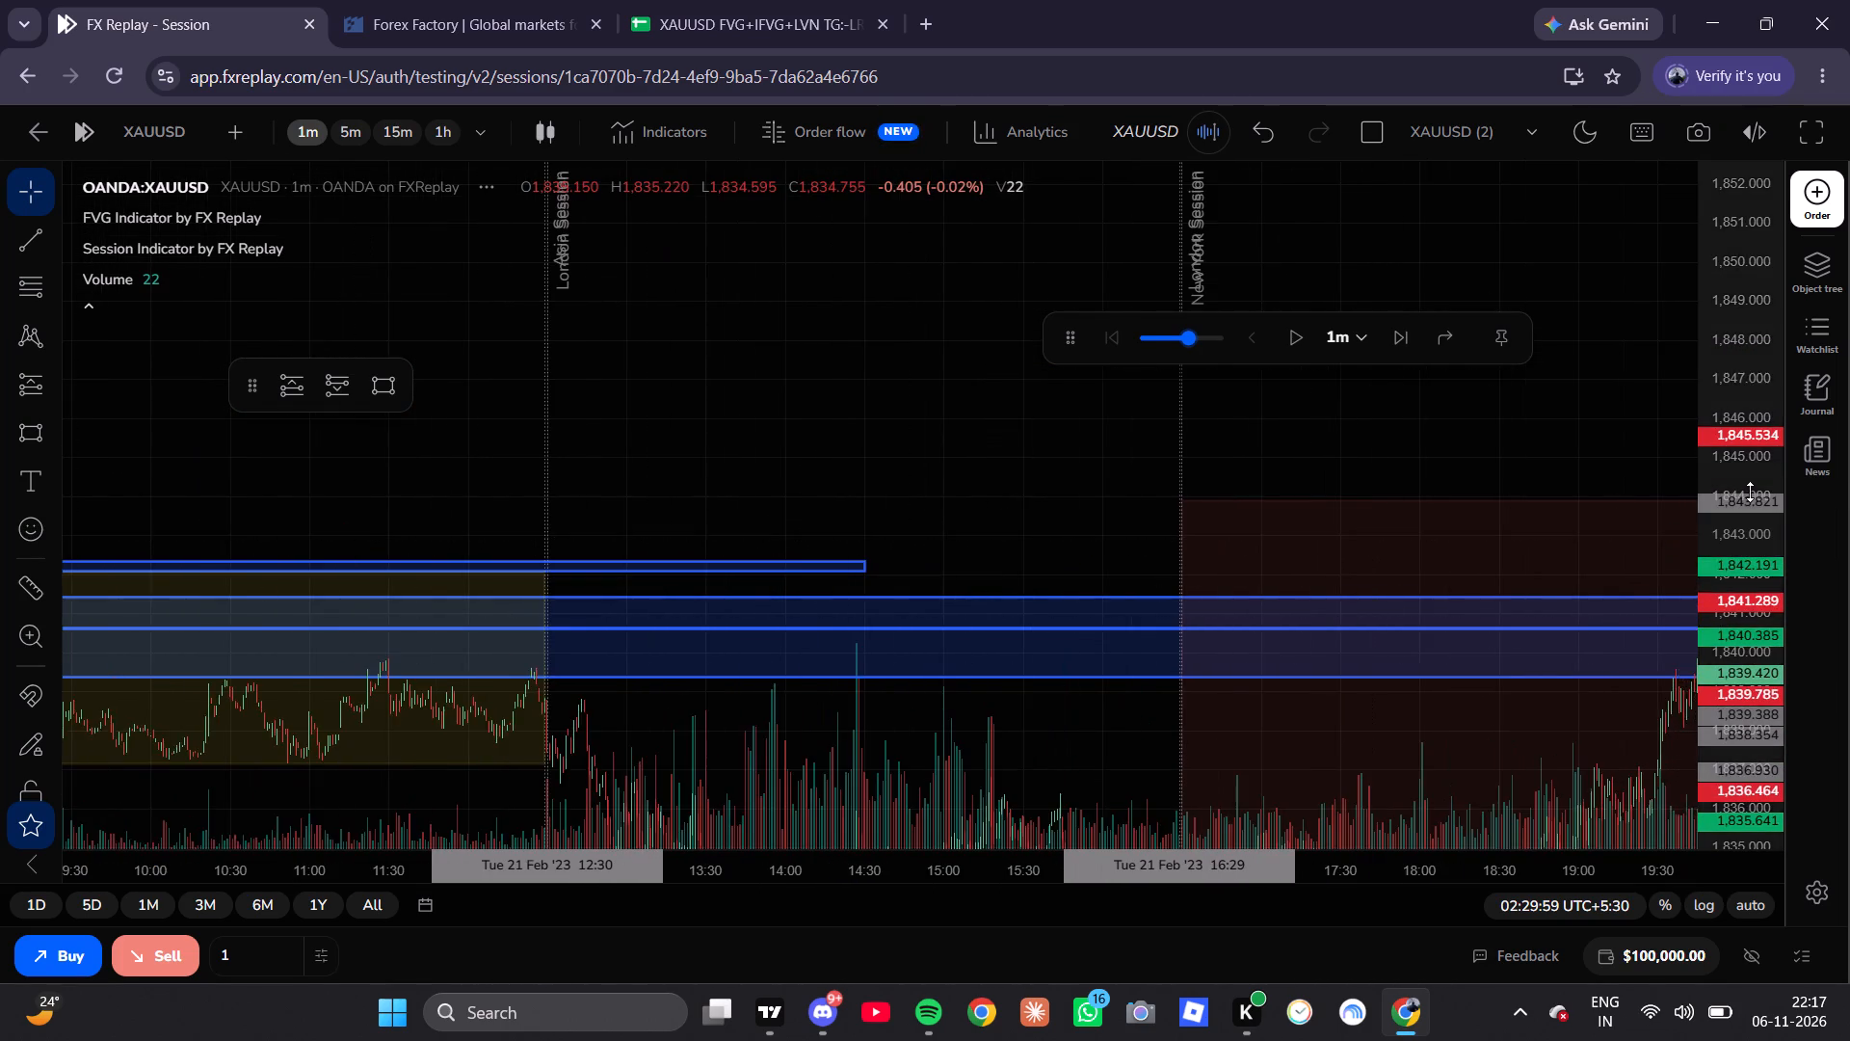
scroll(1750, 492, "up", 7)
scroll(1750, 492, "down", 2)
scroll(1750, 492, "up", 15)
scroll(856, 432, "down", 7)
left_click_drag(922, 531, 1168, 404)
scroll(945, 463, "up", 4)
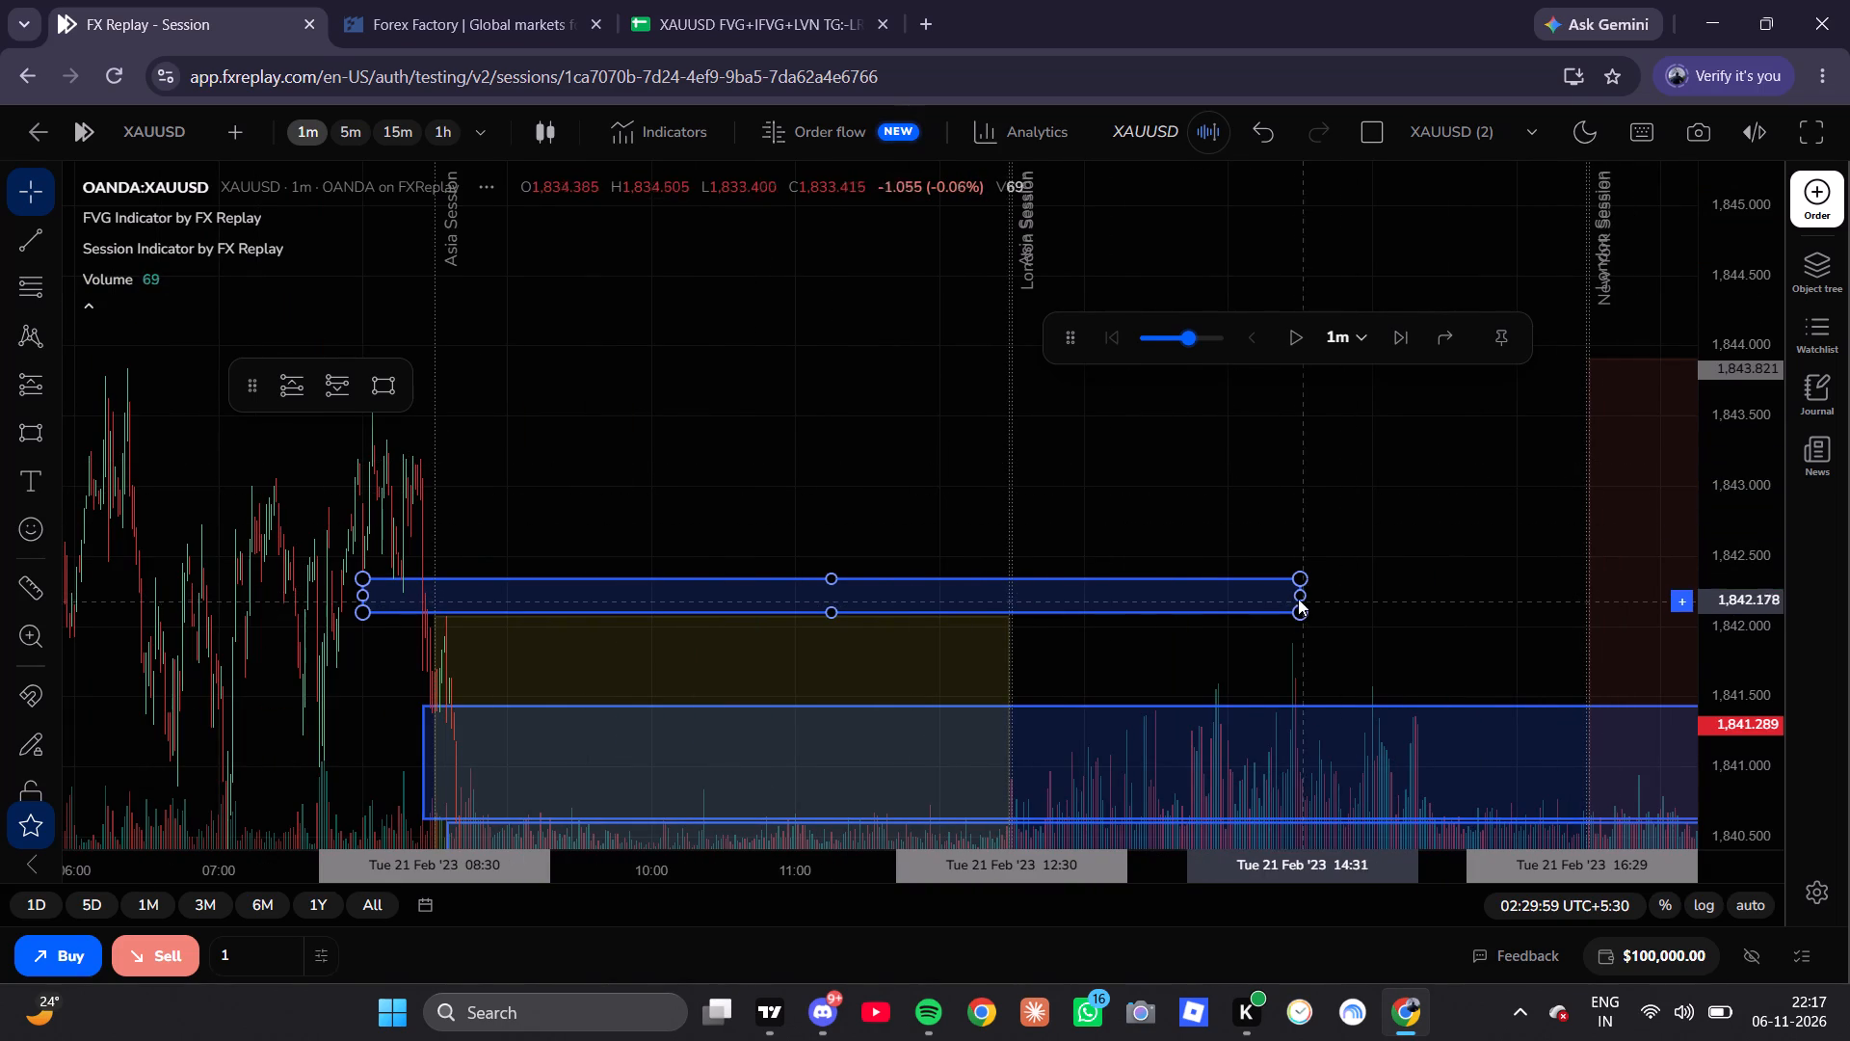
left_click_drag(1300, 593, 1642, 599)
left_click_drag(1303, 494, 208, 483)
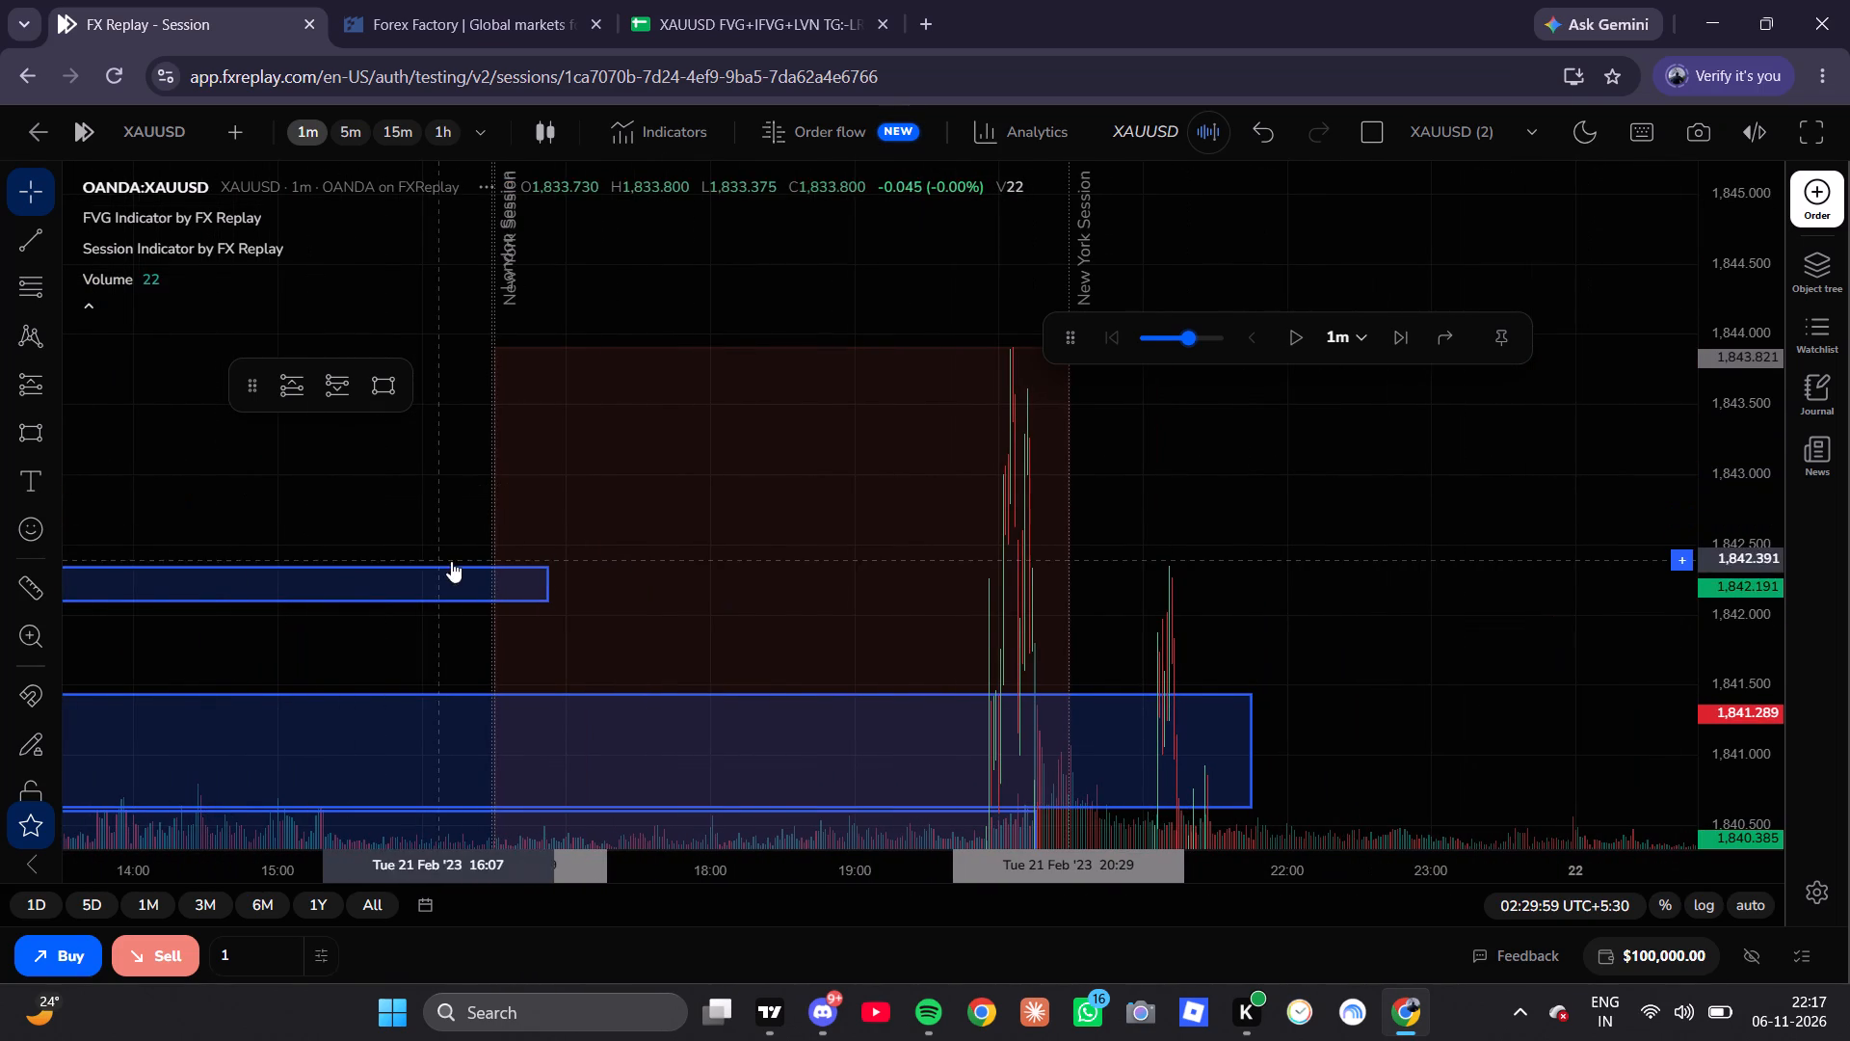
left_click_drag(550, 581, 1245, 584)
Draw a short position at about 20:07 on 21 Feb '23 with entry near 1,842.67 and stop near 1,843.92.
scroll(870, 517, "up", 5)
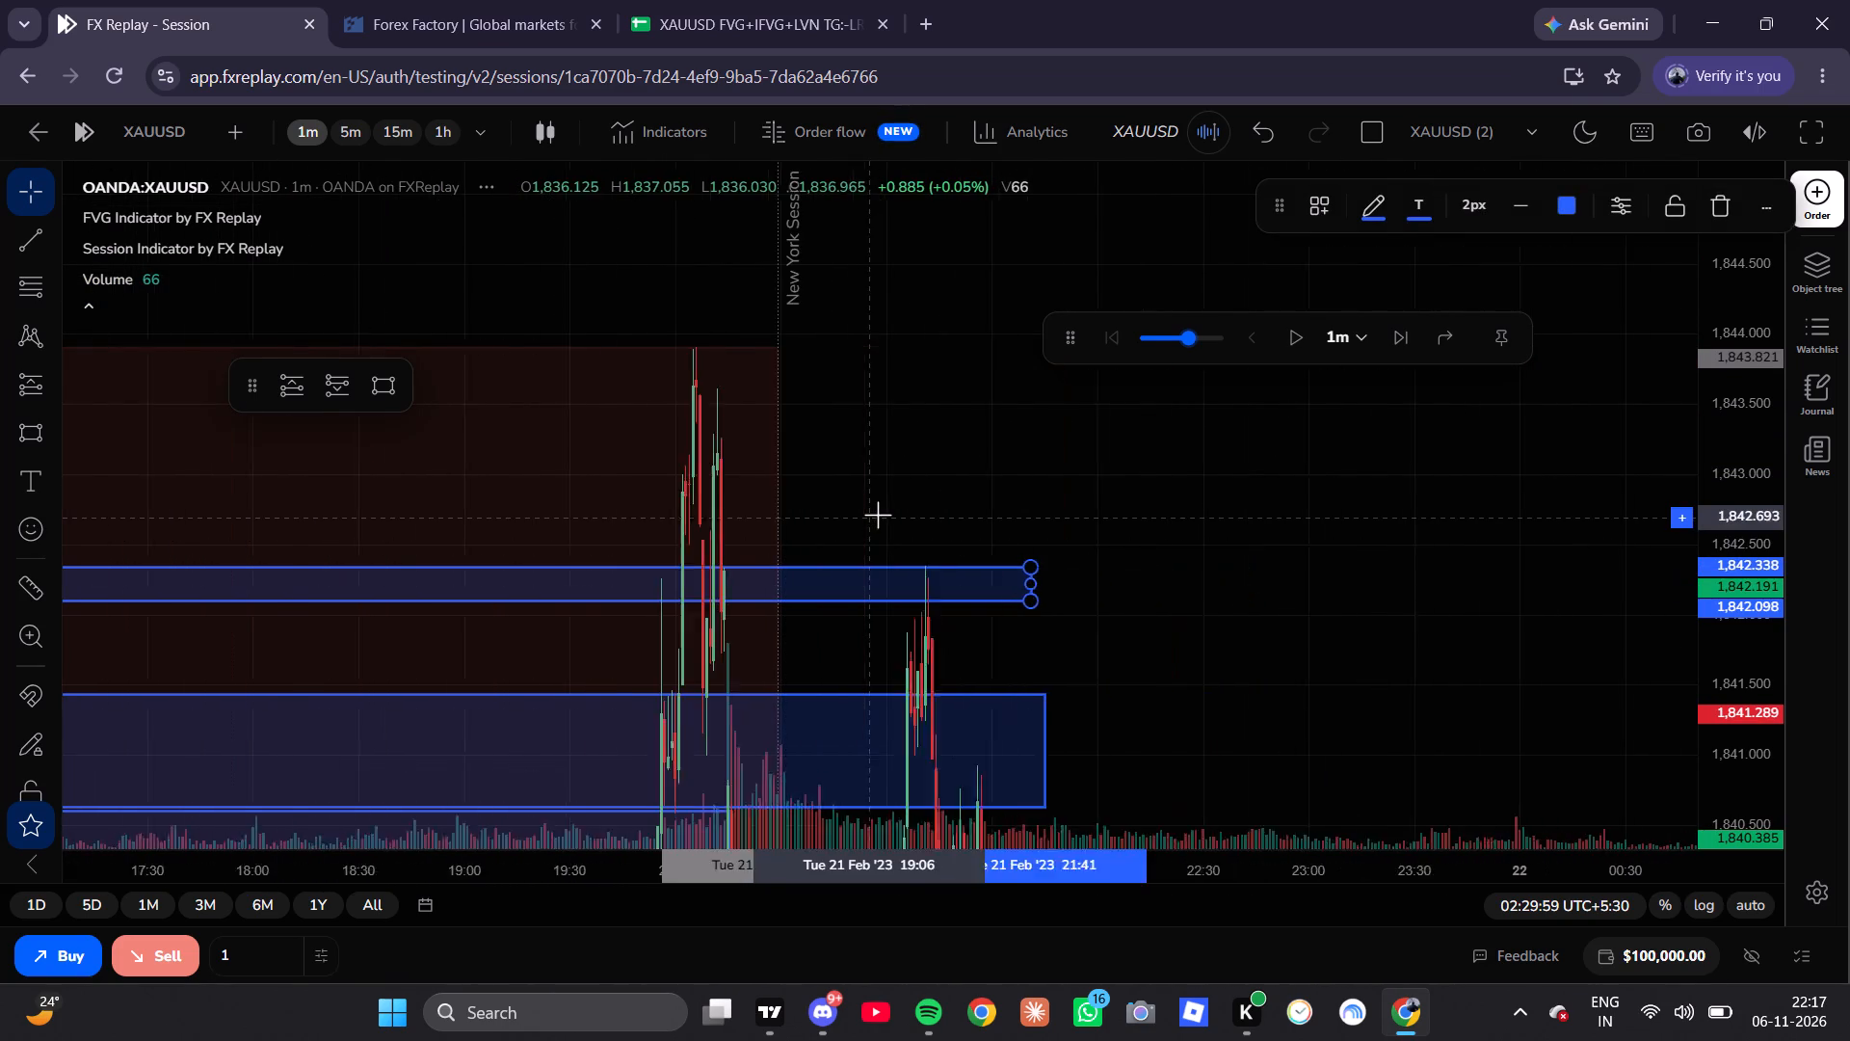
scroll(878, 515, "up", 2)
left_click_drag(883, 511, 1652, 511)
scroll(1083, 484, "up", 7)
left_click_drag(1108, 494, 1180, 502)
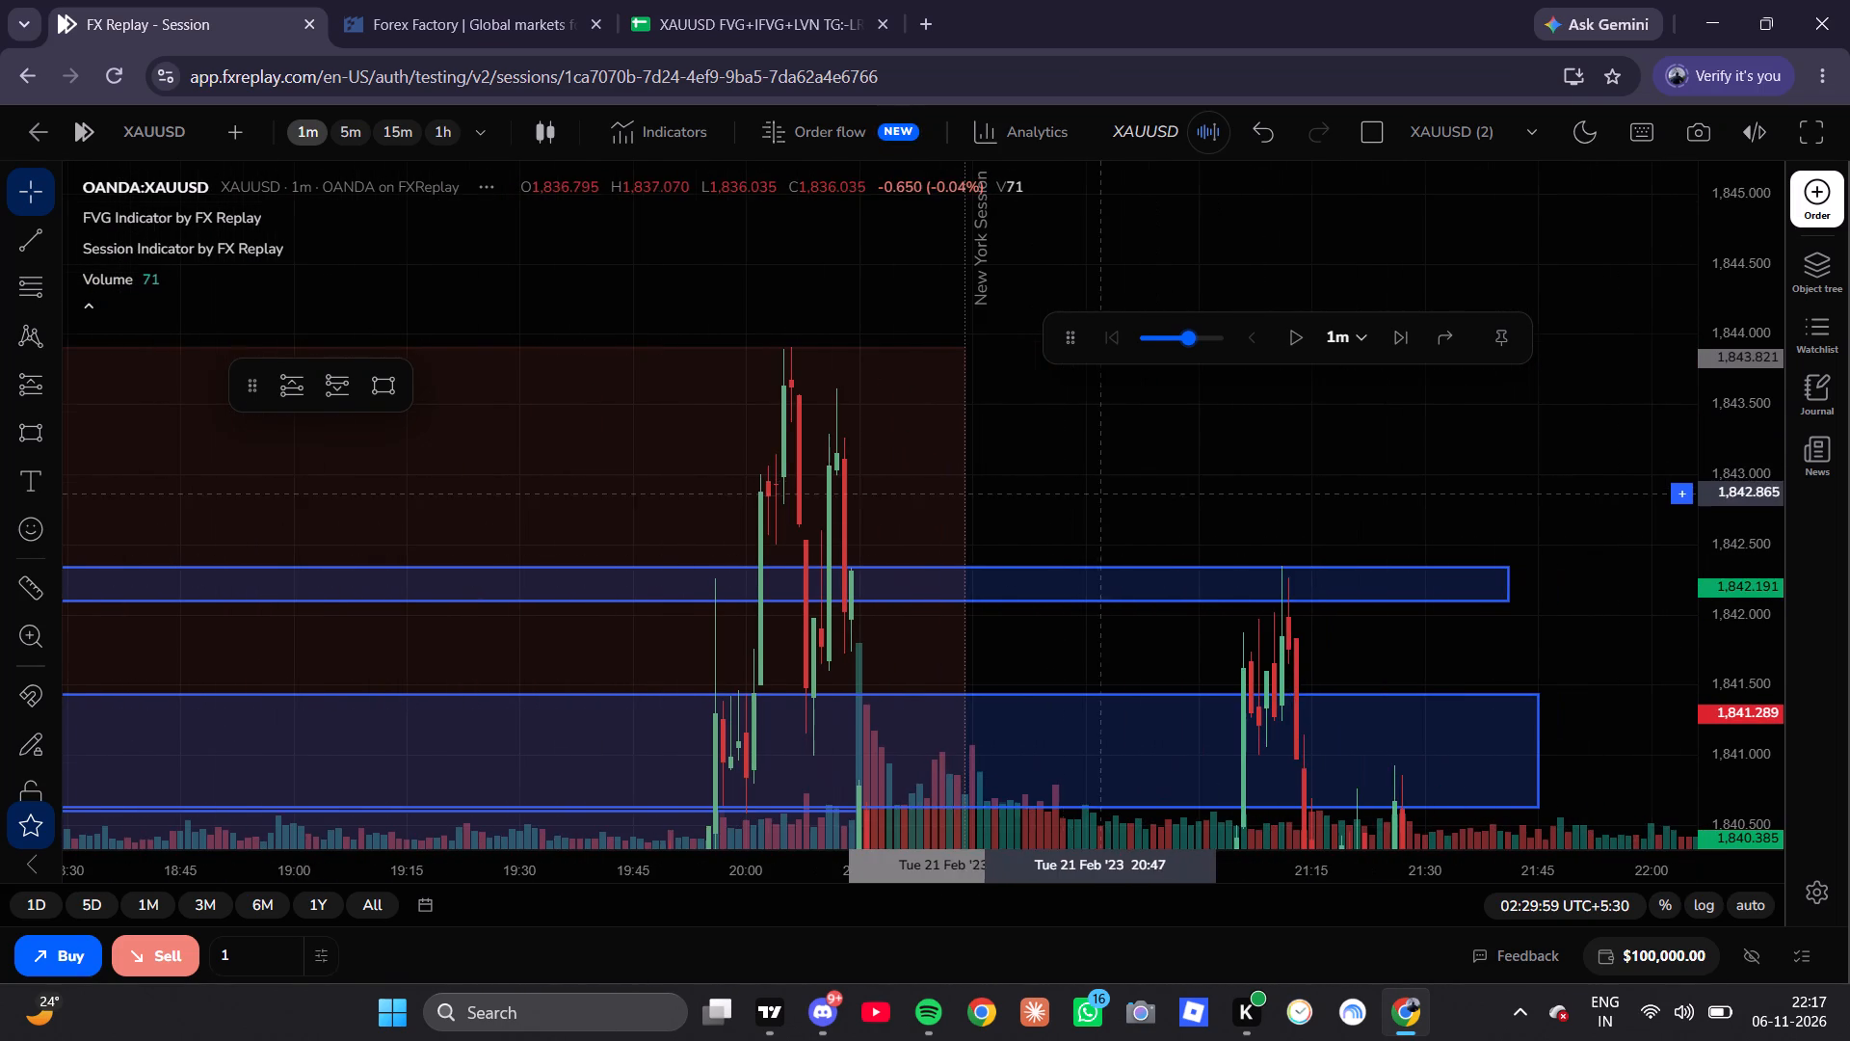
left_click_drag(1180, 502, 1240, 518)
scroll(959, 520, "up", 2)
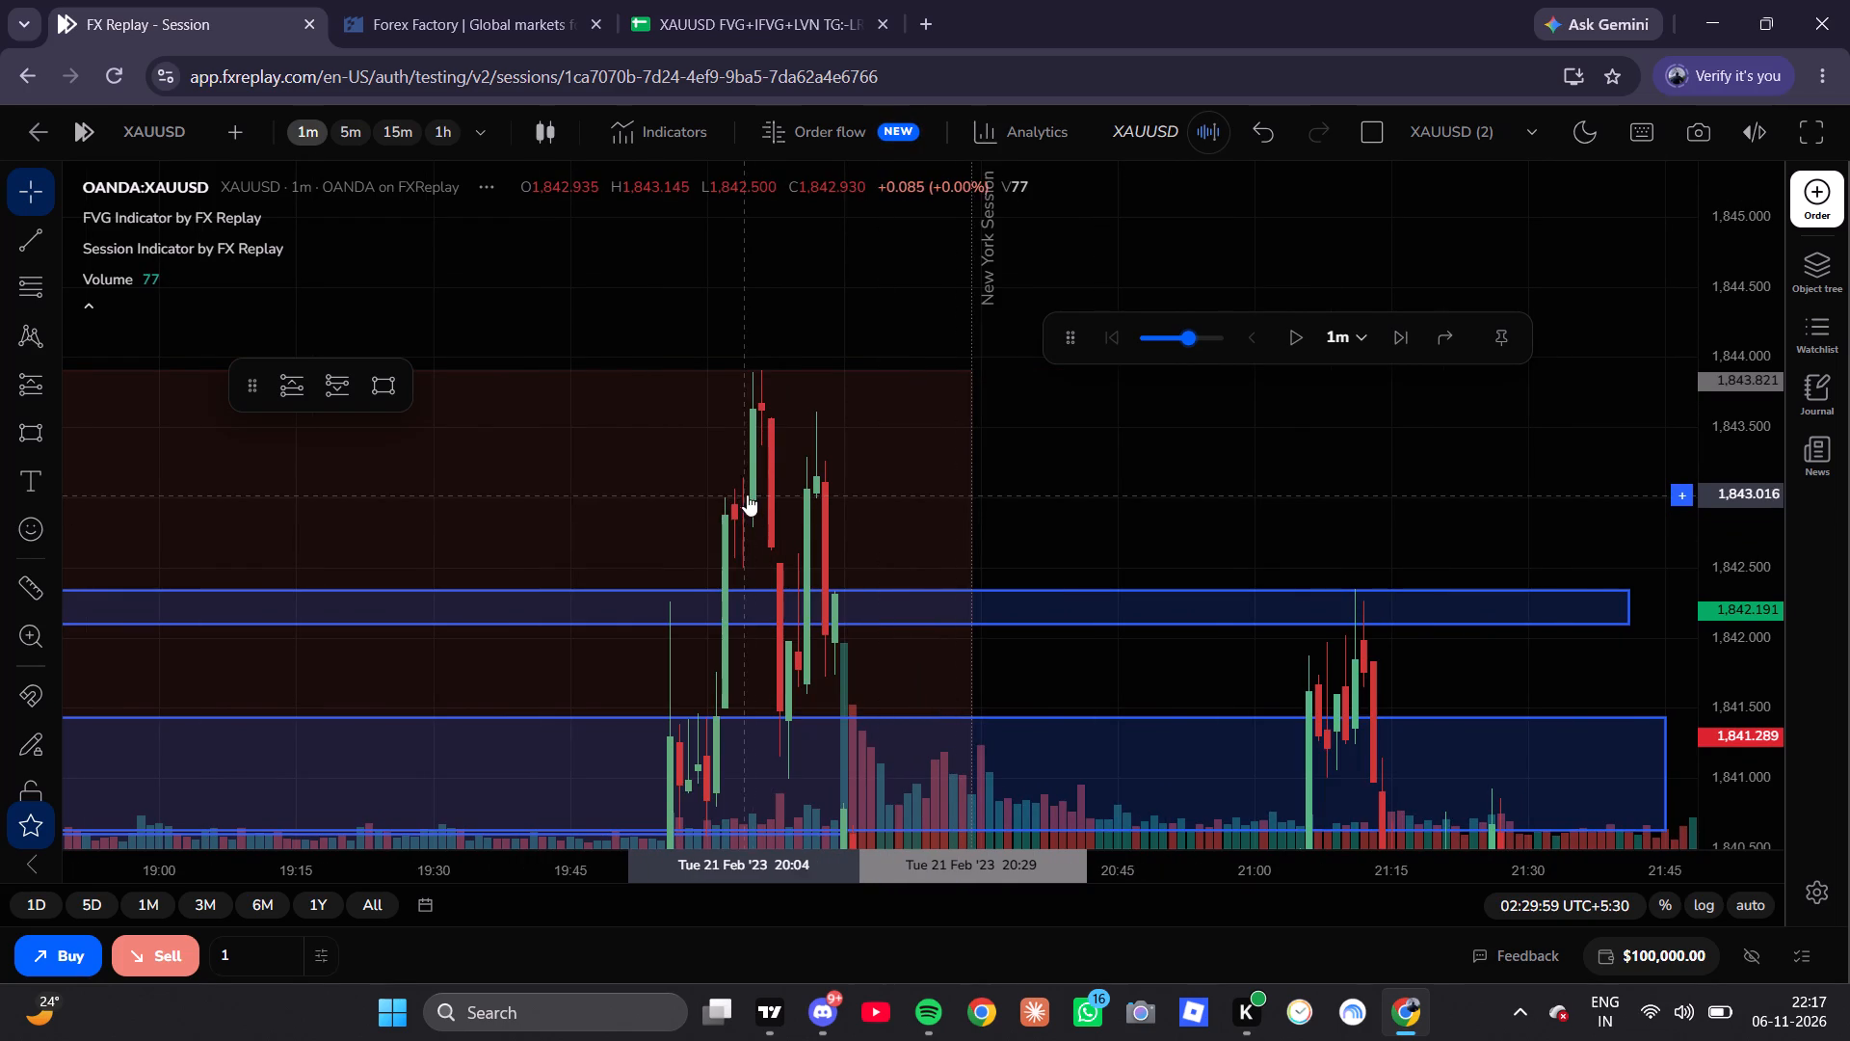
left_click_drag(830, 500, 802, 507)
left_click(802, 507)
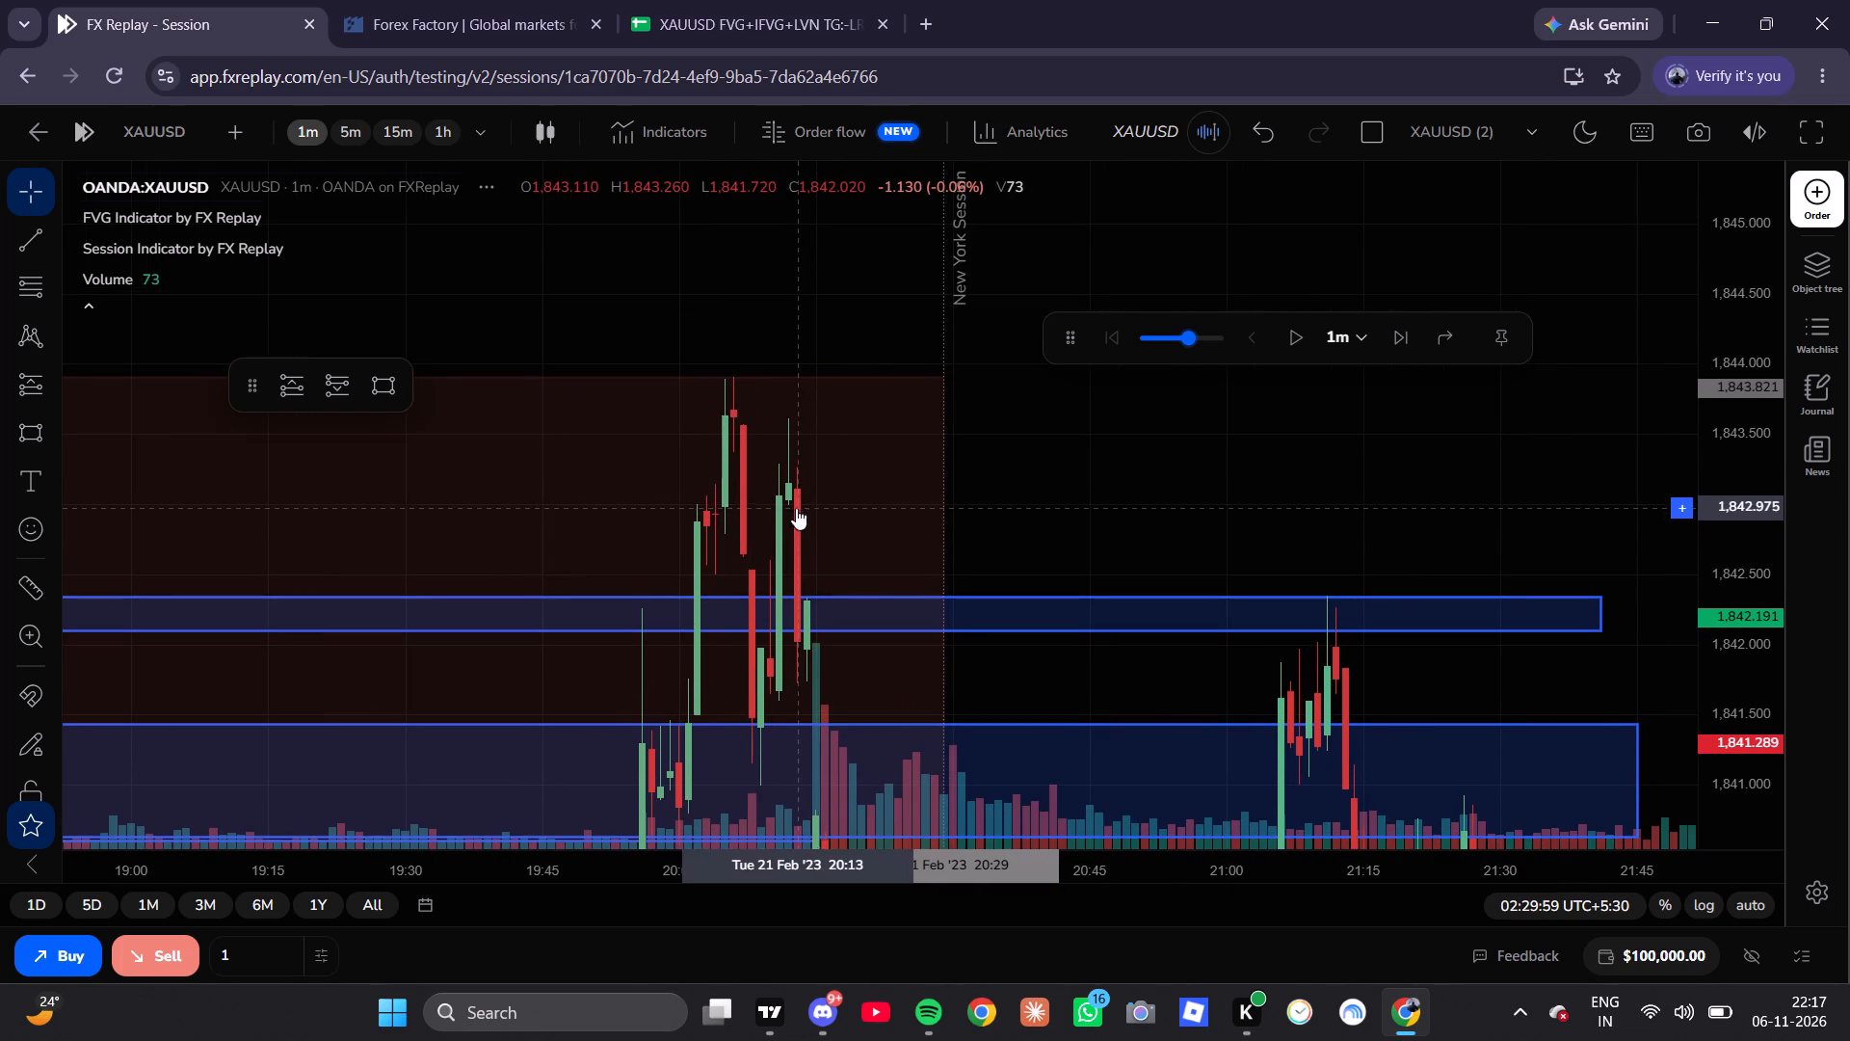
scroll(755, 515, "up", 1)
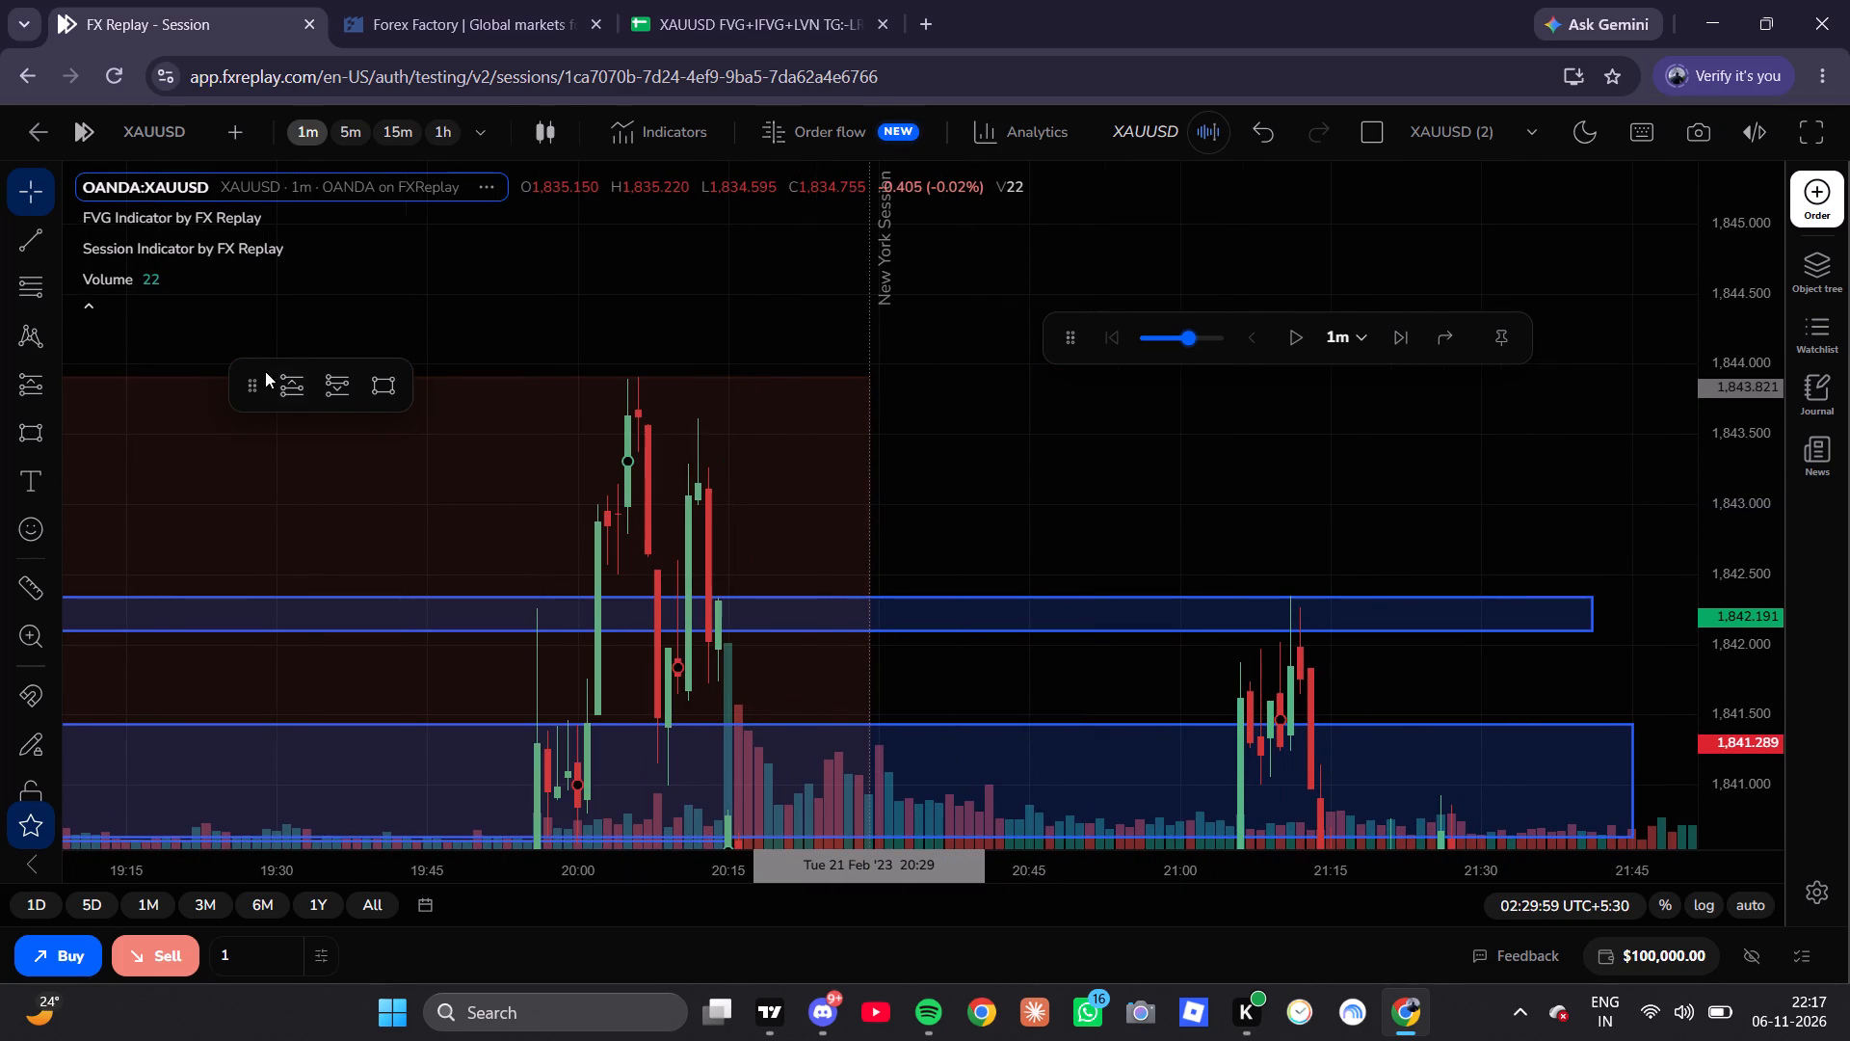
left_click(343, 394)
left_click(648, 550)
left_click_drag(989, 523, 1008, 536)
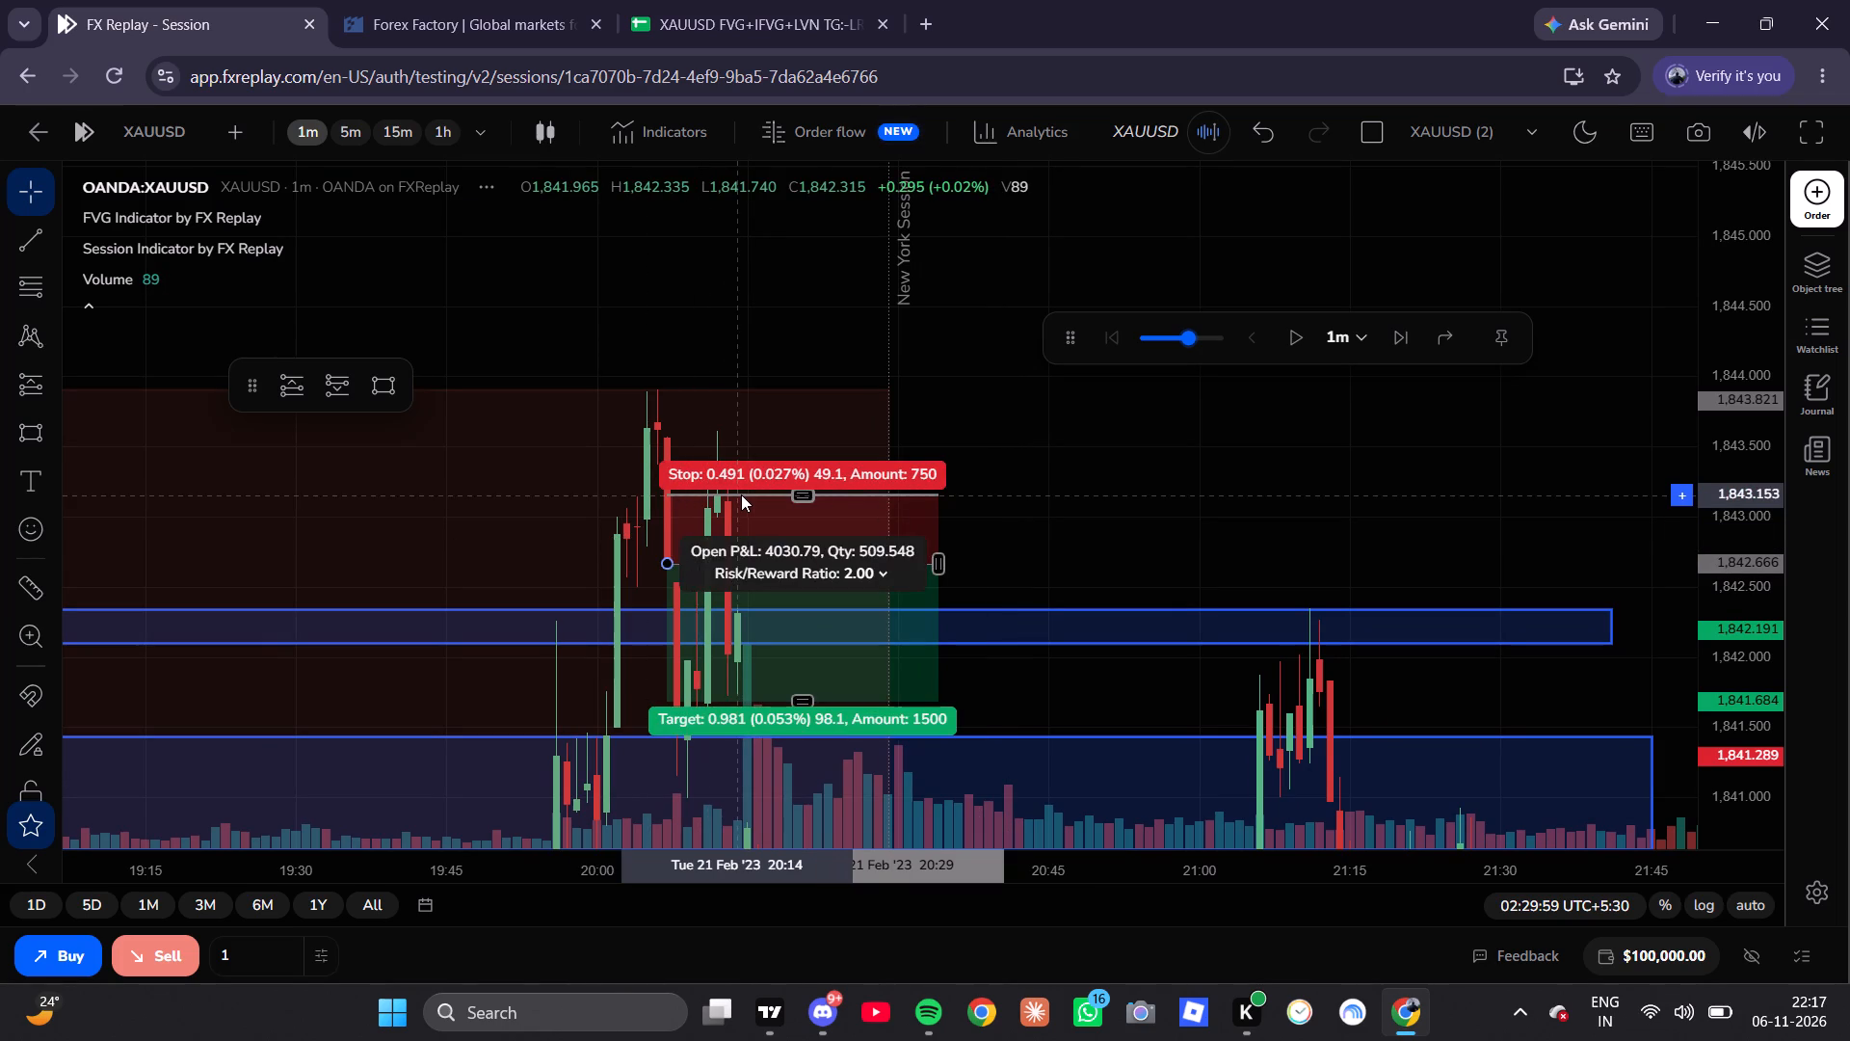
left_click_drag(742, 494, 794, 387)
left_click_drag(1115, 520, 1184, 407)
Move the short position's target to about 1,839.84 and its stop to about 1,844.79.
scroll(1169, 460, "down", 7)
scroll(1573, 569, "down", 4)
scroll(1426, 613, "up", 3)
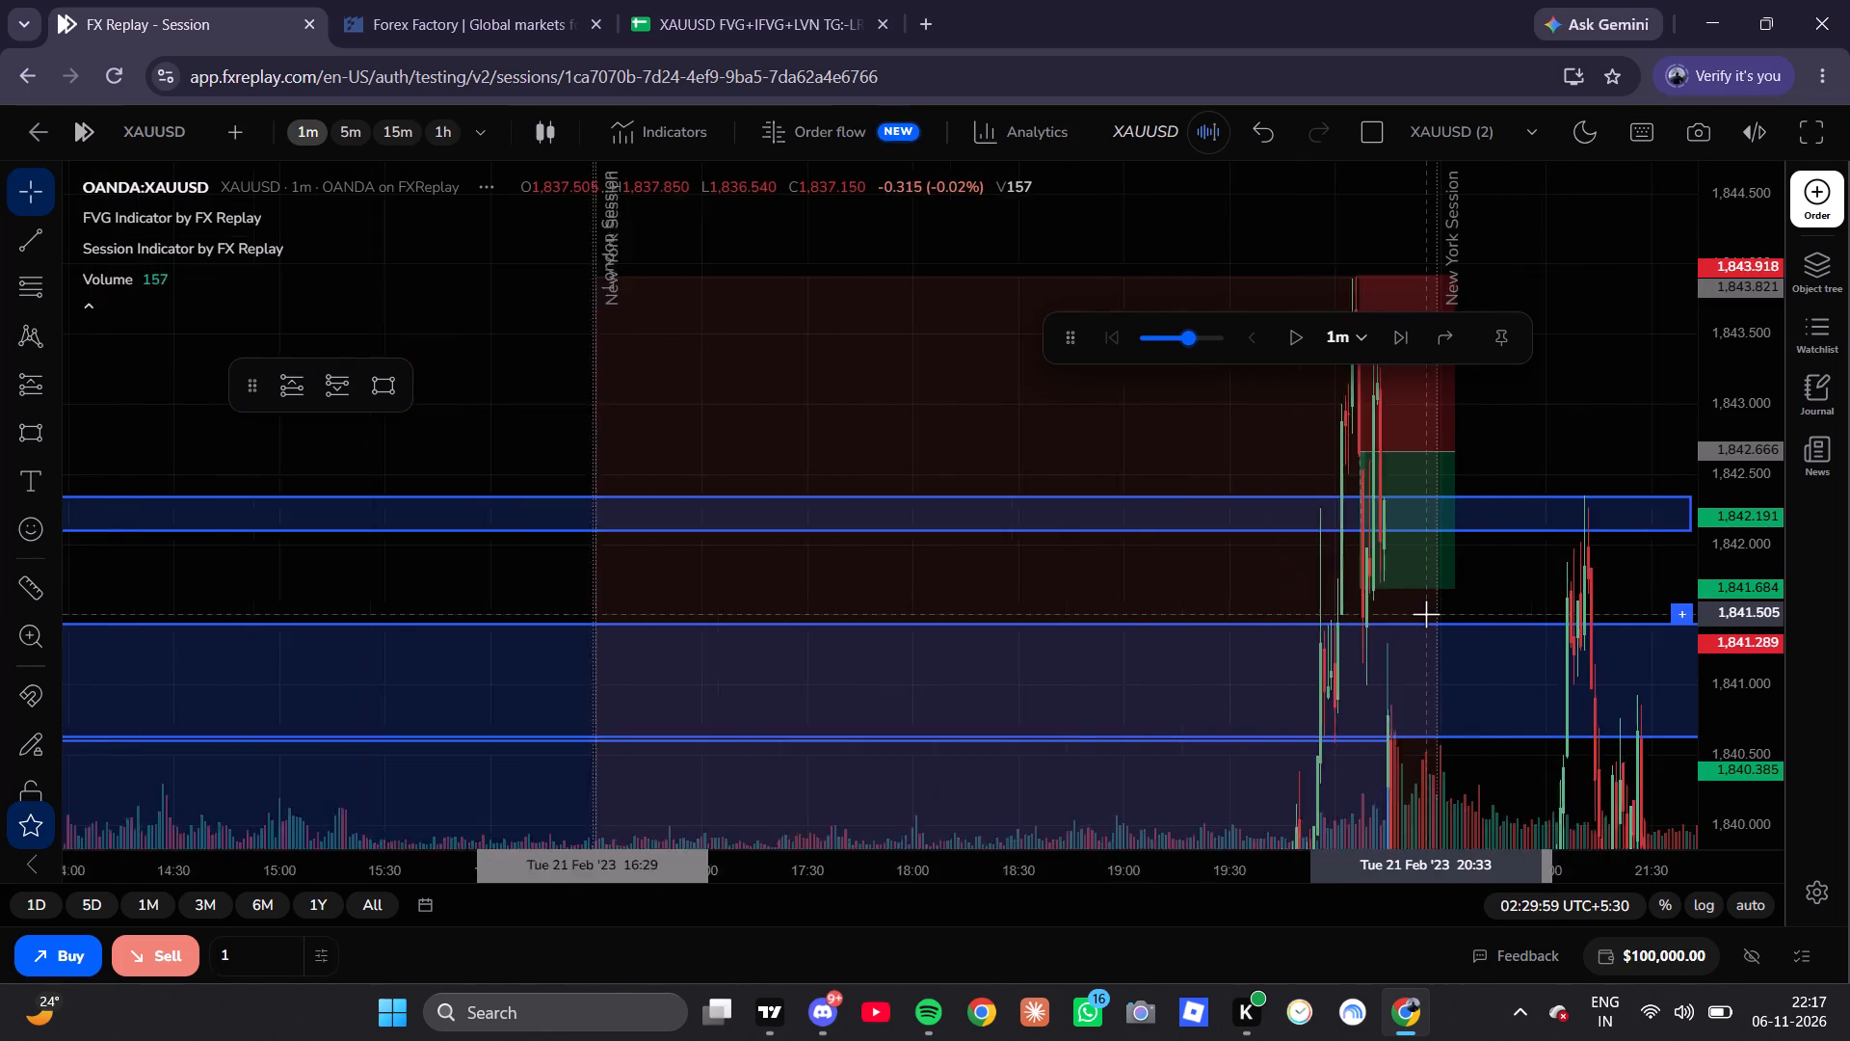
scroll(1426, 614, "up", 8)
scroll(1674, 637, "up", 1)
scroll(1727, 654, "down", 15)
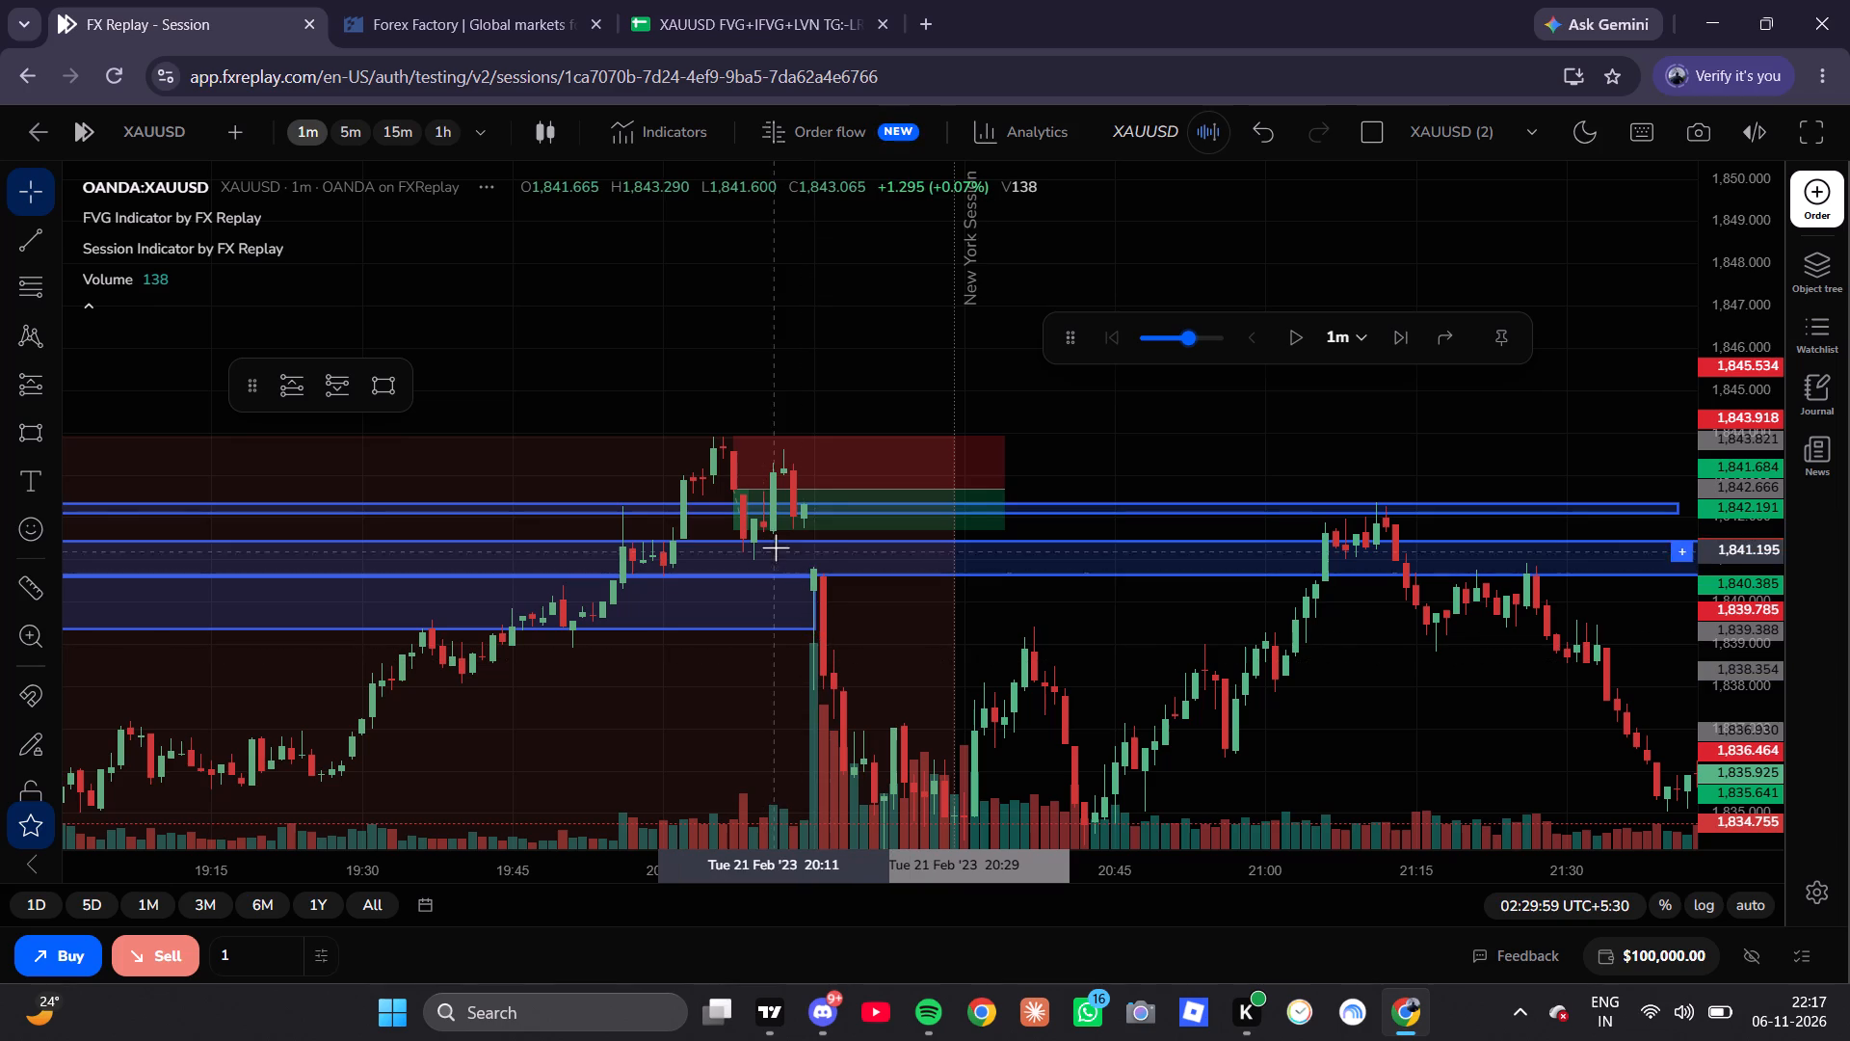
left_click_drag(773, 530, 803, 608)
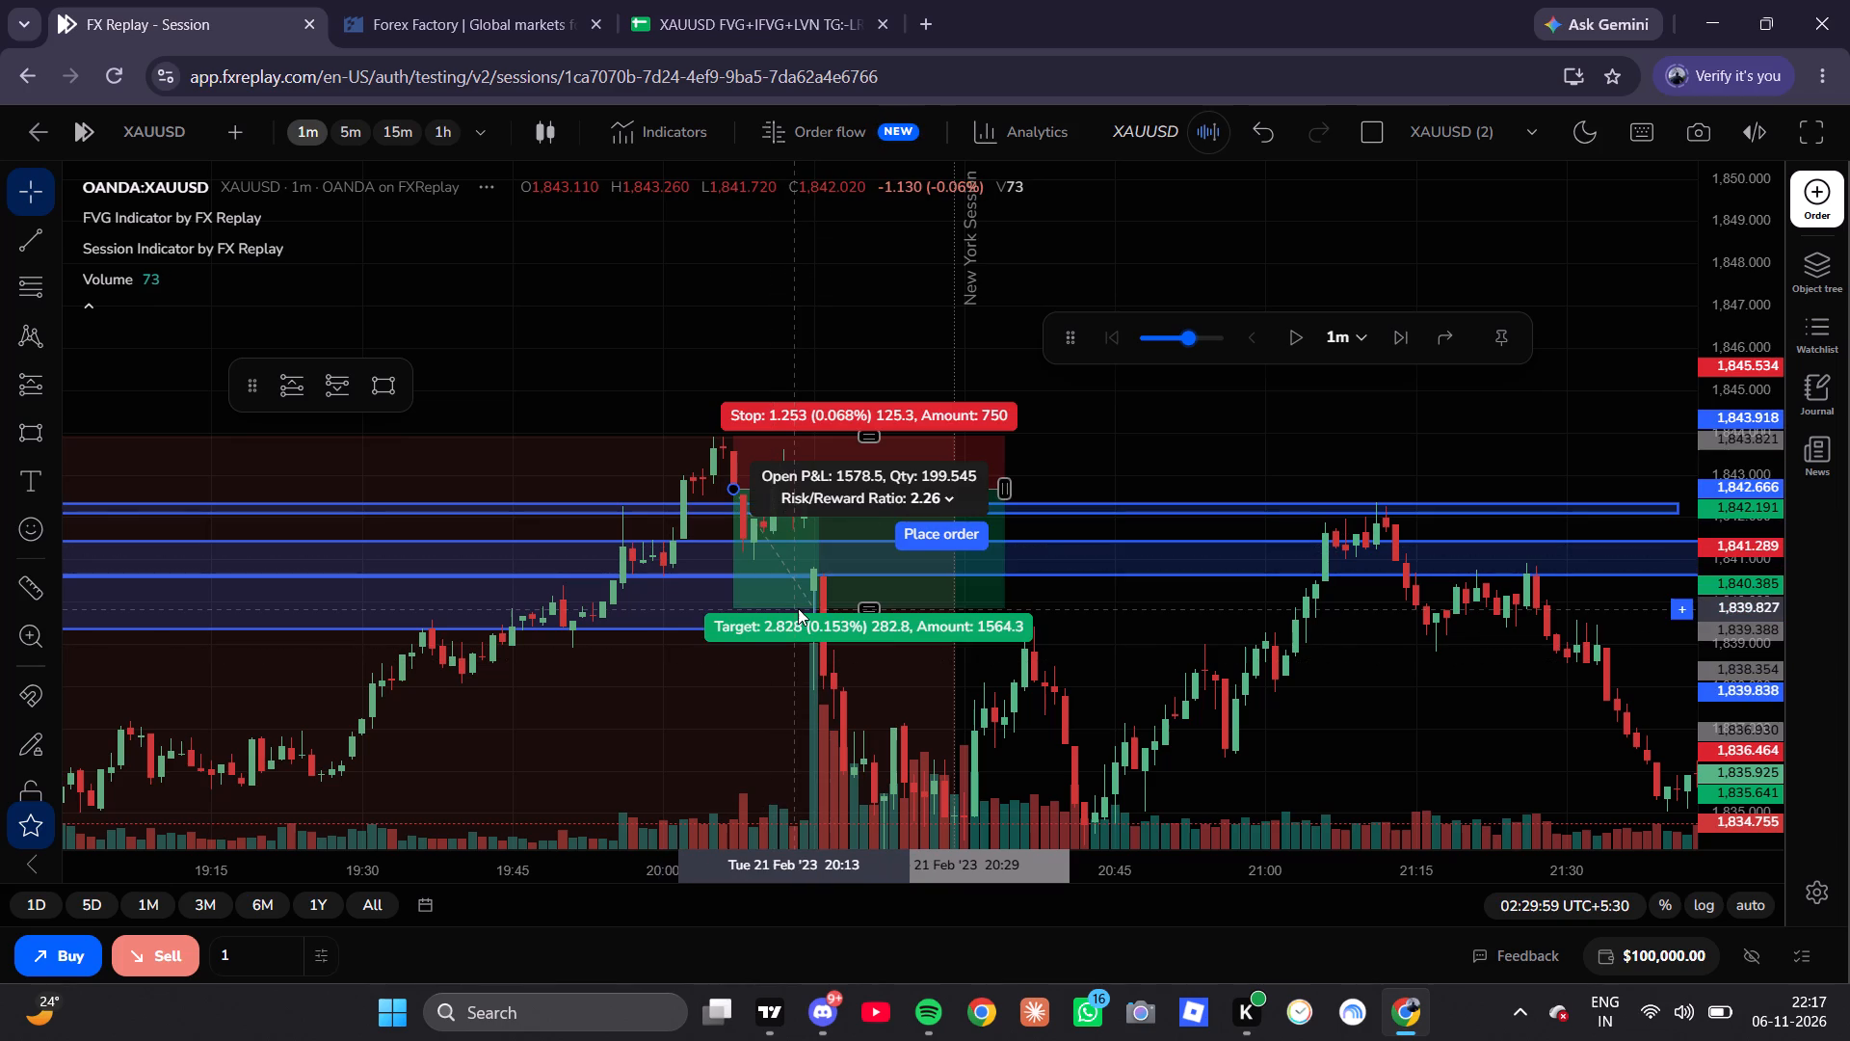
left_click_drag(1131, 446, 1165, 528)
left_click_drag(892, 517, 928, 464)
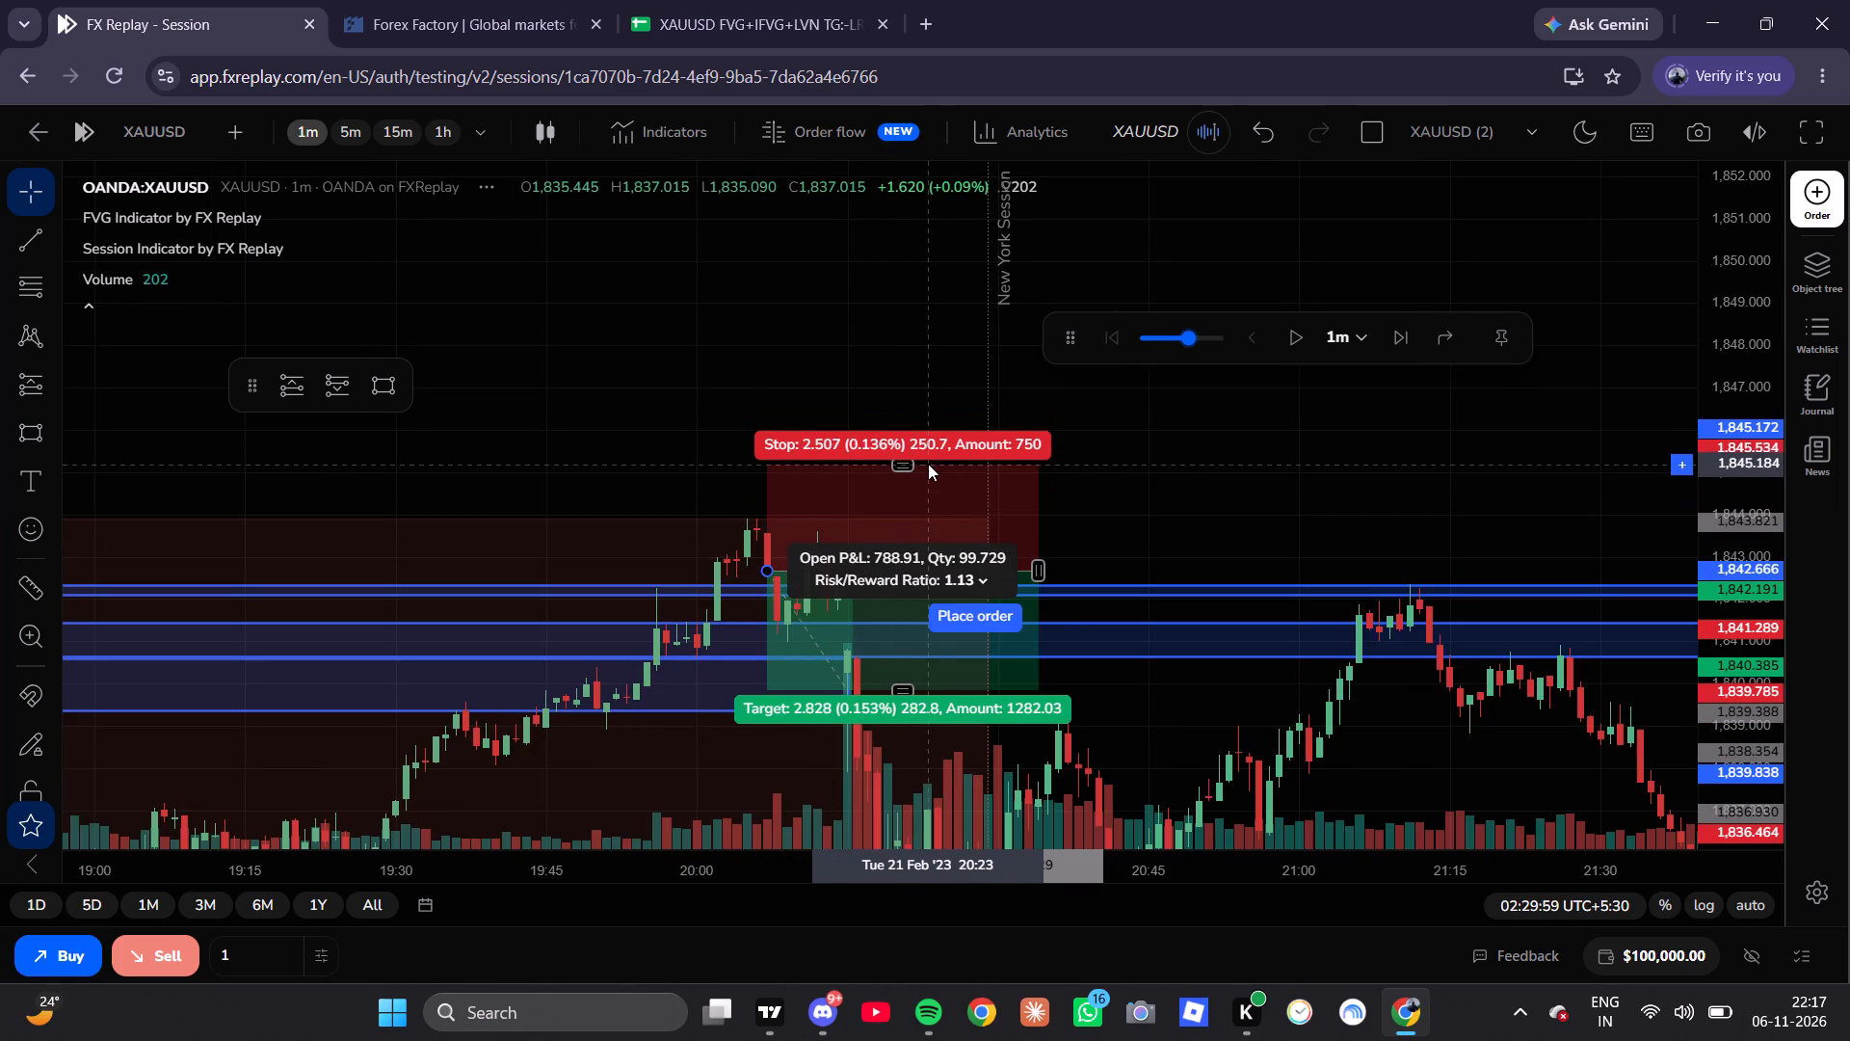
left_click_drag(928, 464, 939, 480)
left_click(1197, 494)
Lower the short position's target to about 1,838.4 for a risk/reward ratio of about 2.
left_click_drag(1214, 531, 1205, 409)
scroll(1199, 413, "down", 3)
scroll(1189, 454, "up", 1)
scroll(1186, 467, "down", 13)
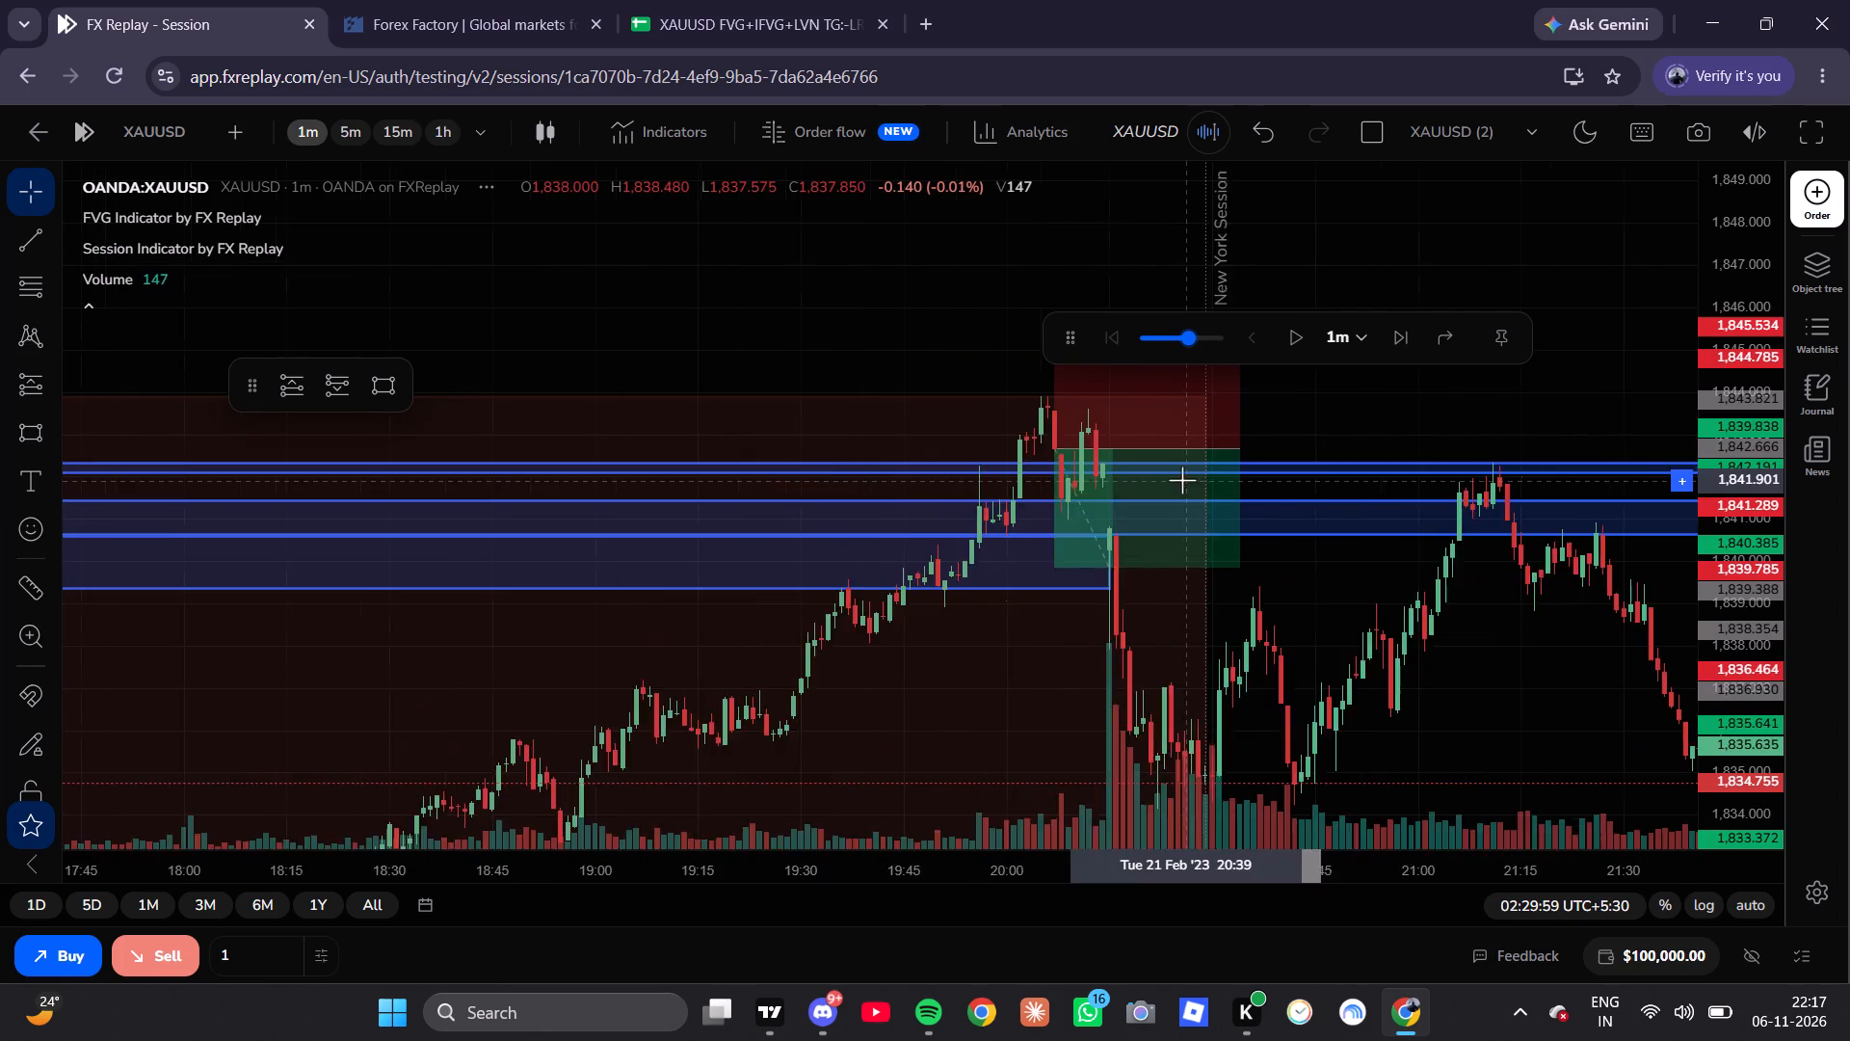
left_click_drag(1328, 565, 1338, 635)
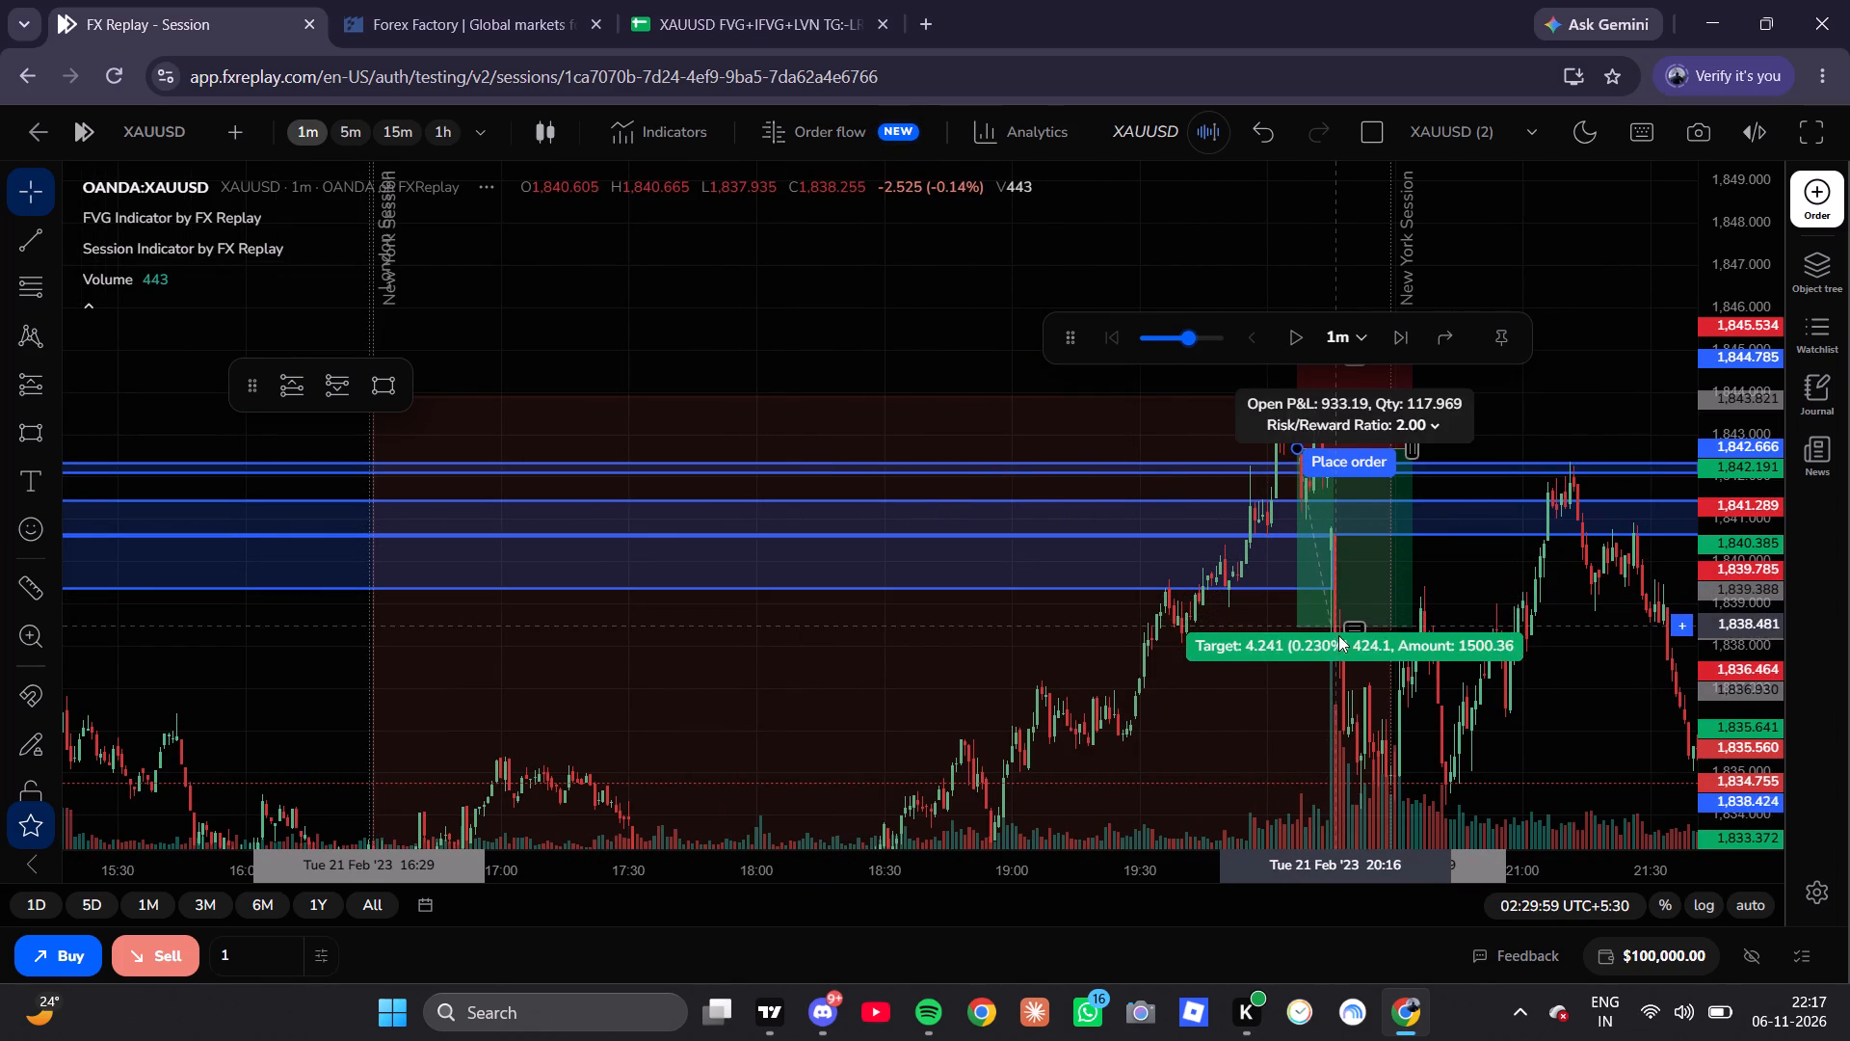
left_click_drag(1338, 635, 1352, 627)
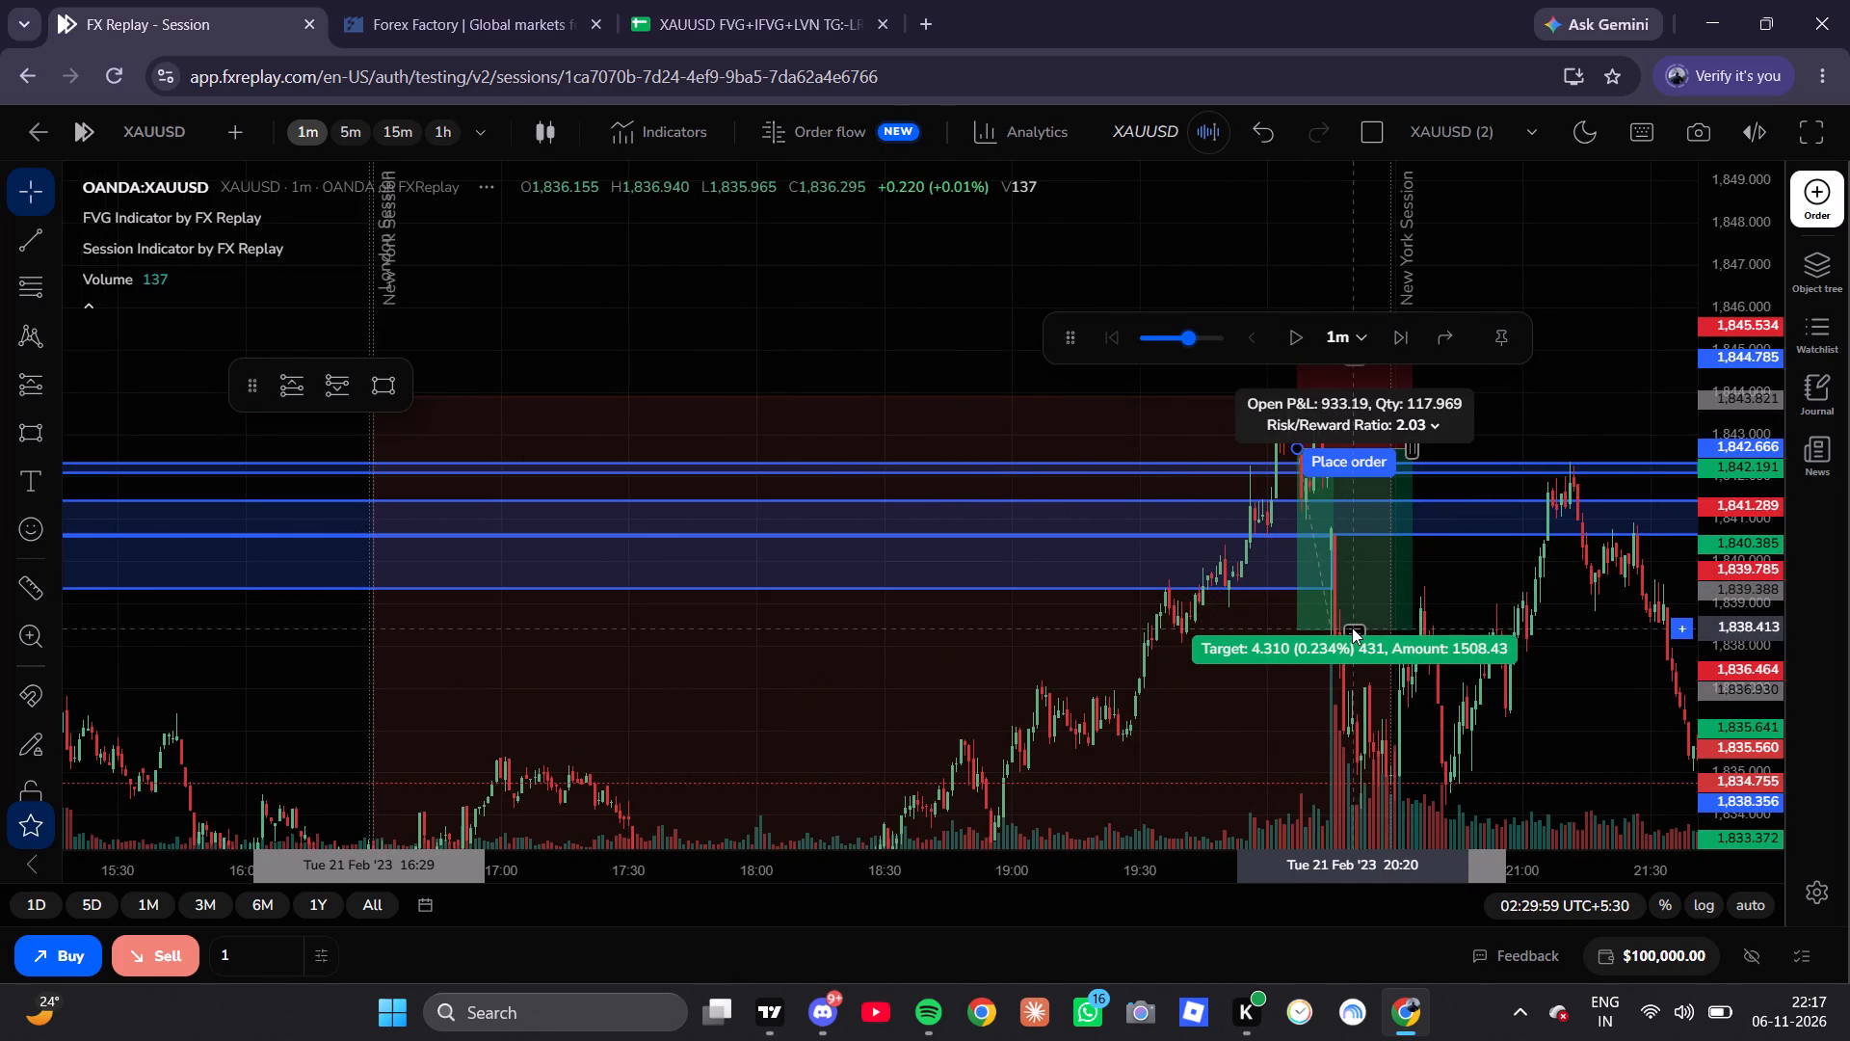
left_click_drag(1352, 627, 1361, 626)
left_click(1488, 621)
Switch to the trade log spreadsheet and enter 2/21 as the date in cell A37, checking the replay session for the day.
left_click(735, 0)
scroll(1250, 529, "up", 1)
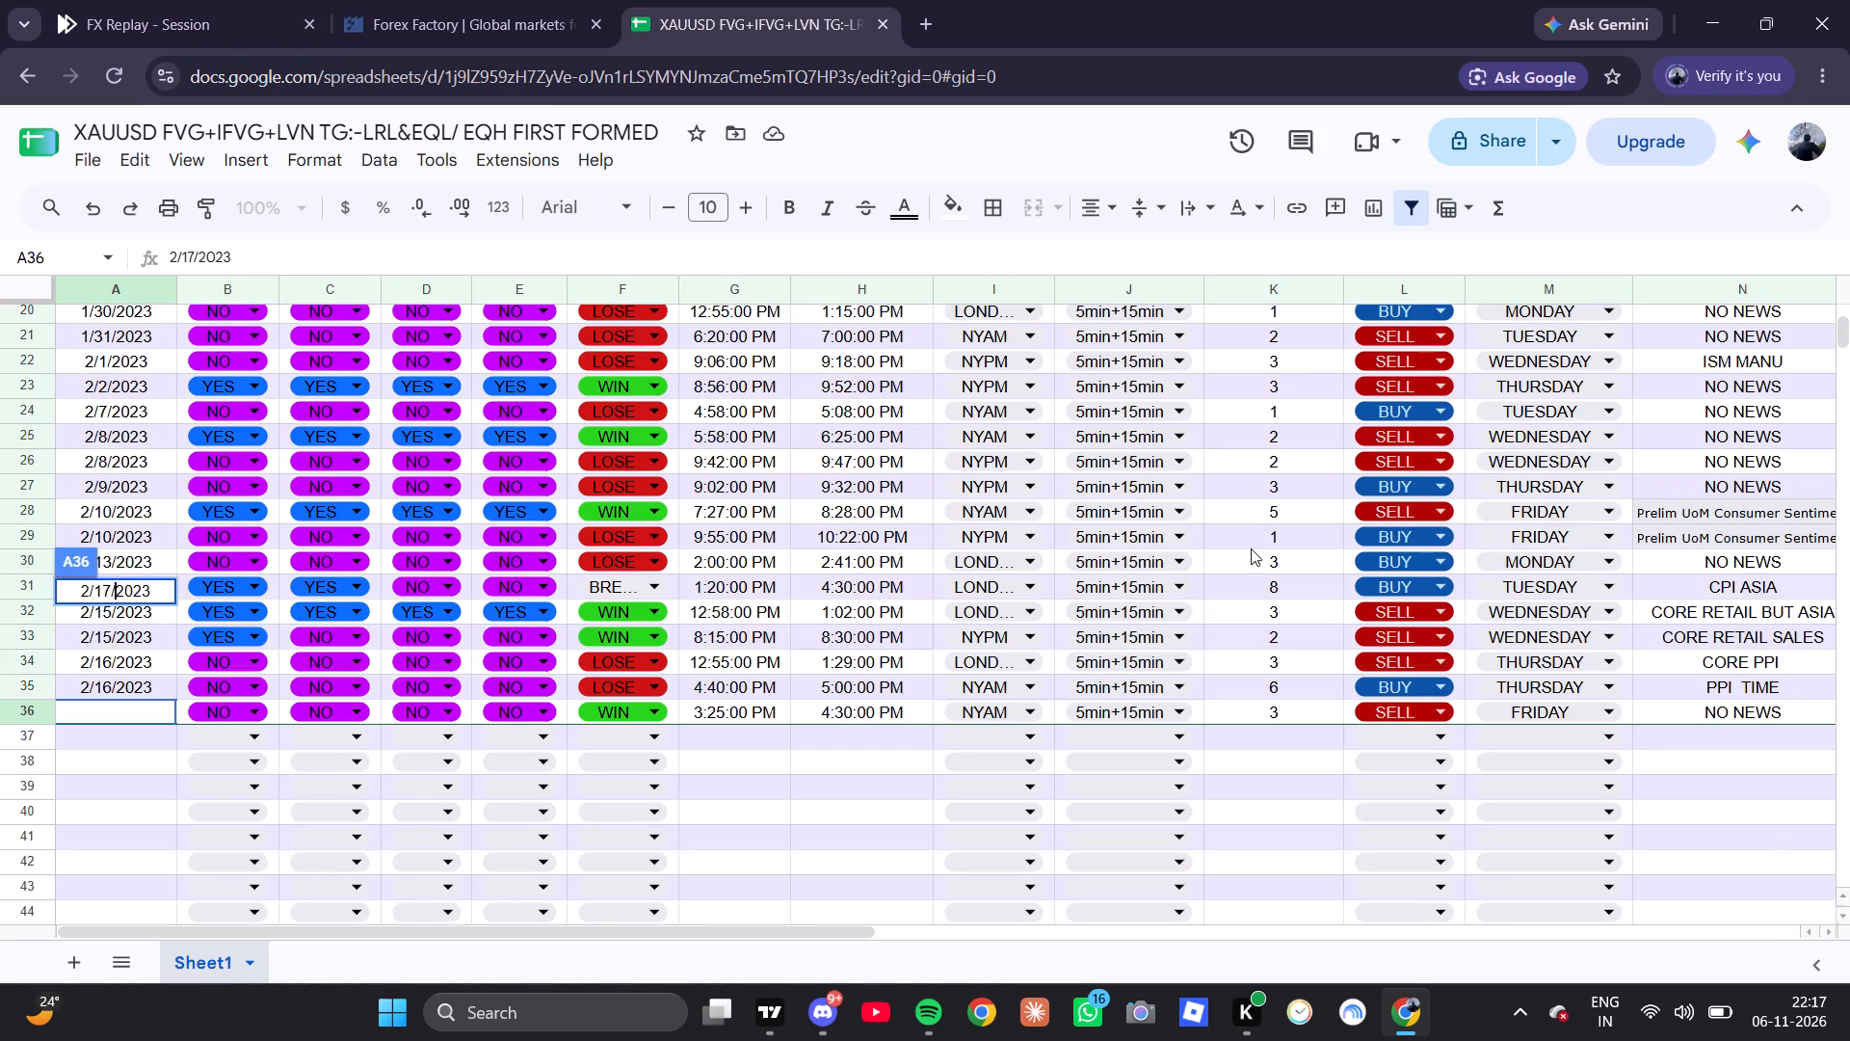
left_click(91, 734)
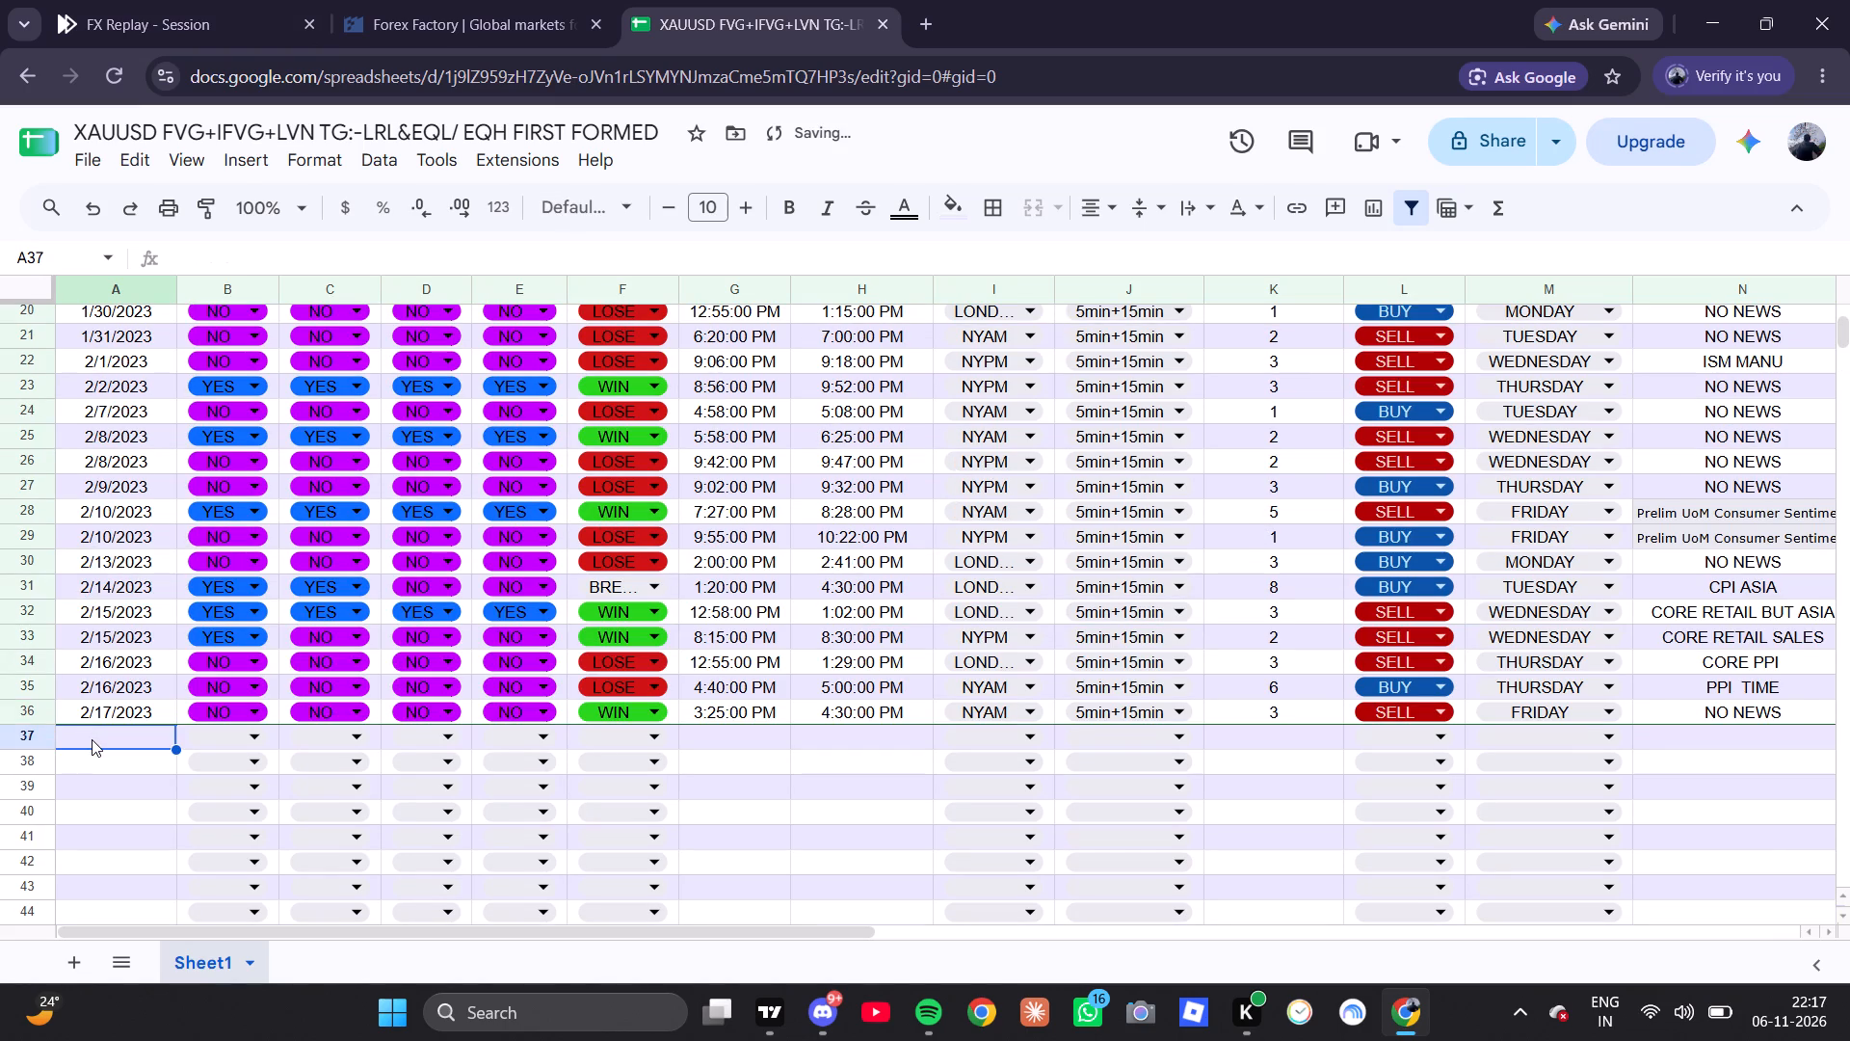
type("2/")
left_click(80, 0)
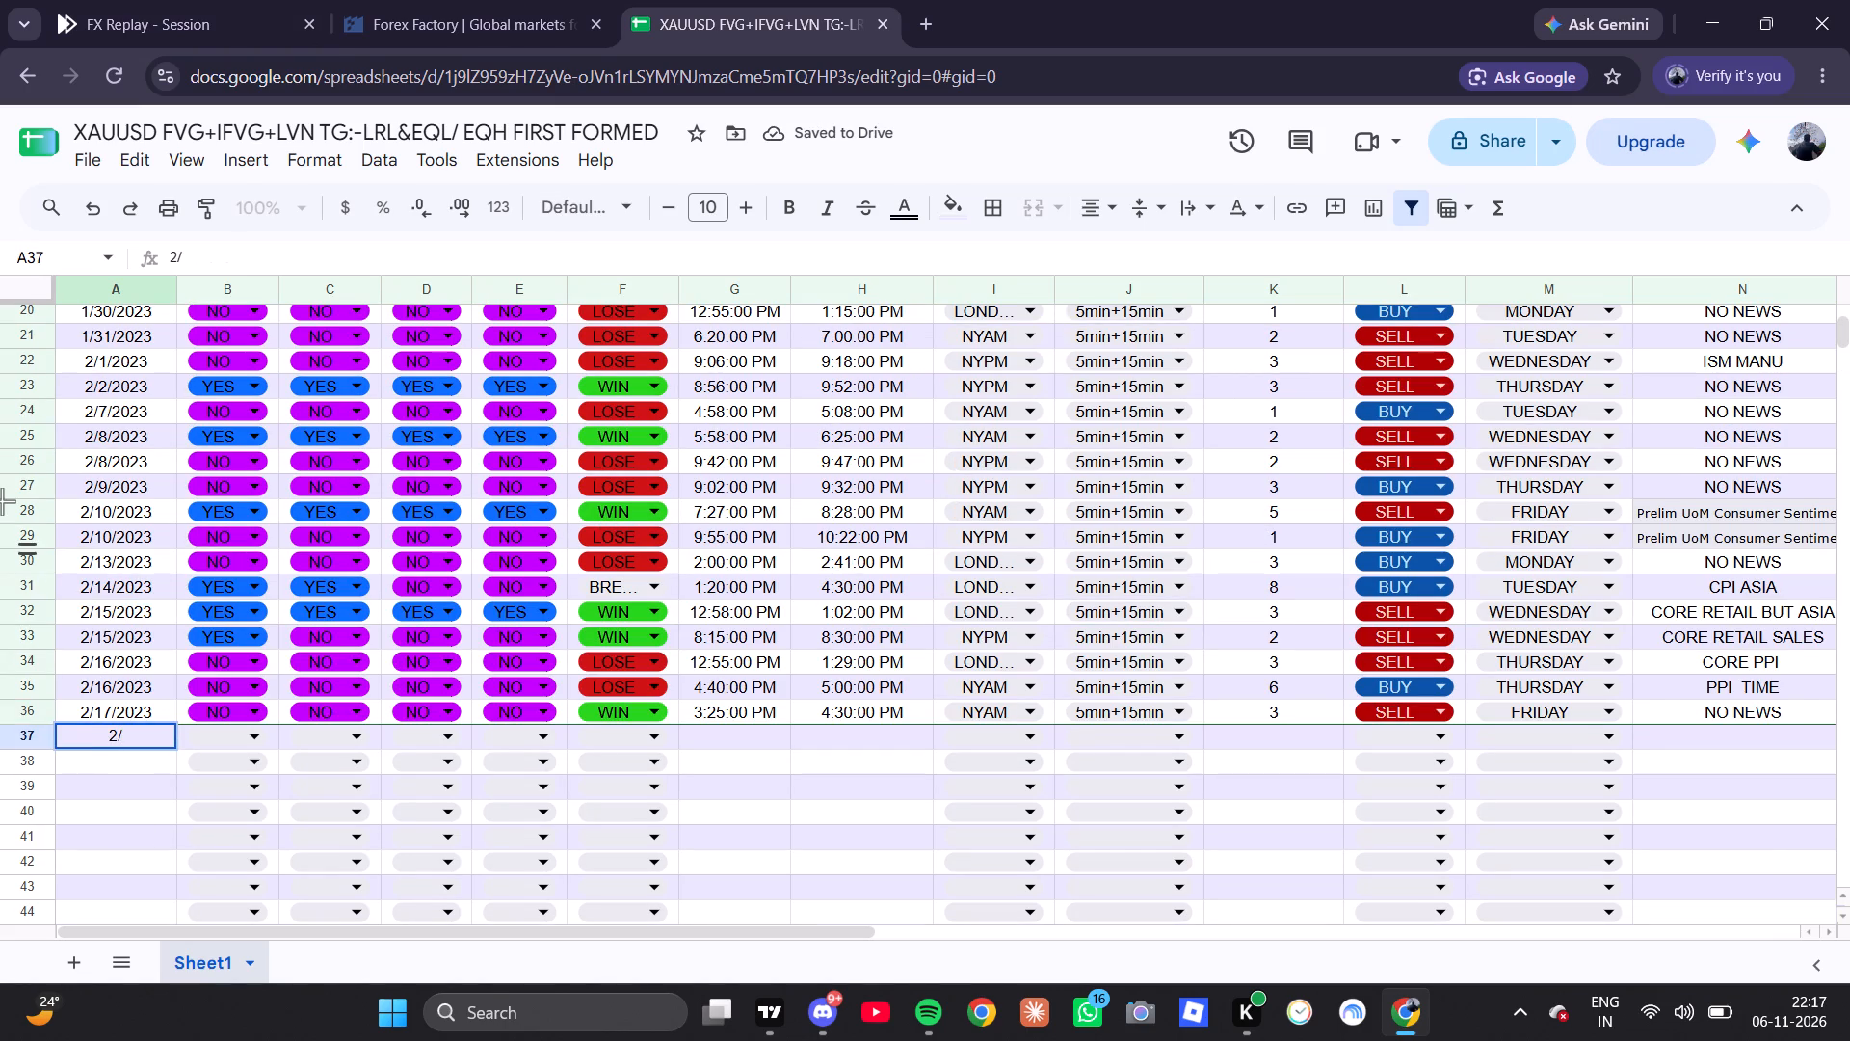
left_click(721, 0)
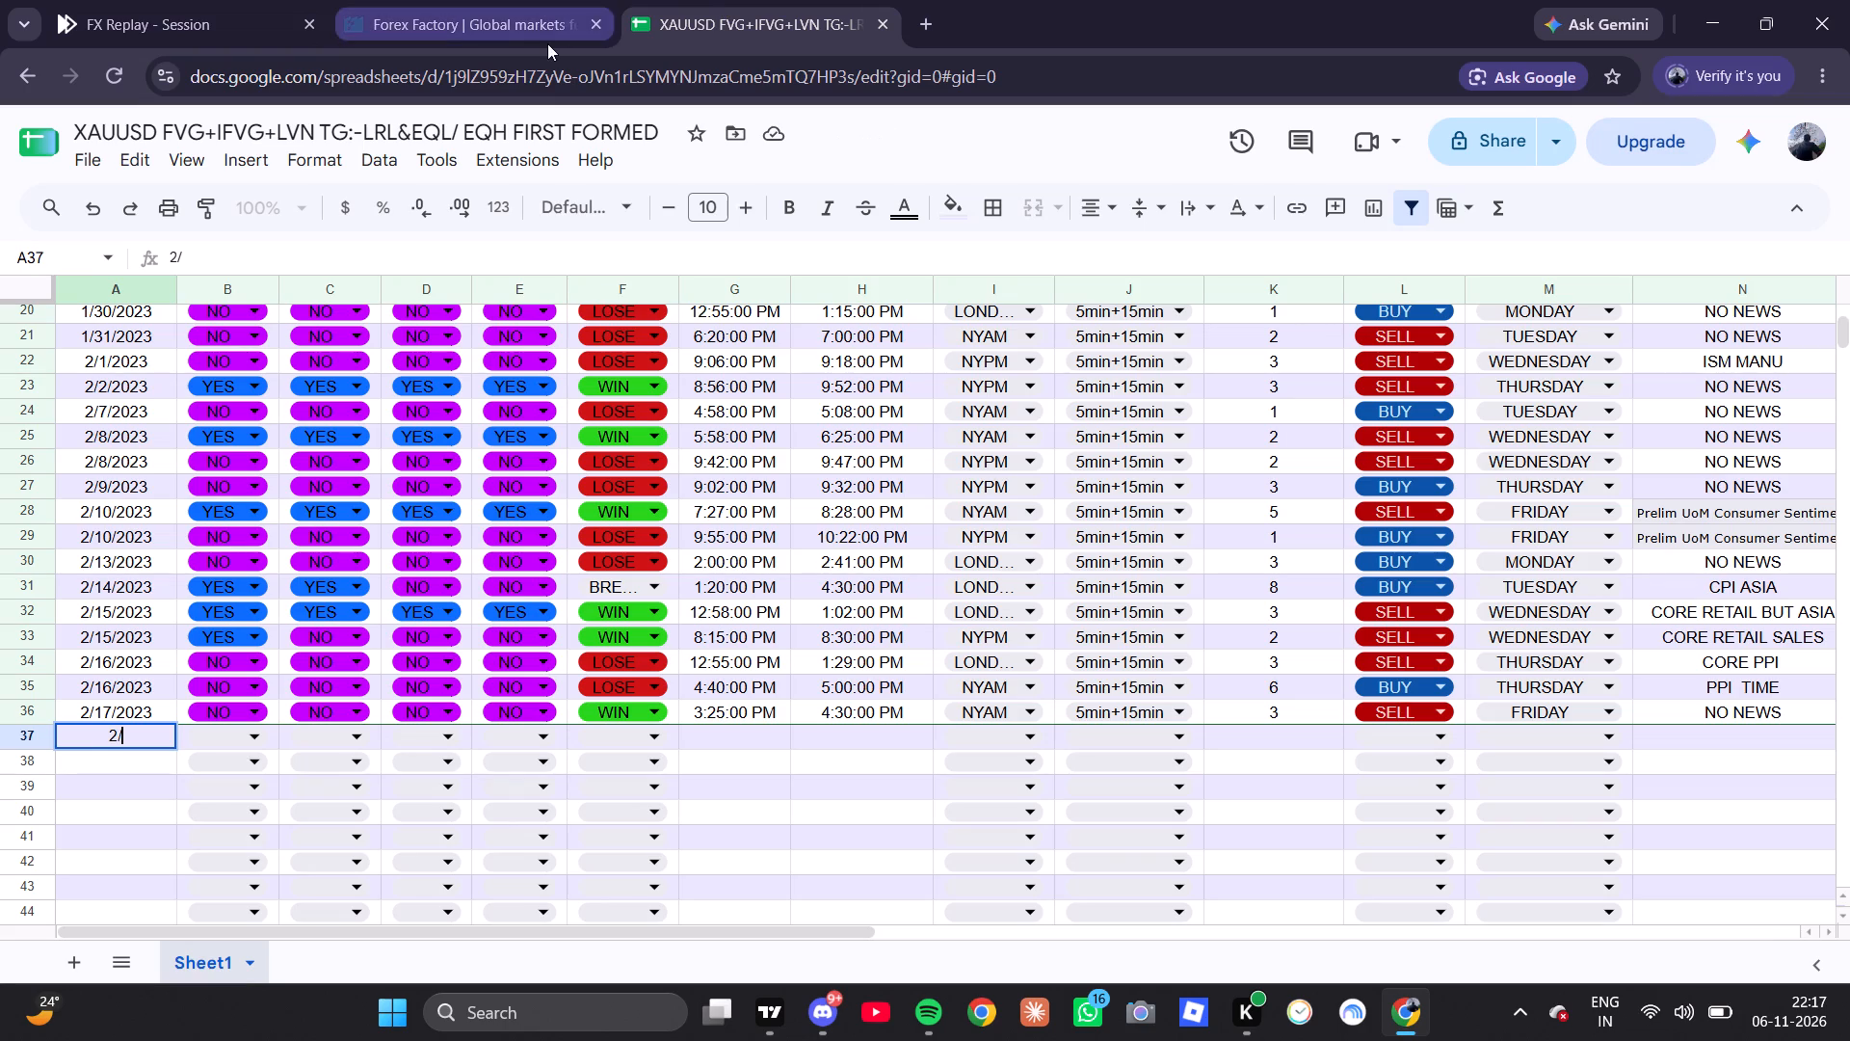
key("2")
key("1")
Set columns B, C, D and E of the 2/21 trade in row 37 to YES.
left_click(250, 743)
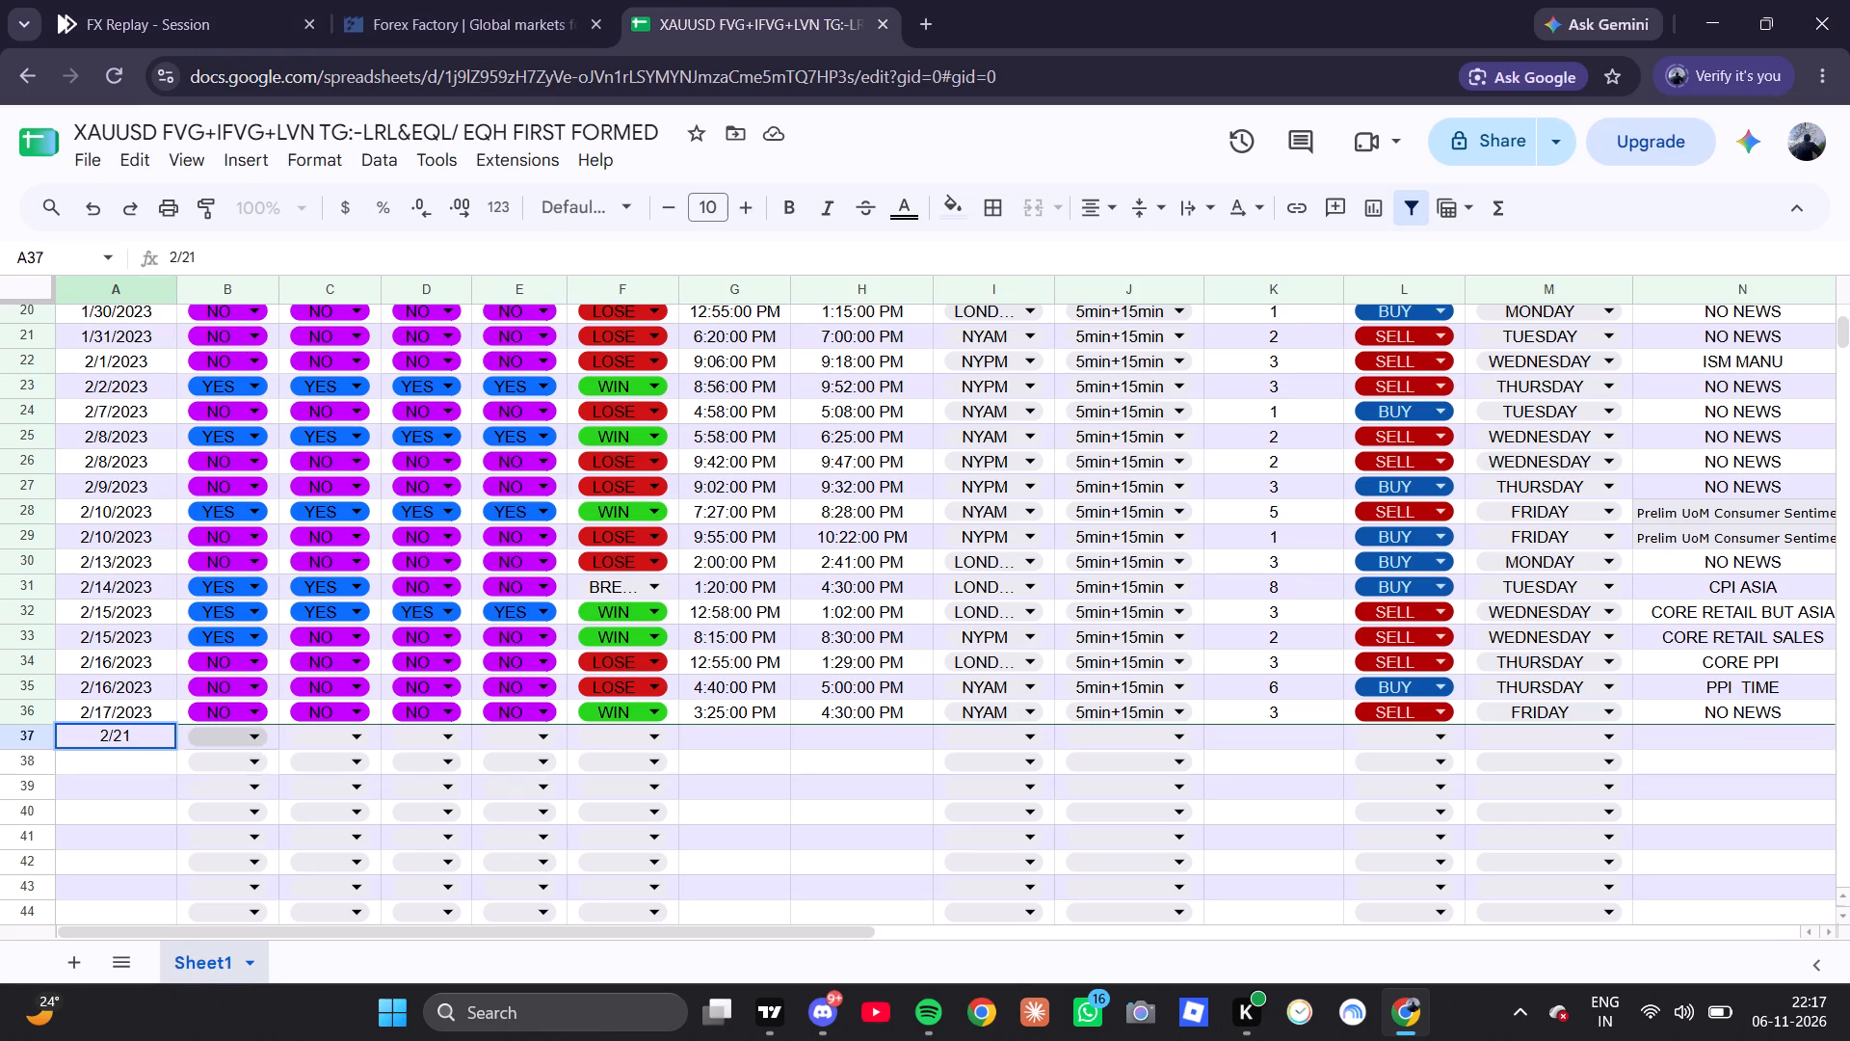
left_click(278, 777)
left_click(307, 745)
left_click(367, 783)
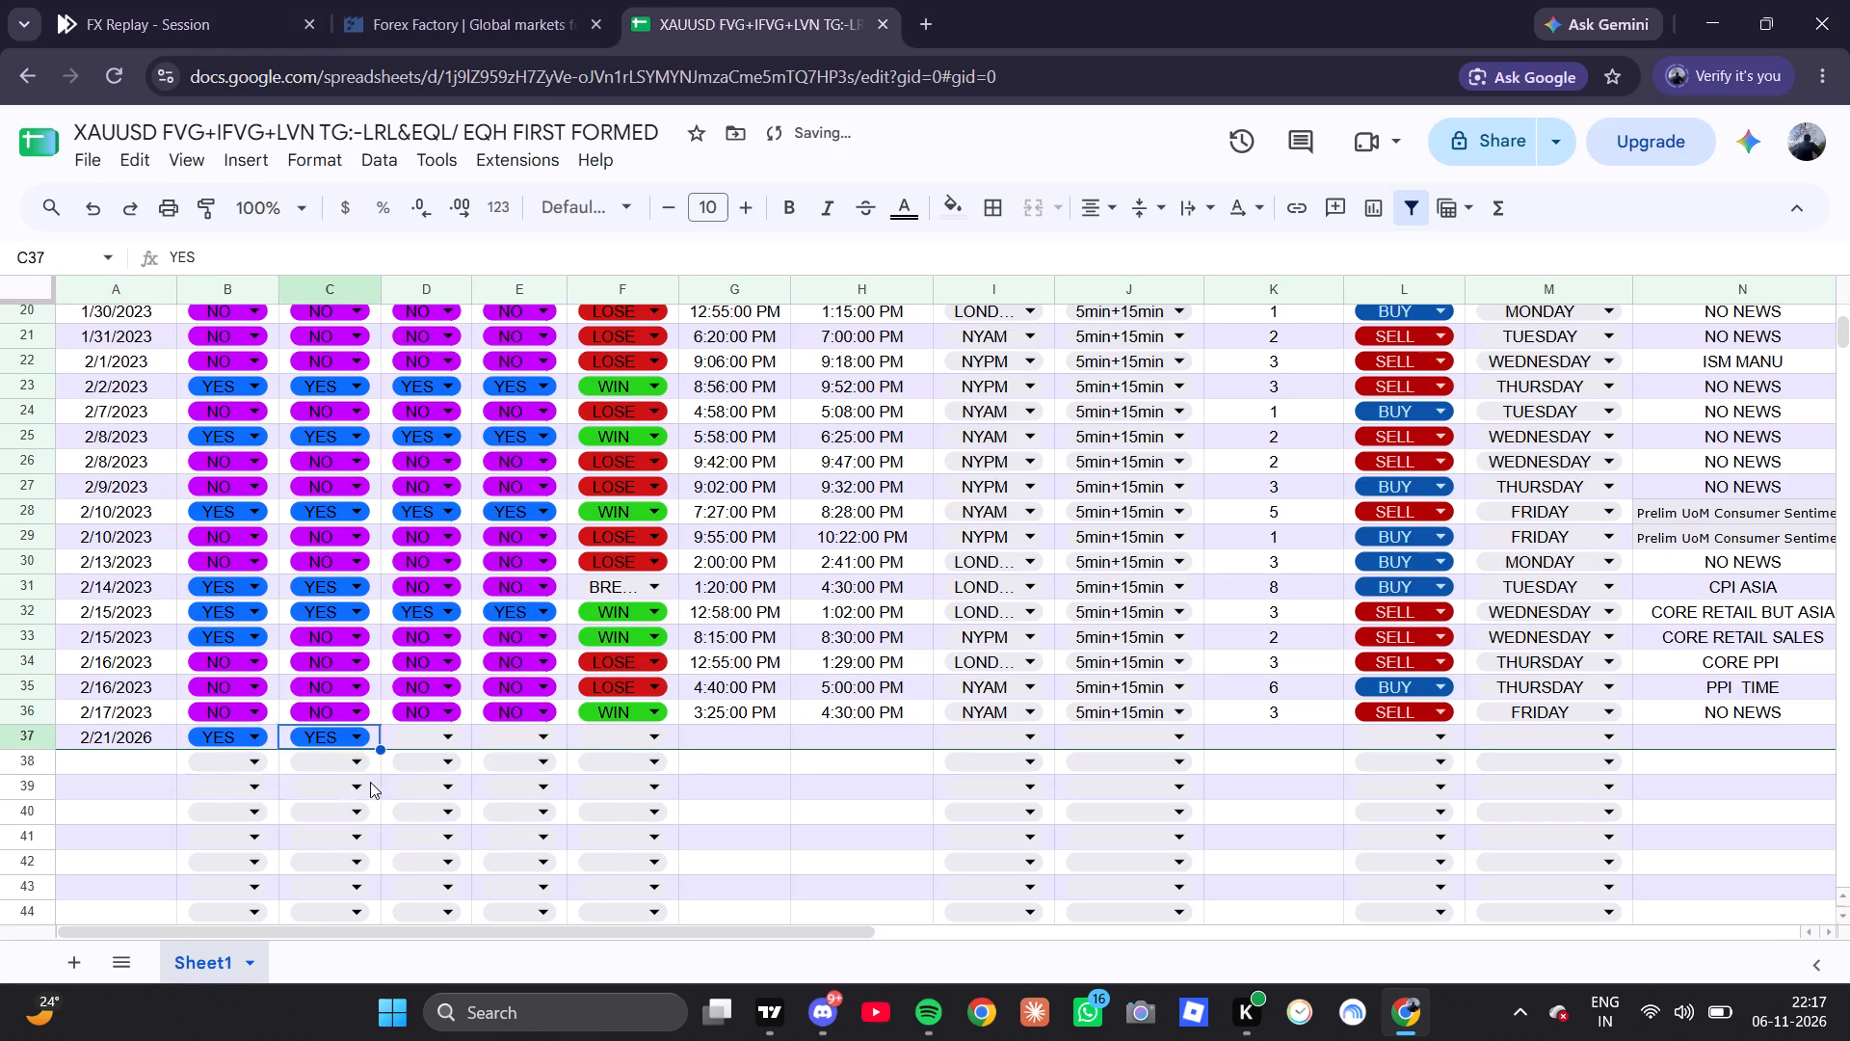
double_click(421, 745)
left_click(454, 775)
left_click(533, 739)
left_click(518, 773)
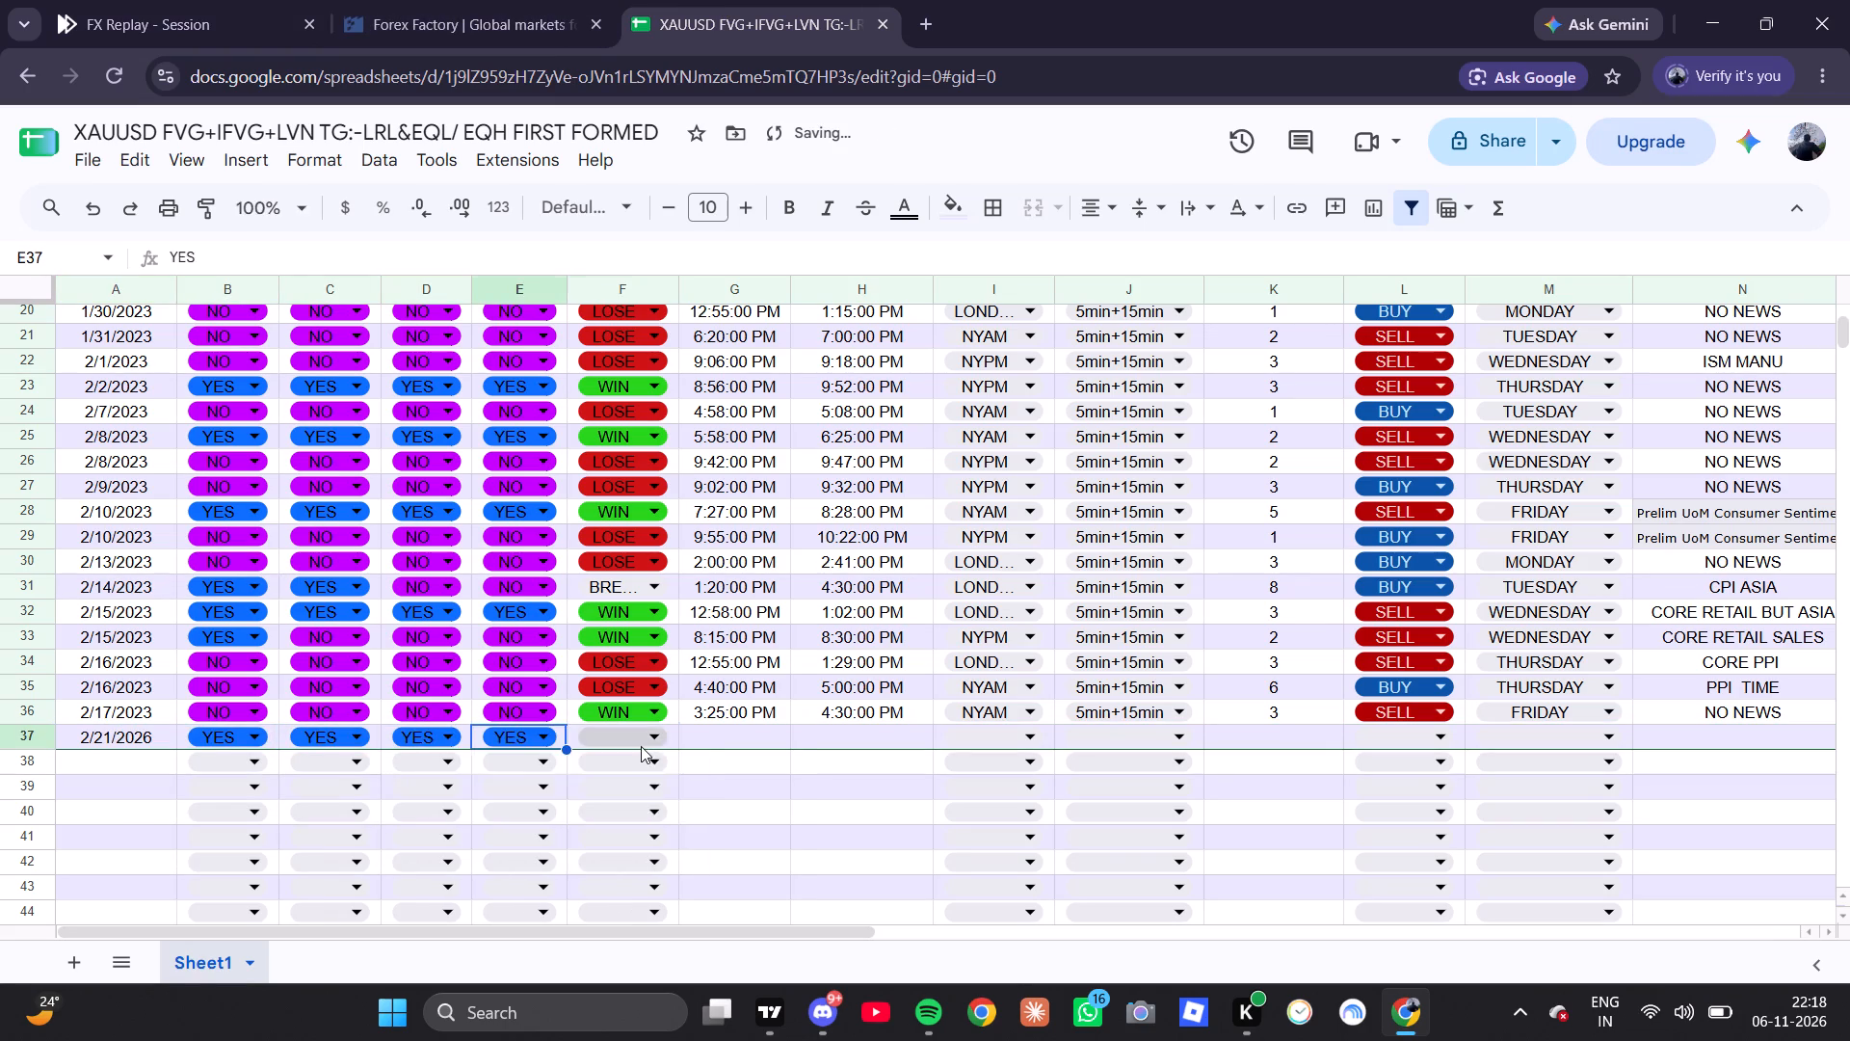
Set the outcome in column F to WIN for the 2/21 trade in row 37 and BREAKEVEN in row 38.
left_click(641, 746)
double_click(644, 767)
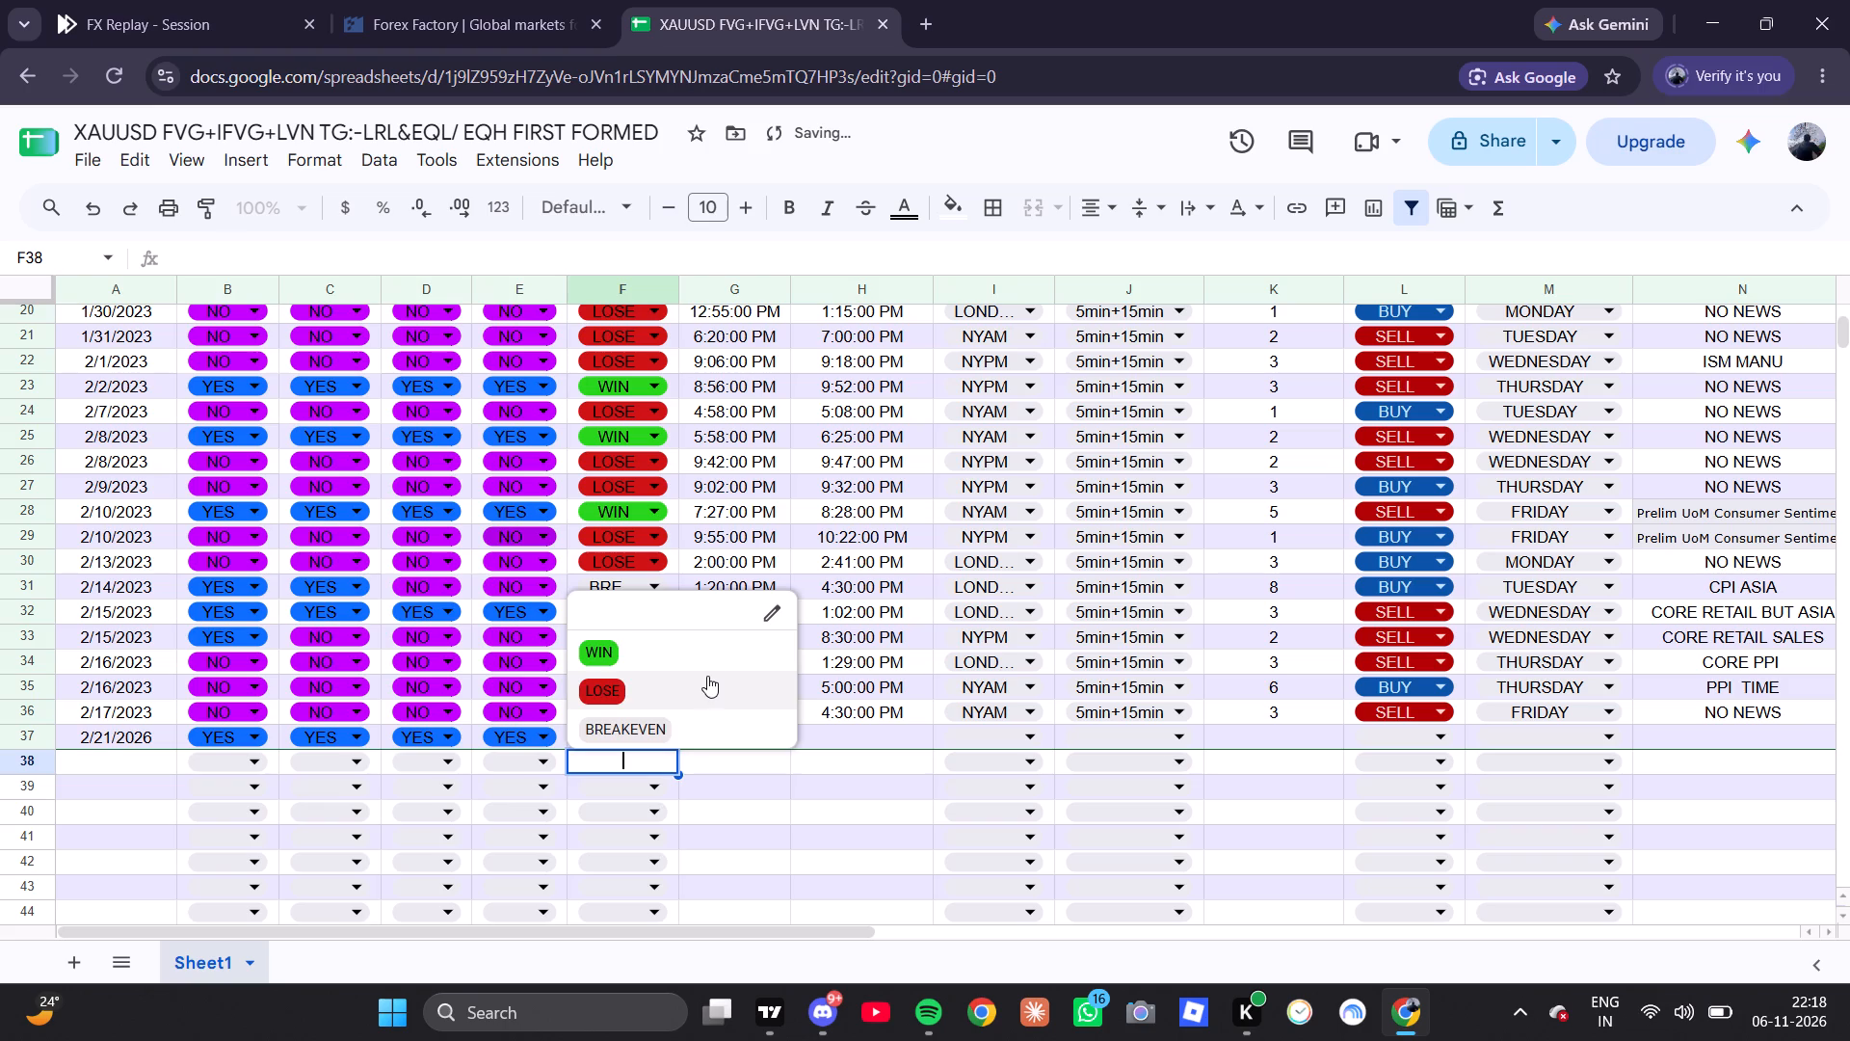
left_click(699, 663)
left_click(651, 762)
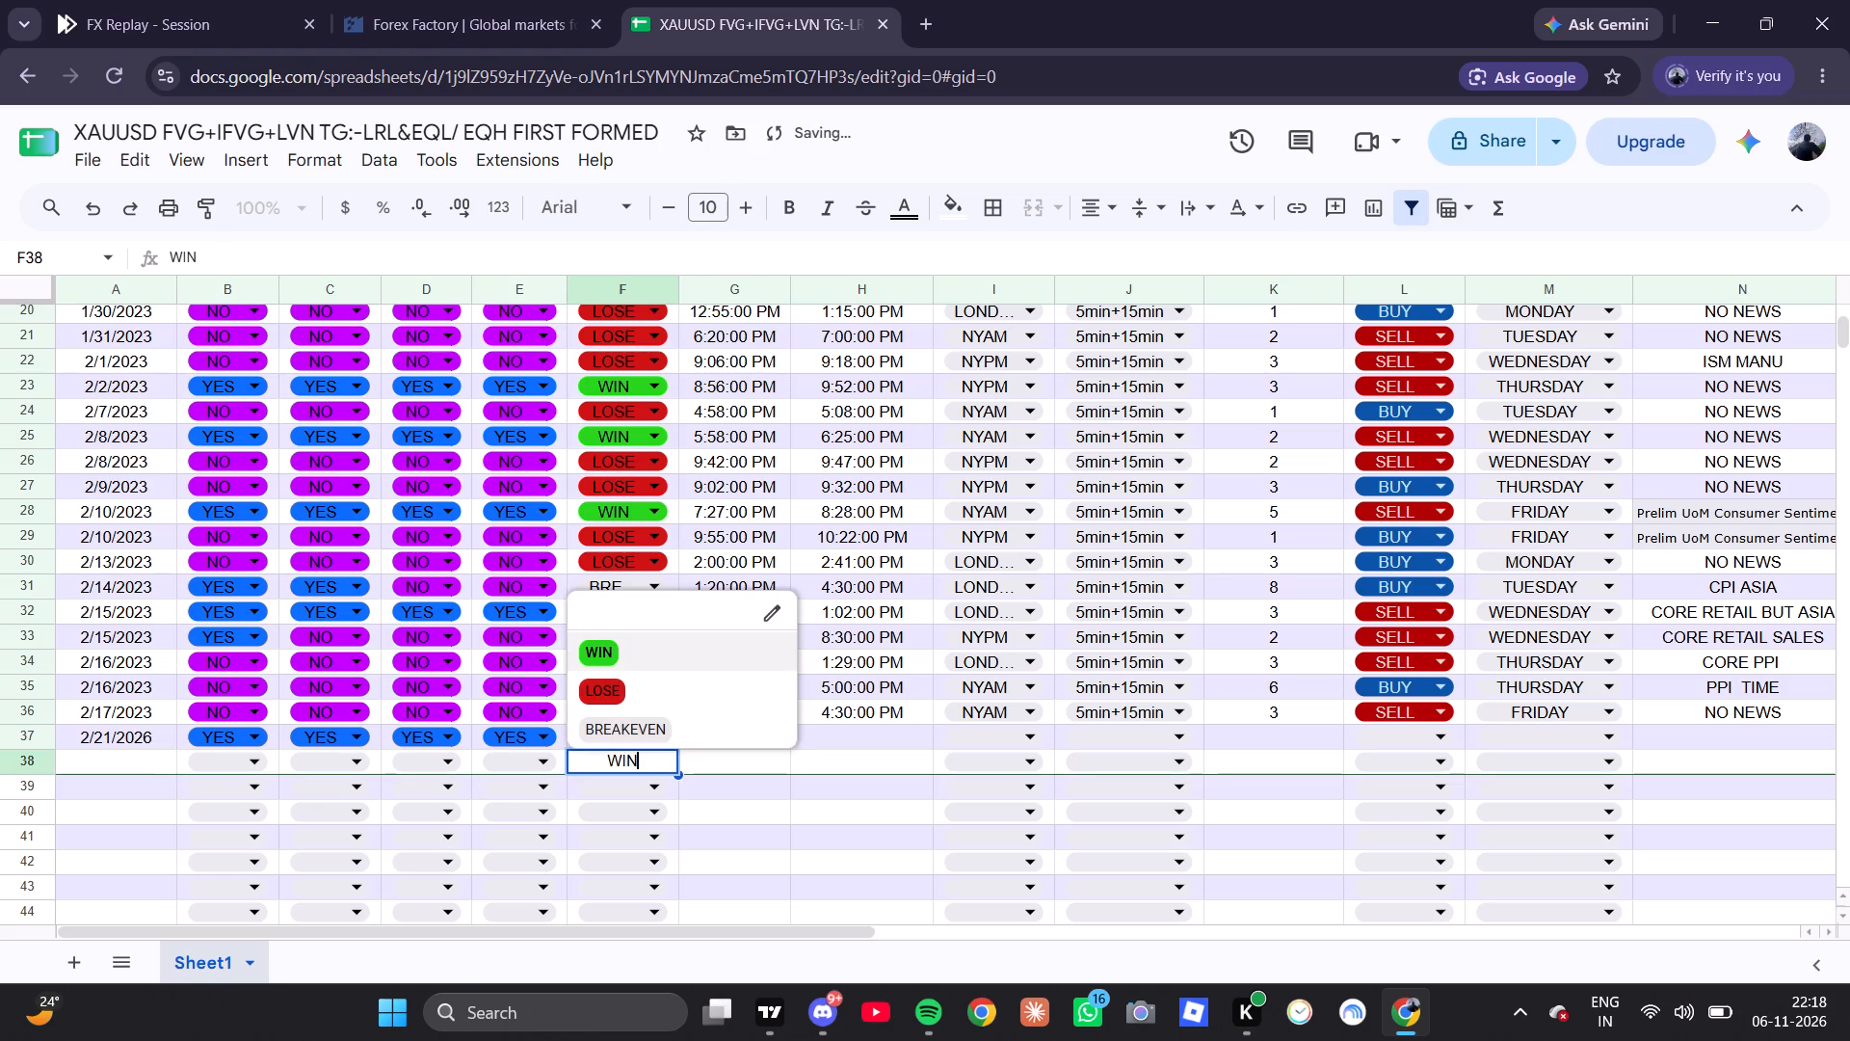
left_click(695, 733)
Read the short position's entry and exit times on the replay chart, and log 20:07 in G37 and 20:15 in H37.
left_click(706, 736)
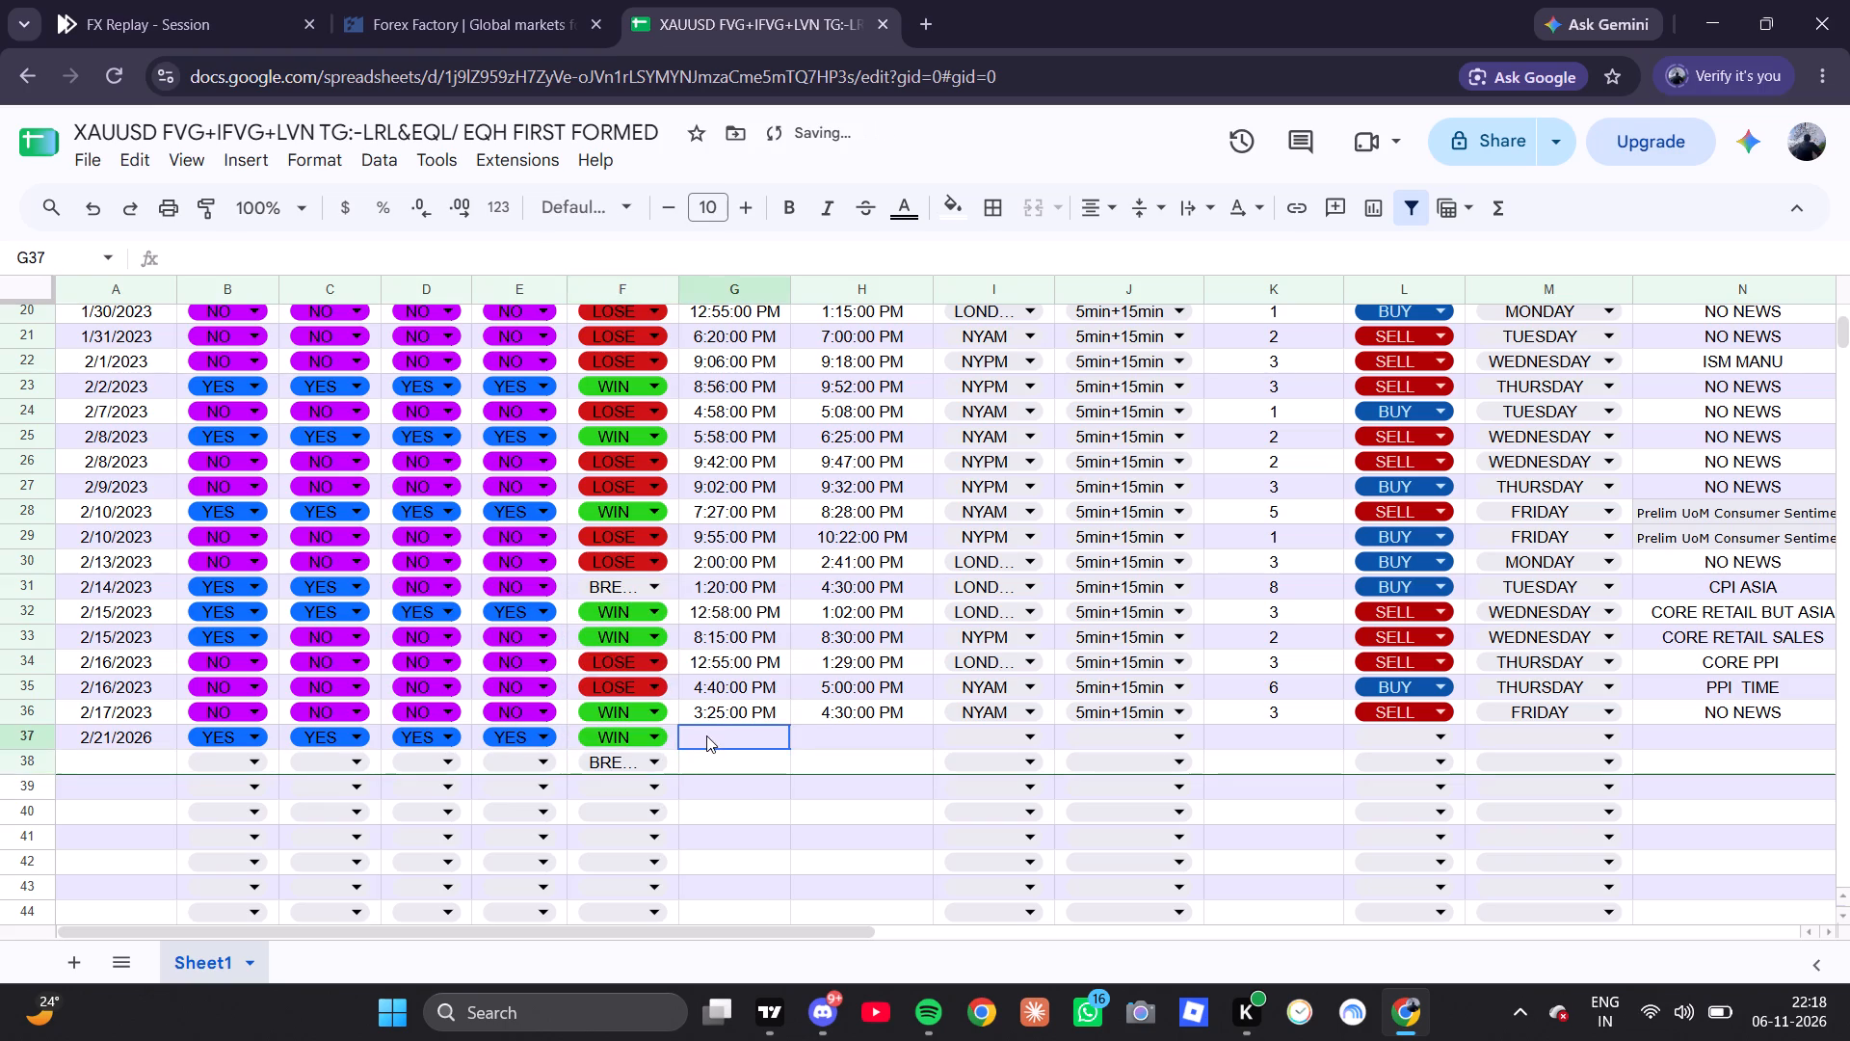
left_click(160, 0)
scroll(1210, 689, "up", 3)
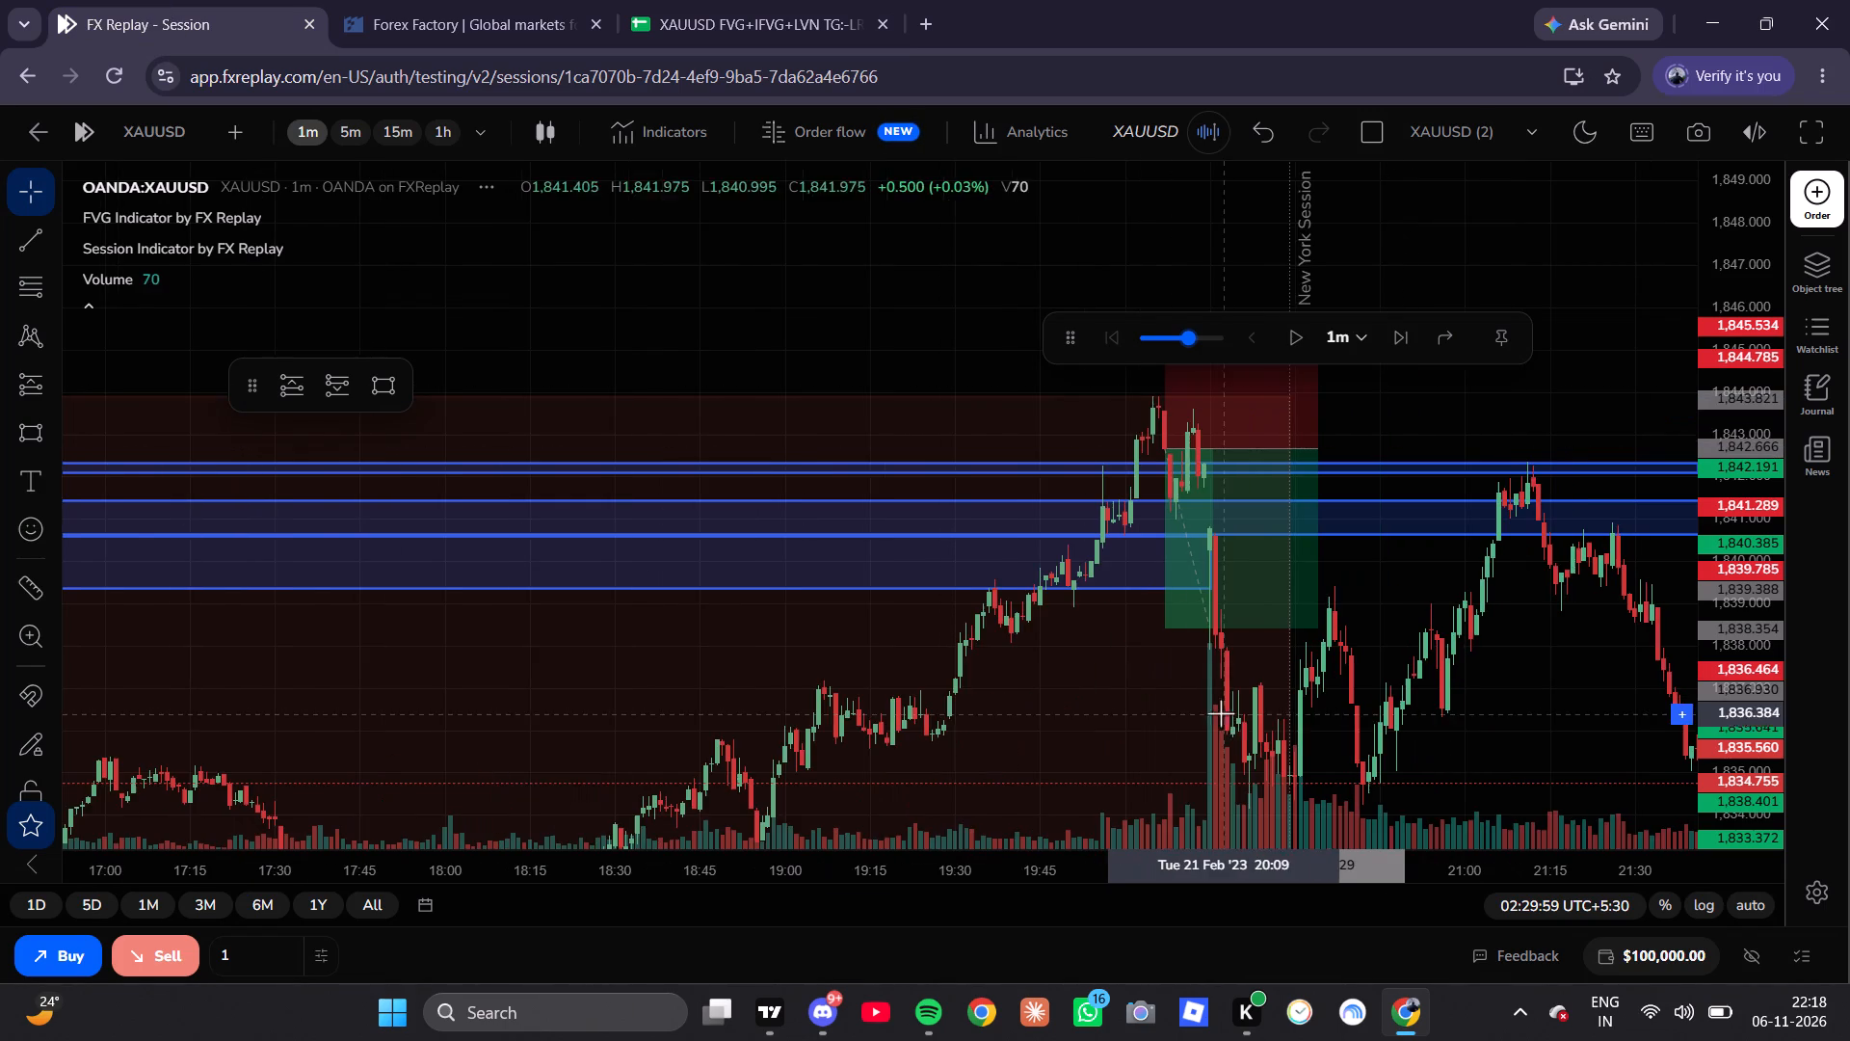
left_click(1229, 718)
left_click_drag(1229, 718, 1143, 711)
scroll(1140, 707, "up", 2)
left_click(1339, 241)
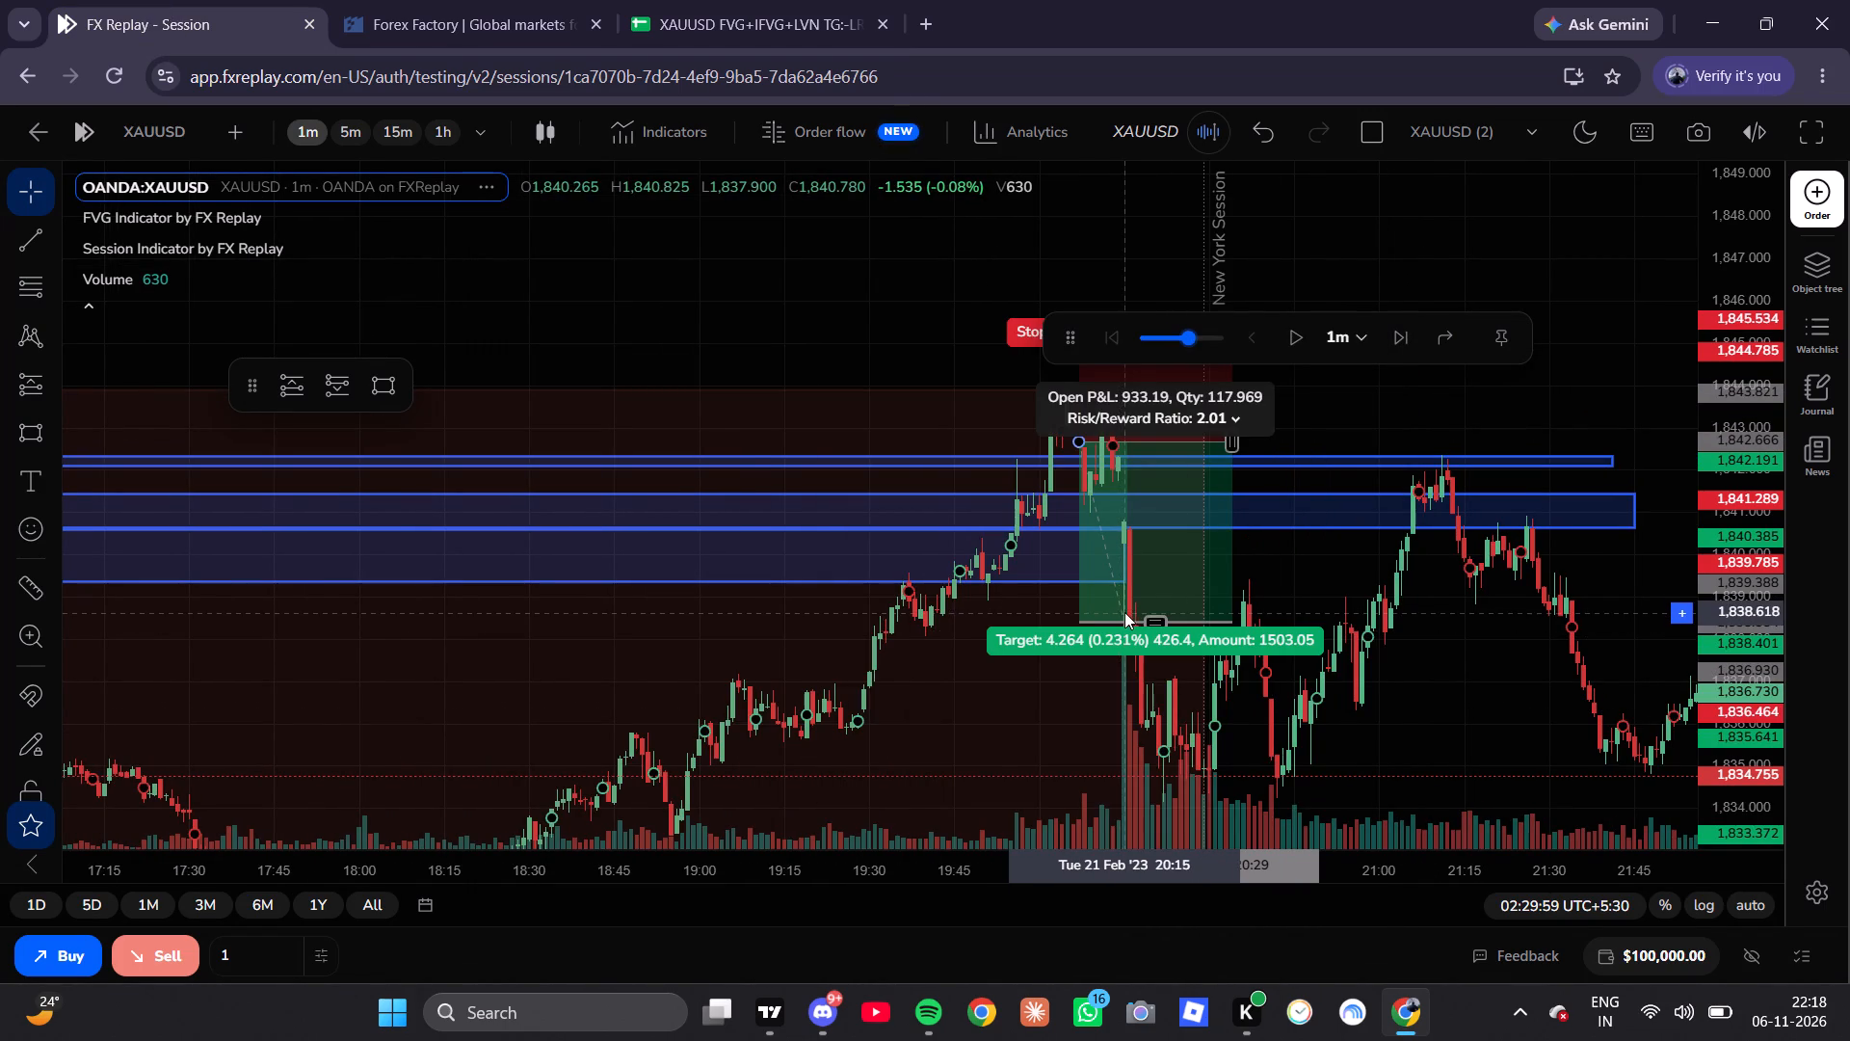
scroll(1208, 757, "up", 4)
left_click_drag(1210, 744, 1246, 687)
left_click(1246, 687)
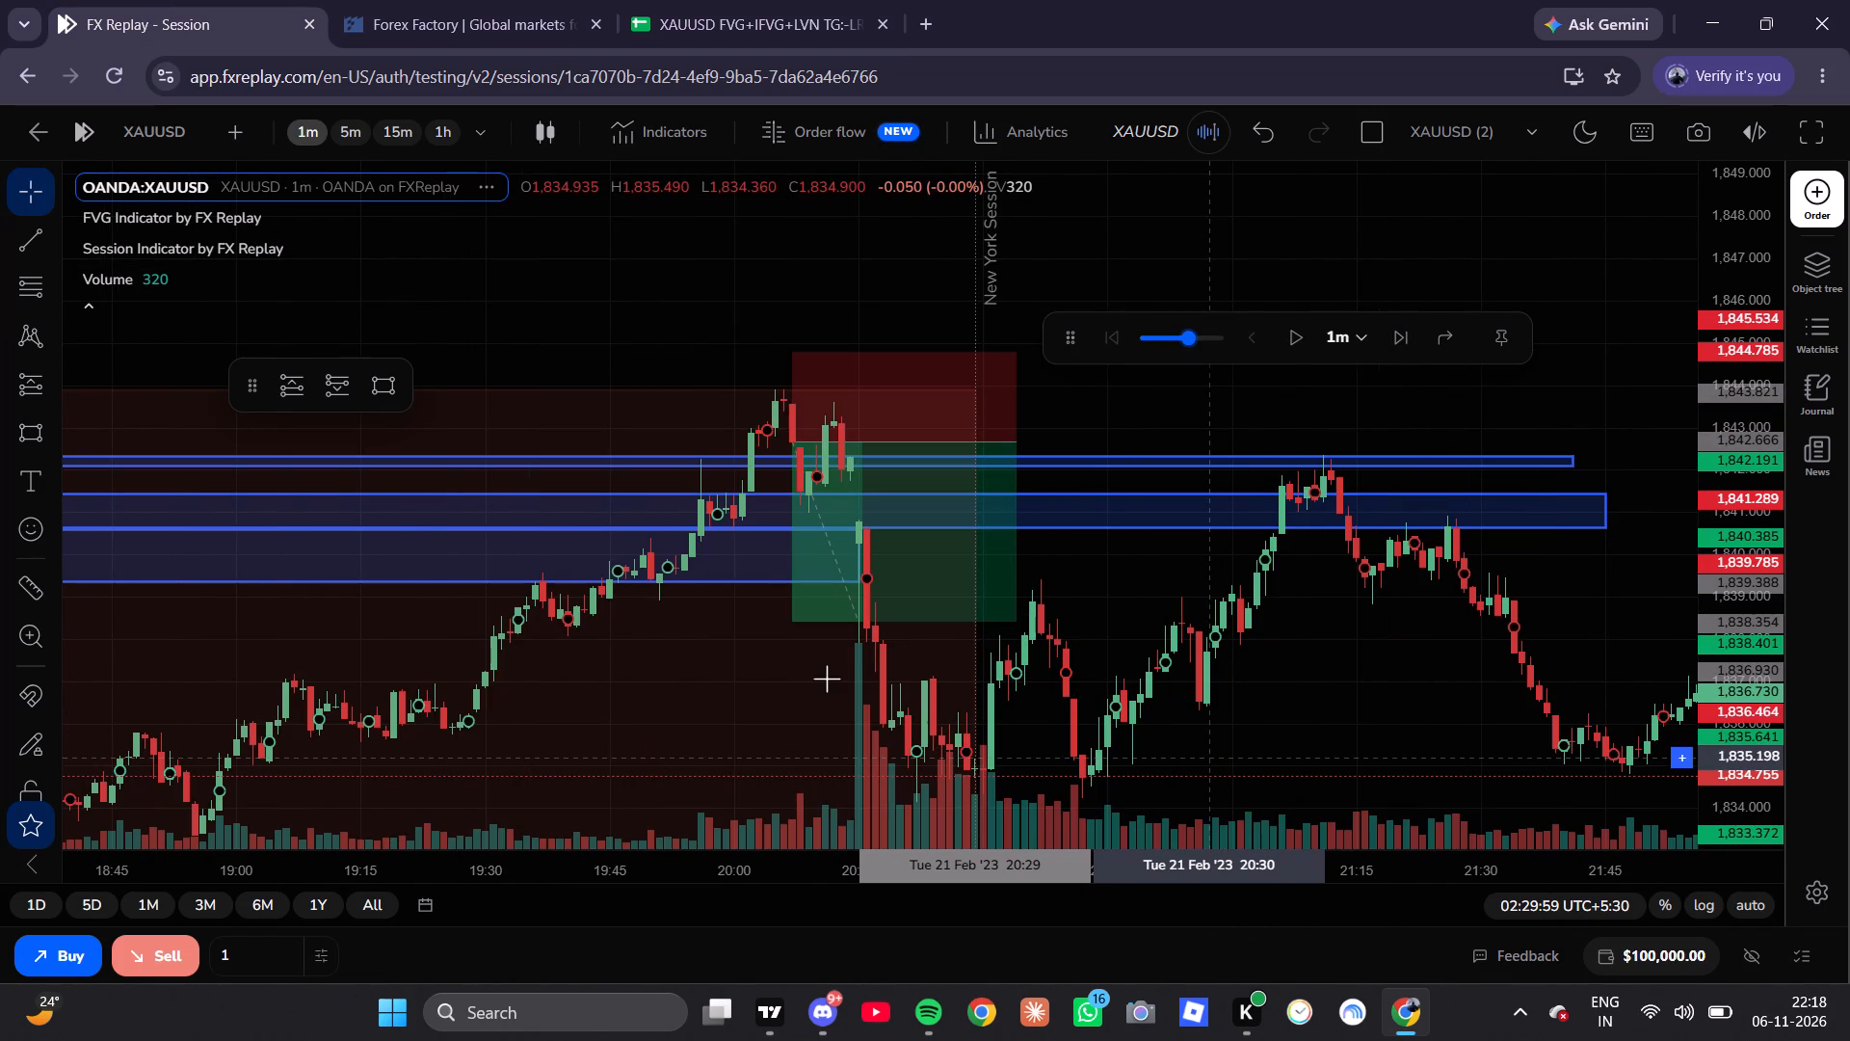
scroll(1078, 680, "down", 3)
scroll(1077, 683, "up", 3)
left_click_drag(1044, 386, 827, 679)
left_click_drag(827, 679, 1023, 382)
left_click(882, 723)
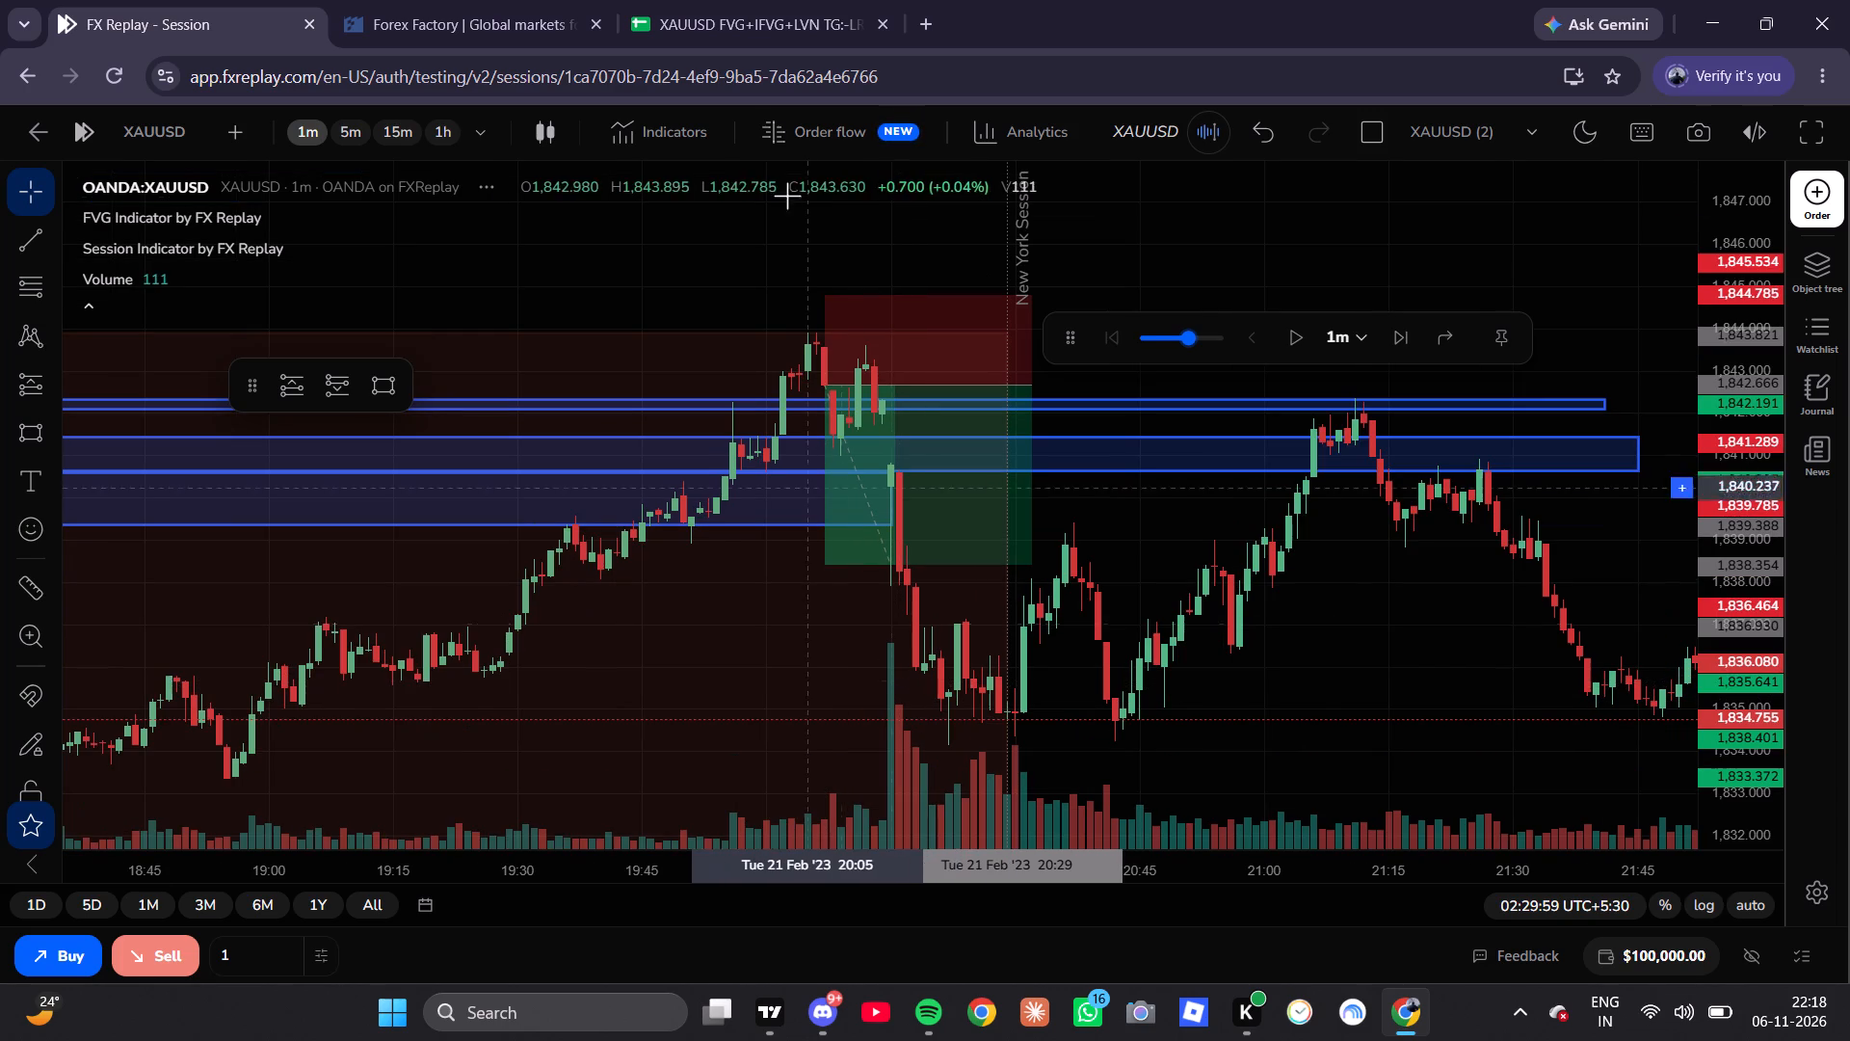
left_click(755, 37)
type("20:07")
left_click(811, 734)
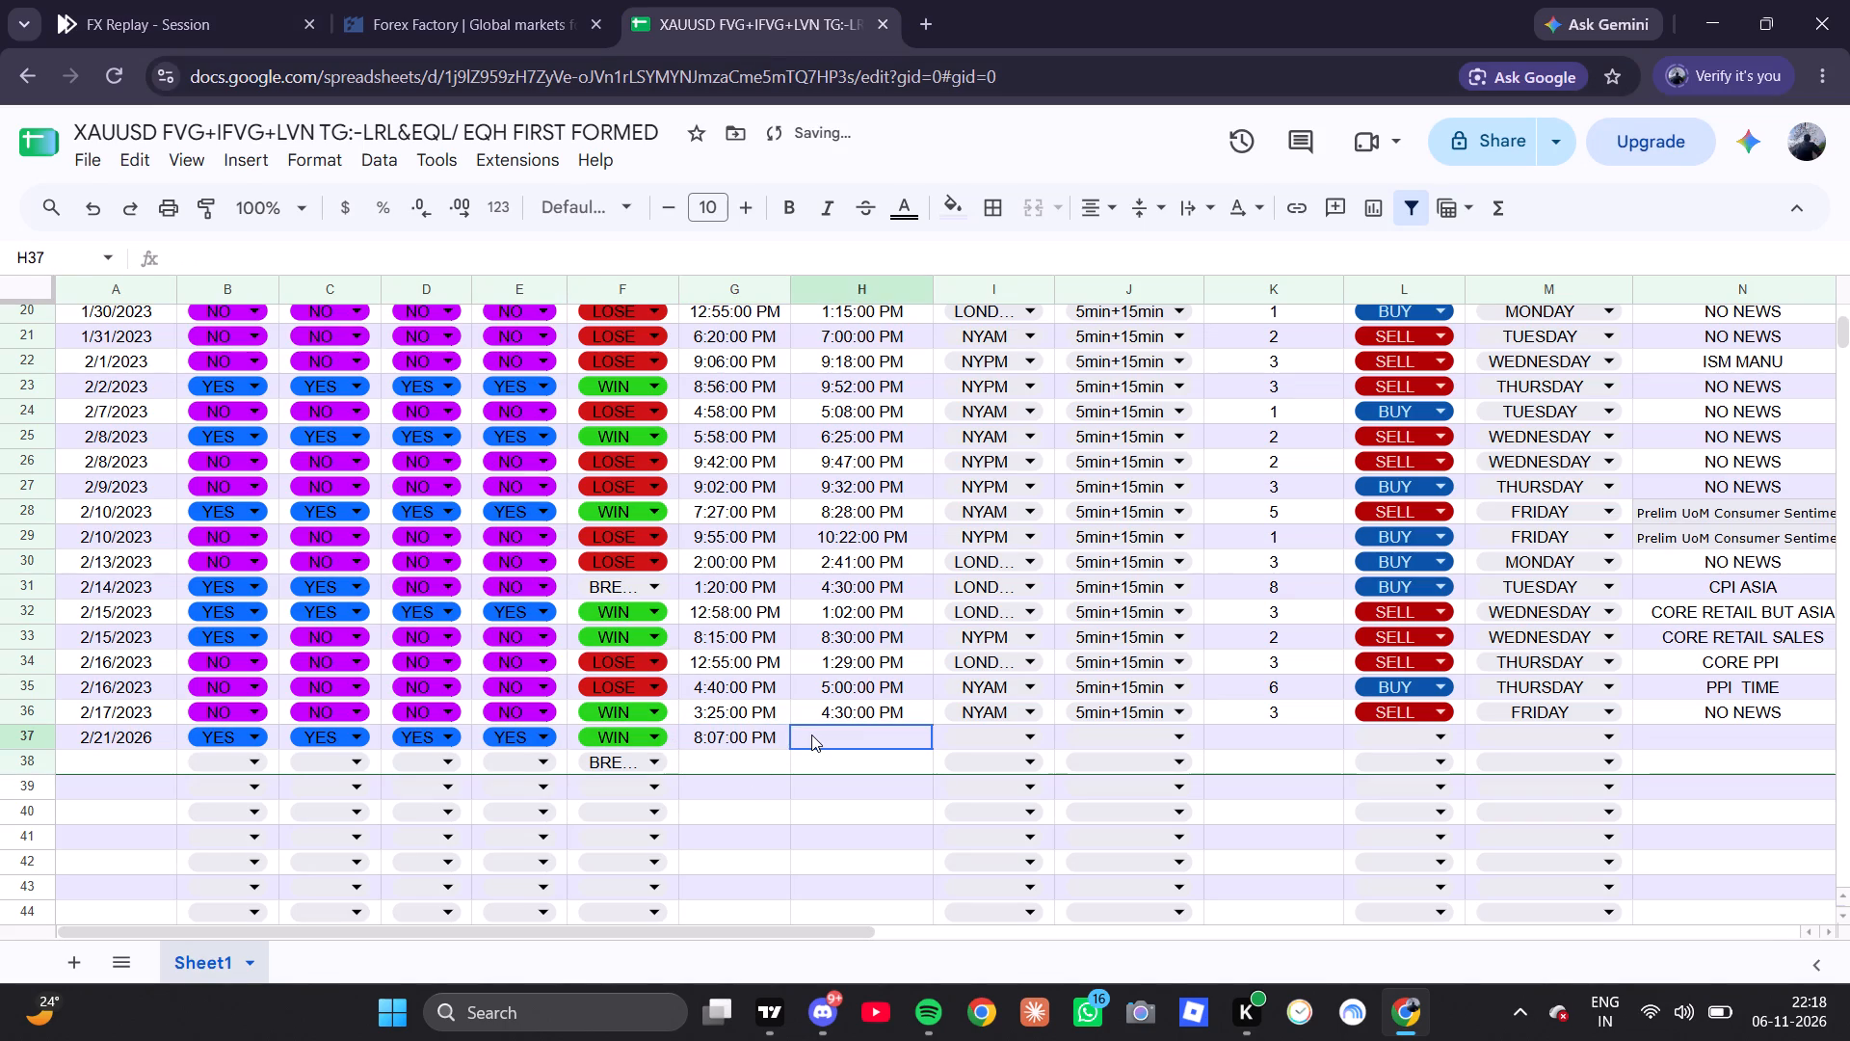
type("20:15")
Set the 2/21 trade's session in I37 to NYPM and its timeframe in J37 to 5min+15min.
left_click(991, 731)
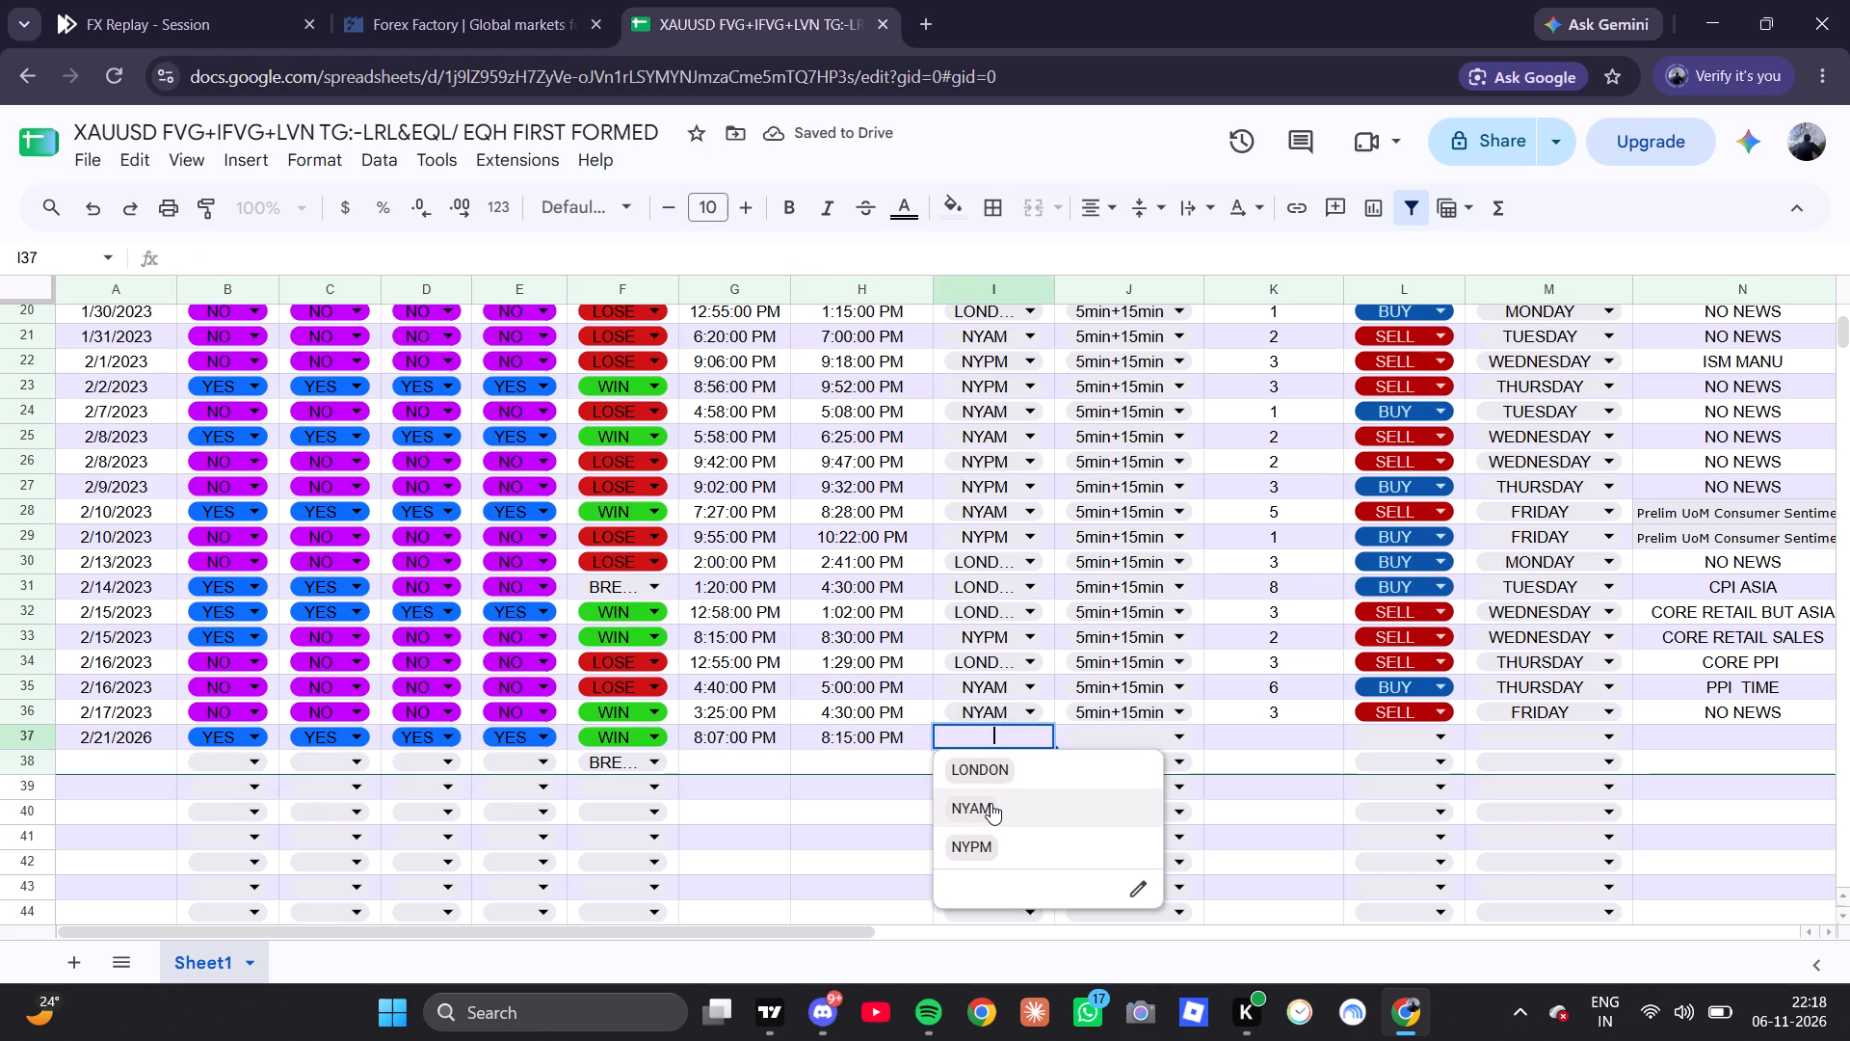
left_click(1007, 858)
left_click(1175, 721)
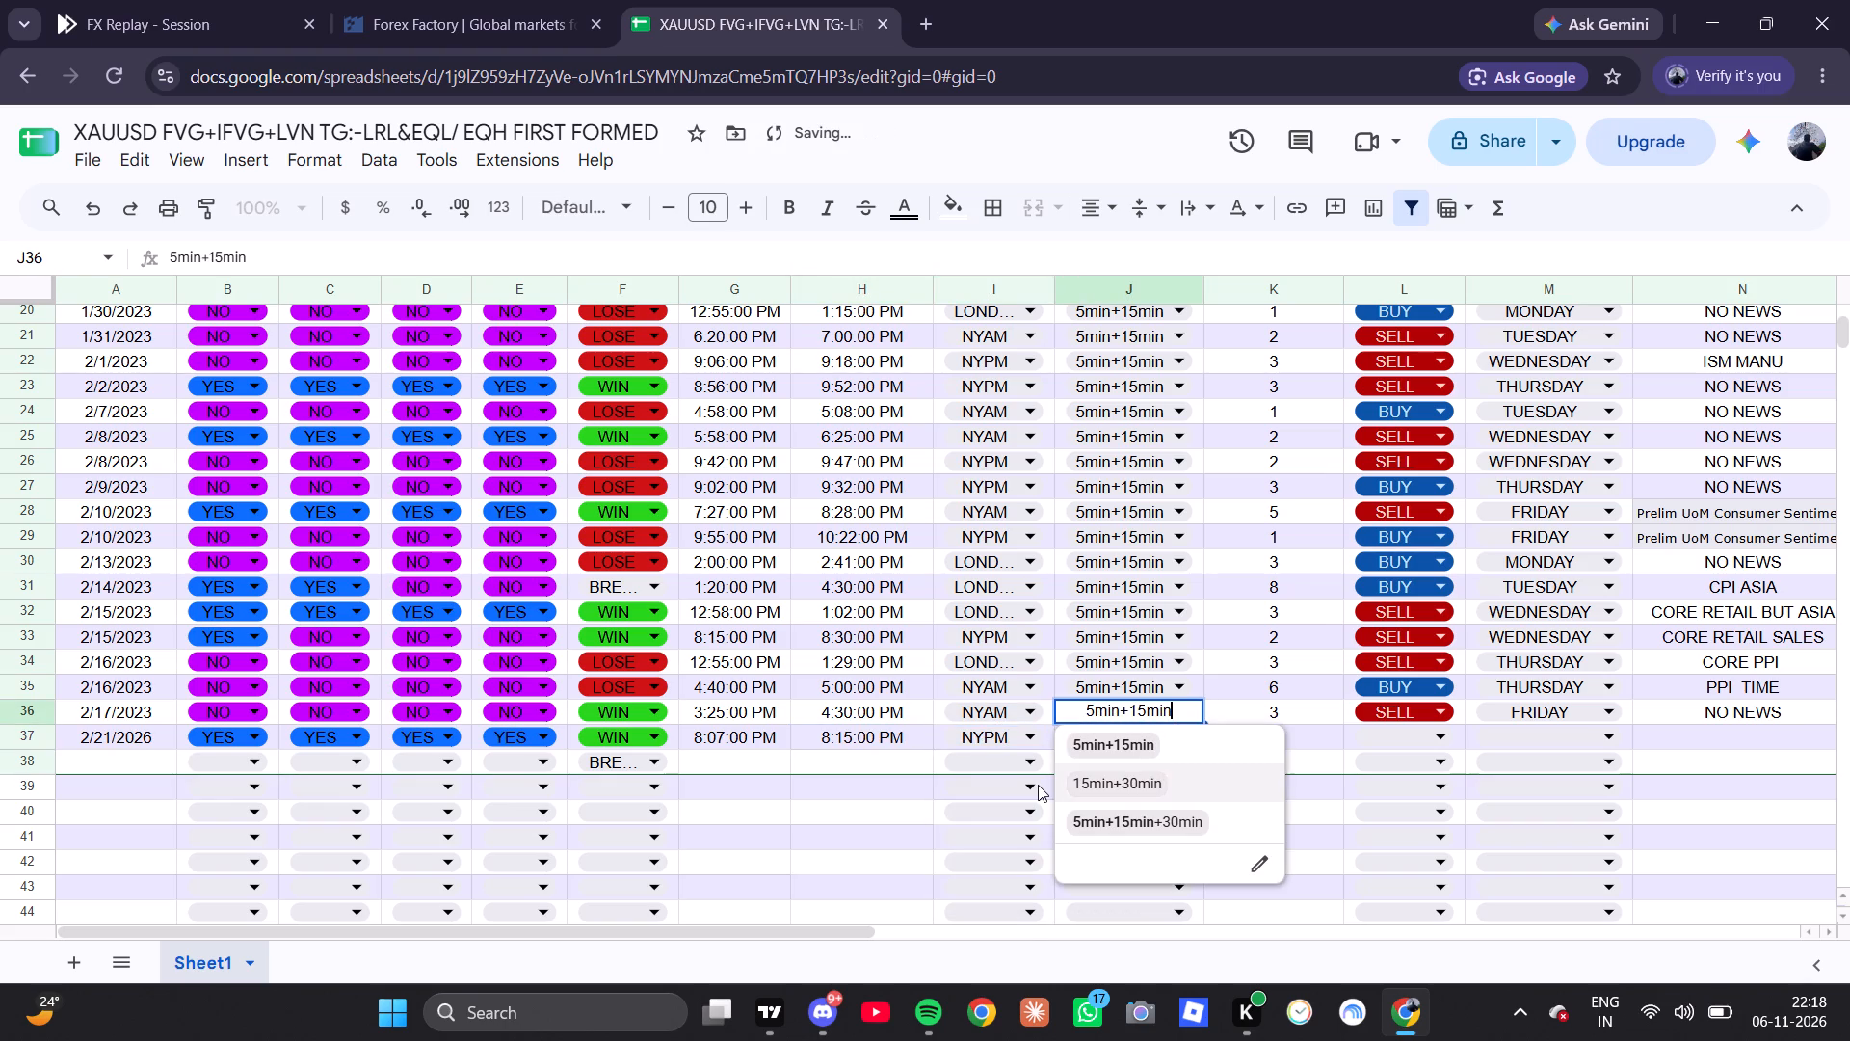
left_click(849, 779)
left_click(1102, 733)
left_click(1126, 783)
Enter 1 in K37 and set the trade direction in L37 to SELL.
left_click(1257, 748)
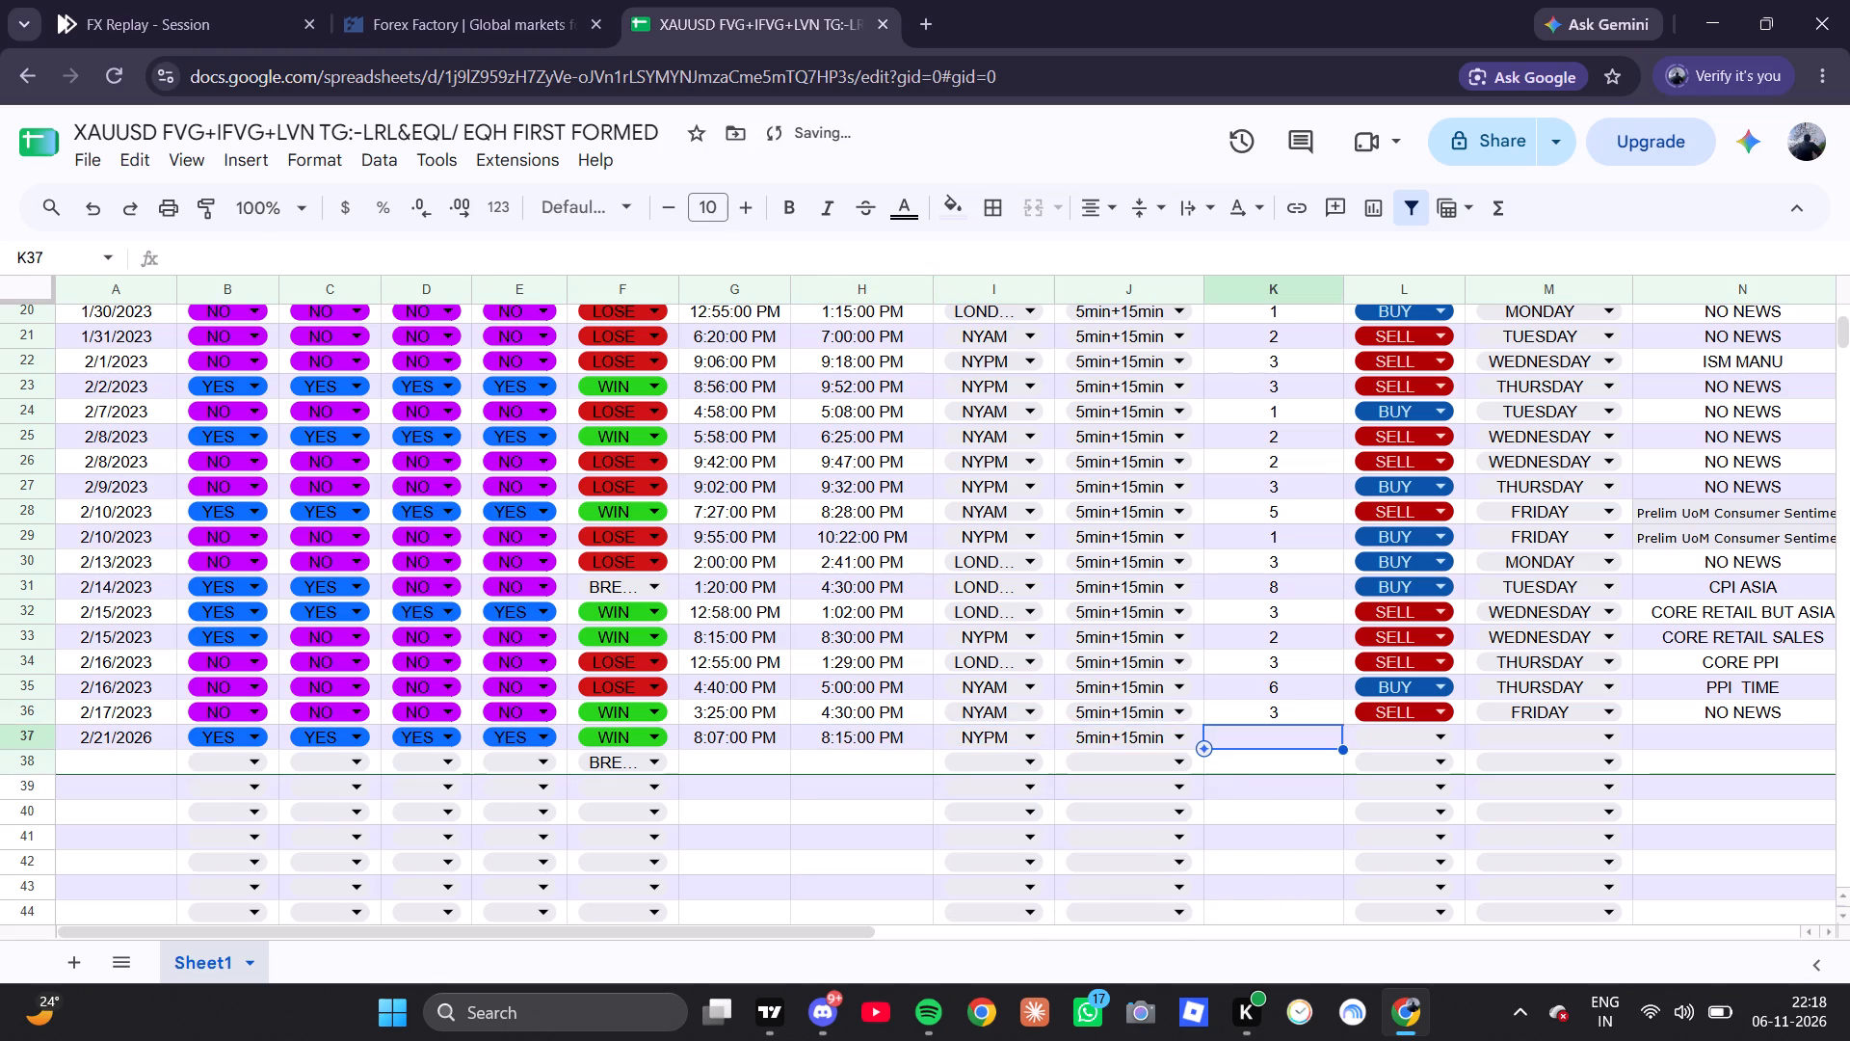
left_click(141, 0)
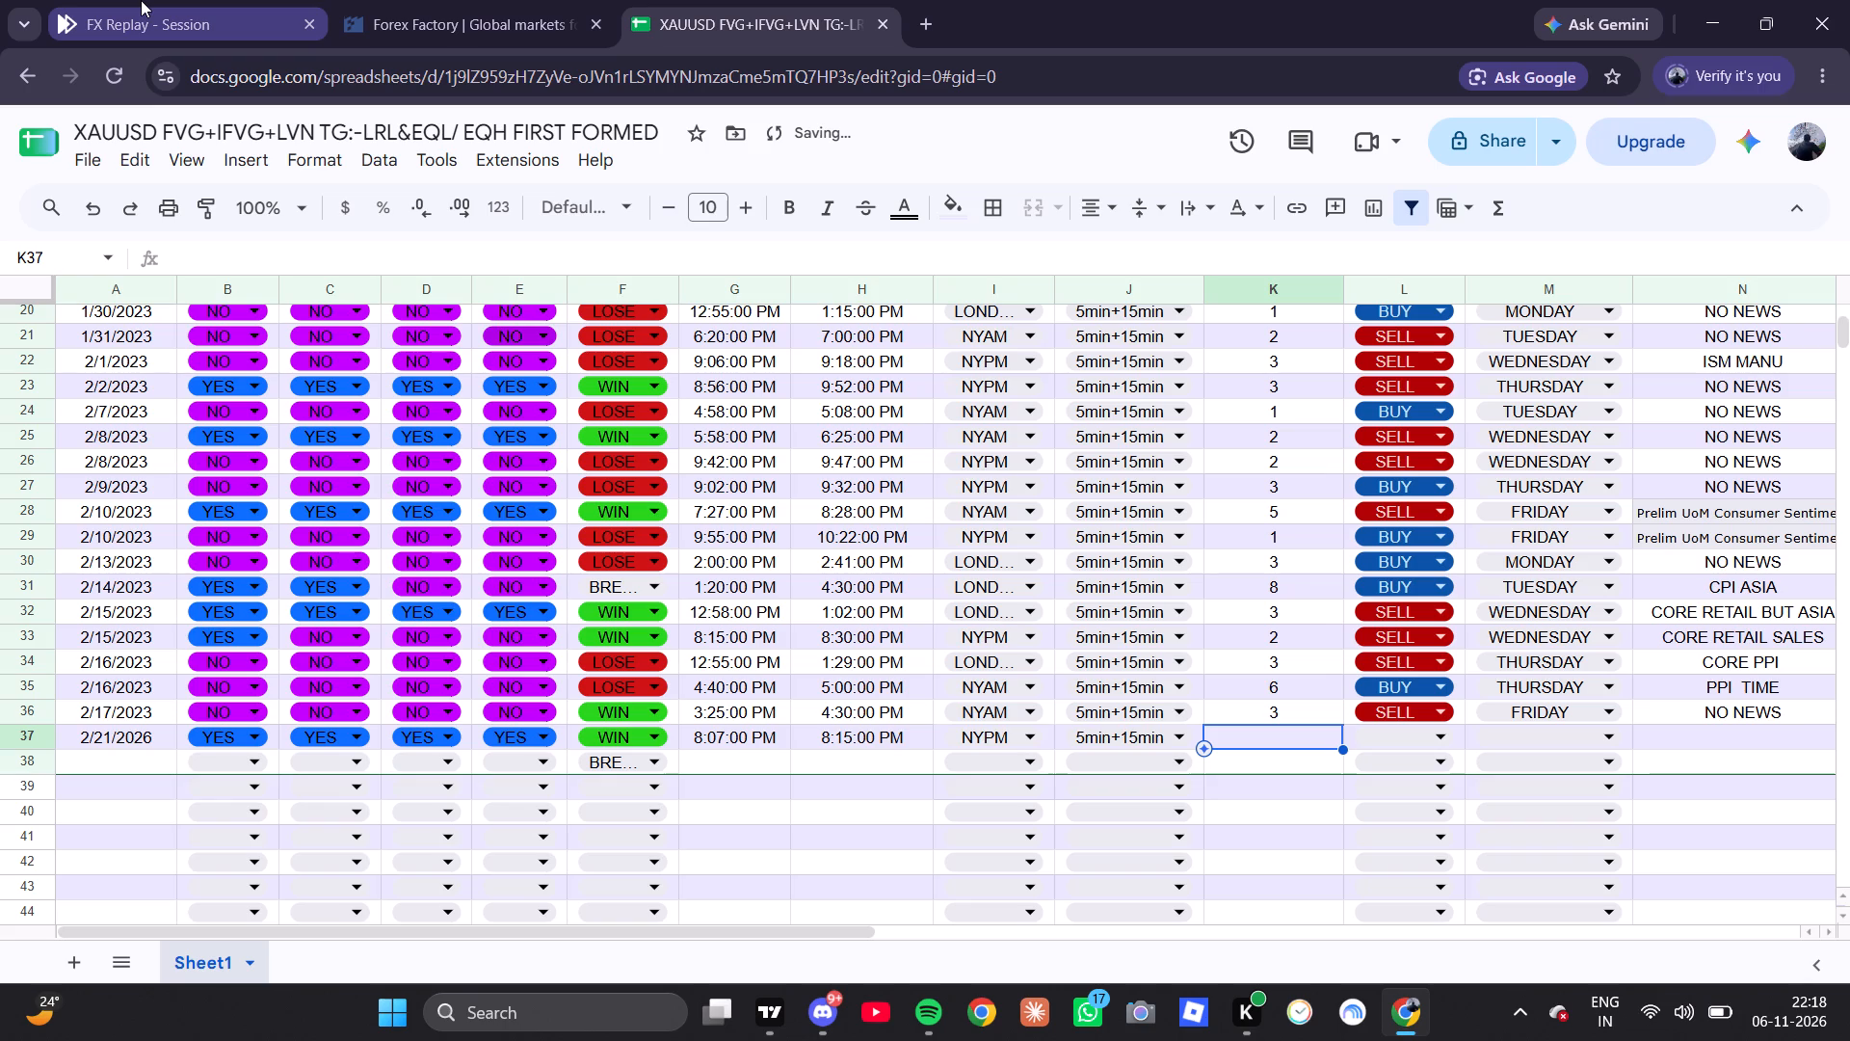
left_click(718, 0)
key("1")
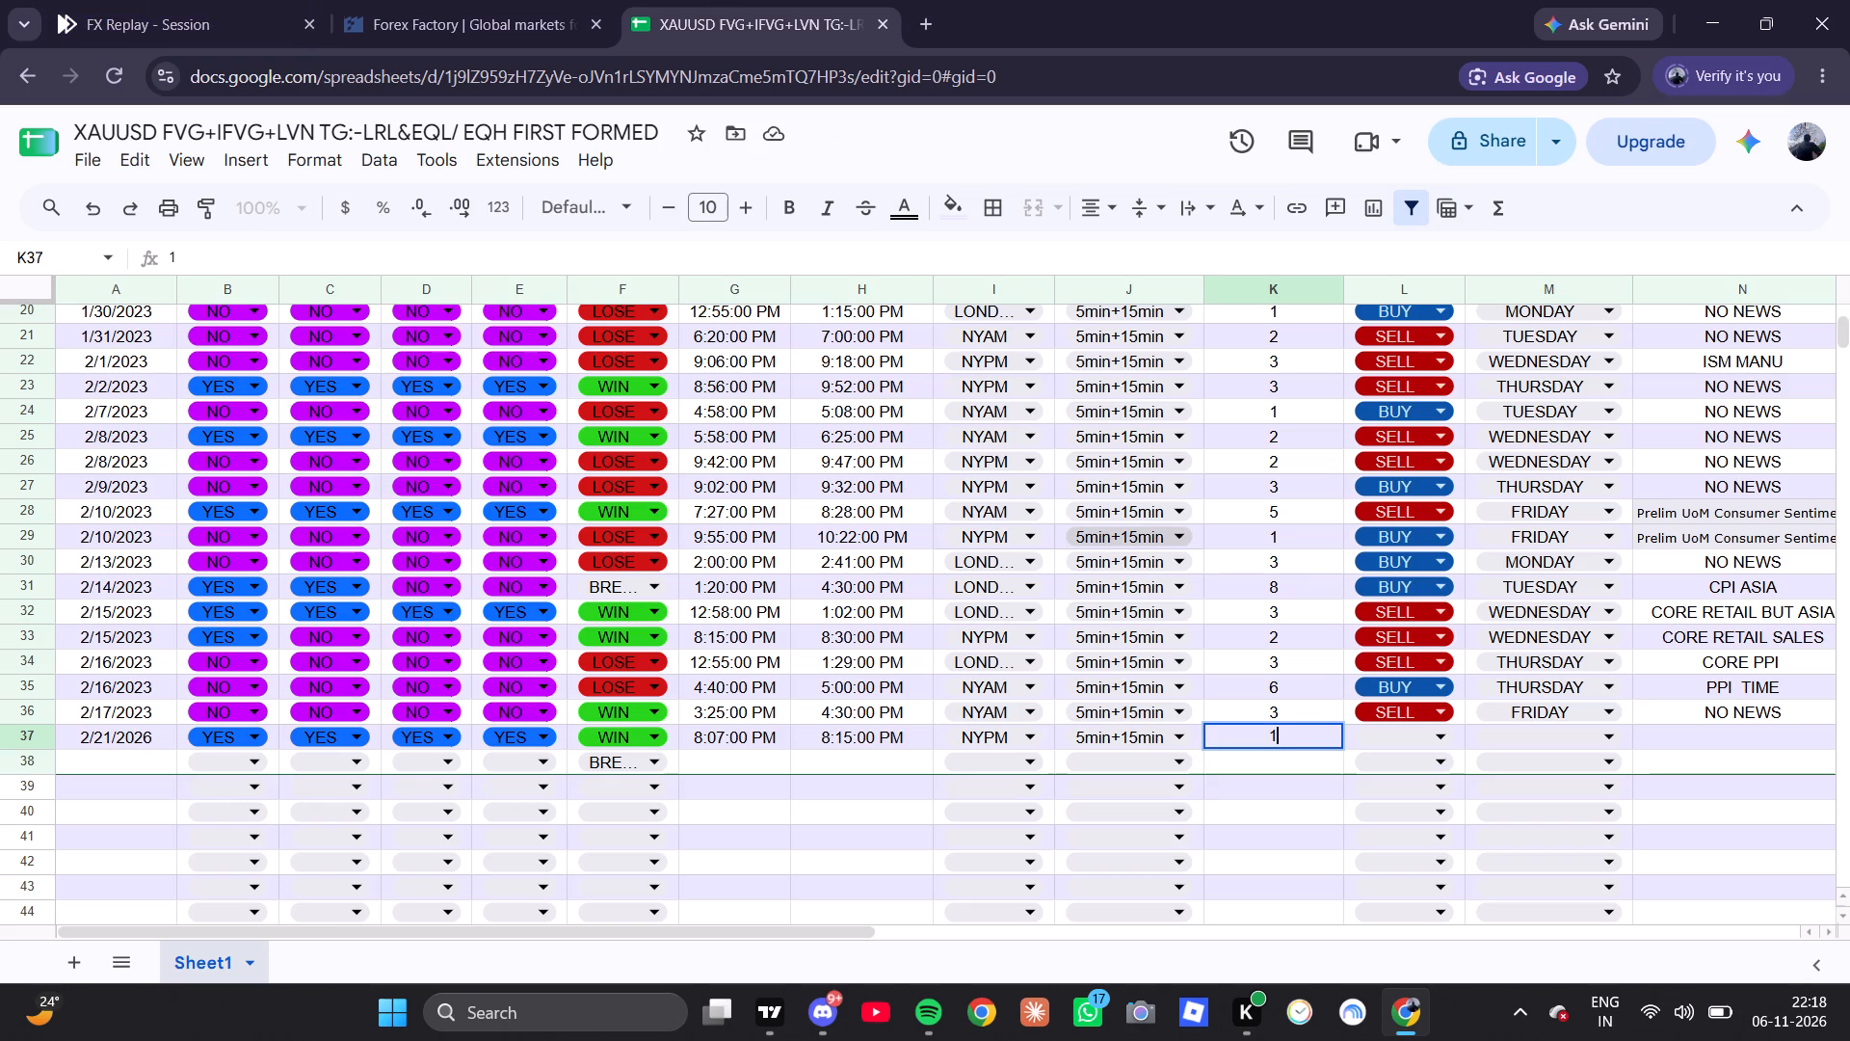
double_click(1422, 726)
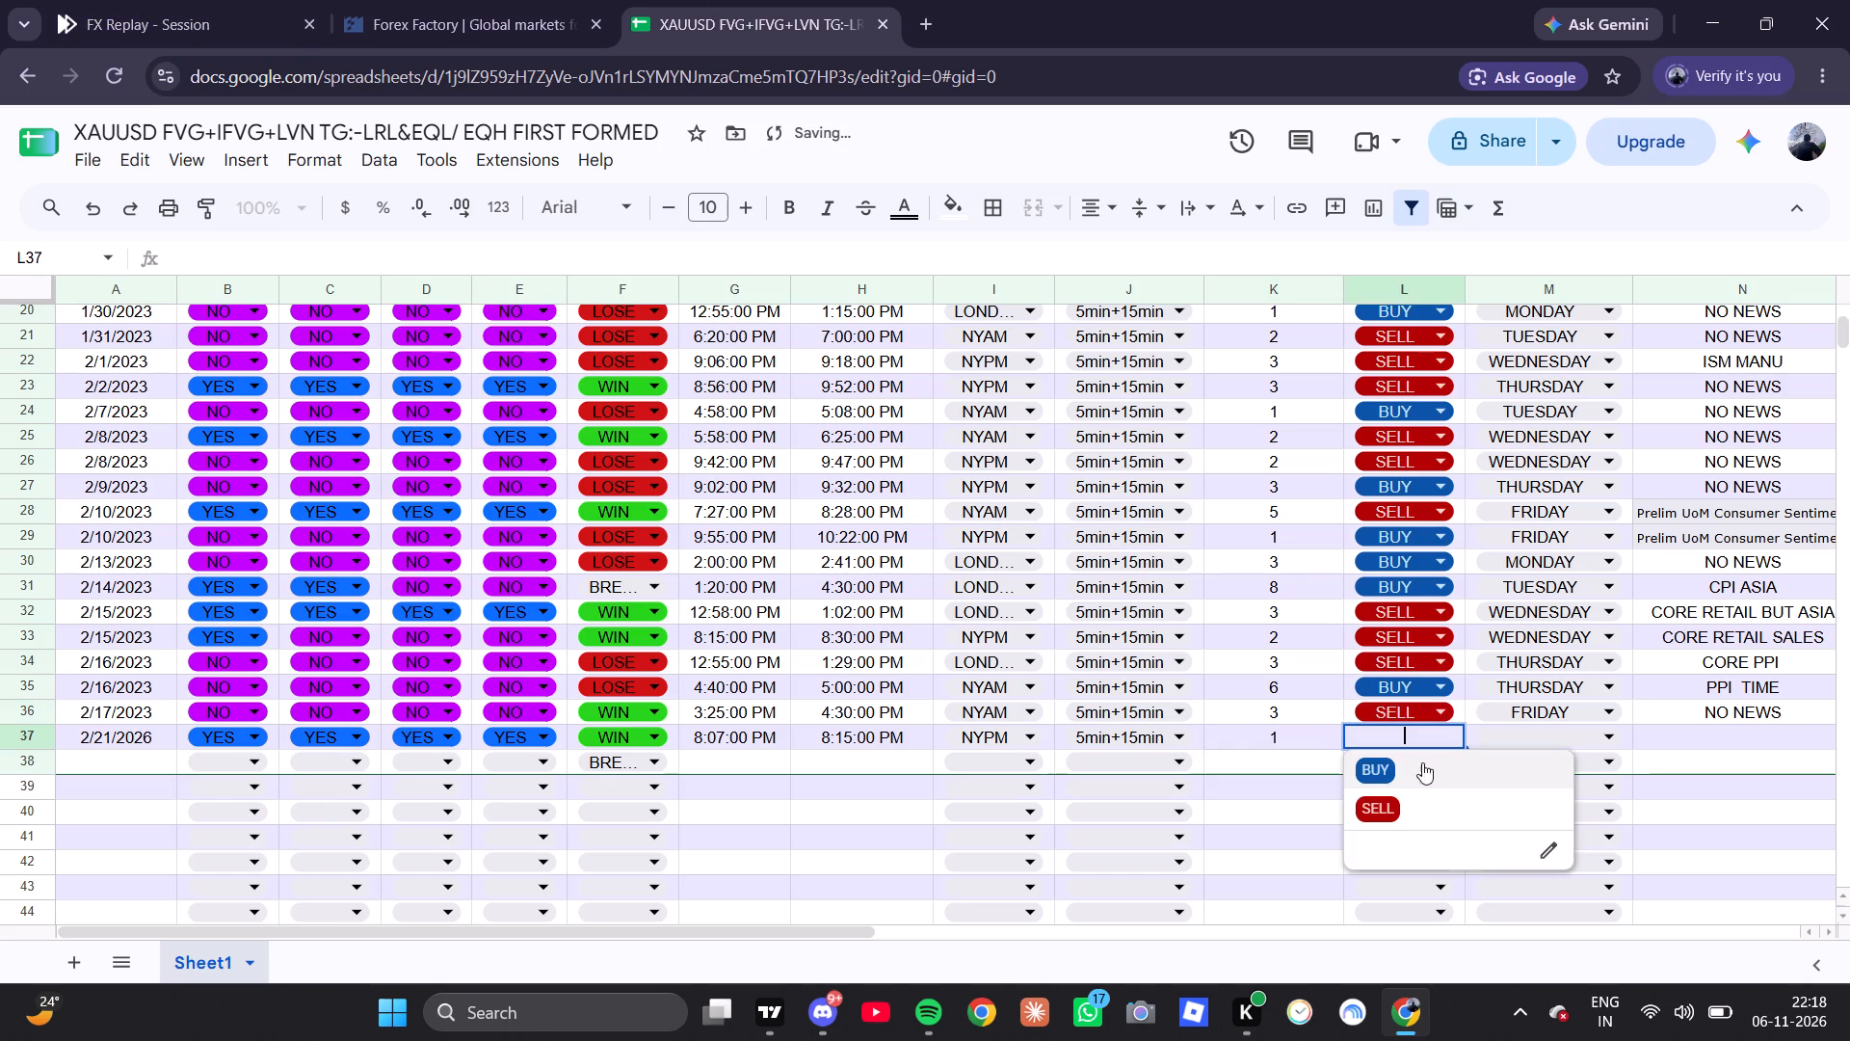
left_click(1419, 790)
Set the weekday of the trade in M37 to TUESDAY, checking the date in the replay session.
left_click(1531, 735)
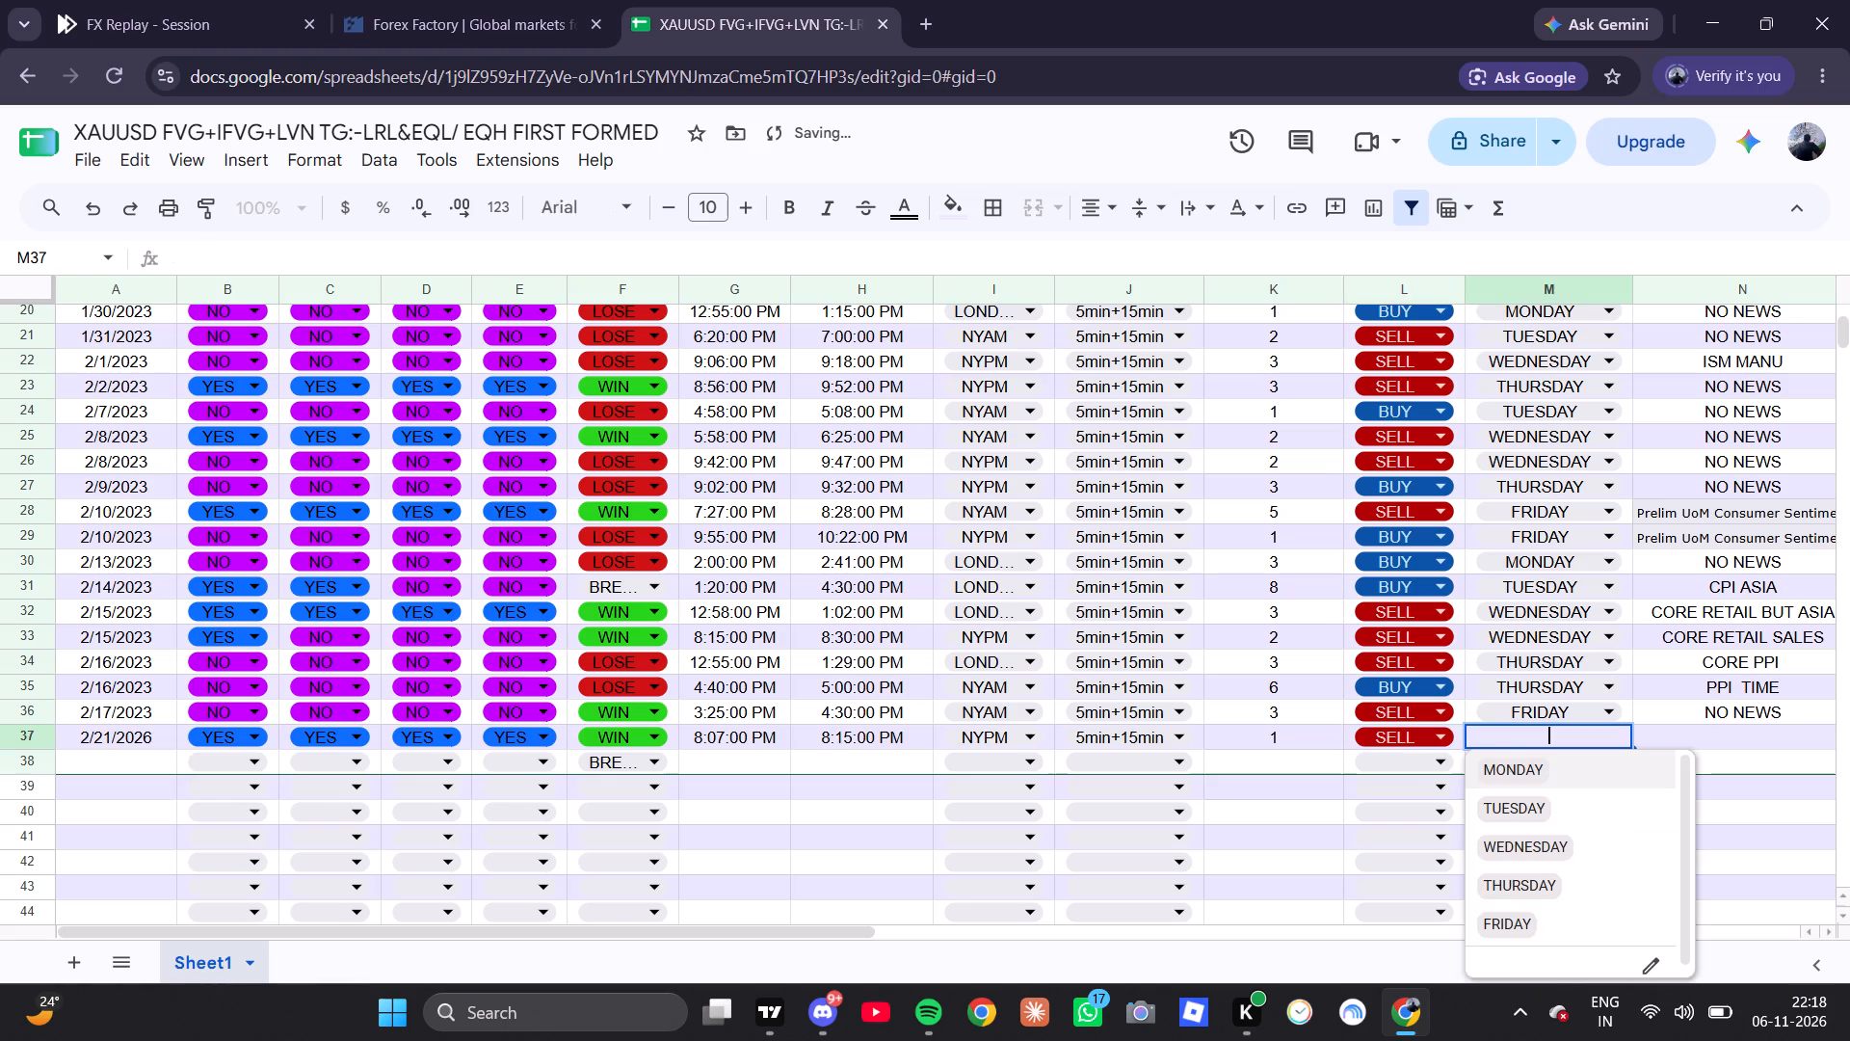
left_click(1541, 777)
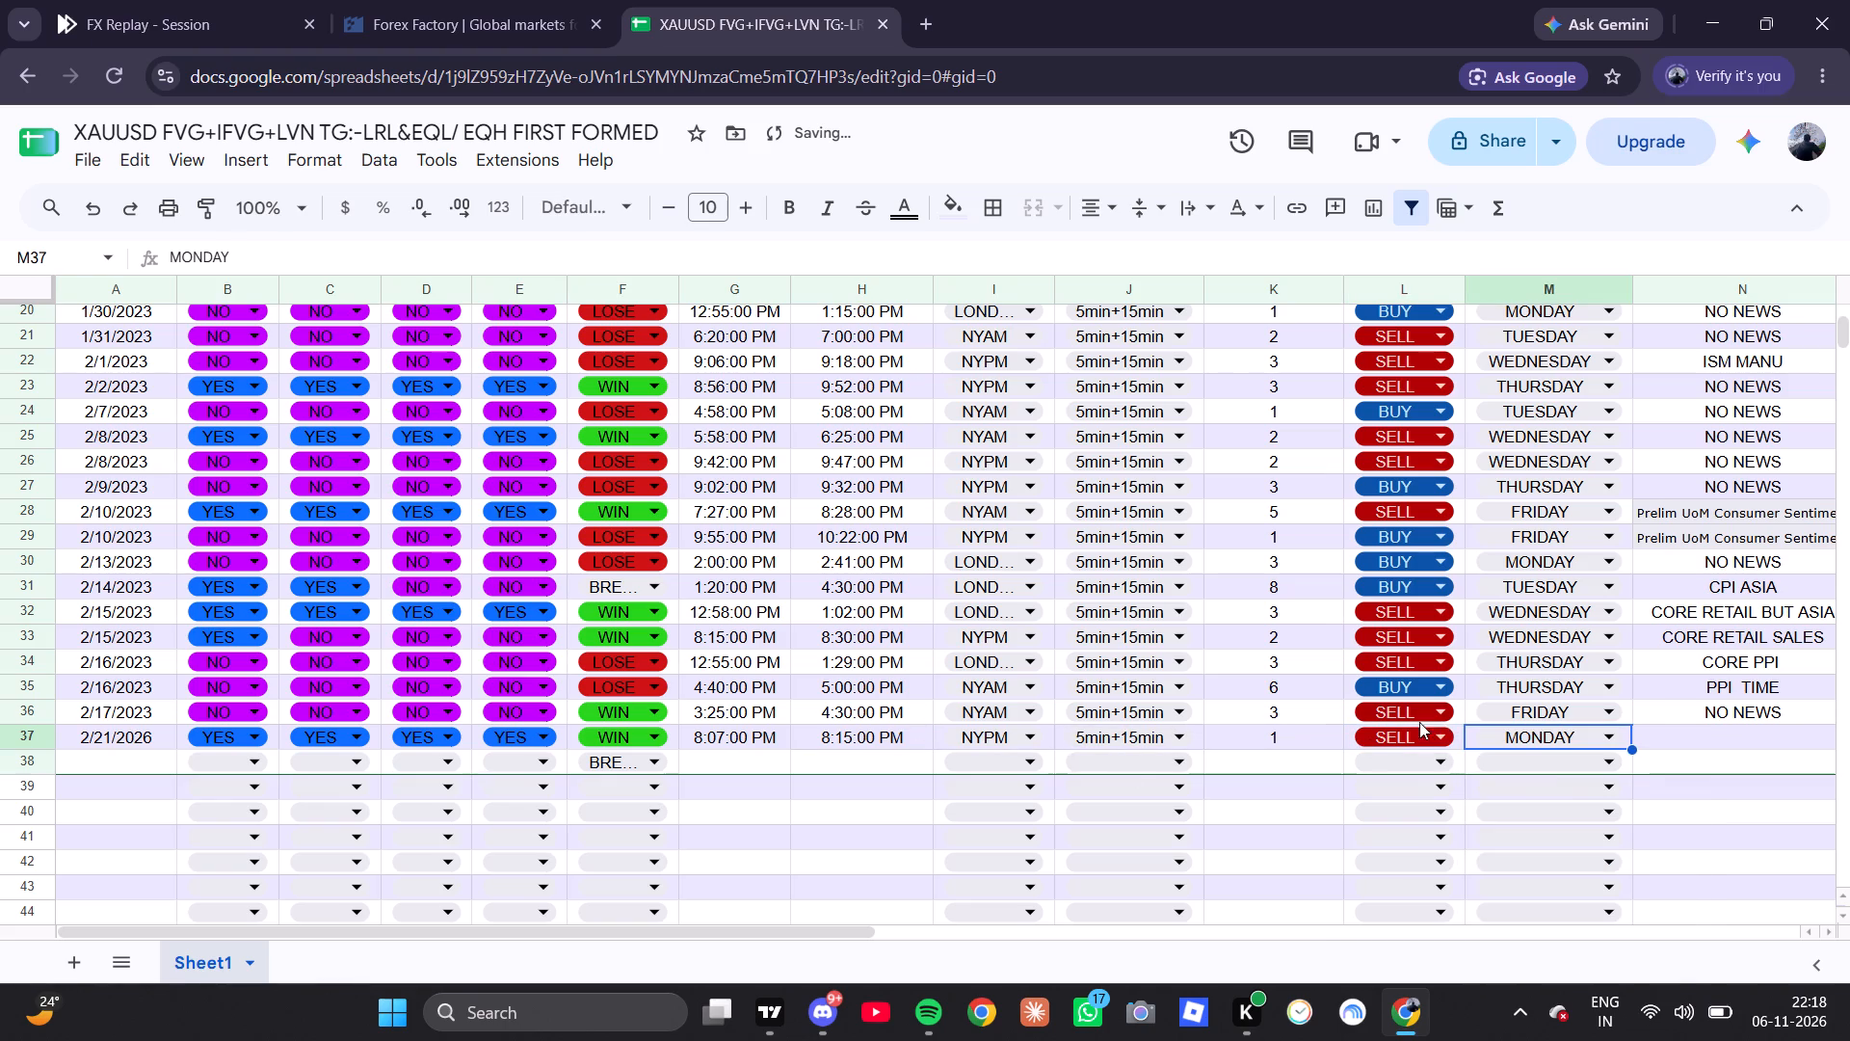
left_click(143, 0)
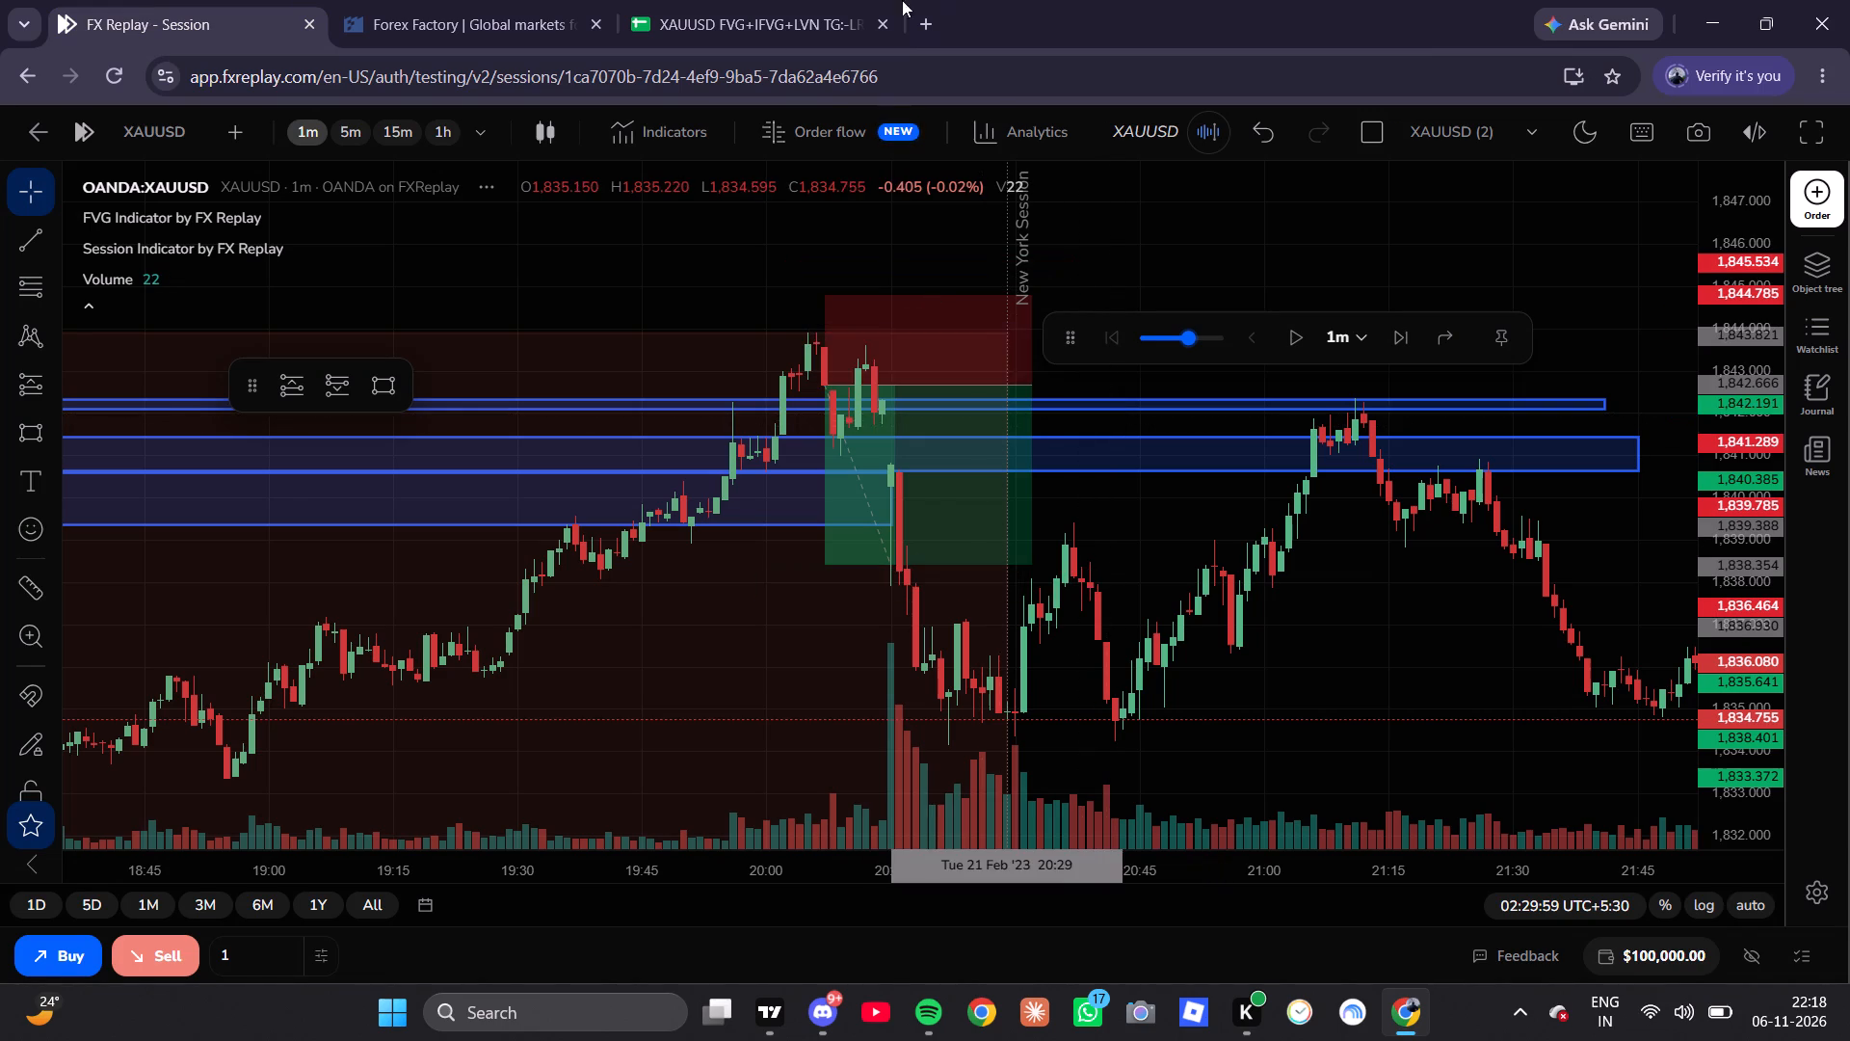
left_click(779, 0)
left_click(1586, 745)
left_click(1566, 792)
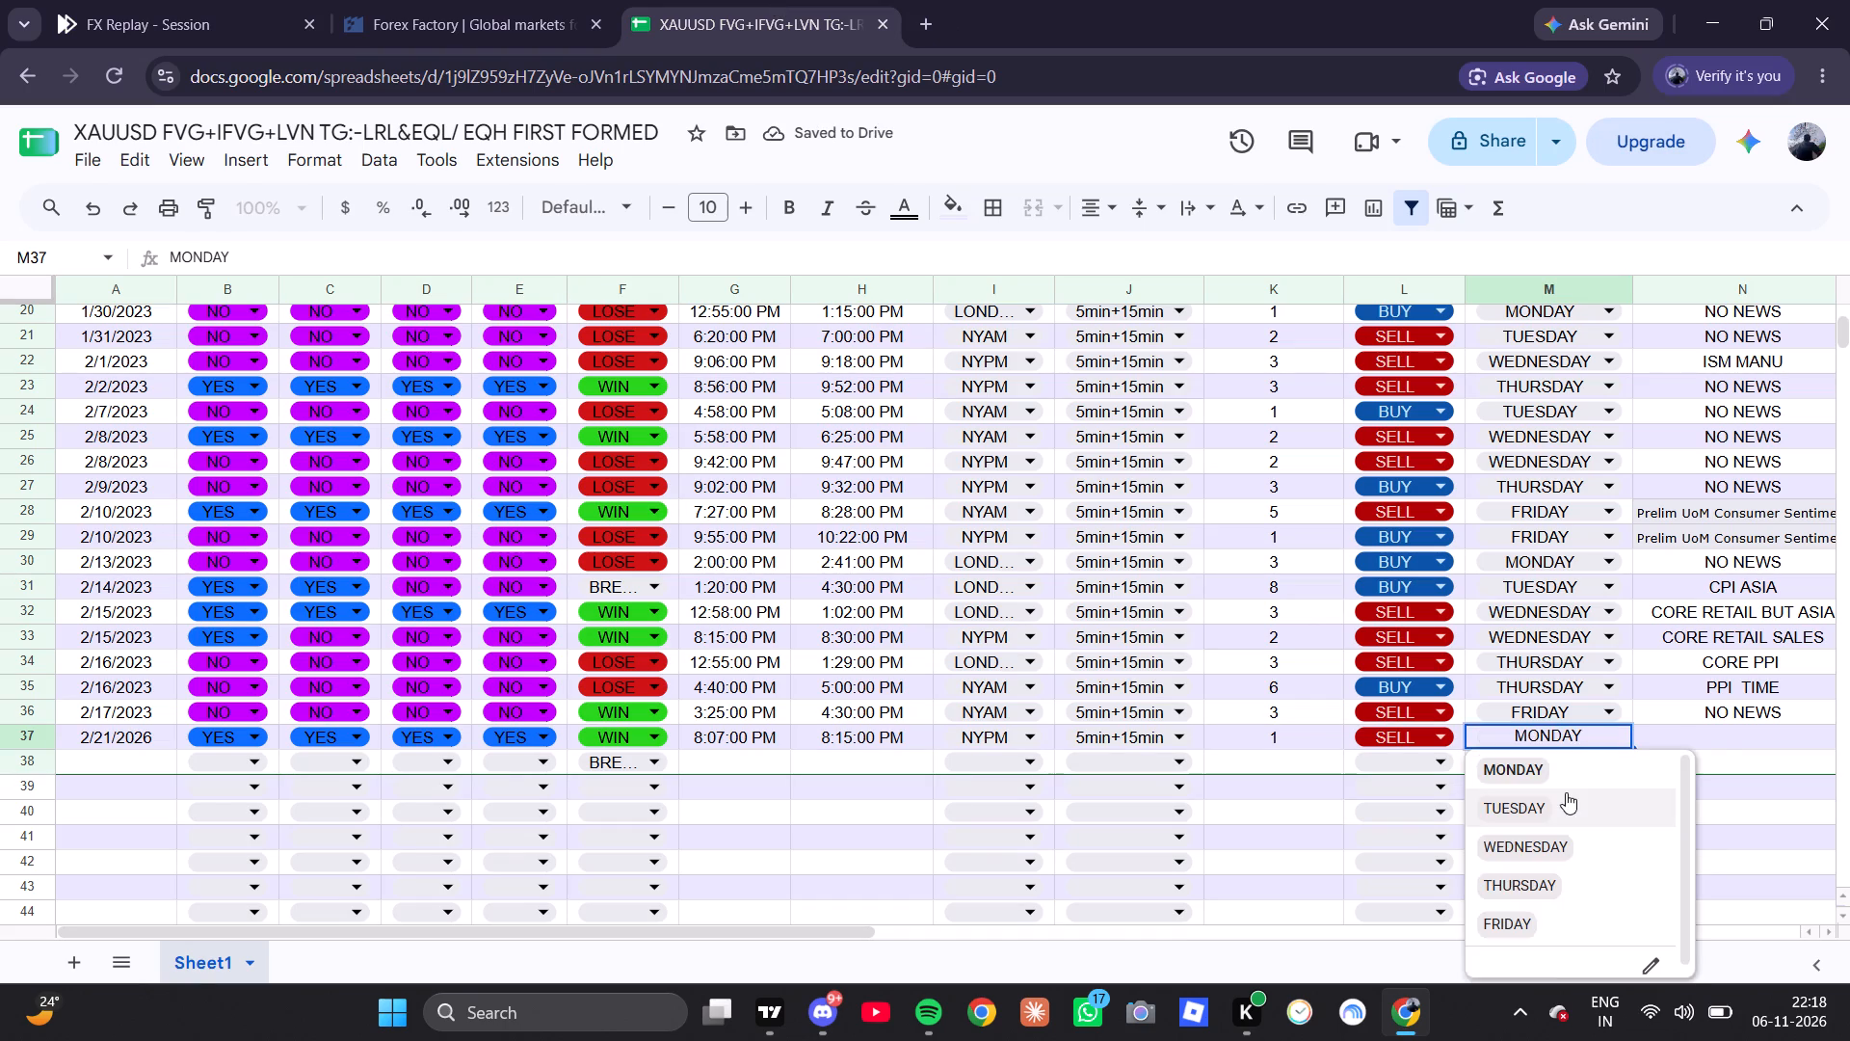
Enter the news note "AFTER US AND CAD" in N37 for the 2/21 trade.
left_click(1719, 750)
type("AFTER")
key("space")
type("US AND CD")
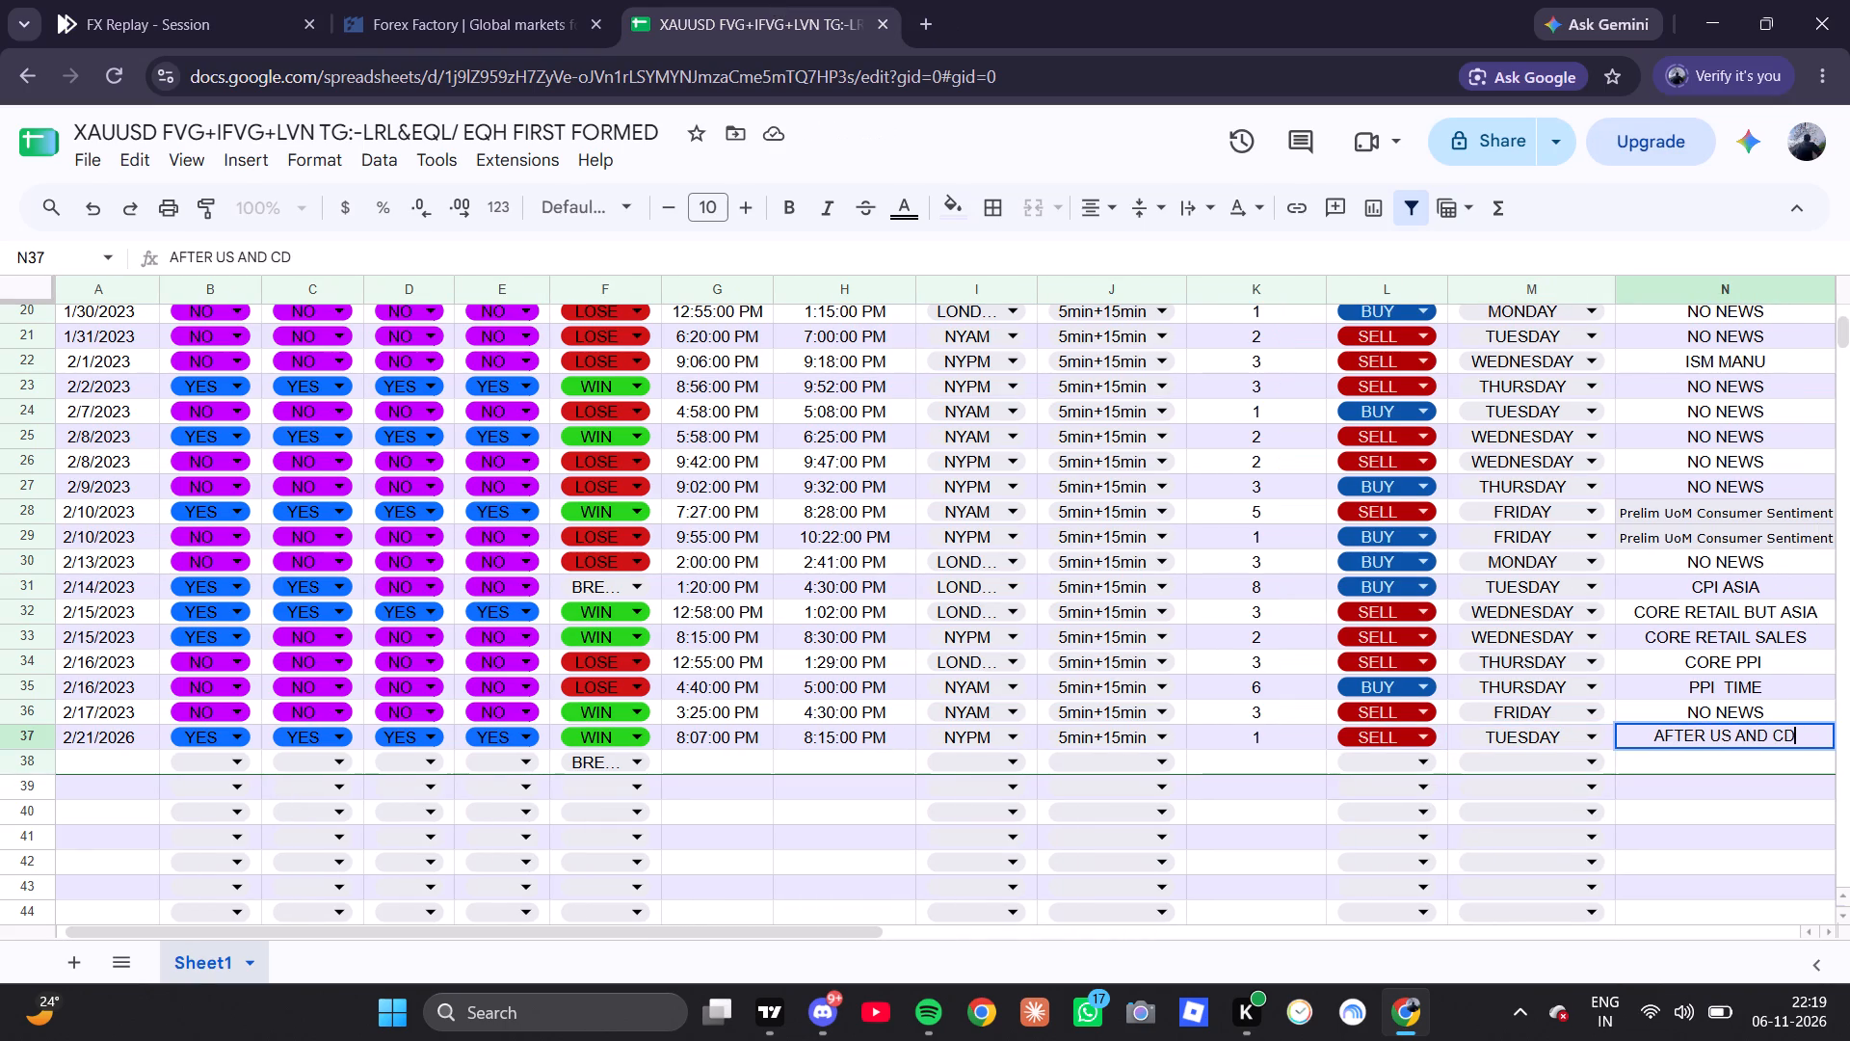
key("BackSpace")
type("AD")
key("space")
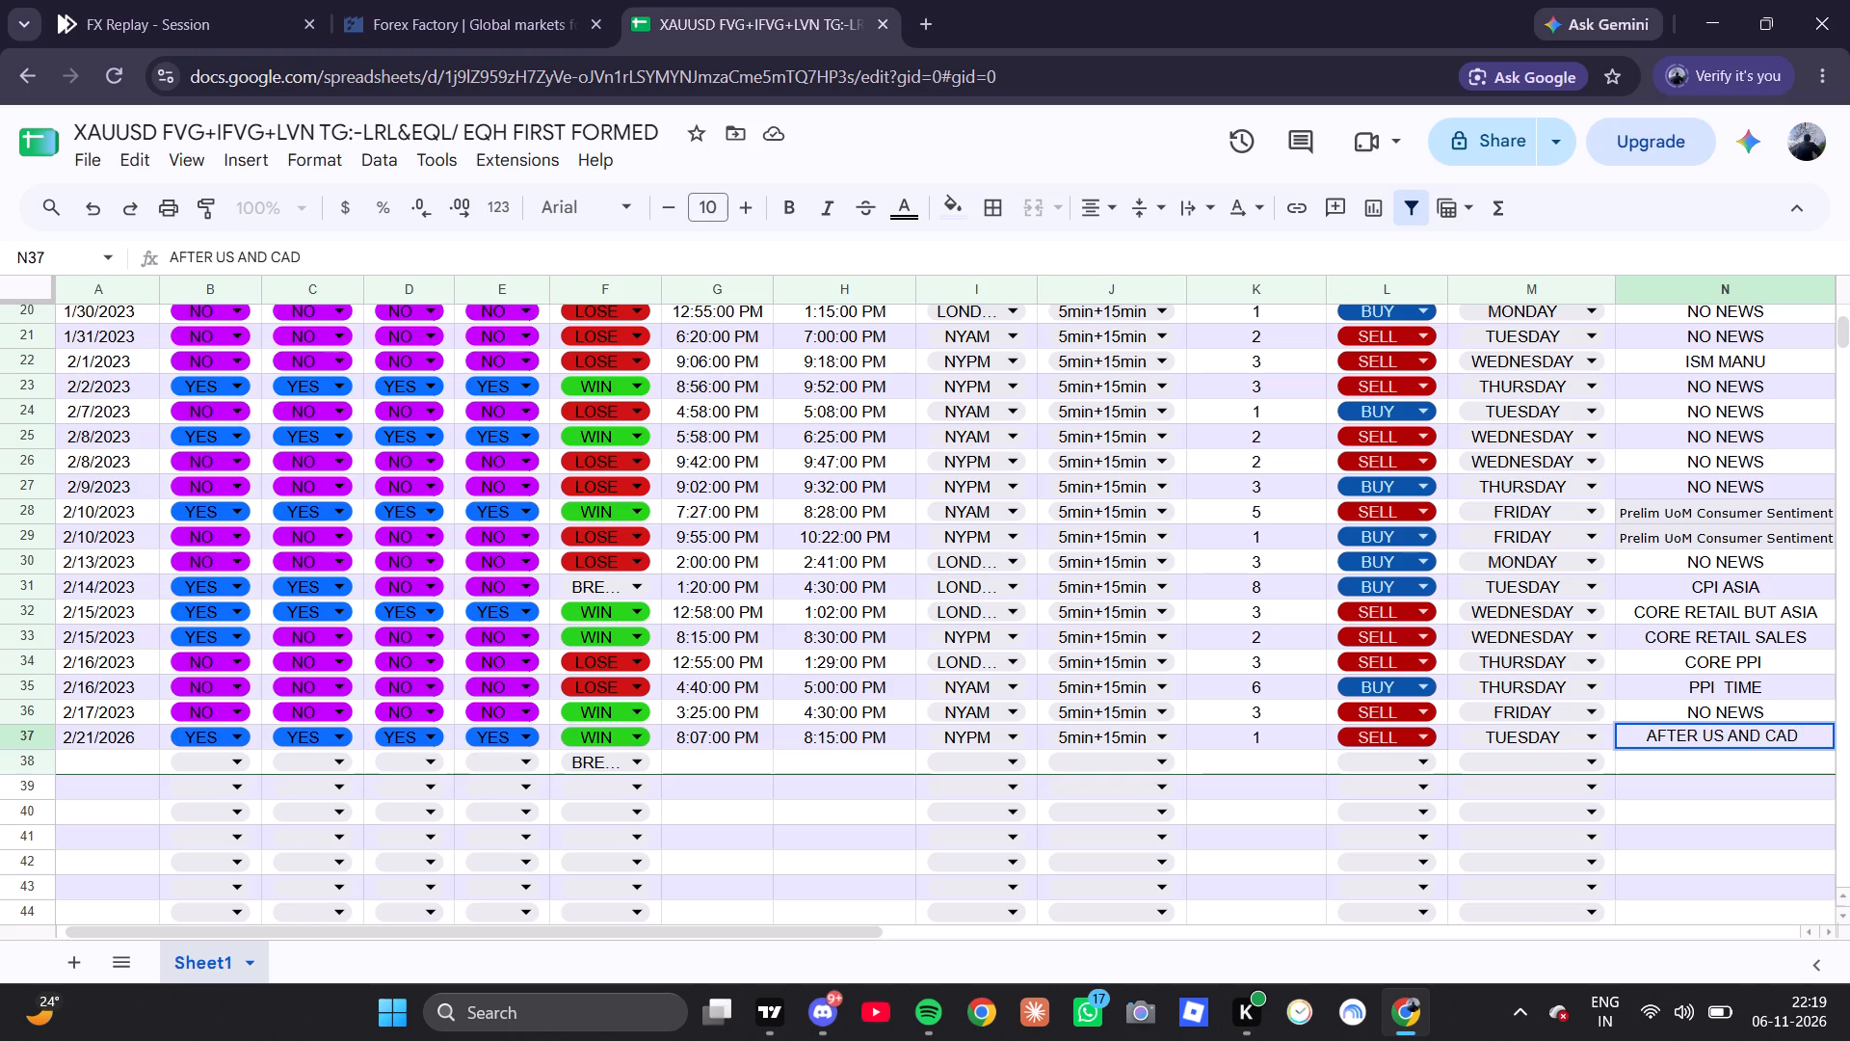
Change the 2/21 trade's session in I37 to NYAM.
left_click(968, 736)
left_click(983, 798)
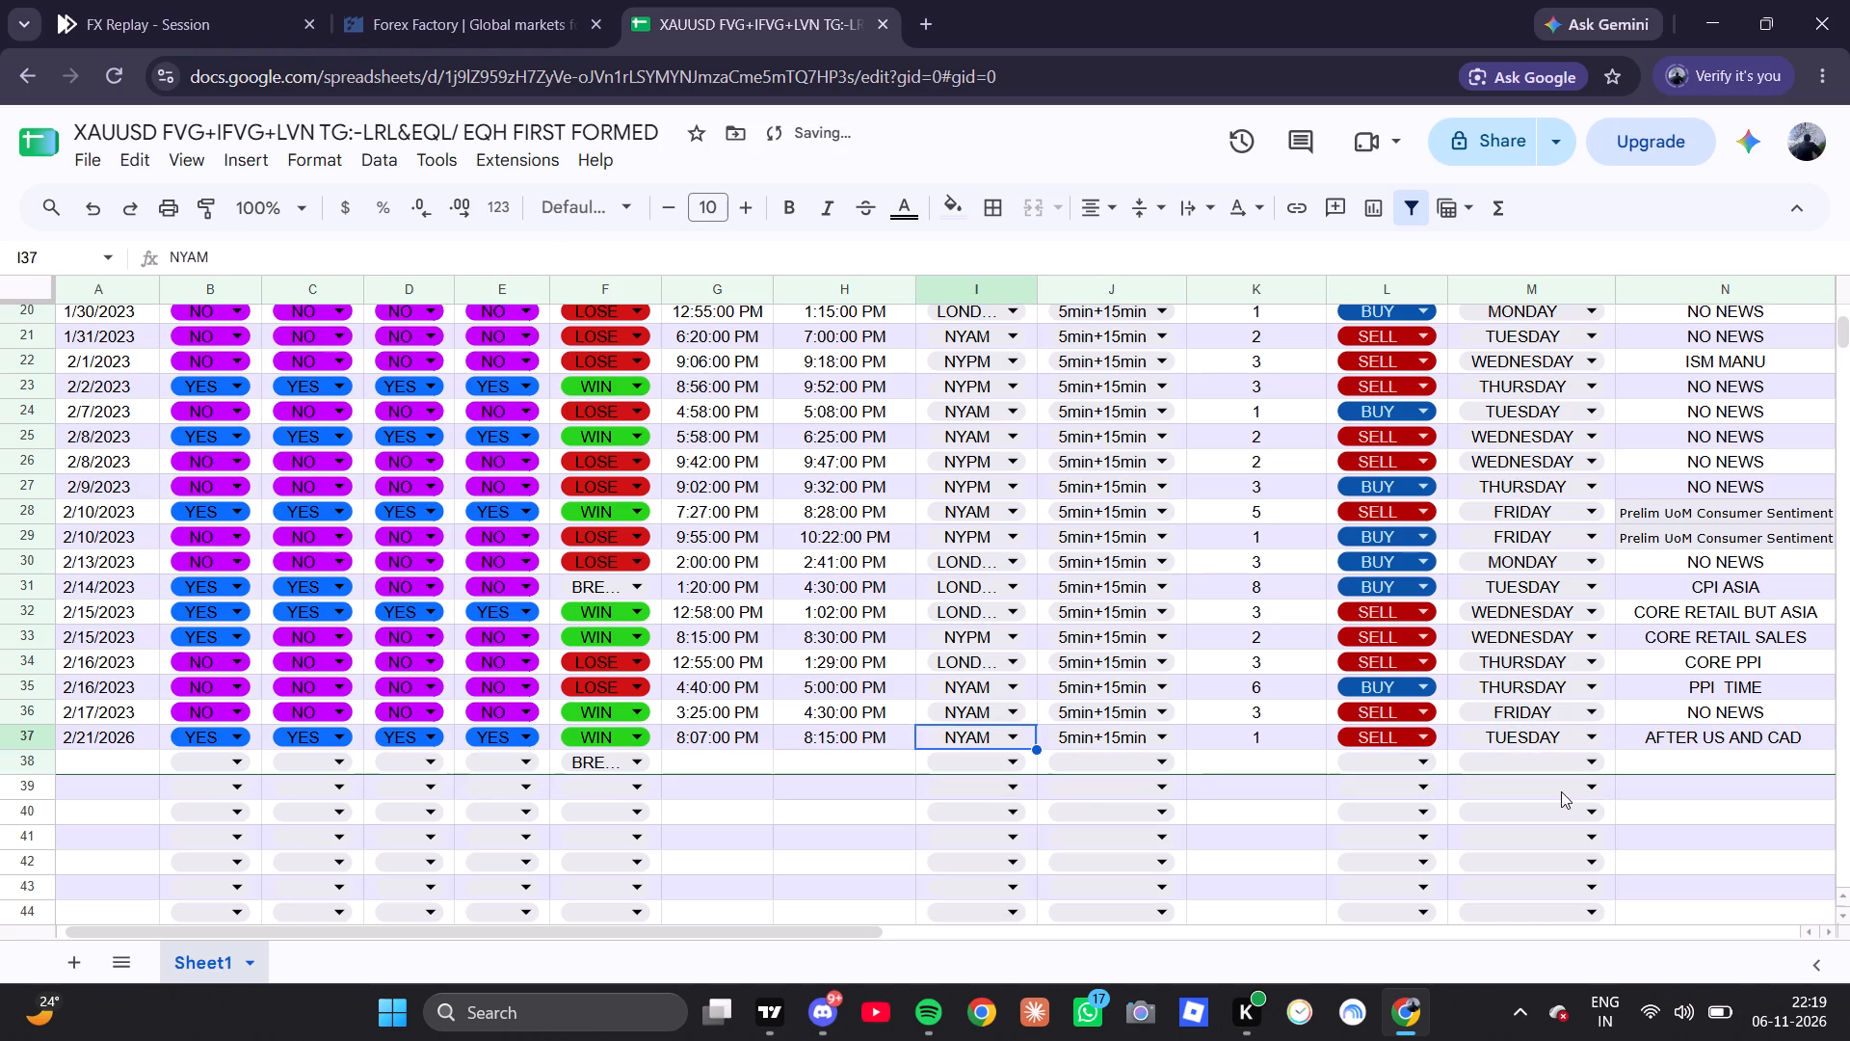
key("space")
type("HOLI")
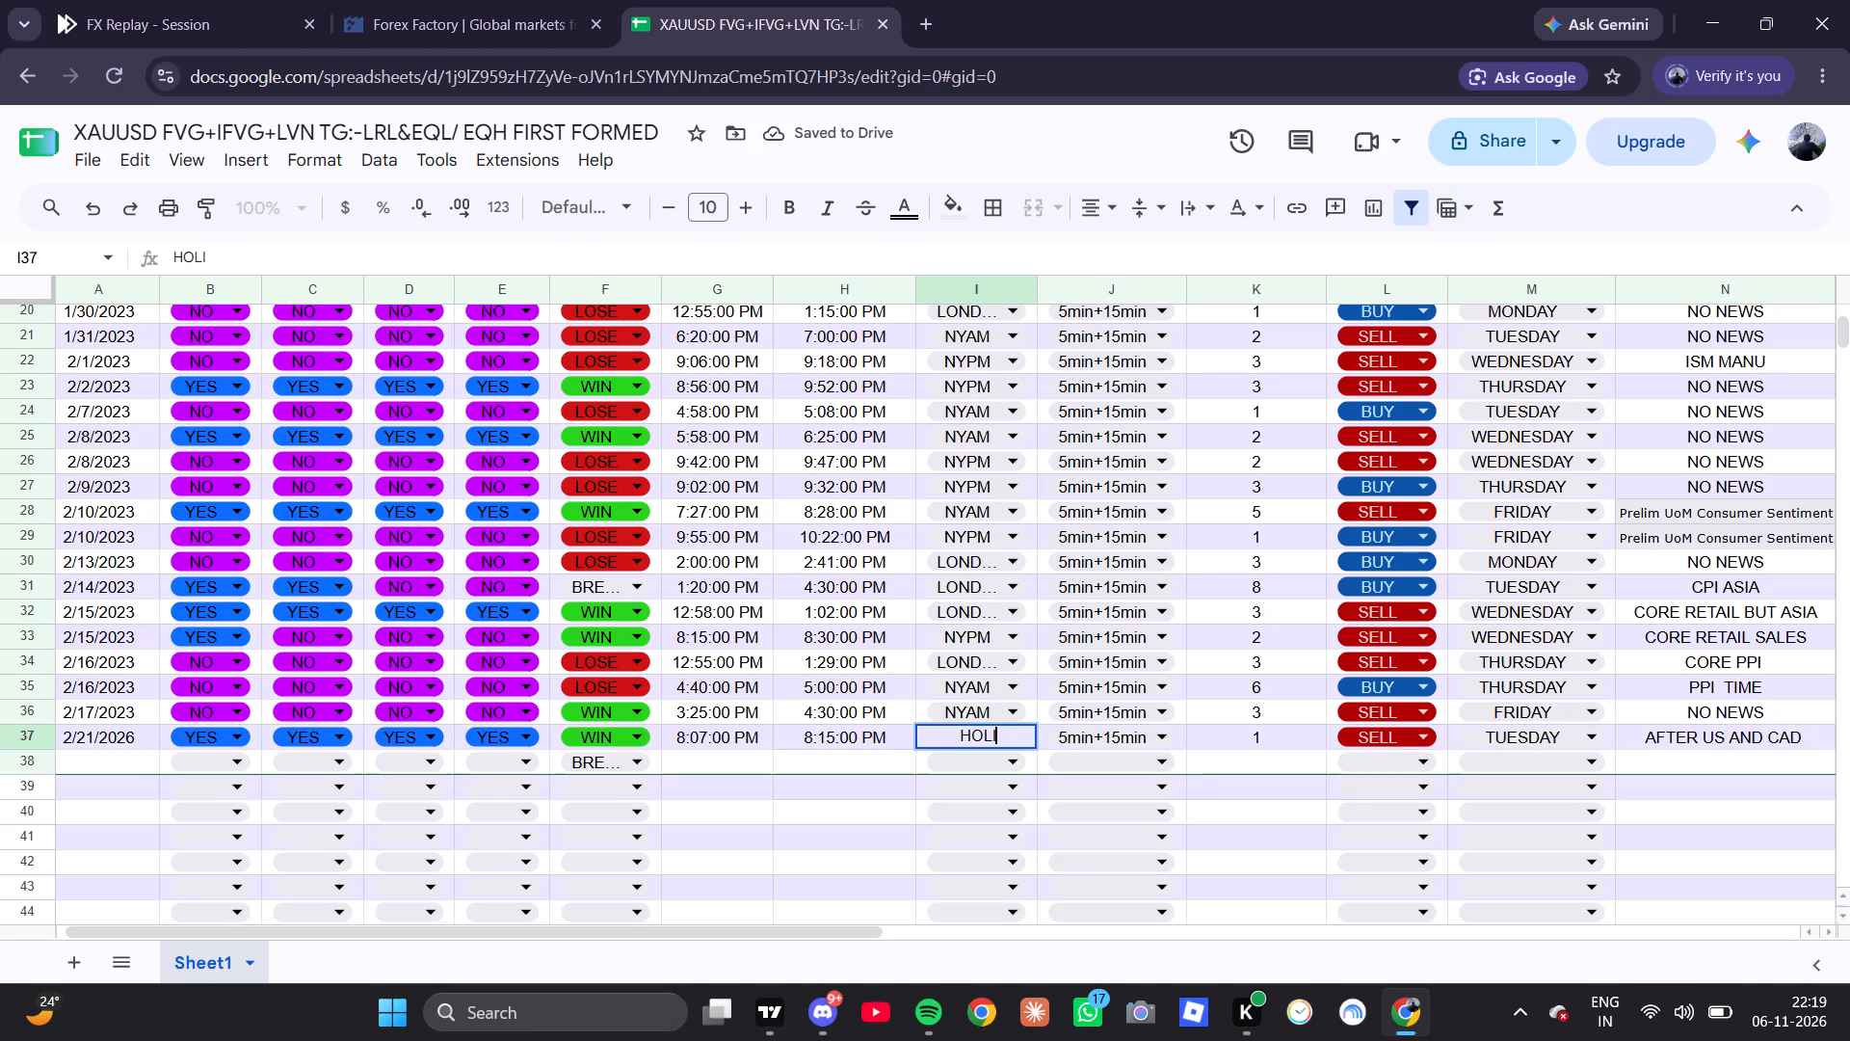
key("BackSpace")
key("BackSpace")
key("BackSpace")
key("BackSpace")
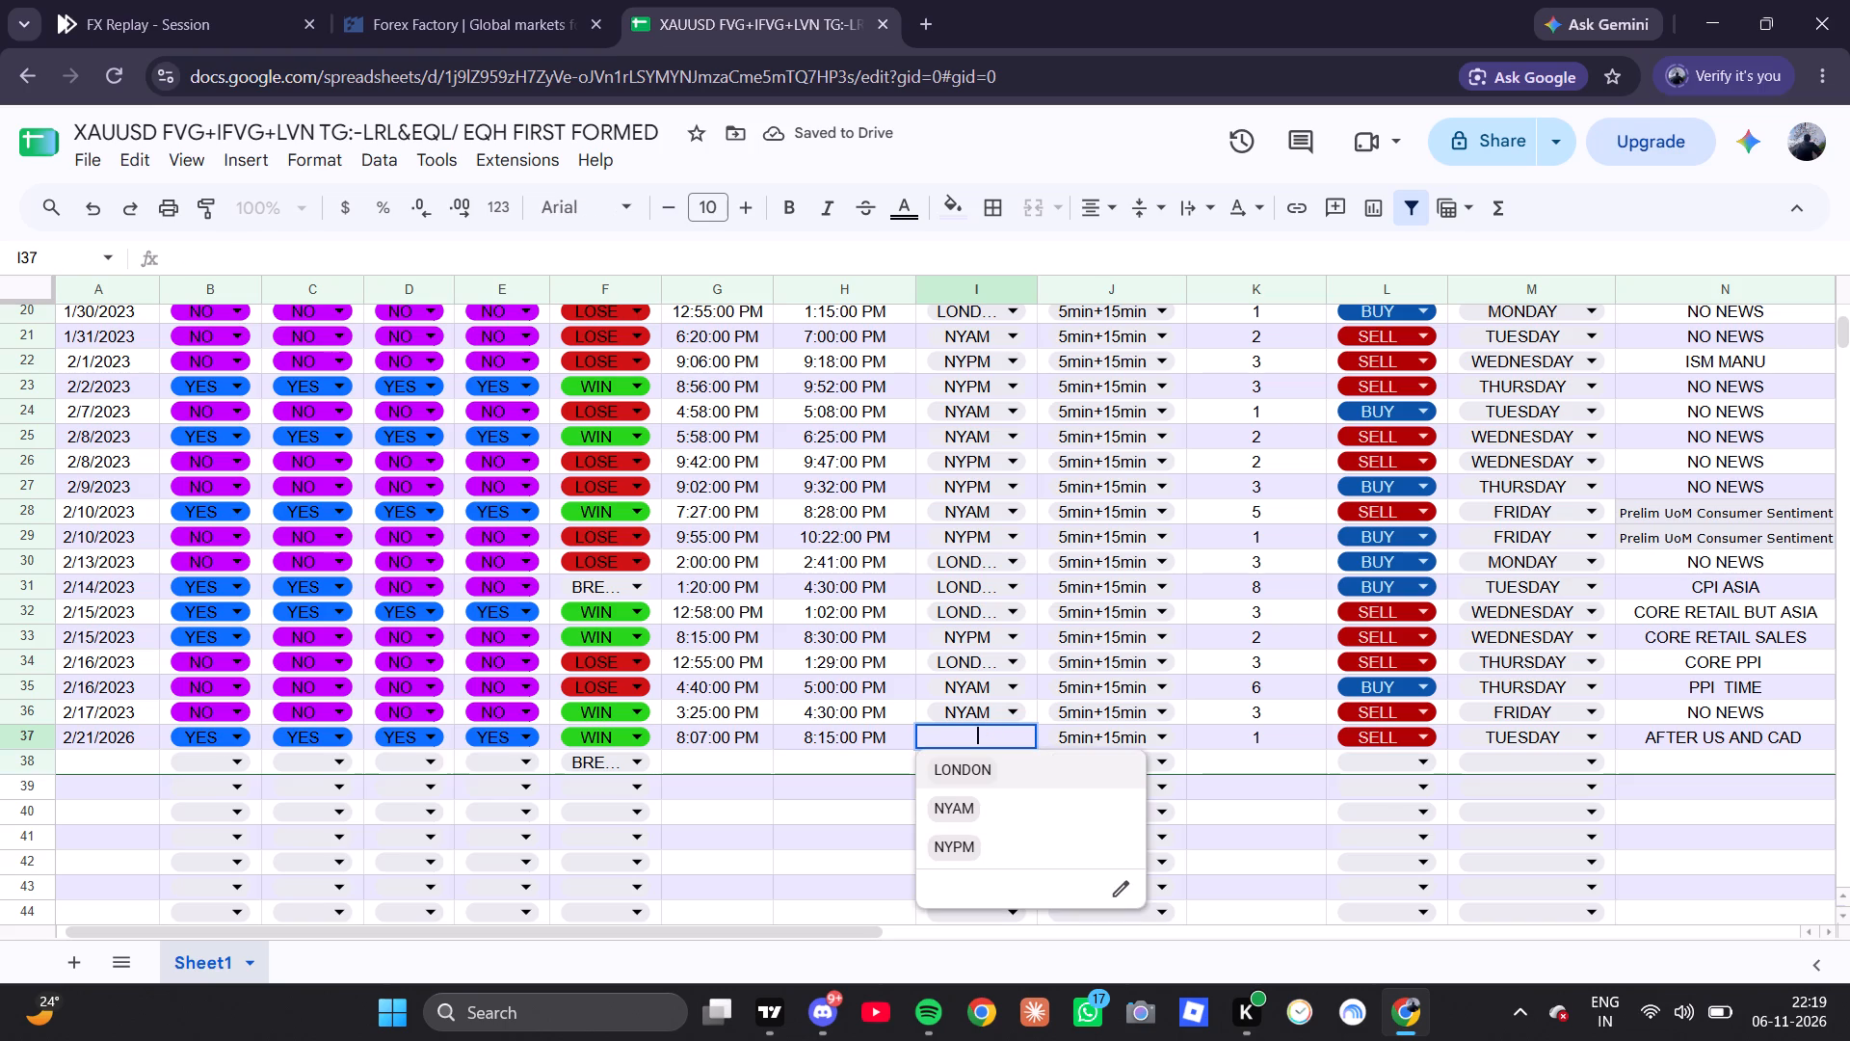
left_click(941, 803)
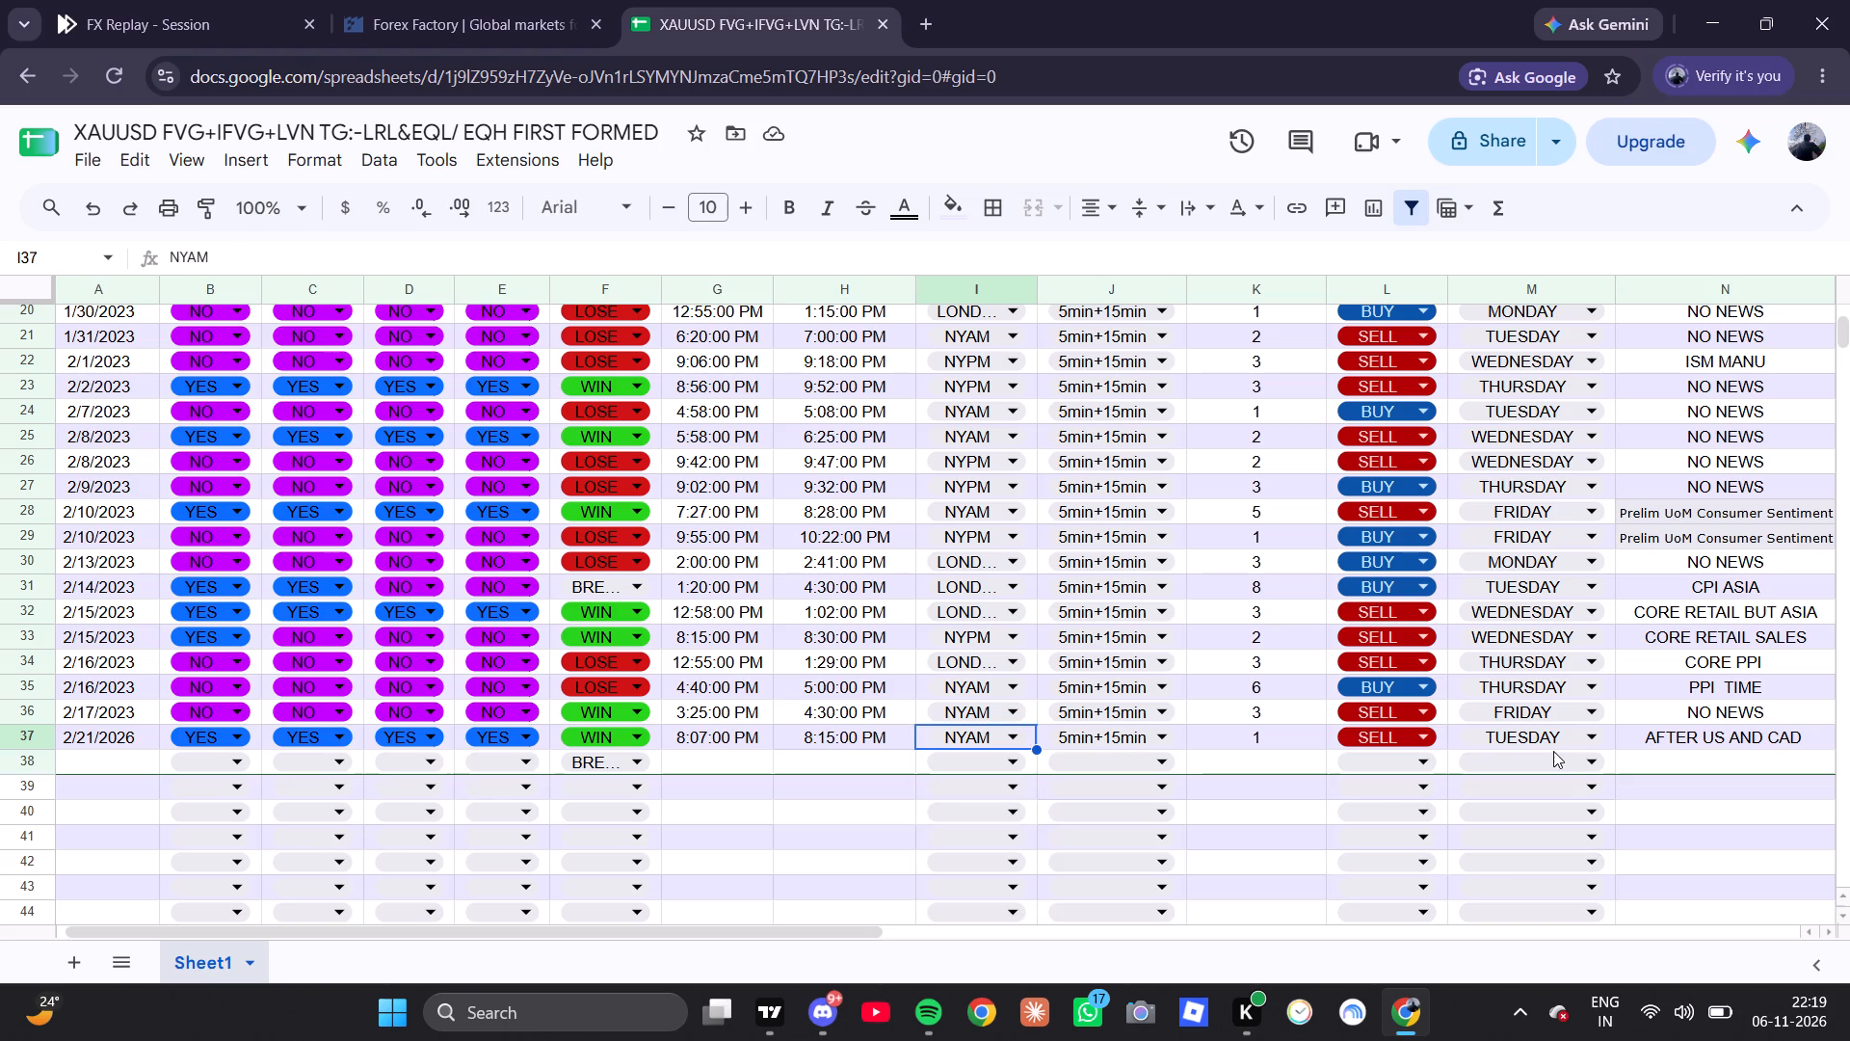
Add HOLIDAY to the end of the news note in N37 so it reads "AFTER US AND CAD HOLIDAY".
double_click(1799, 735)
left_click(1803, 734)
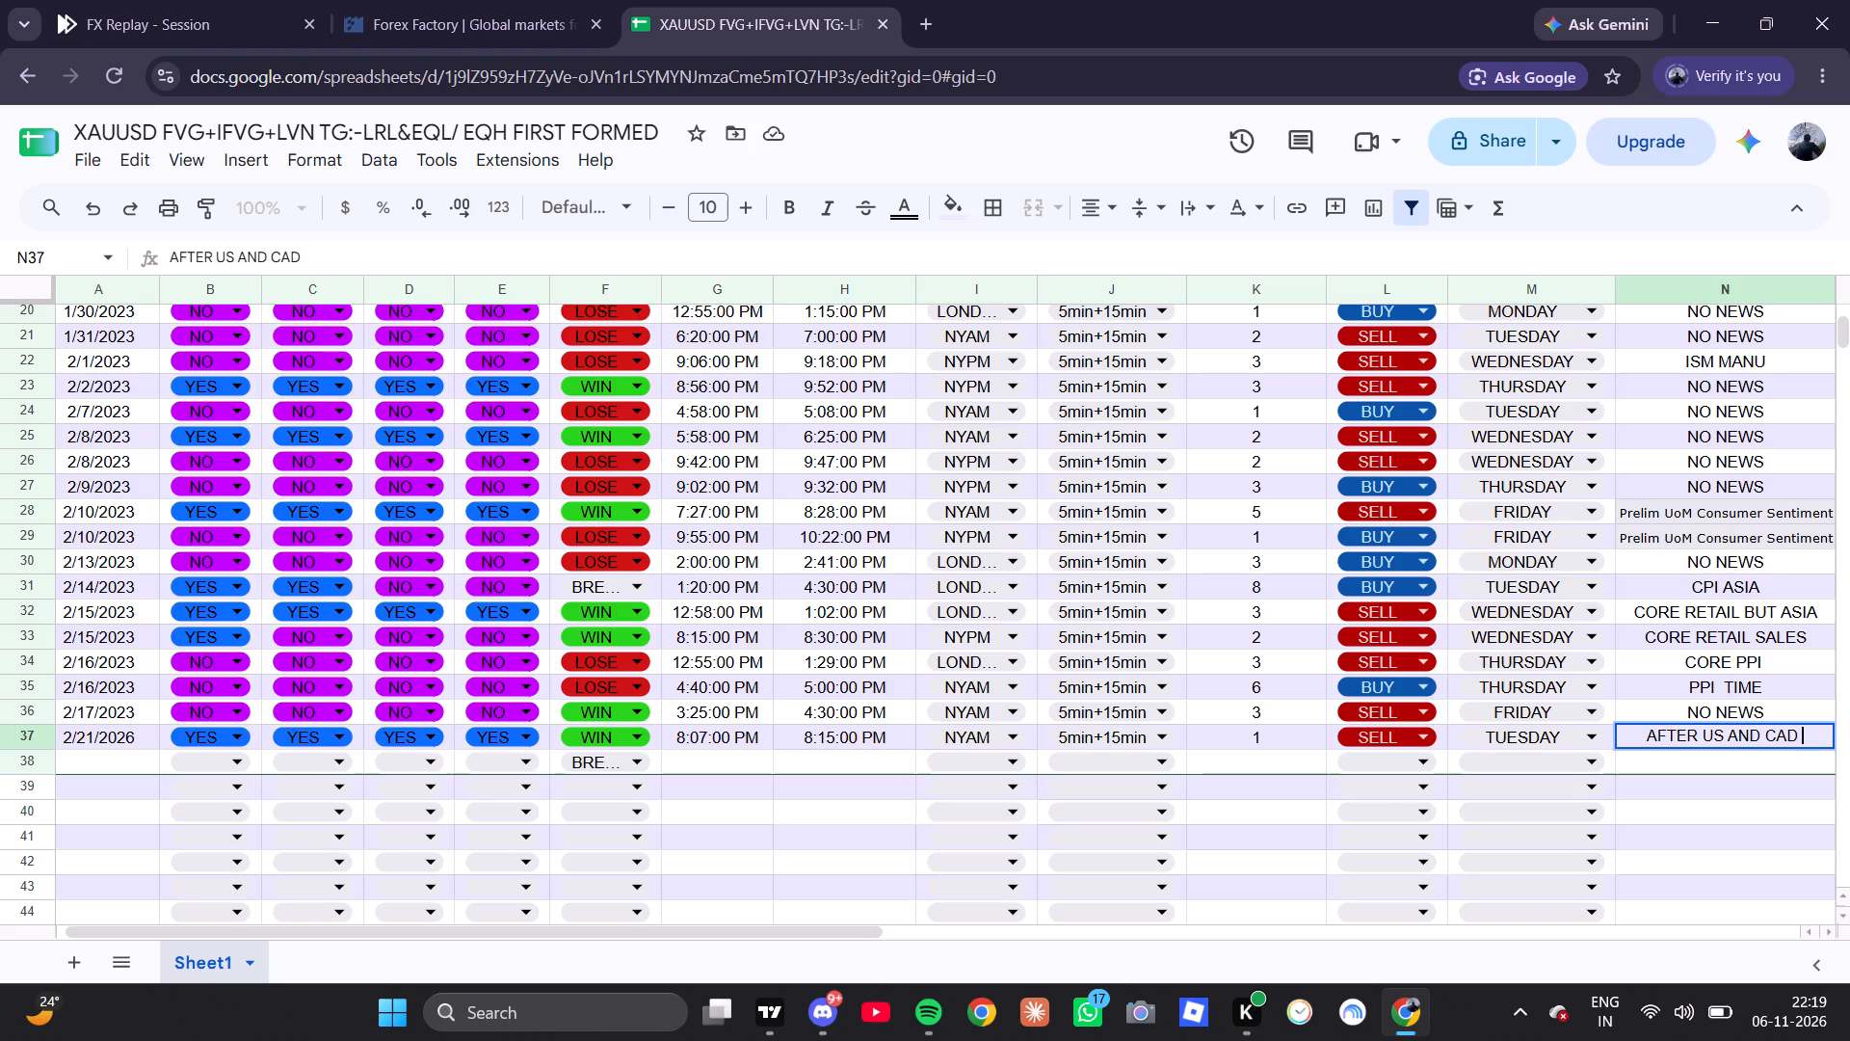
type("HOLI")
key("space")
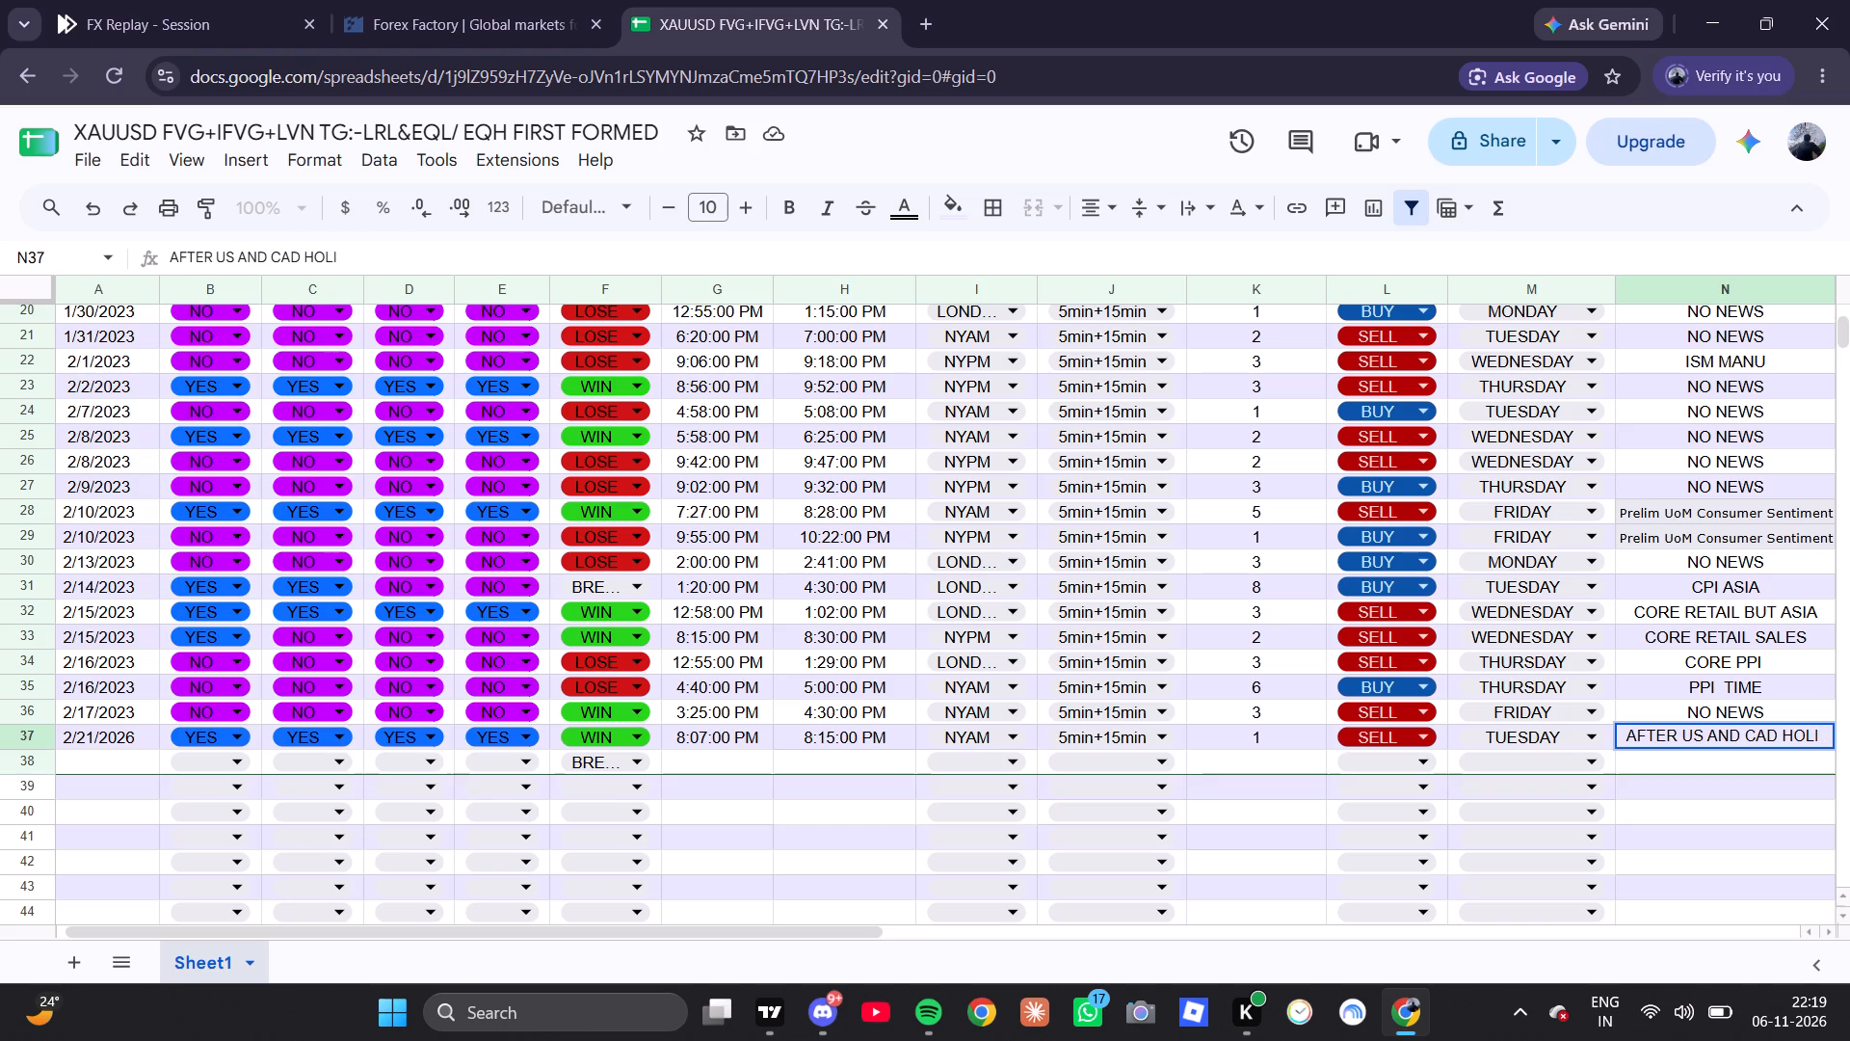
key("BackSpace")
key("d")
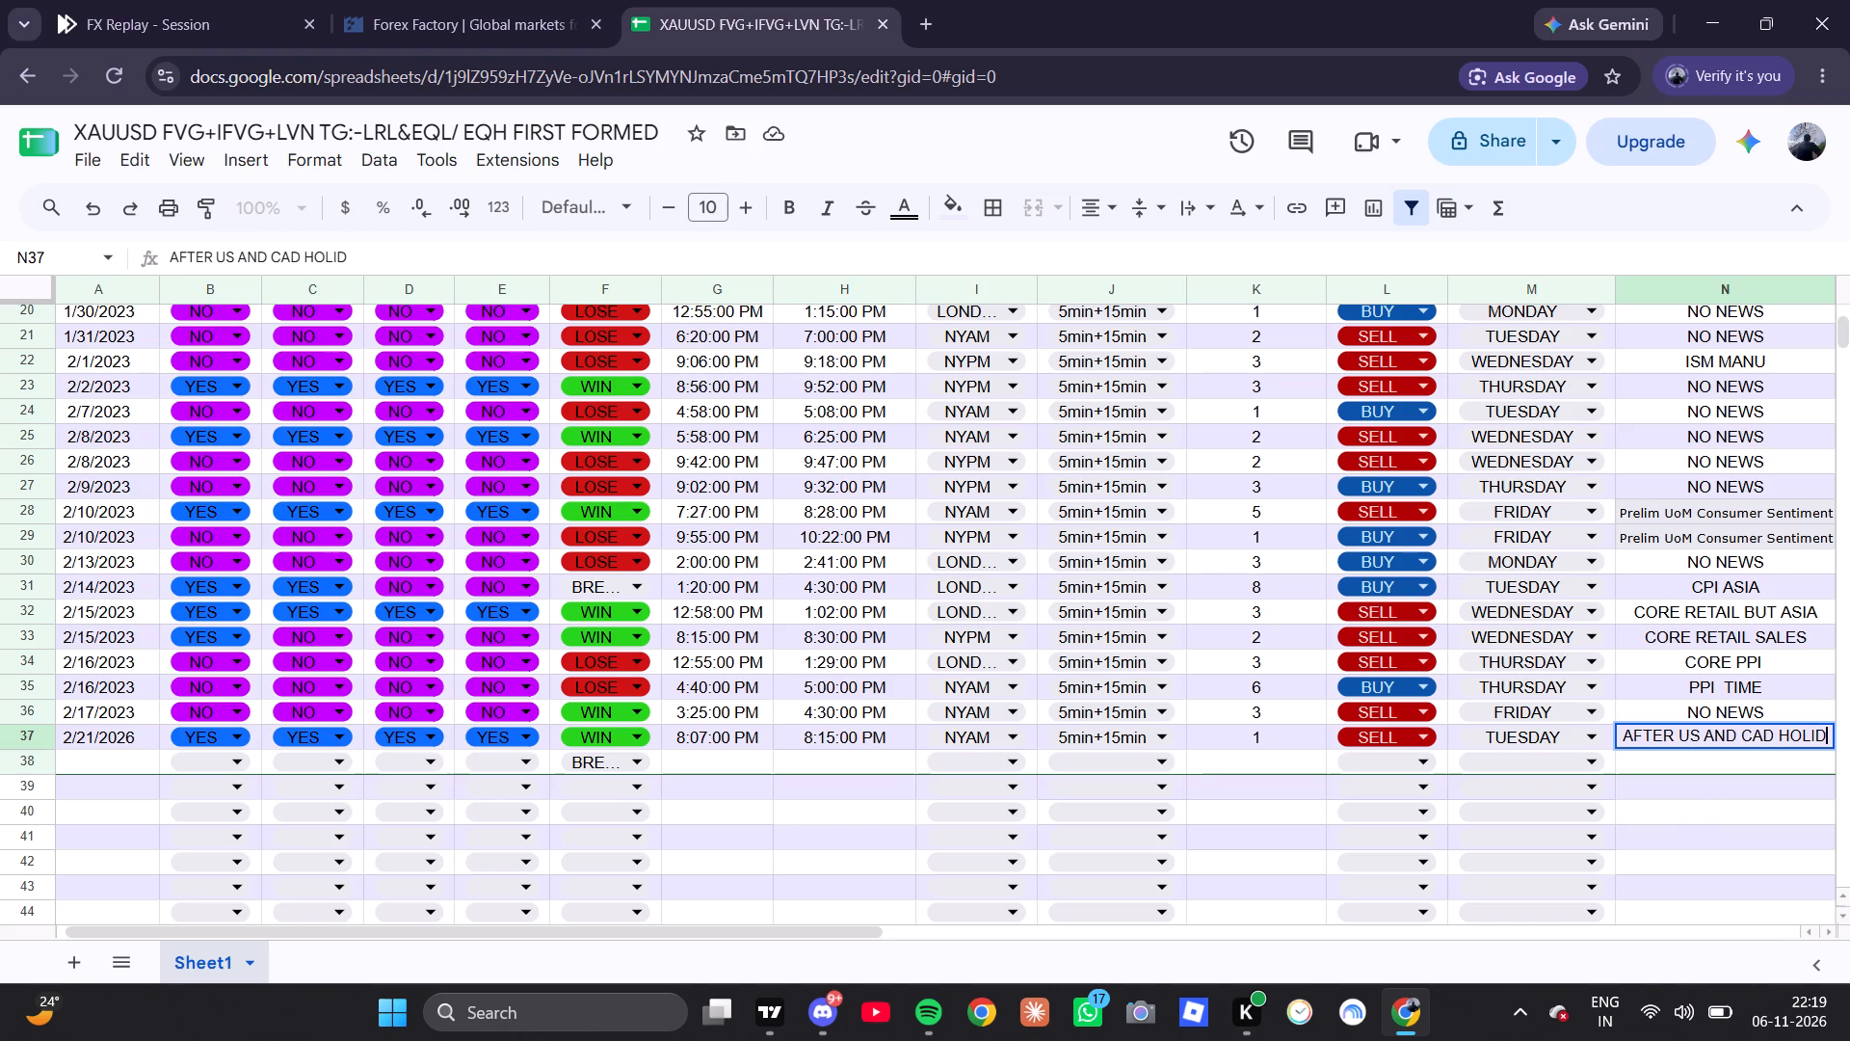
key("a")
key("y")
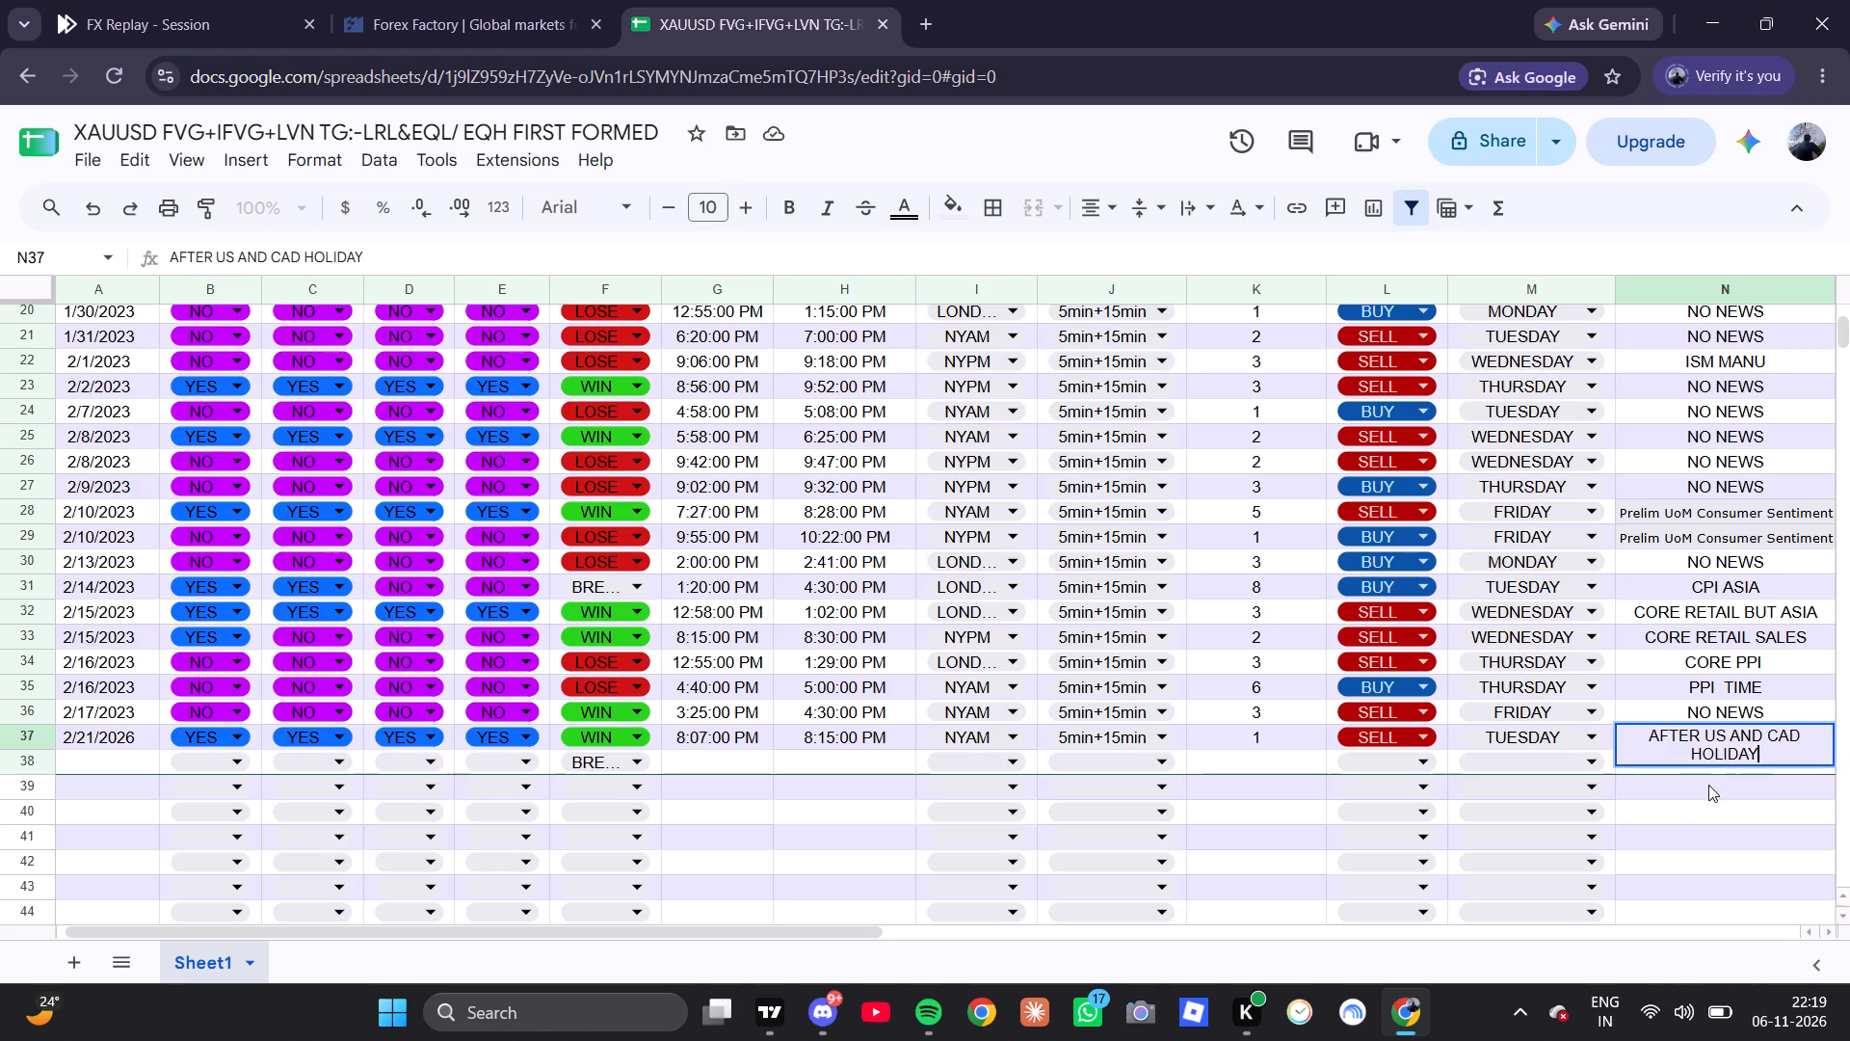
left_click(1689, 803)
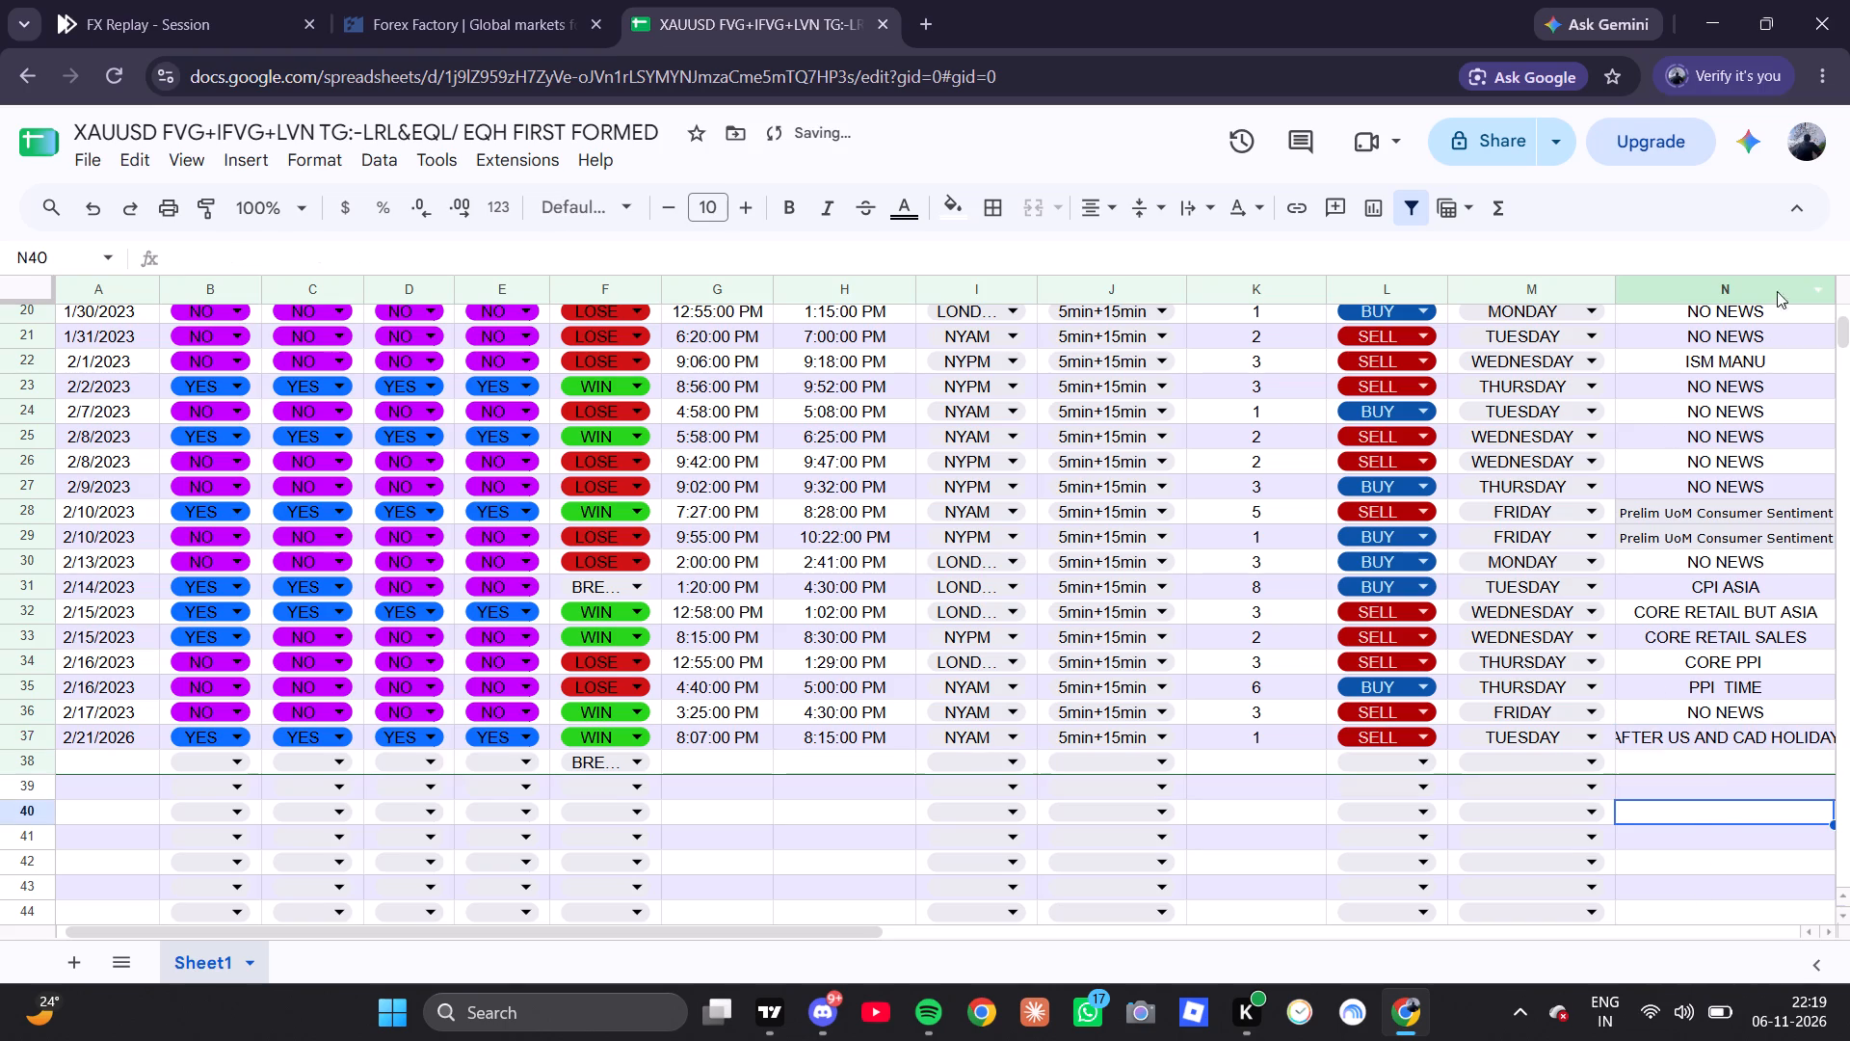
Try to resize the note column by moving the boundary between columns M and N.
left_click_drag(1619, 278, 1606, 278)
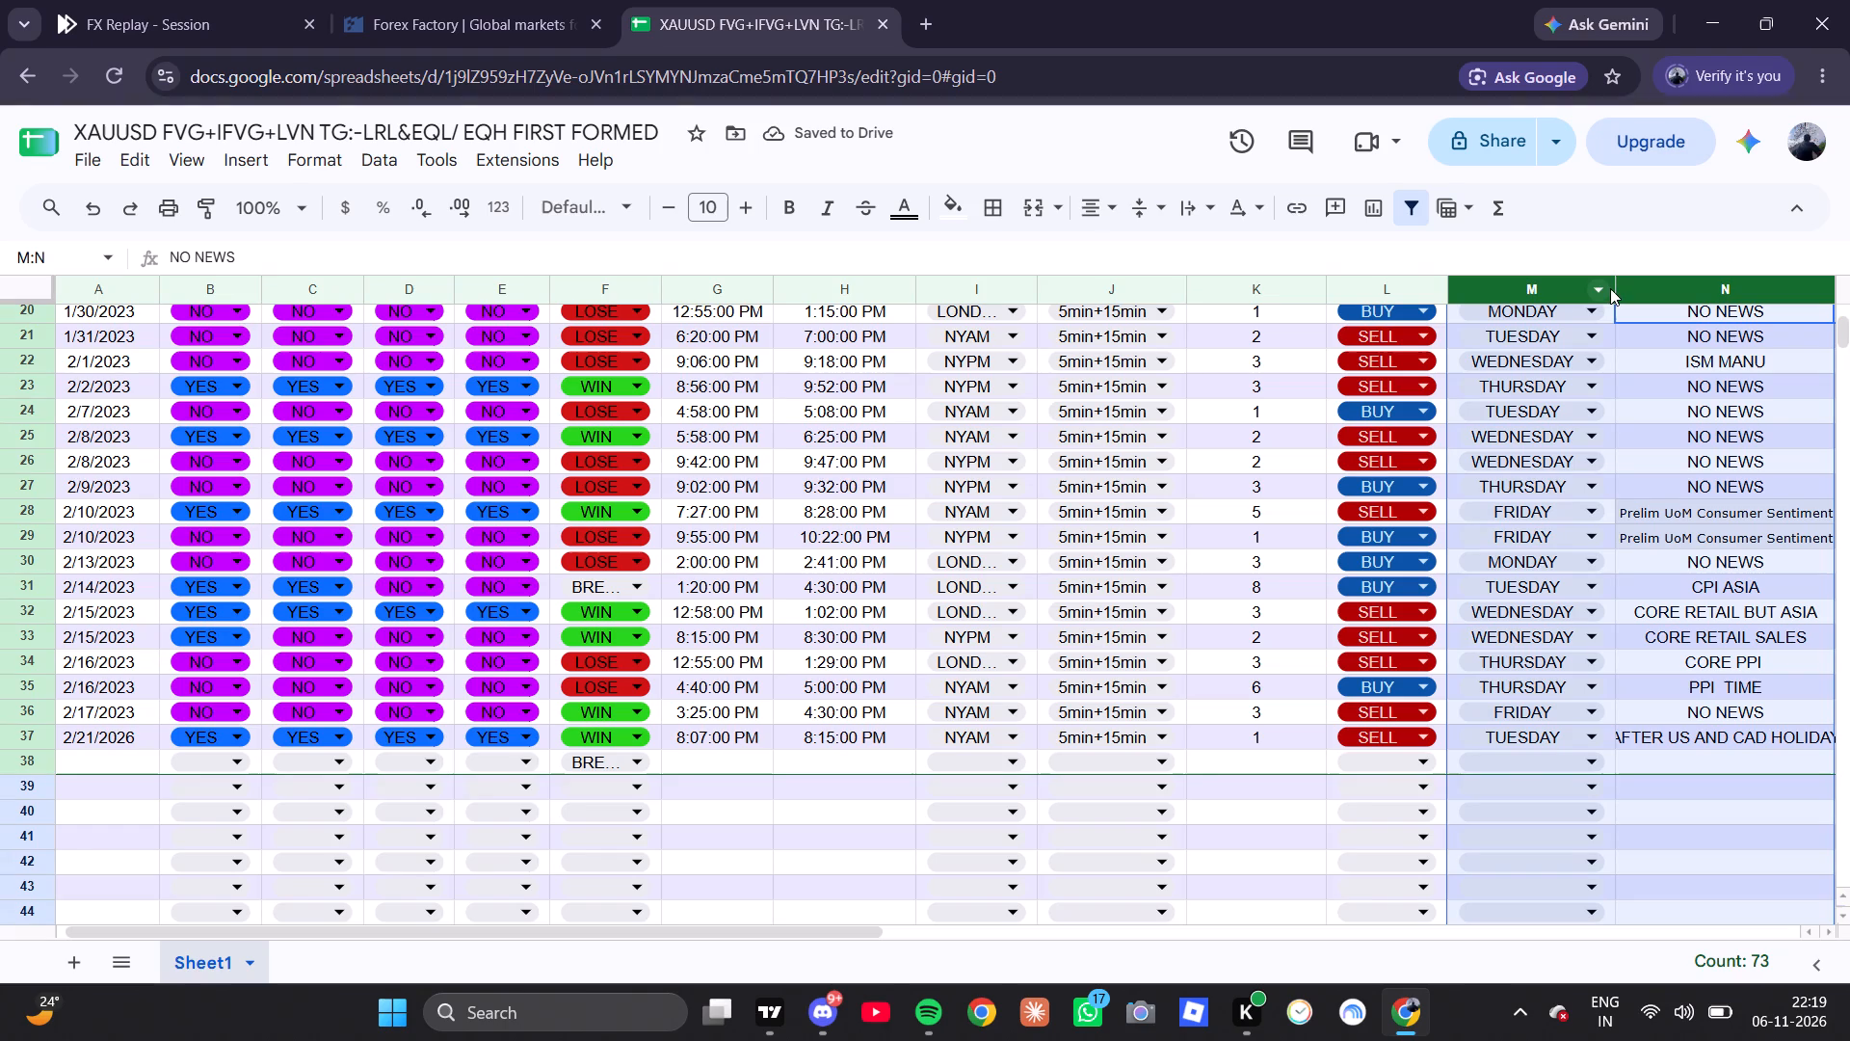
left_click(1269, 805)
Review the 21 Feb '23 price action around the marked zones on the 1-minute XAUUSD chart, checking the spreadsheet's trade log.
left_click(134, 0)
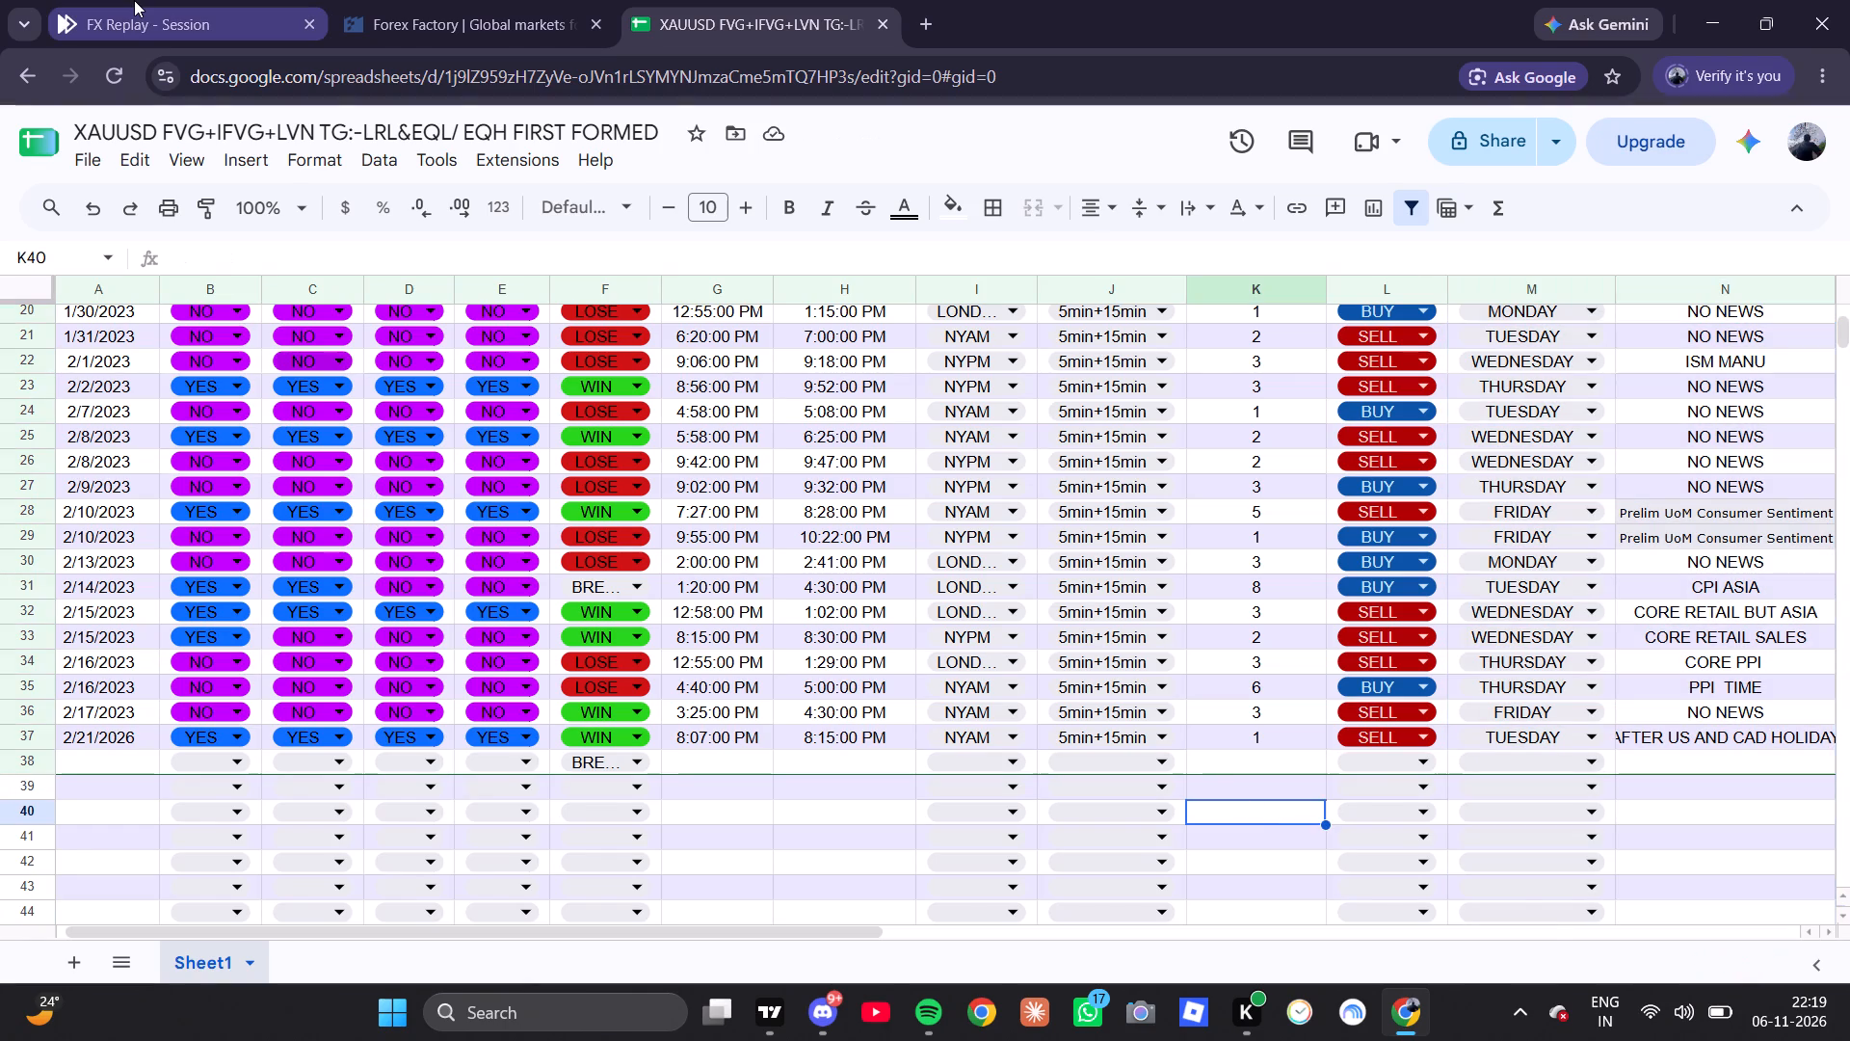
scroll(902, 639, "down", 8)
left_click_drag(1485, 666, 932, 676)
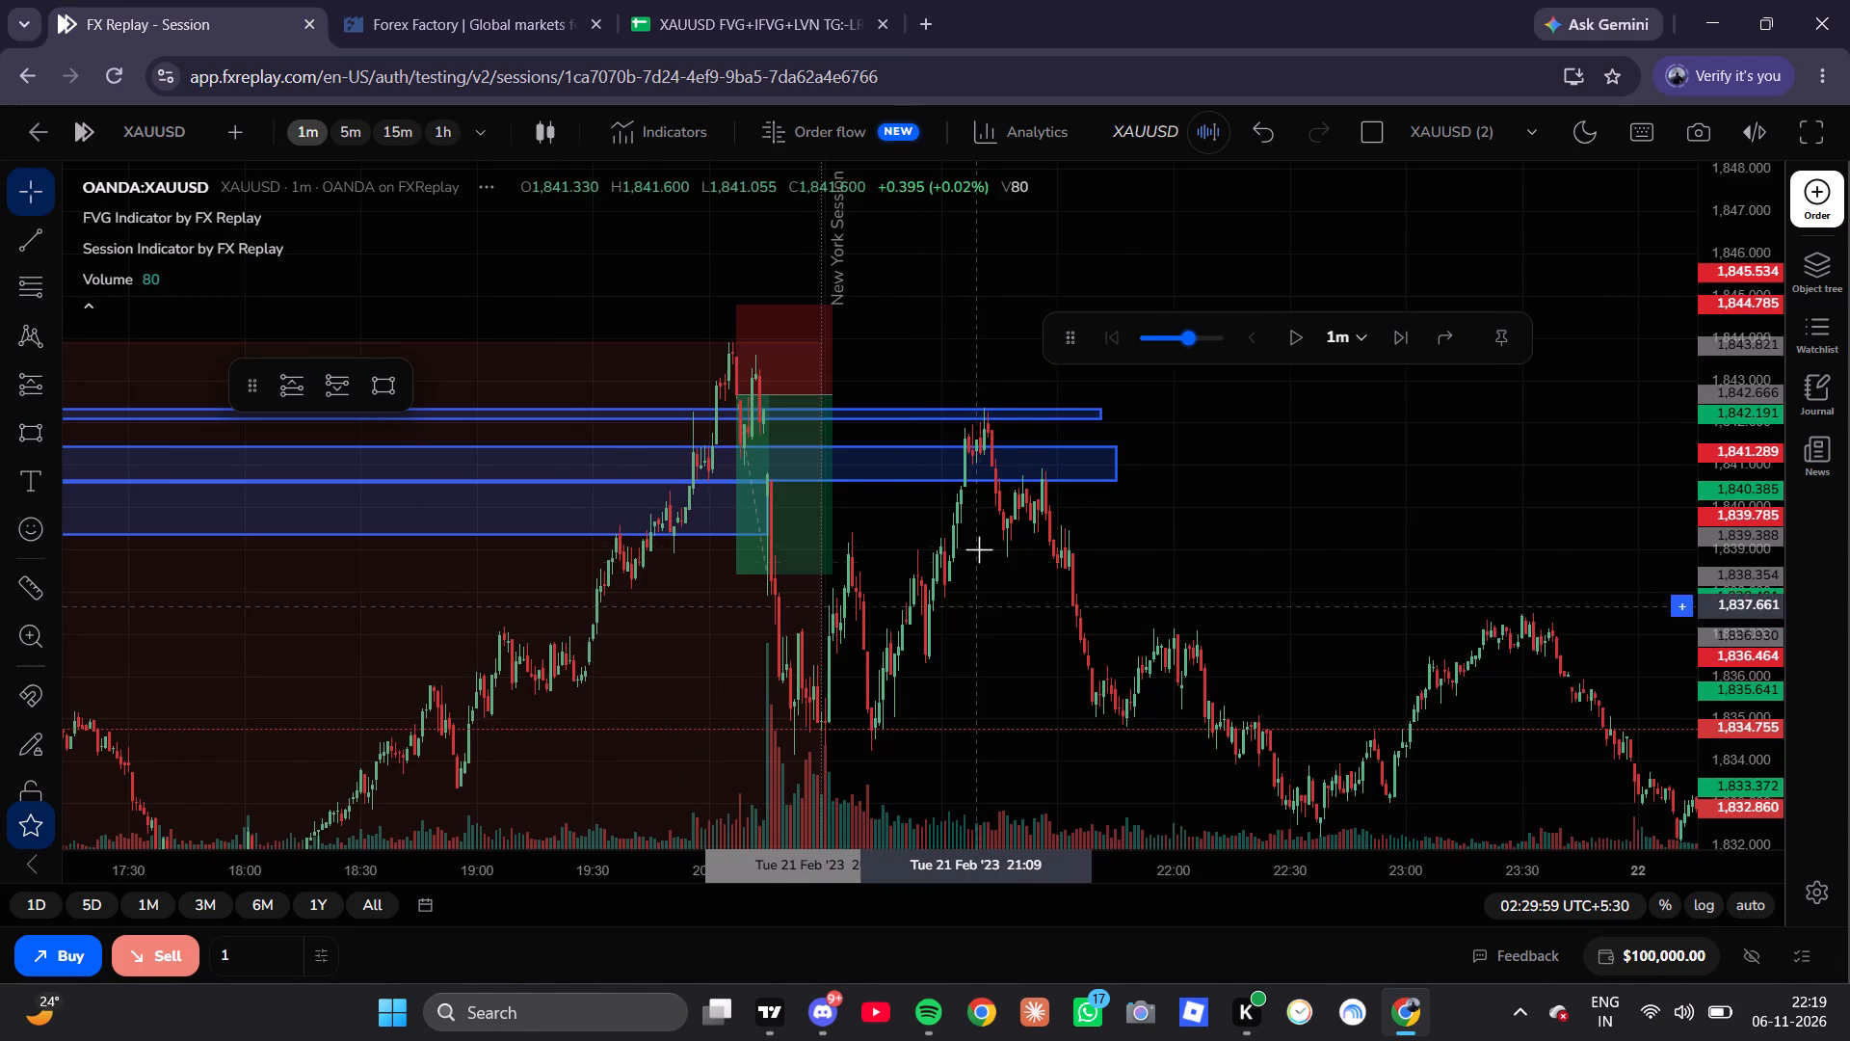
scroll(973, 535, "up", 1)
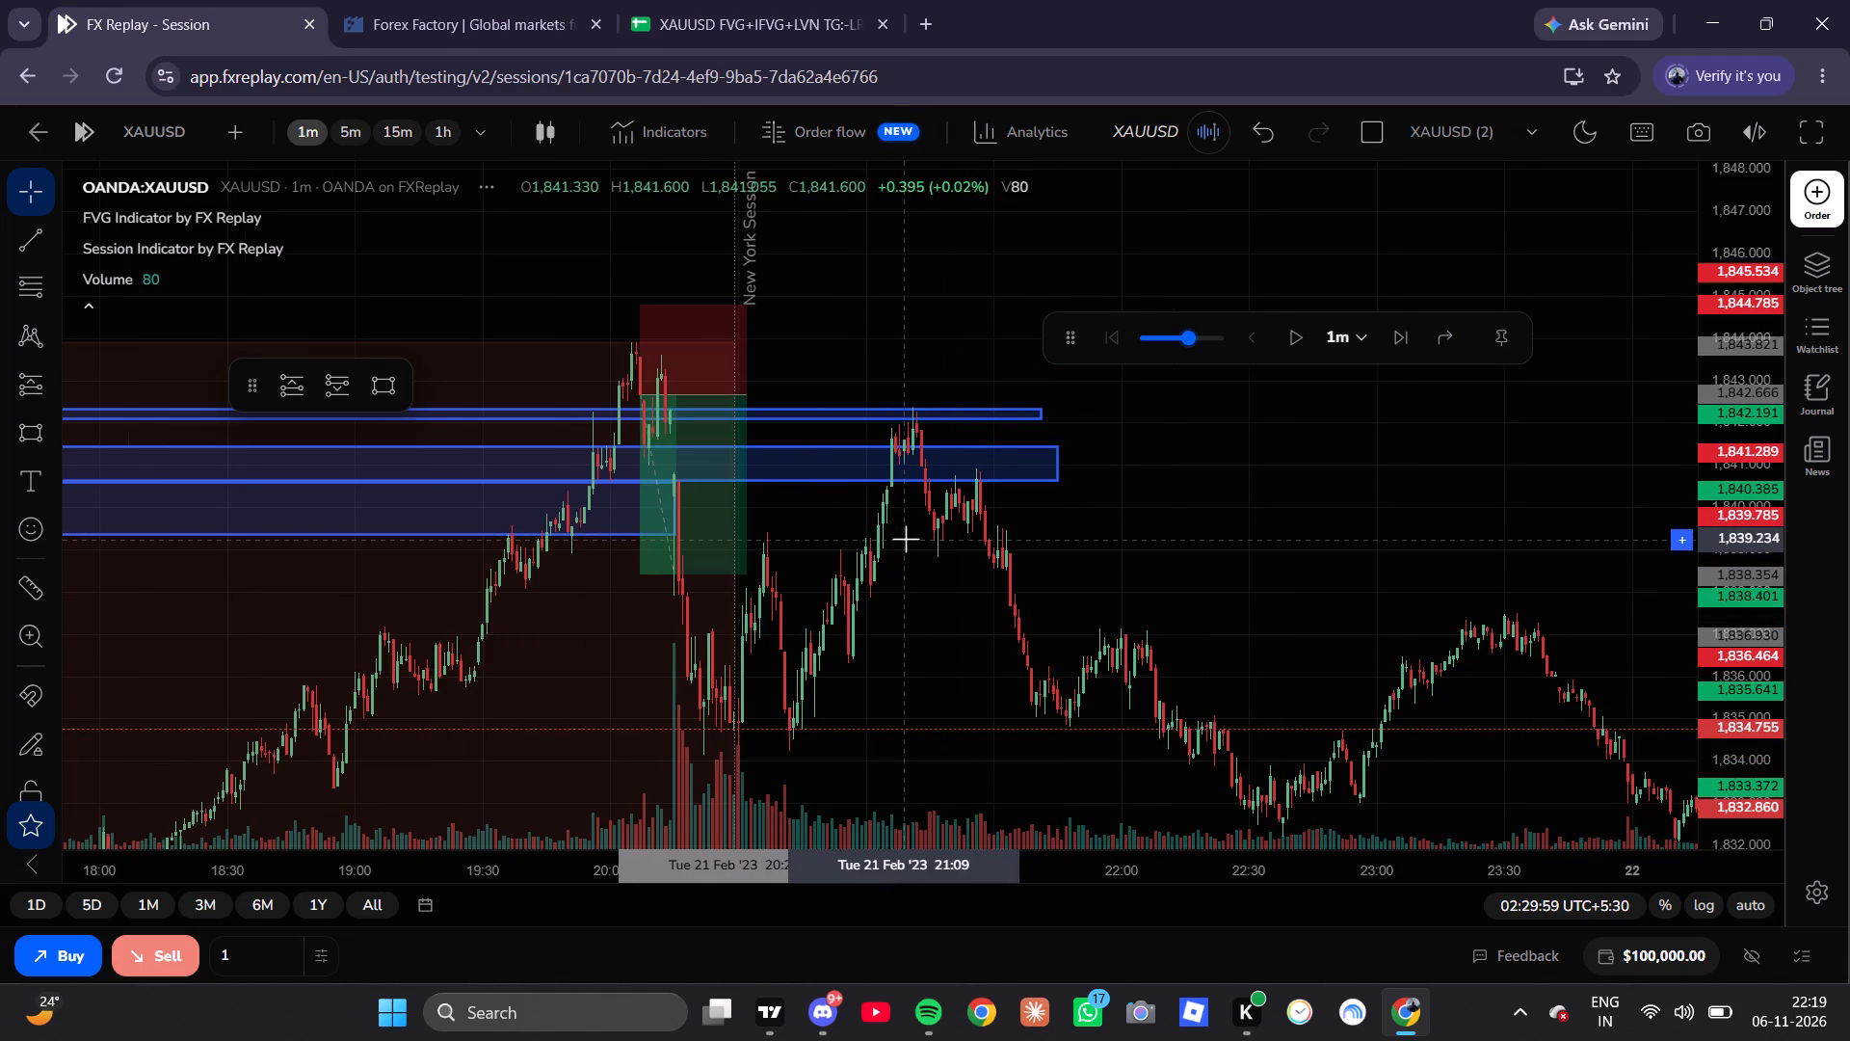
left_click_drag(925, 547, 962, 576)
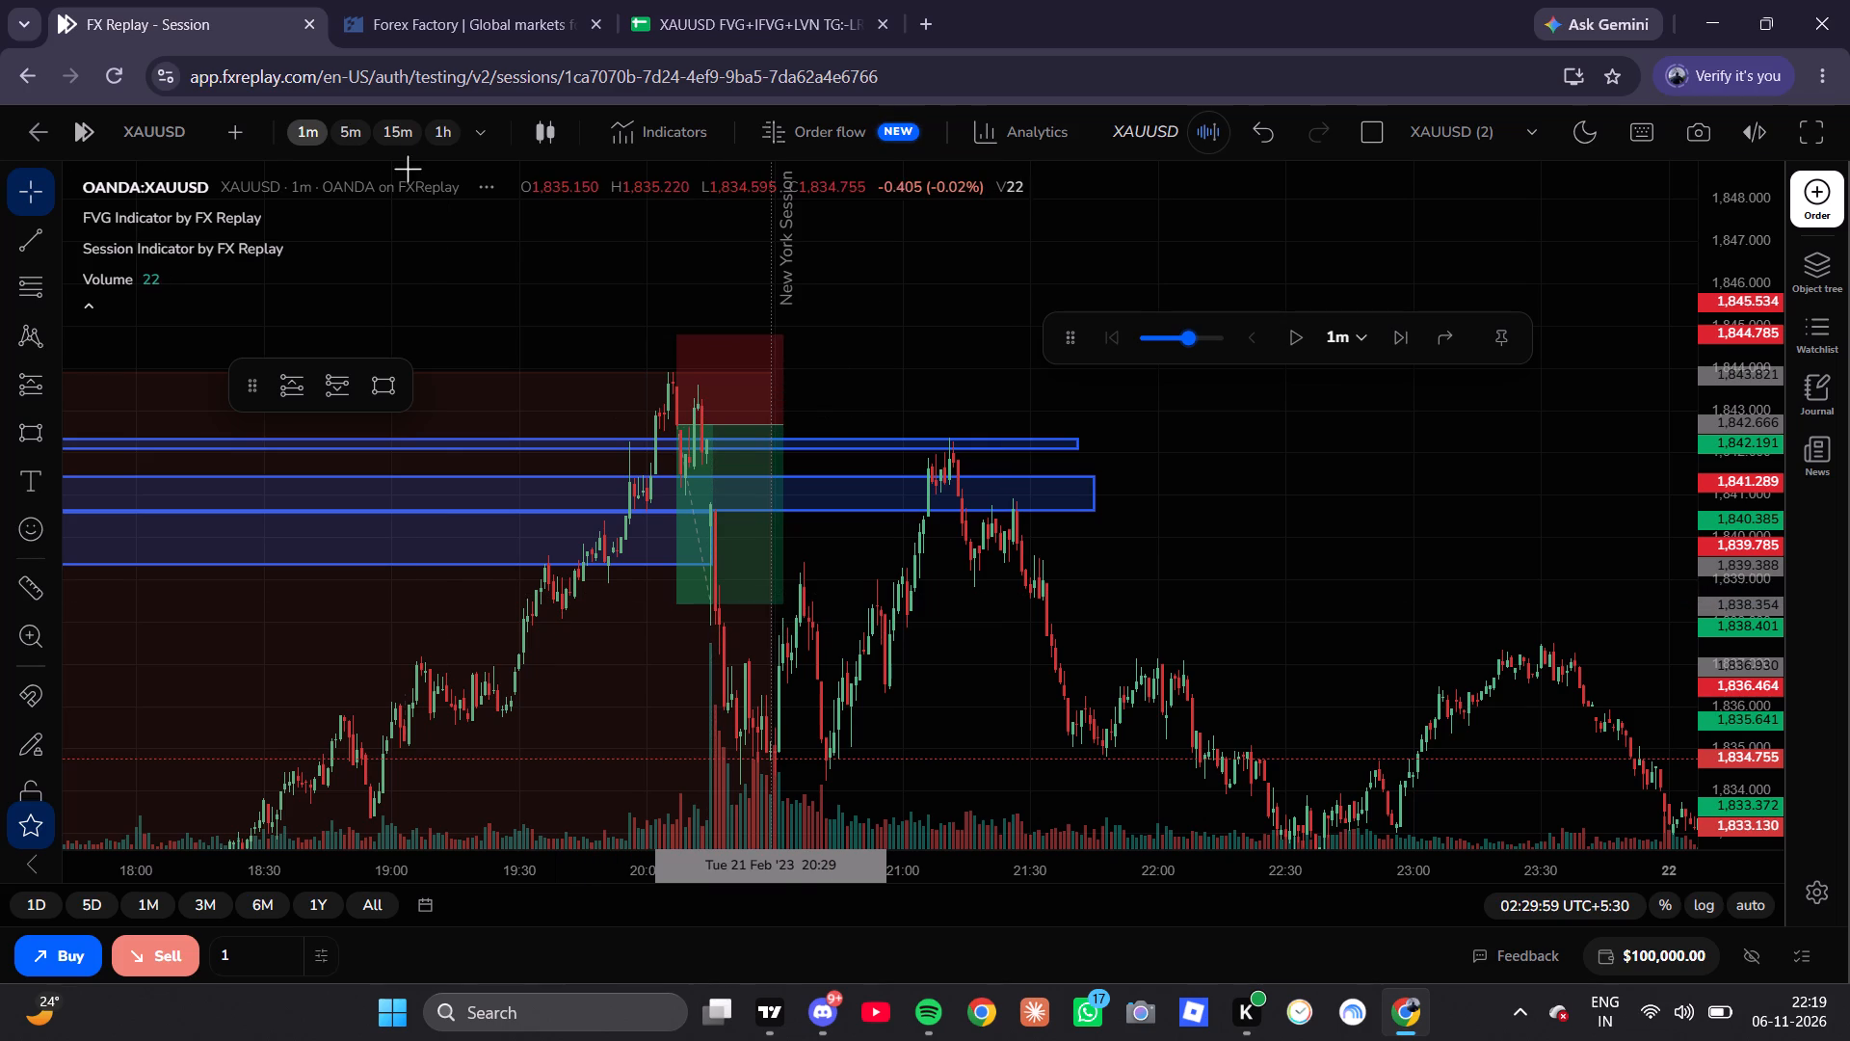
left_click(761, 13)
scroll(806, 574, "down", 1)
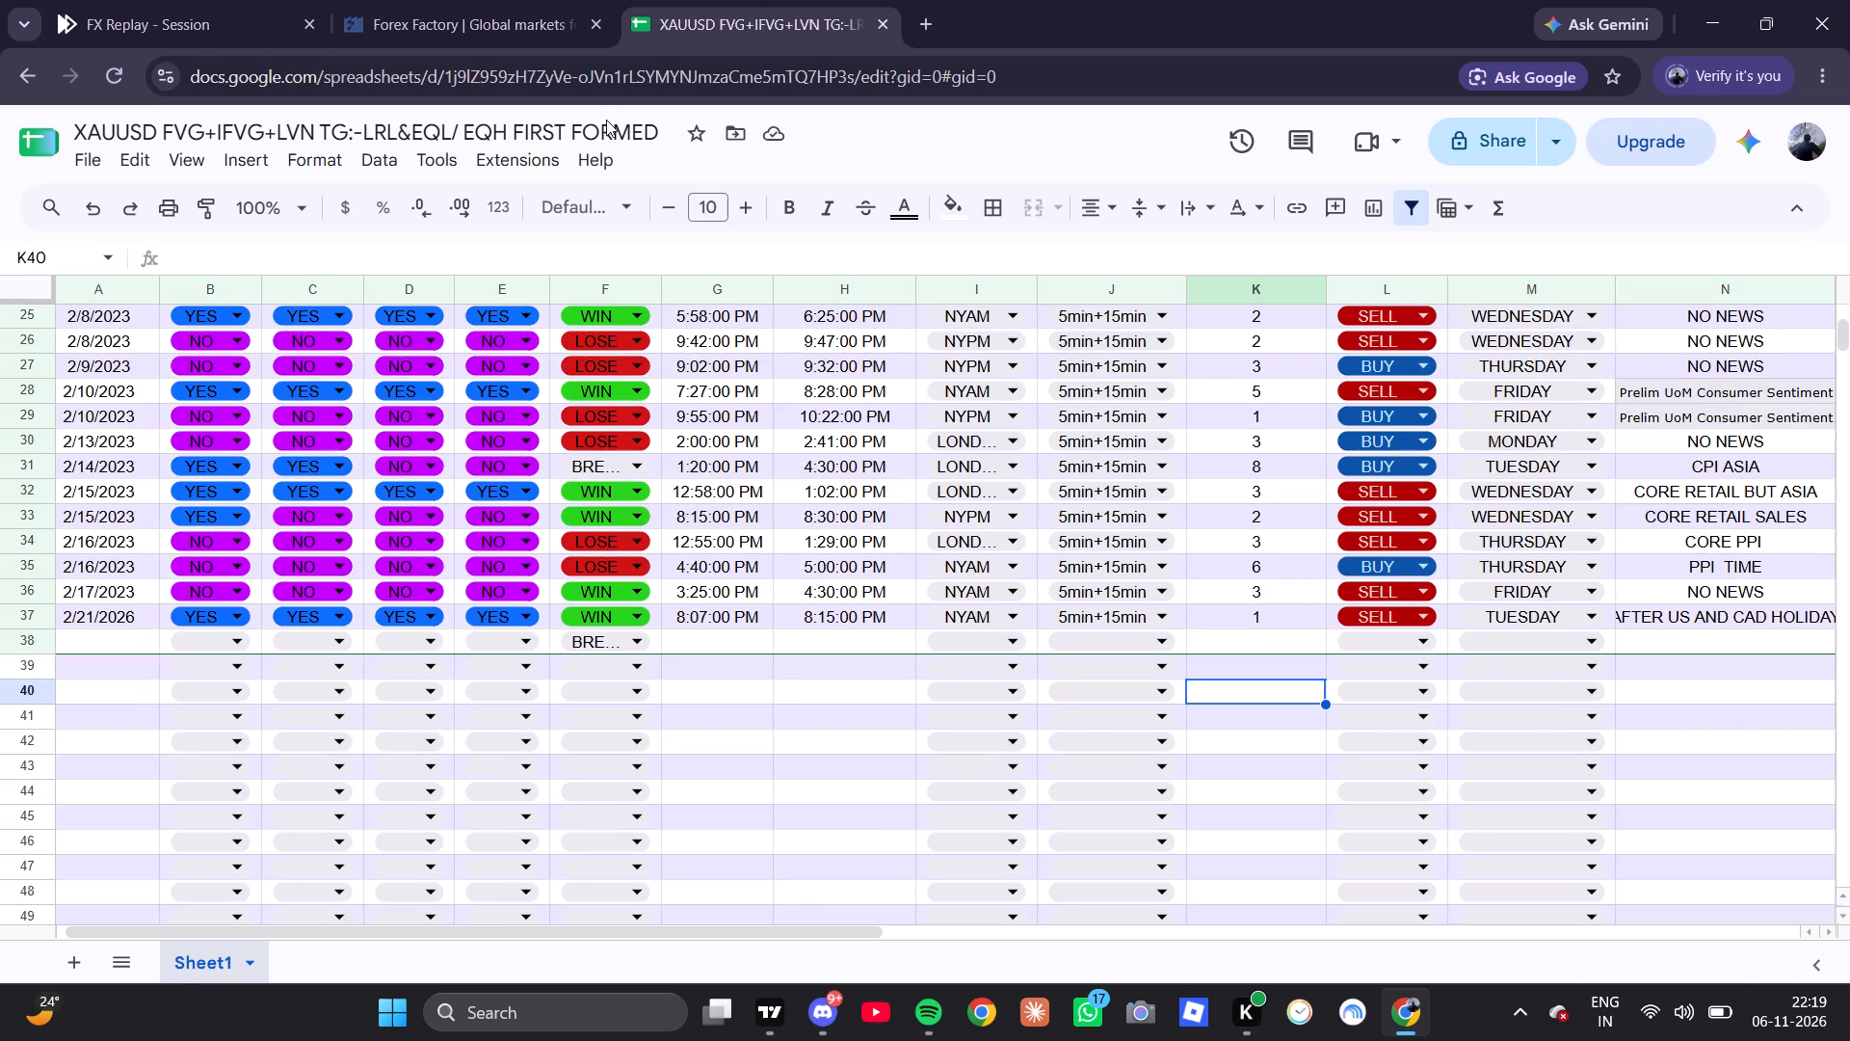
left_click(206, 0)
scroll(993, 730, "down", 6)
scroll(1236, 661, "up", 4)
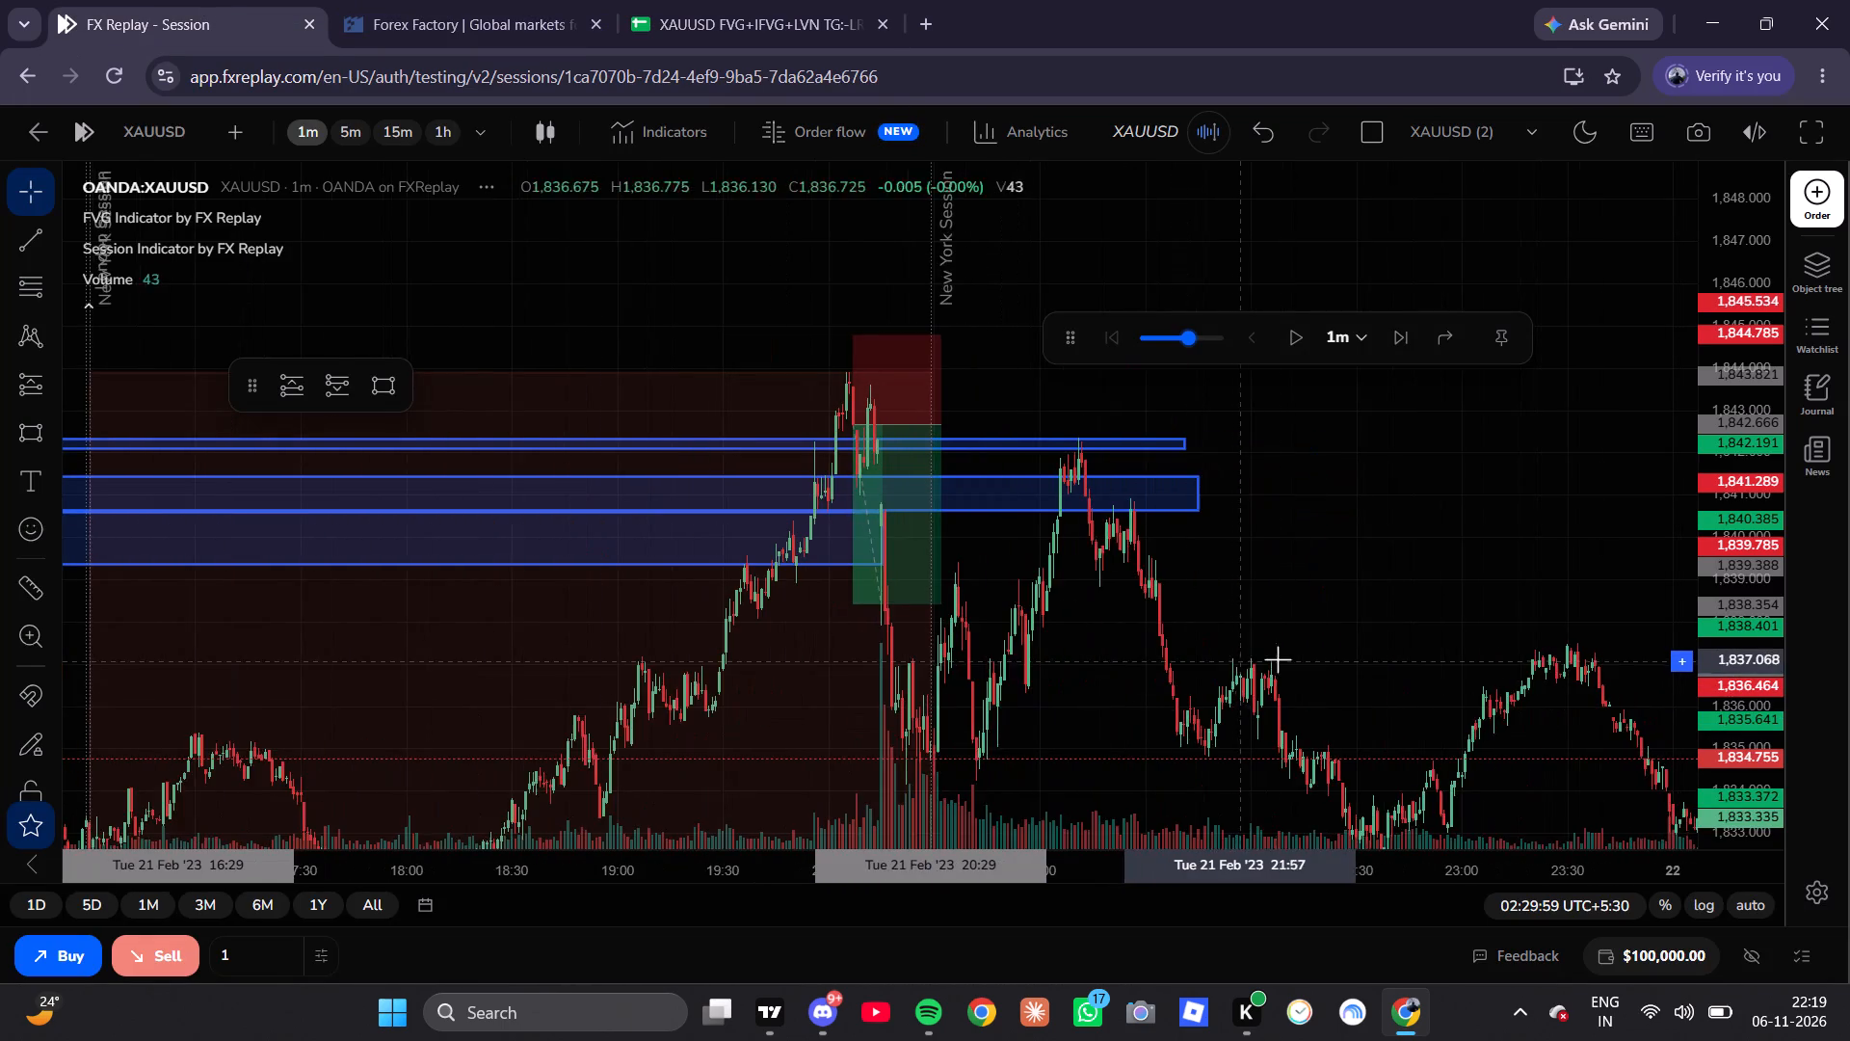
left_click_drag(1278, 659, 1096, 687)
Switch to the 15-minute chart and examine the 21 Feb '23 sessions around the blue zones.
left_click(406, 123)
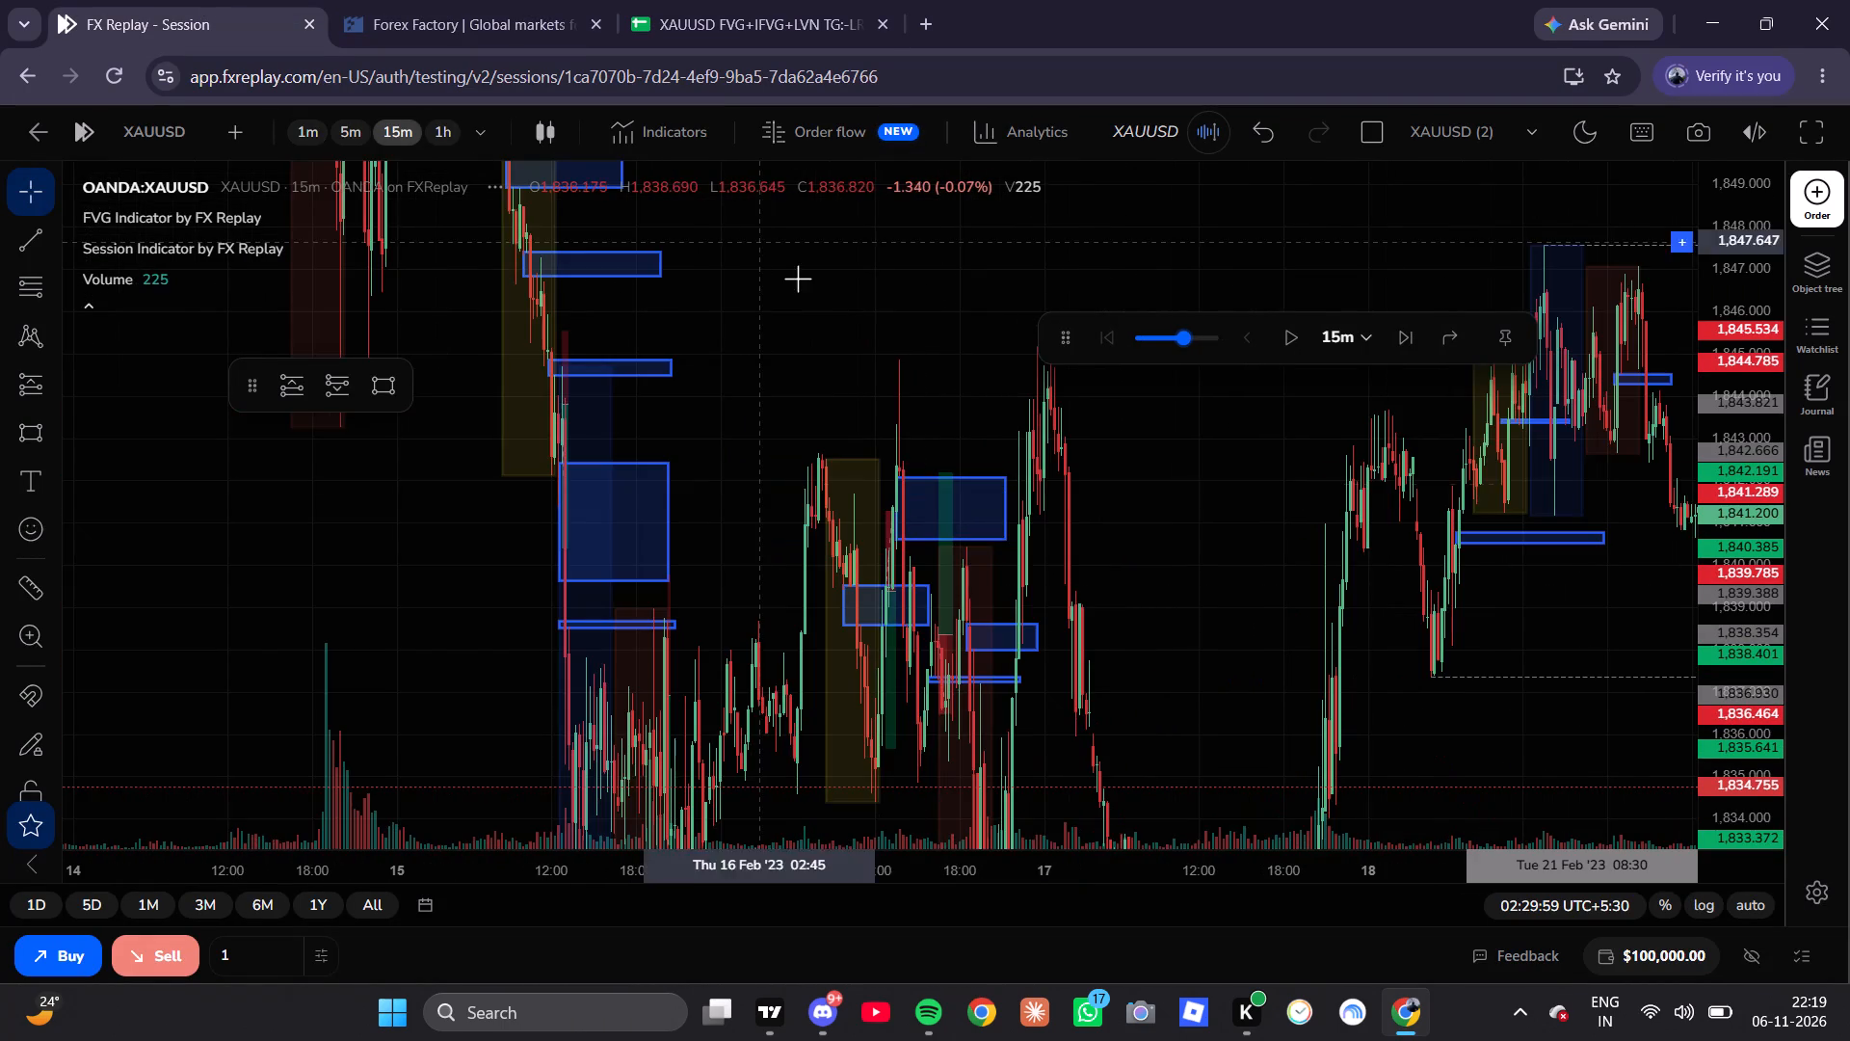
scroll(1148, 652, "up", 7)
left_click_drag(1283, 650, 874, 671)
scroll(1237, 653, "up", 2)
left_click_drag(1231, 647, 444, 535)
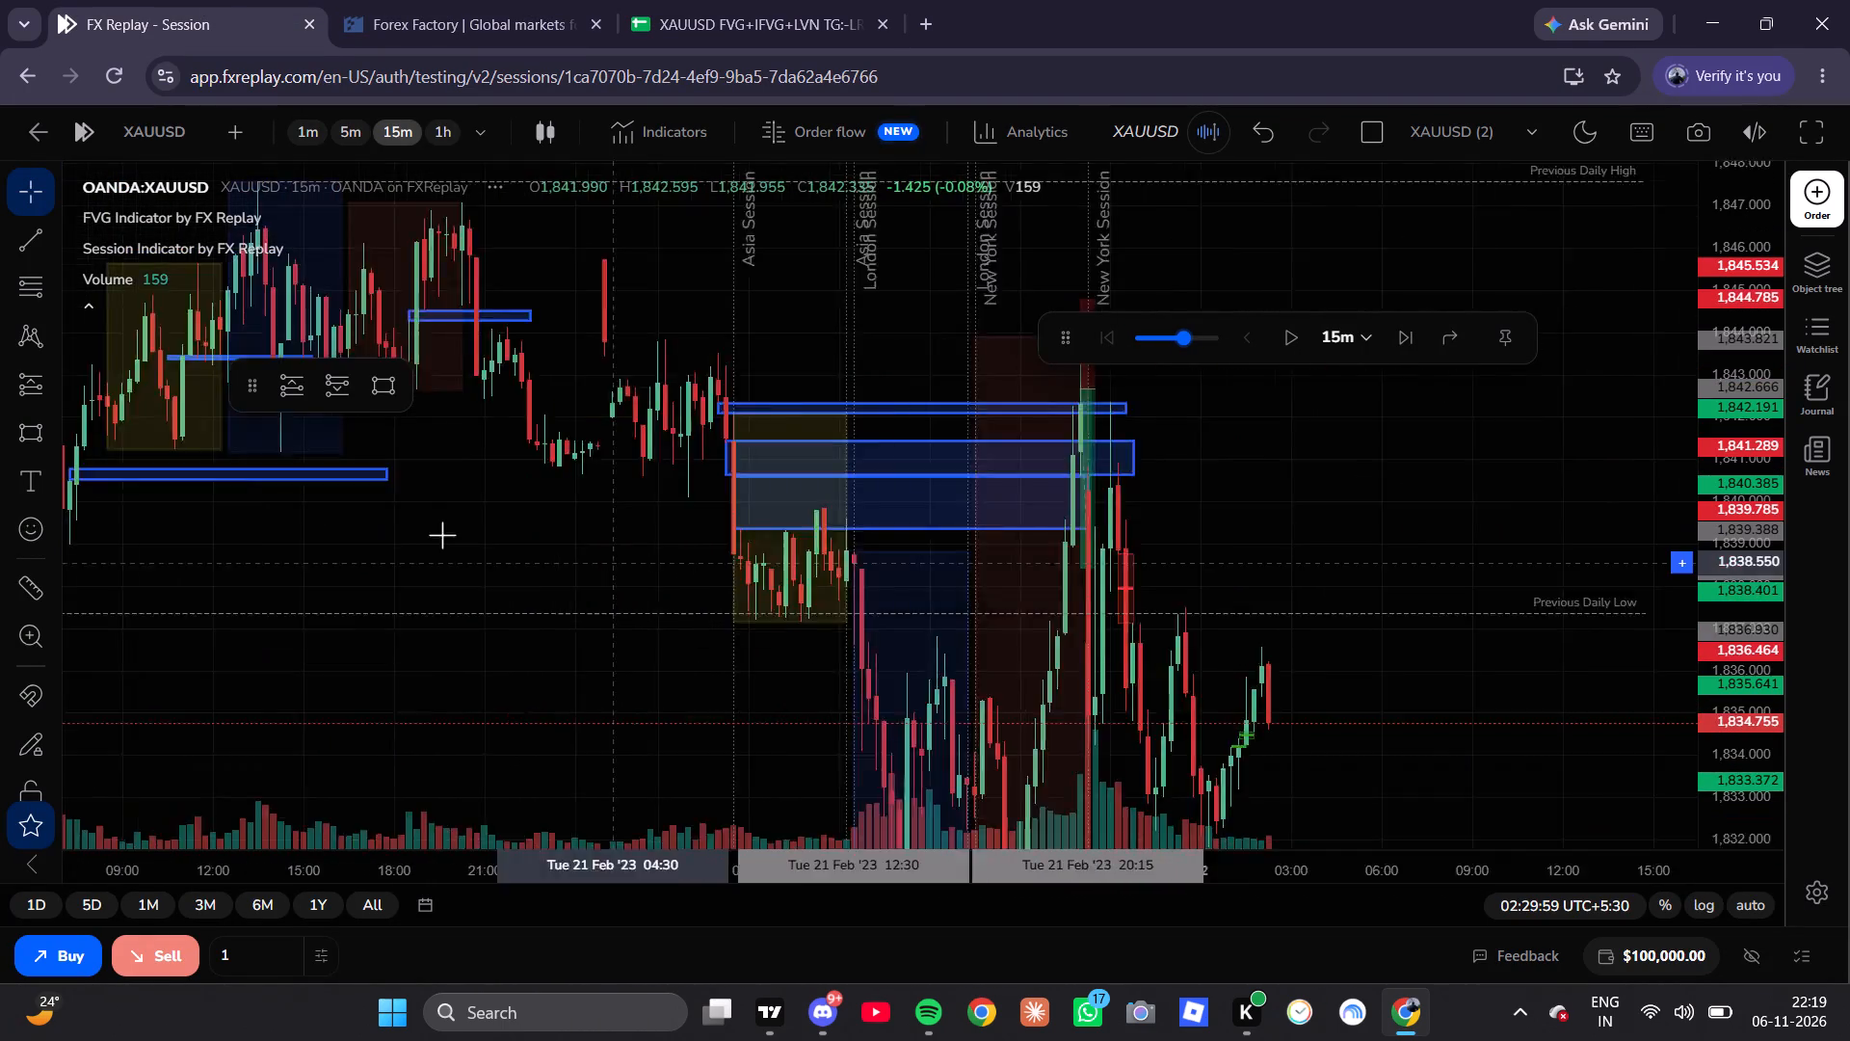
scroll(659, 557, "down", 2)
scroll(1240, 588, "up", 4)
left_click_drag(1150, 567, 1487, 568)
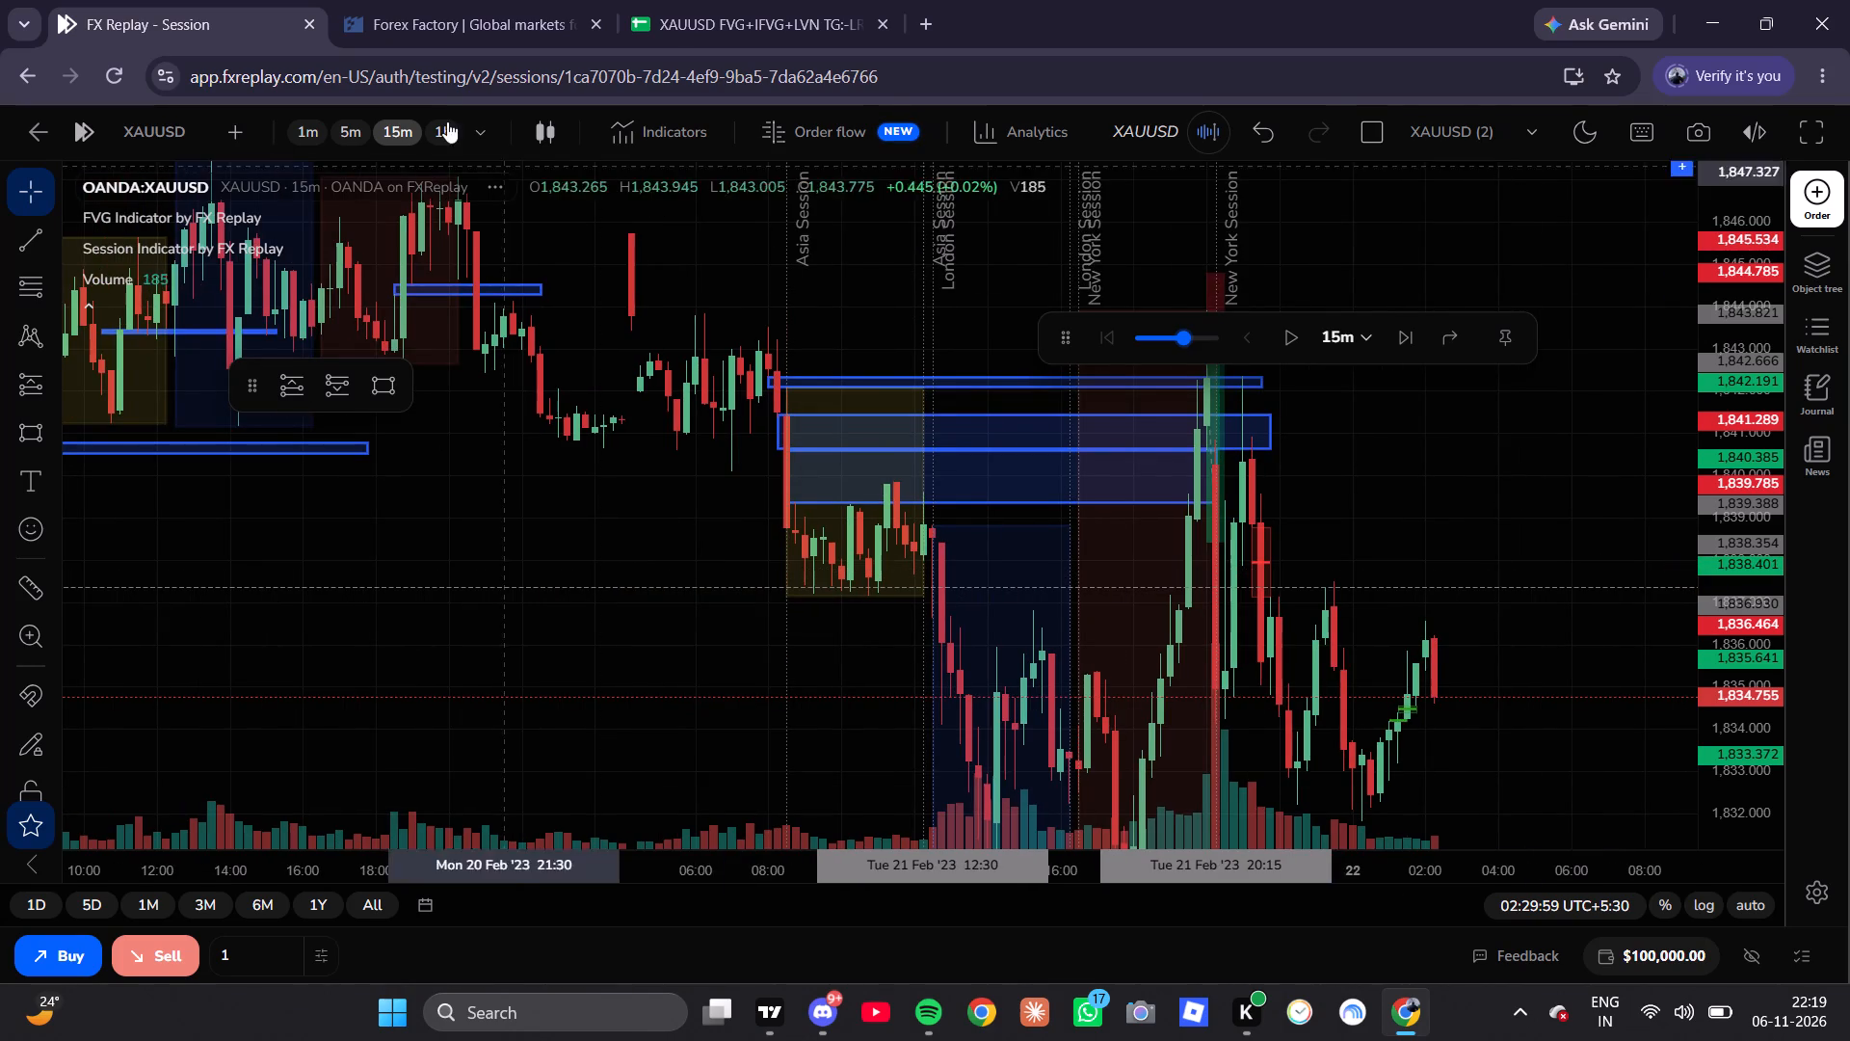
scroll(786, 423, "up", 3)
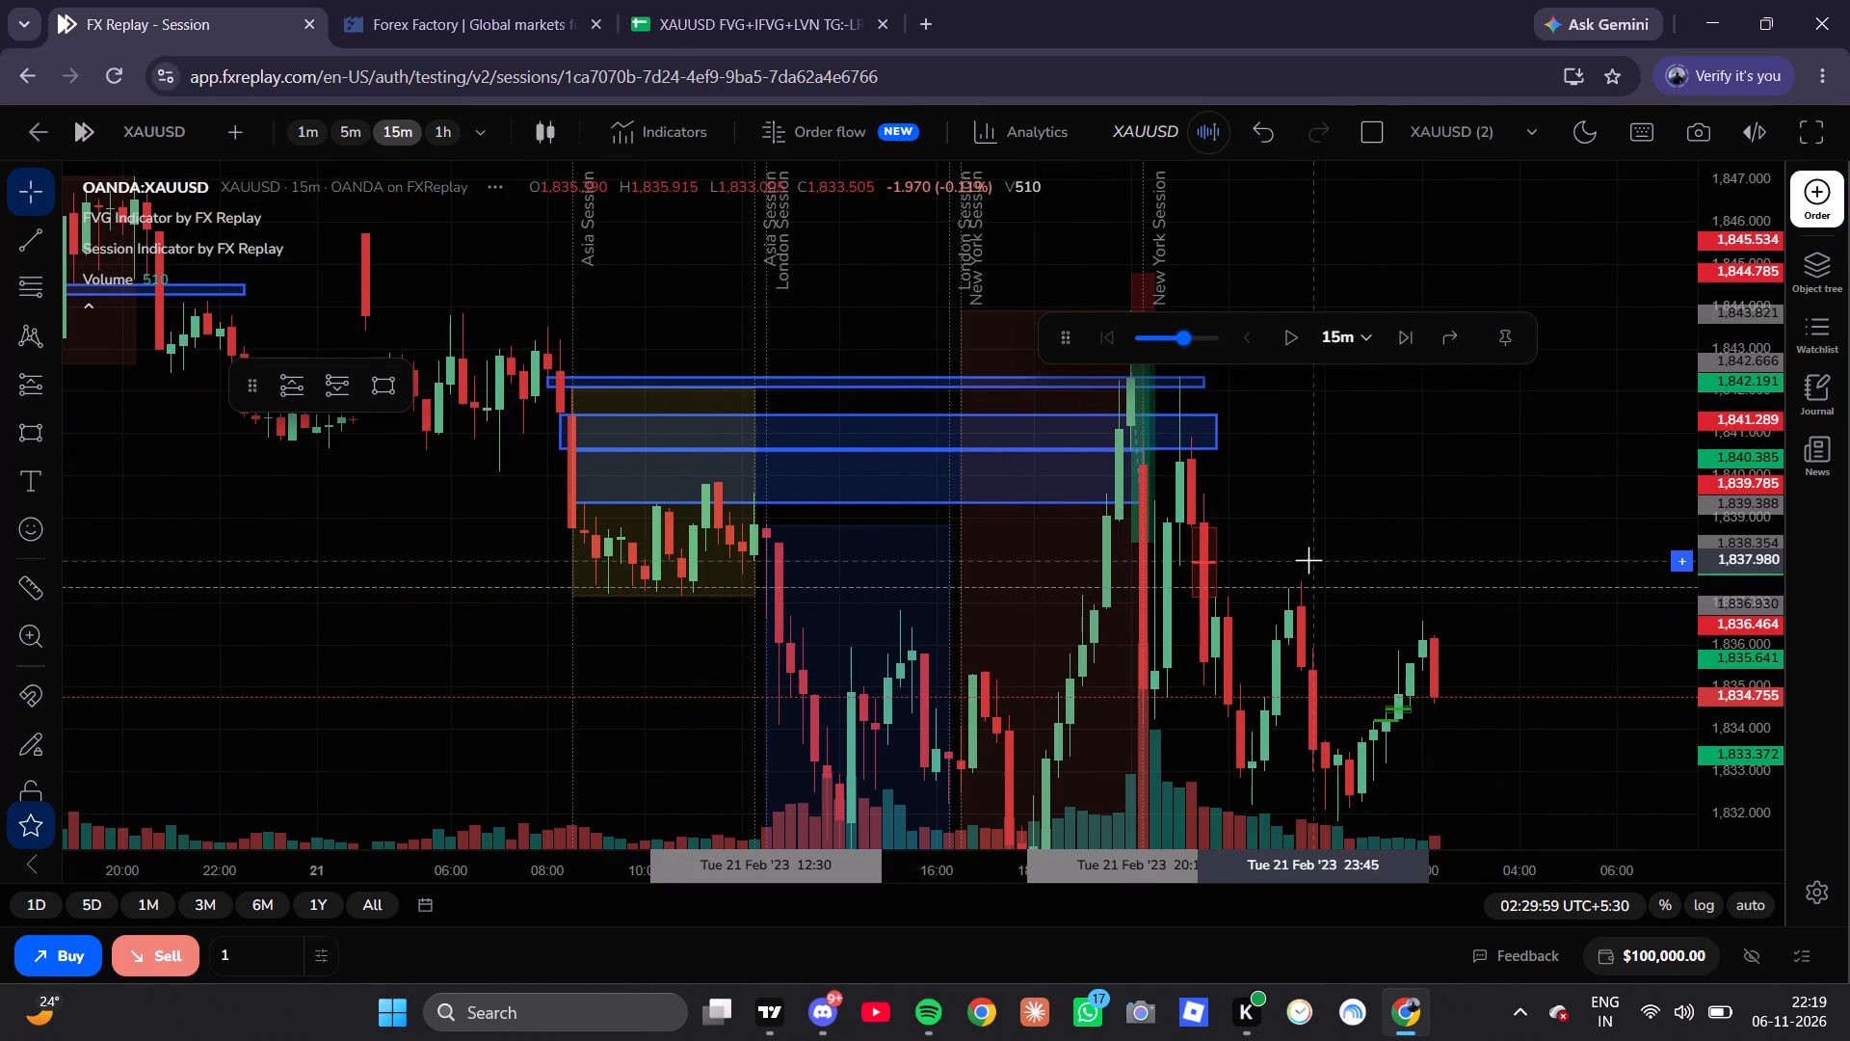
left_click_drag(1308, 558, 1321, 601)
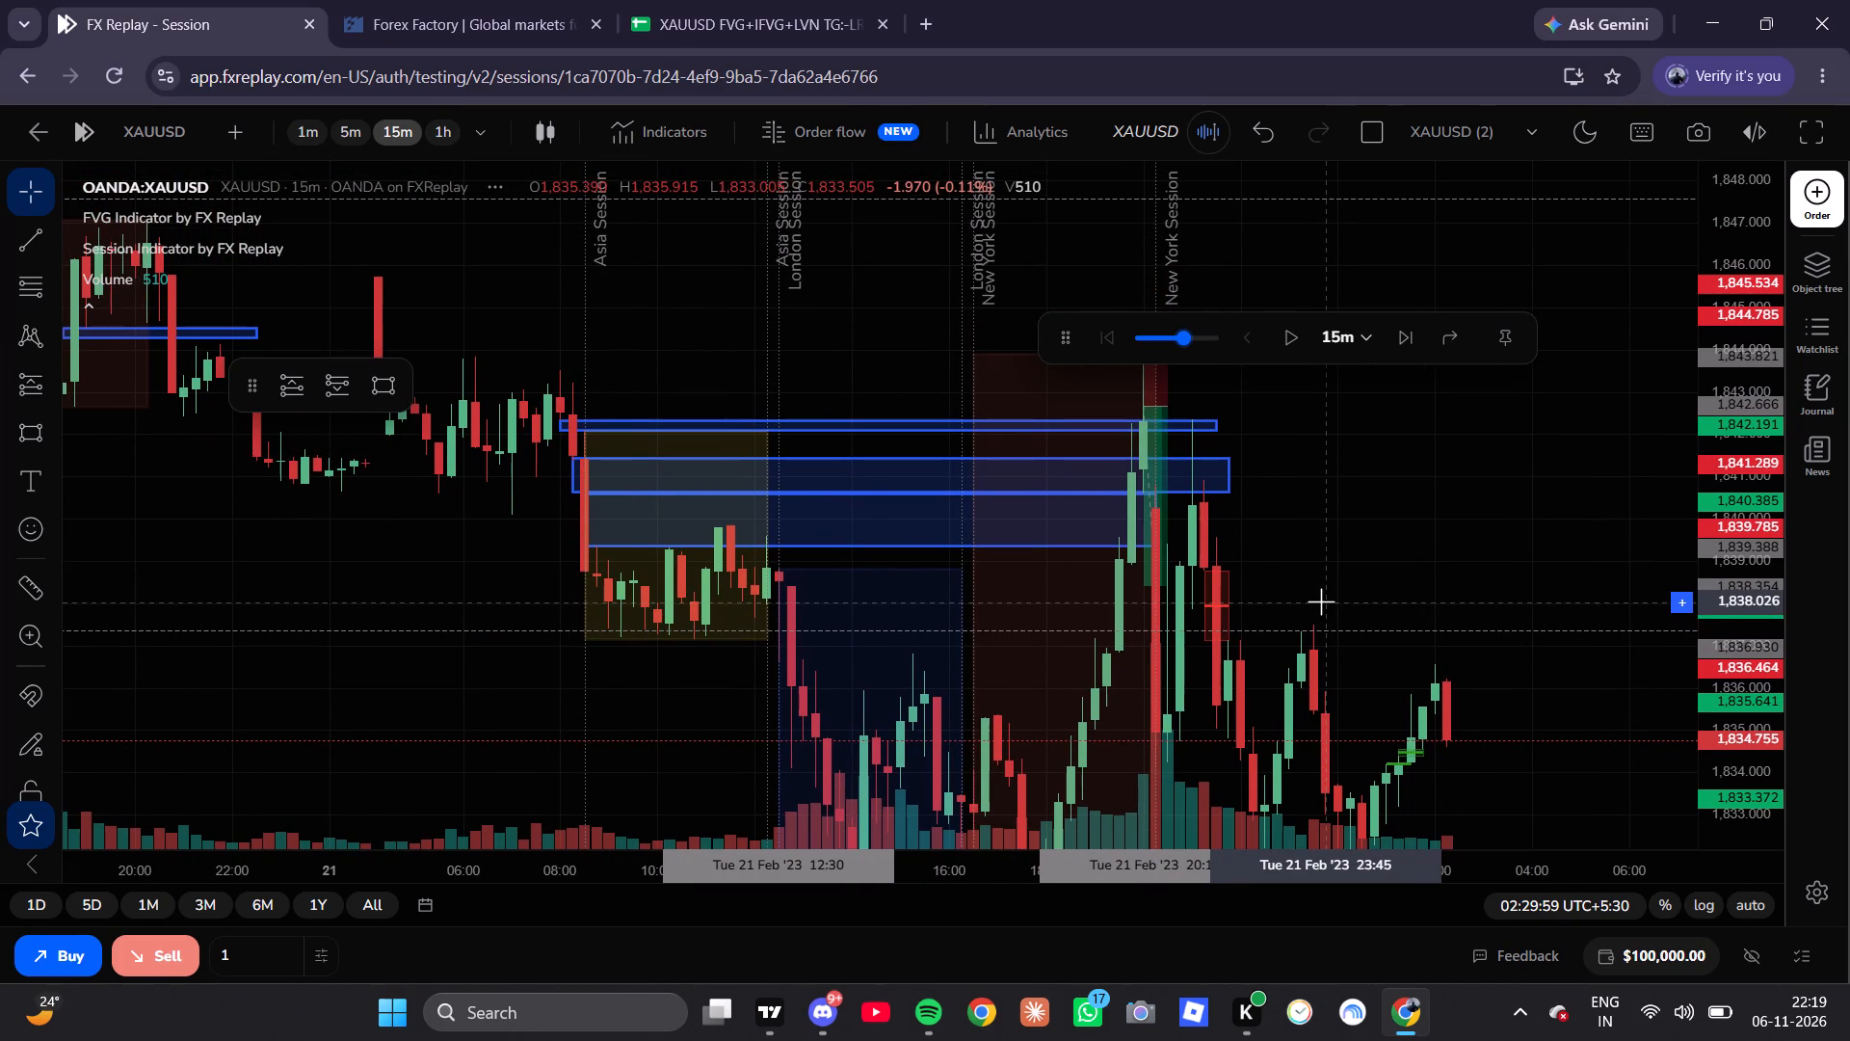
scroll(1700, 429, "up", 10)
left_click_drag(1326, 474, 1383, 585)
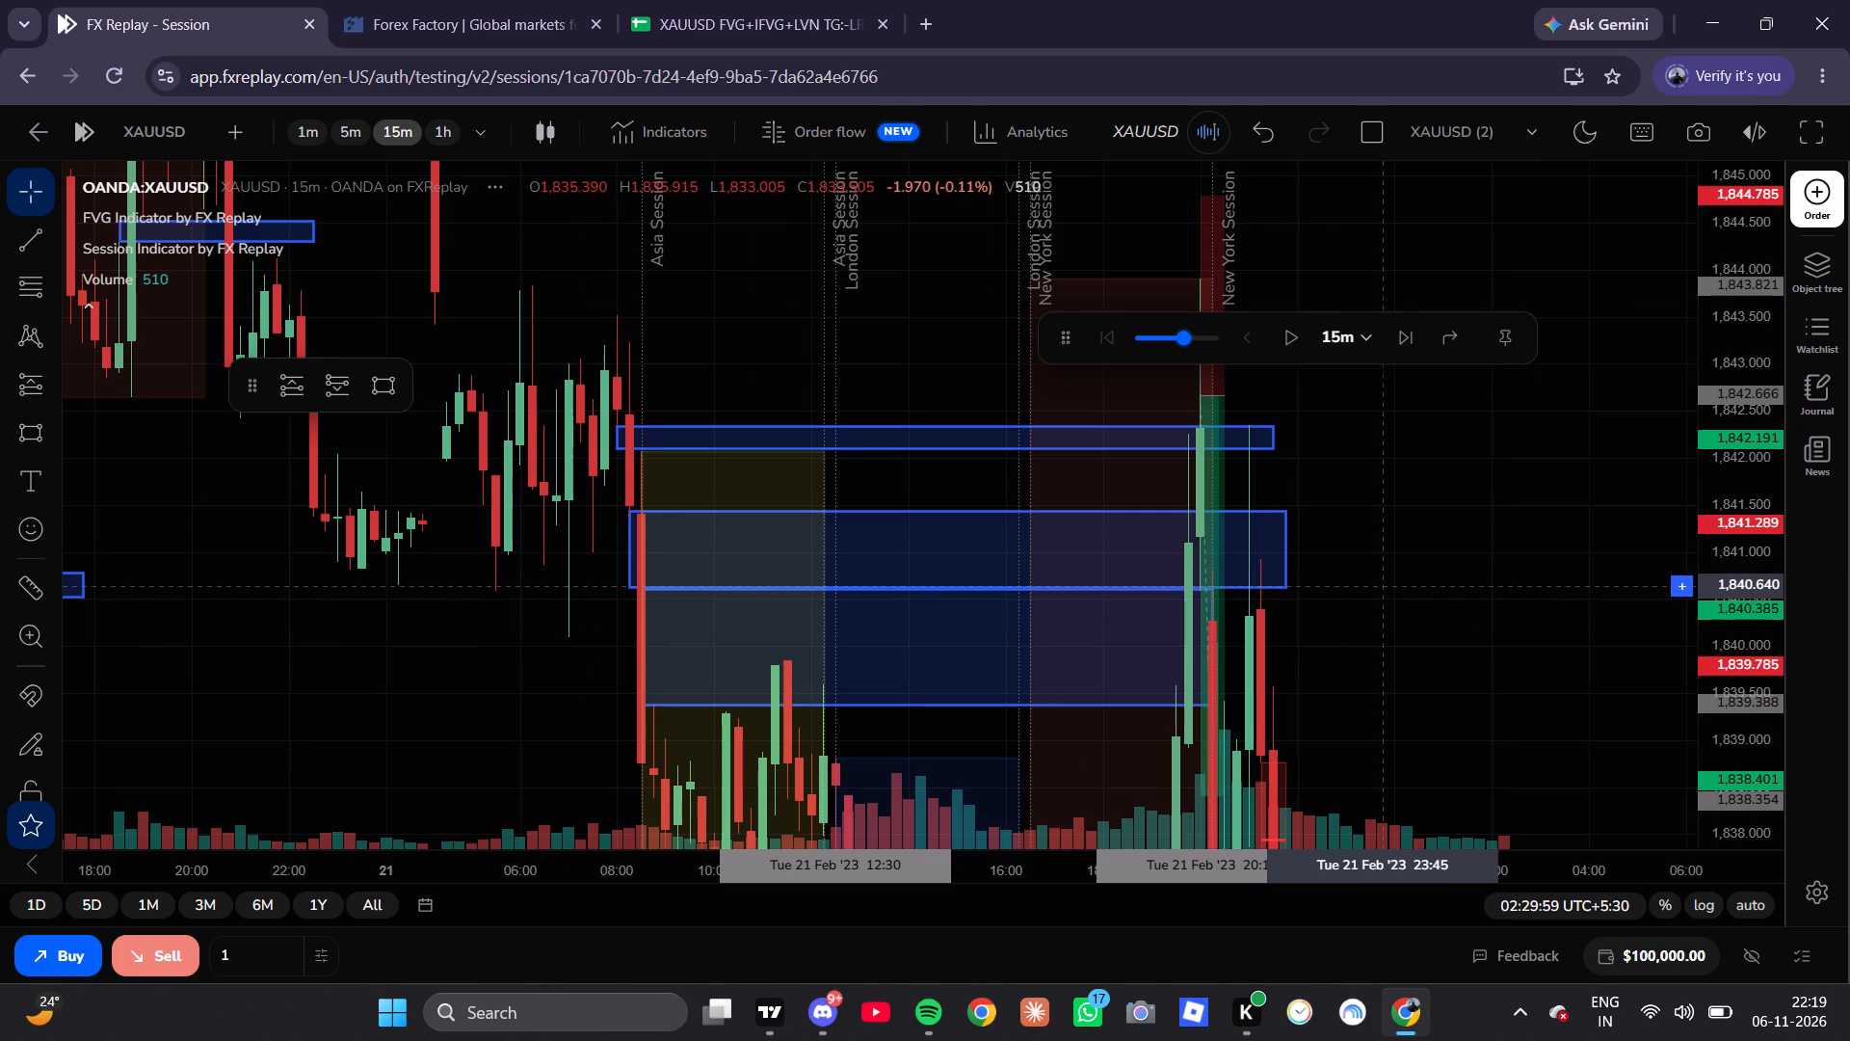
left_click_drag(1383, 585, 1382, 585)
scroll(1368, 575, "up", 3)
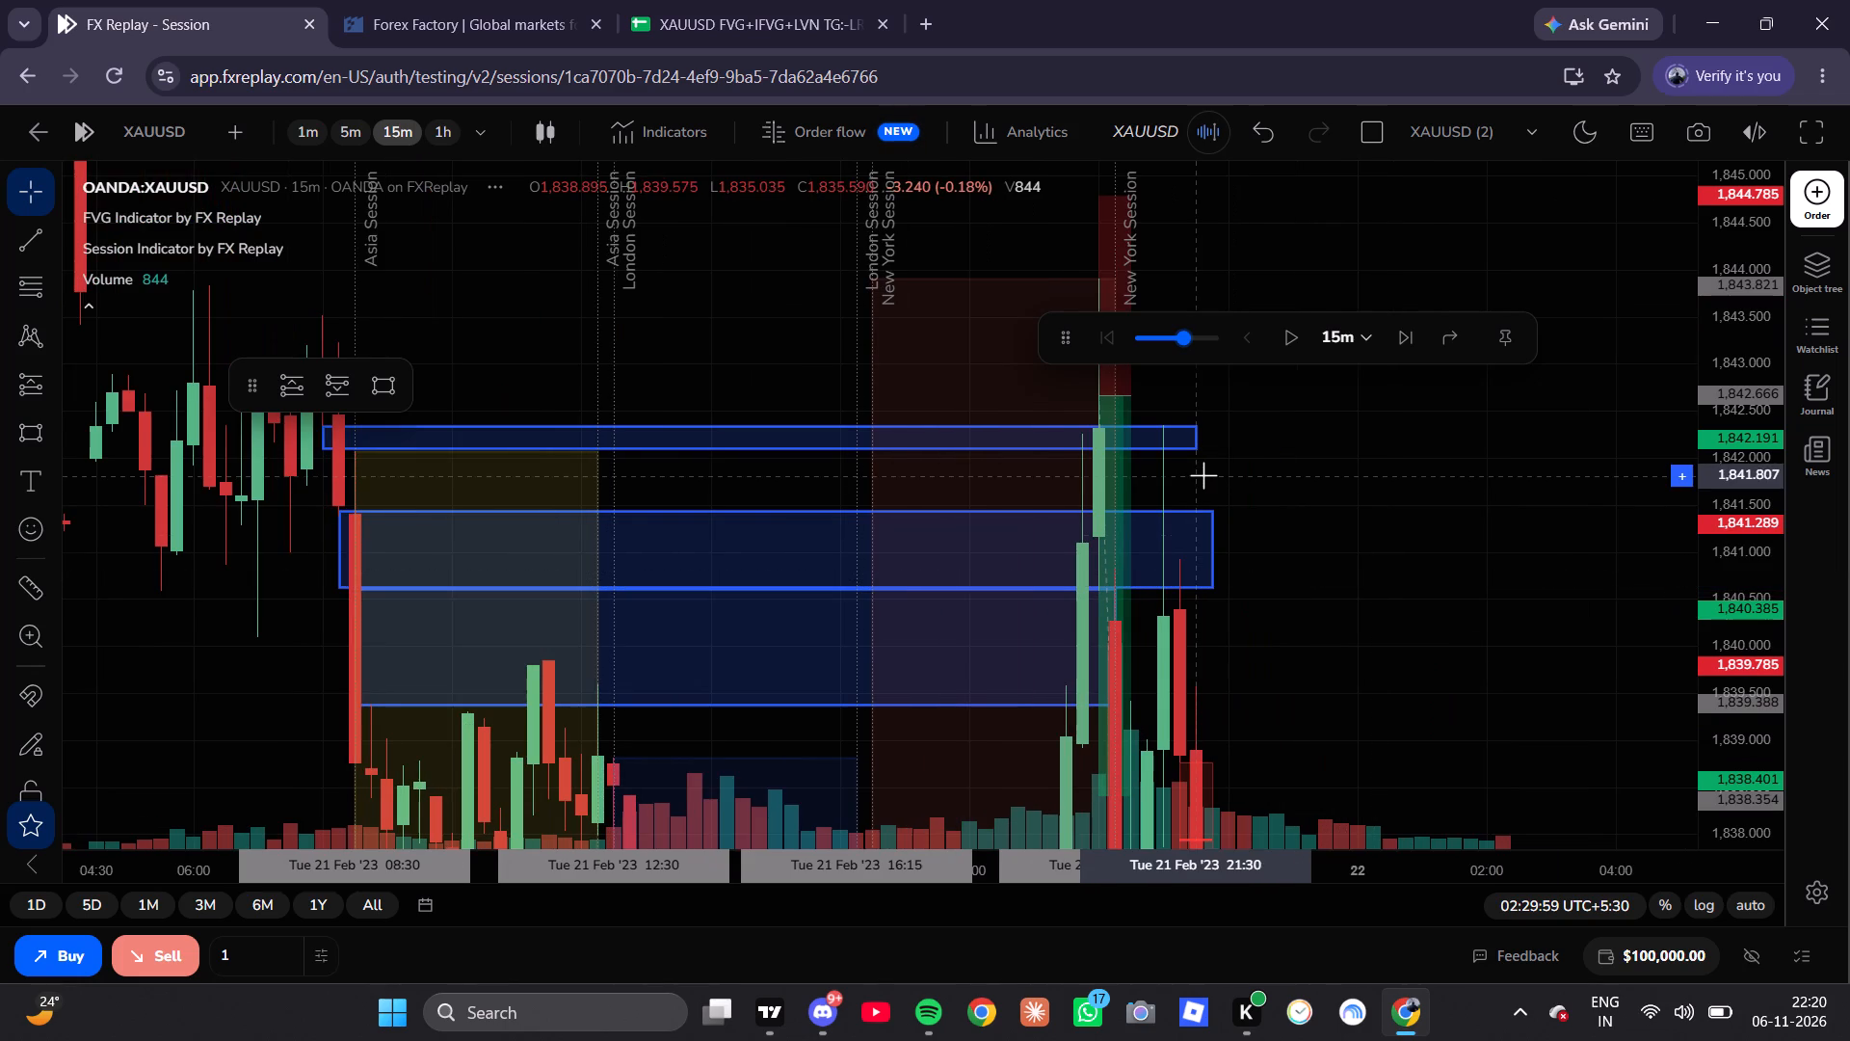
left_click_drag(1431, 518, 1473, 648)
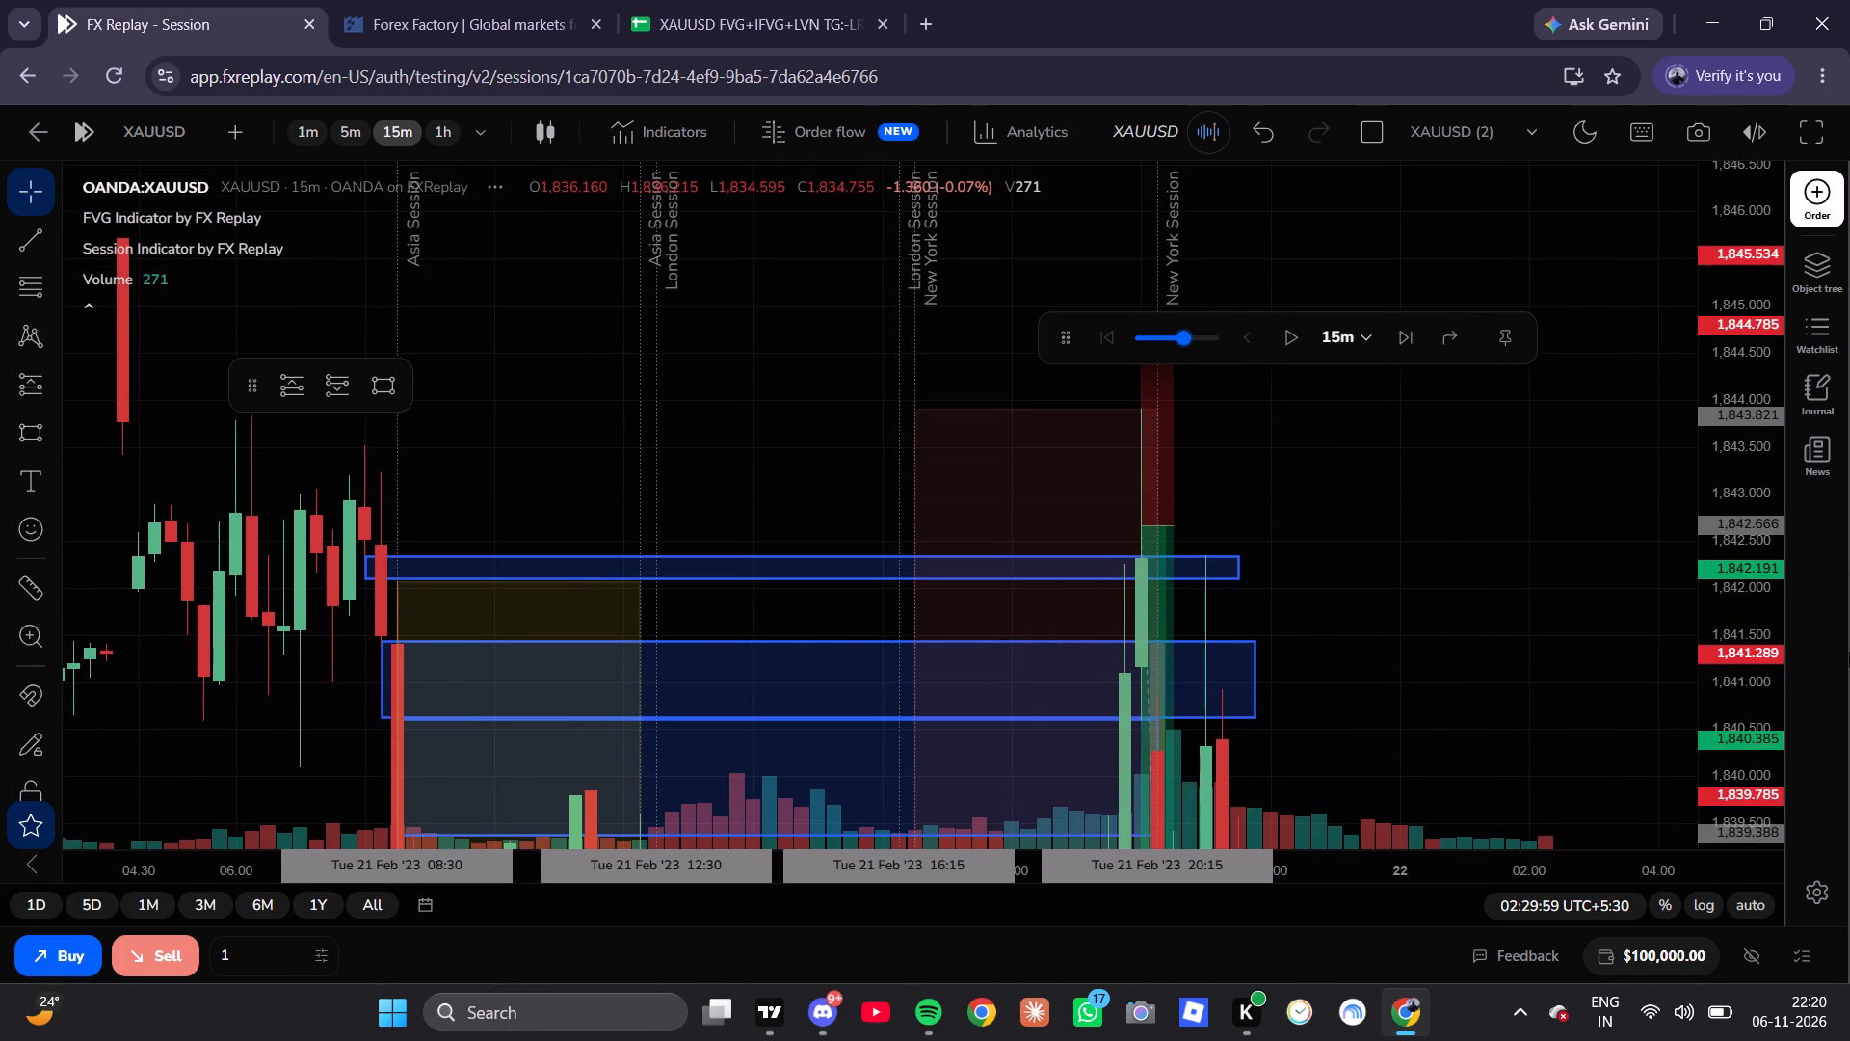
scroll(1784, 537, "up", 19)
scroll(1287, 329, "up", 2)
scroll(1750, 516, "down", 12)
scroll(1751, 517, "up", 1)
scroll(1751, 517, "down", 16)
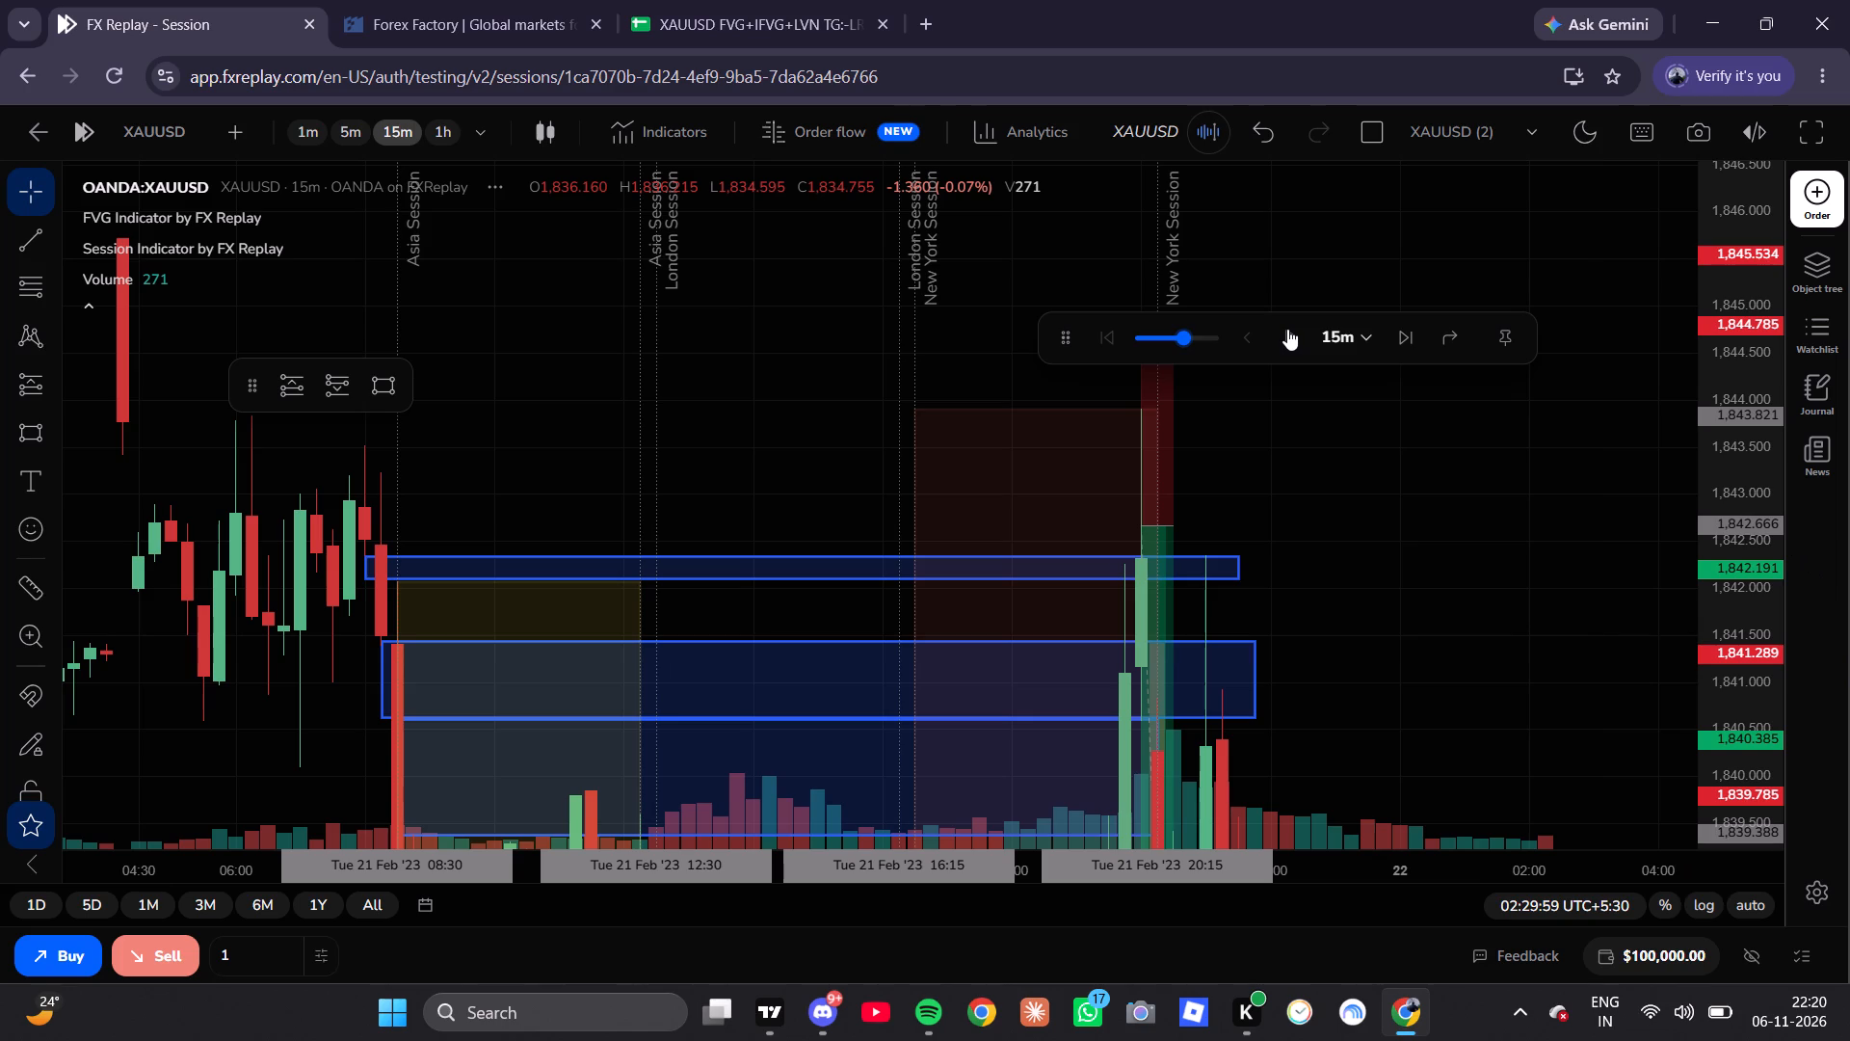
left_click_drag(1373, 559, 1309, 440)
Play the 15-minute replay through the Asia session until about 12:30 on 22 Feb '23 and pause it there.
left_click(1287, 329)
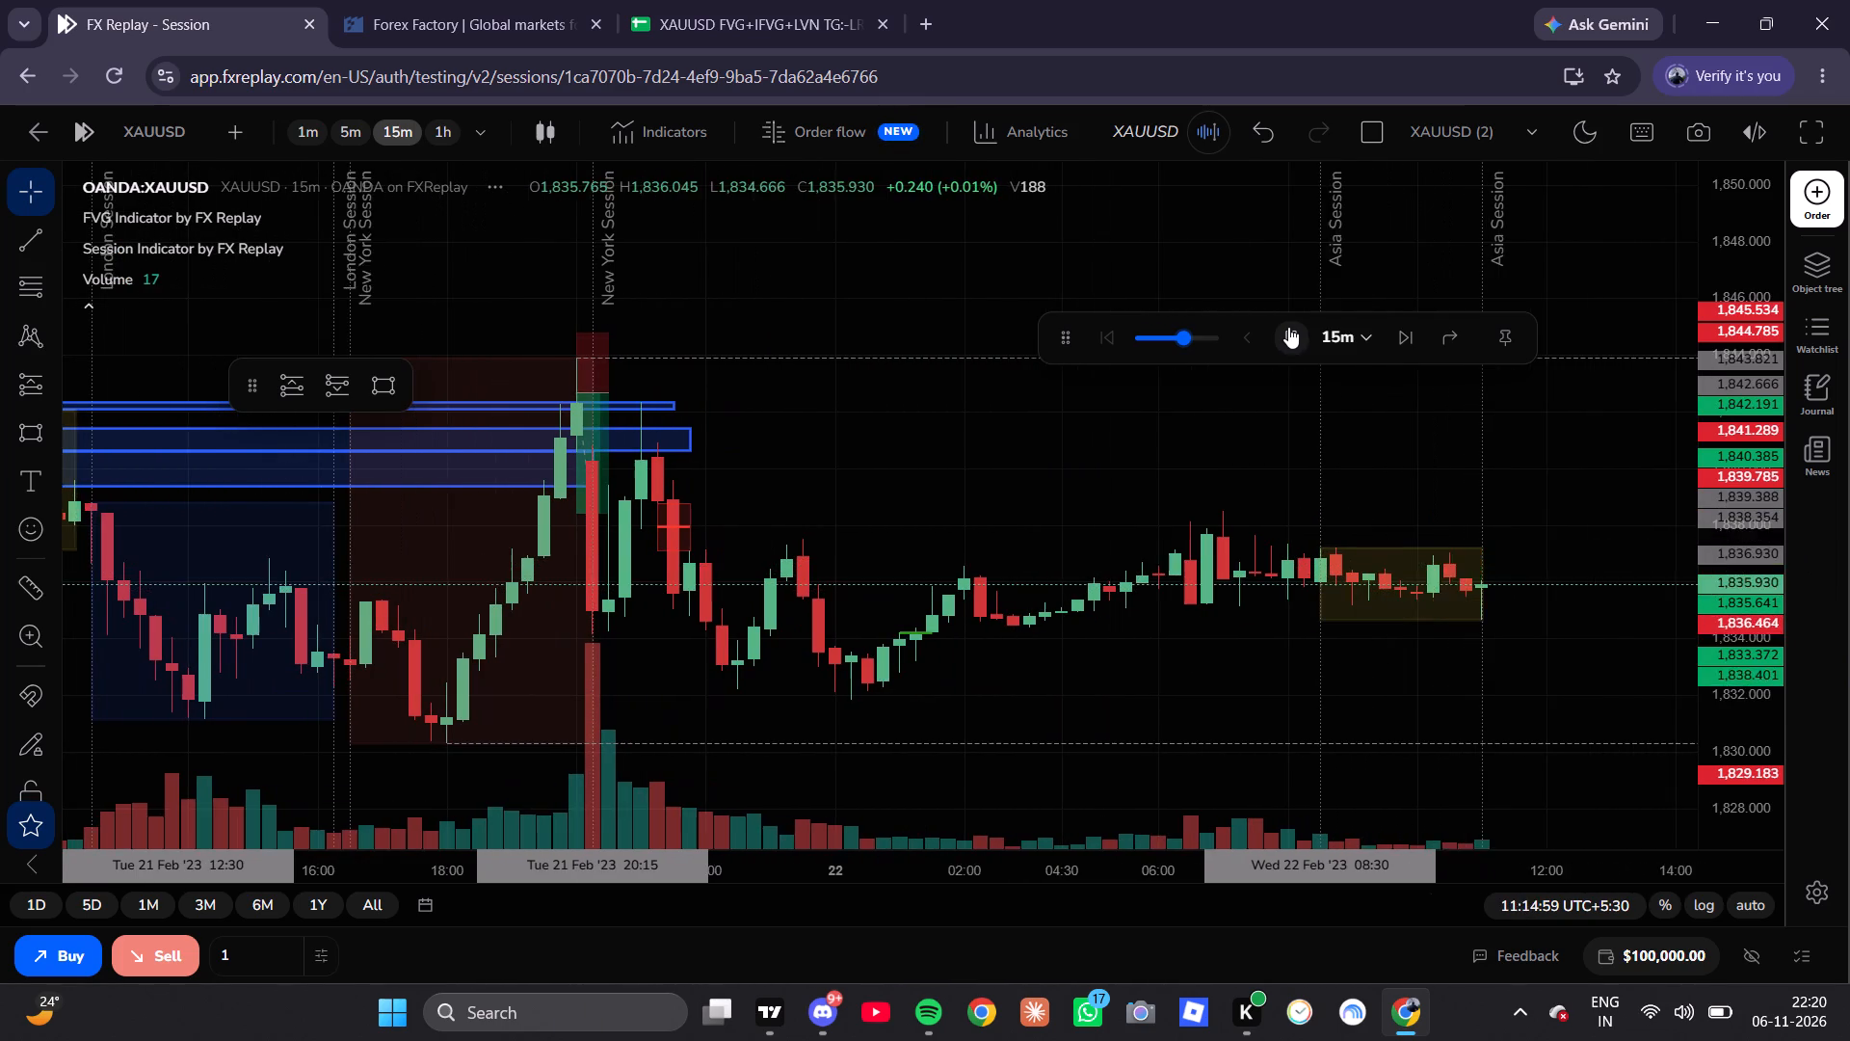
left_click(1288, 327)
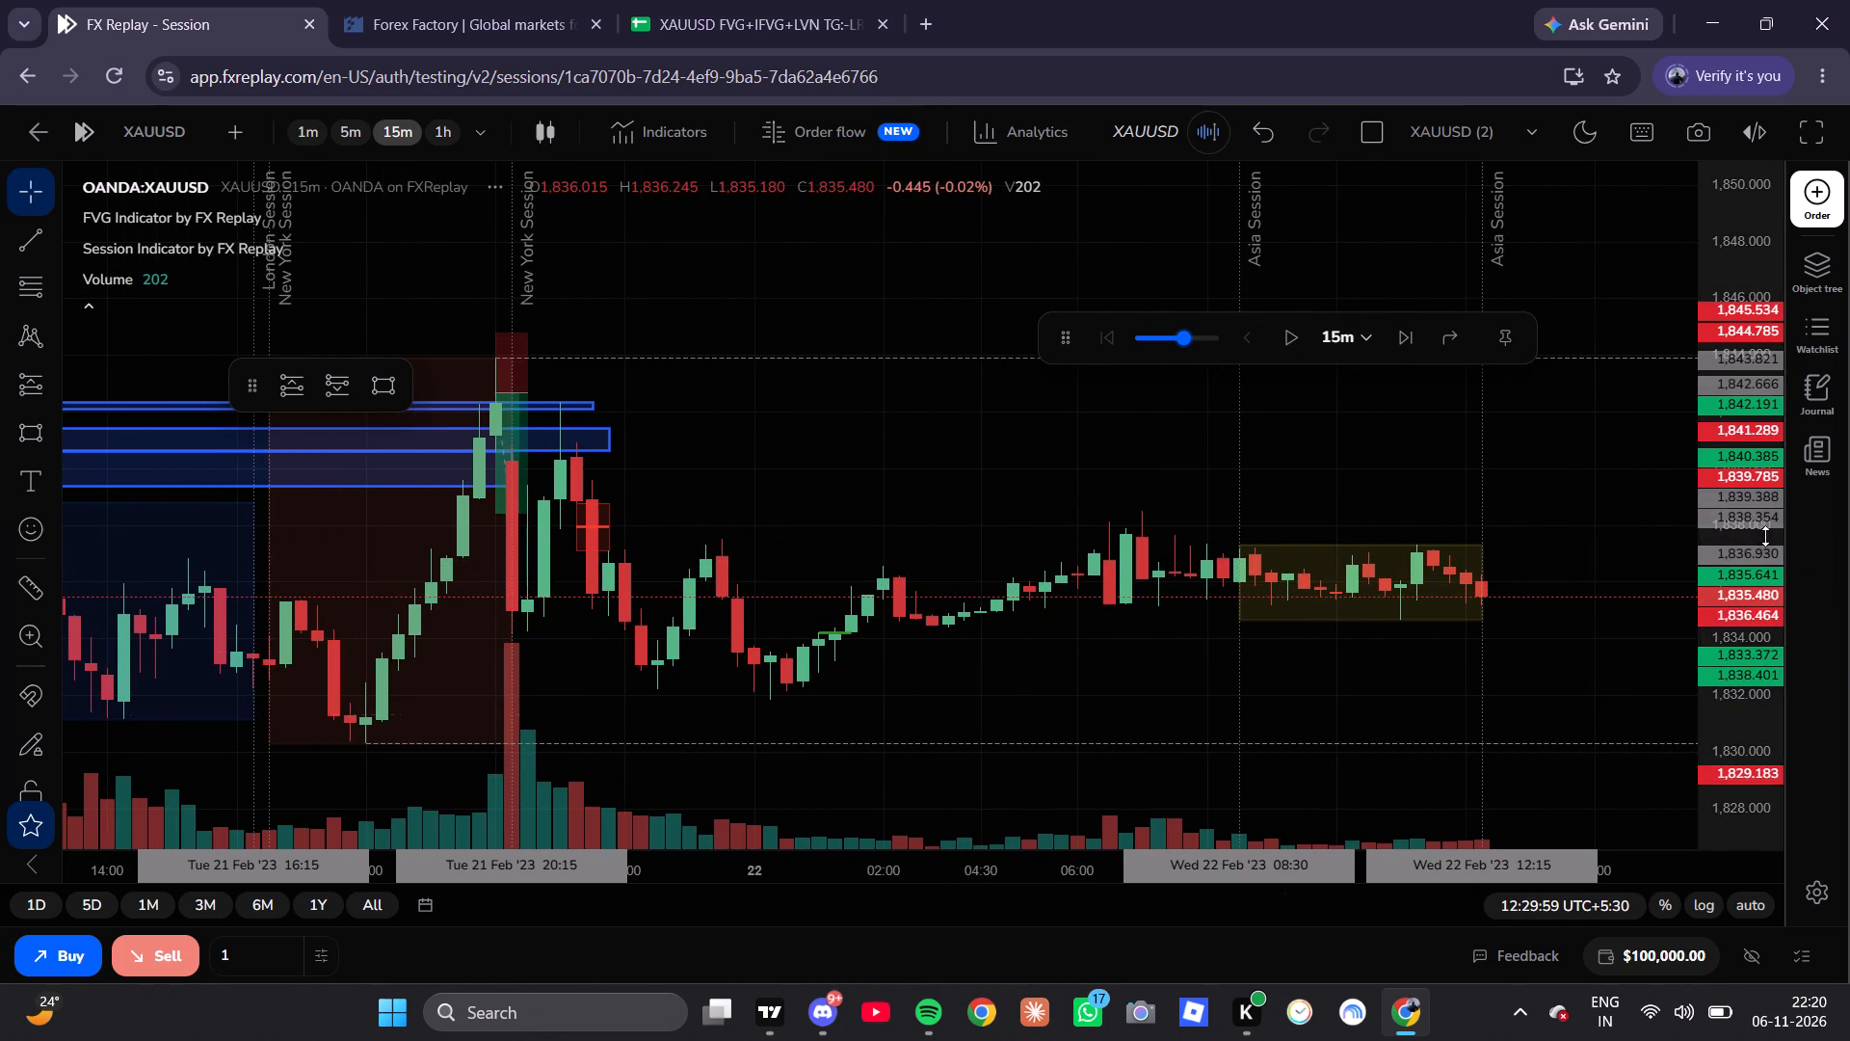
scroll(1744, 520, "up", 15)
left_click_drag(1668, 576, 1529, 368)
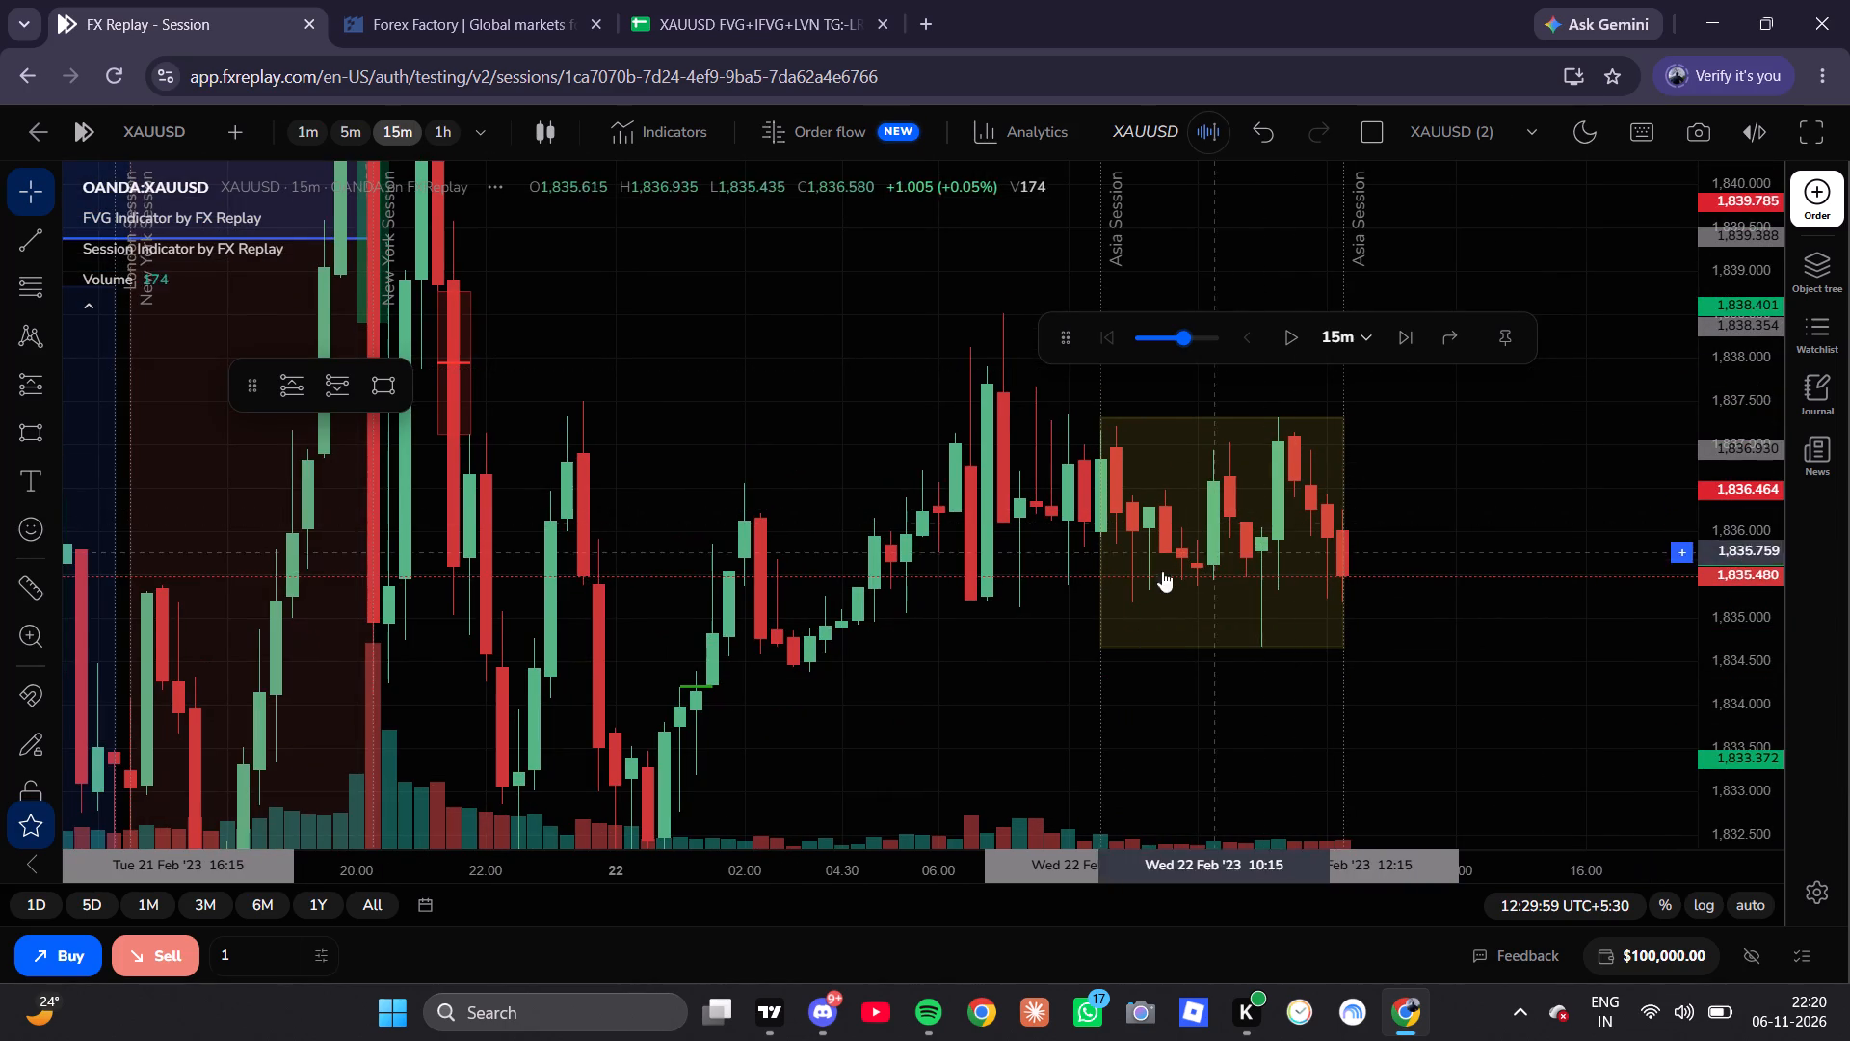
left_click_drag(1210, 653, 984, 659)
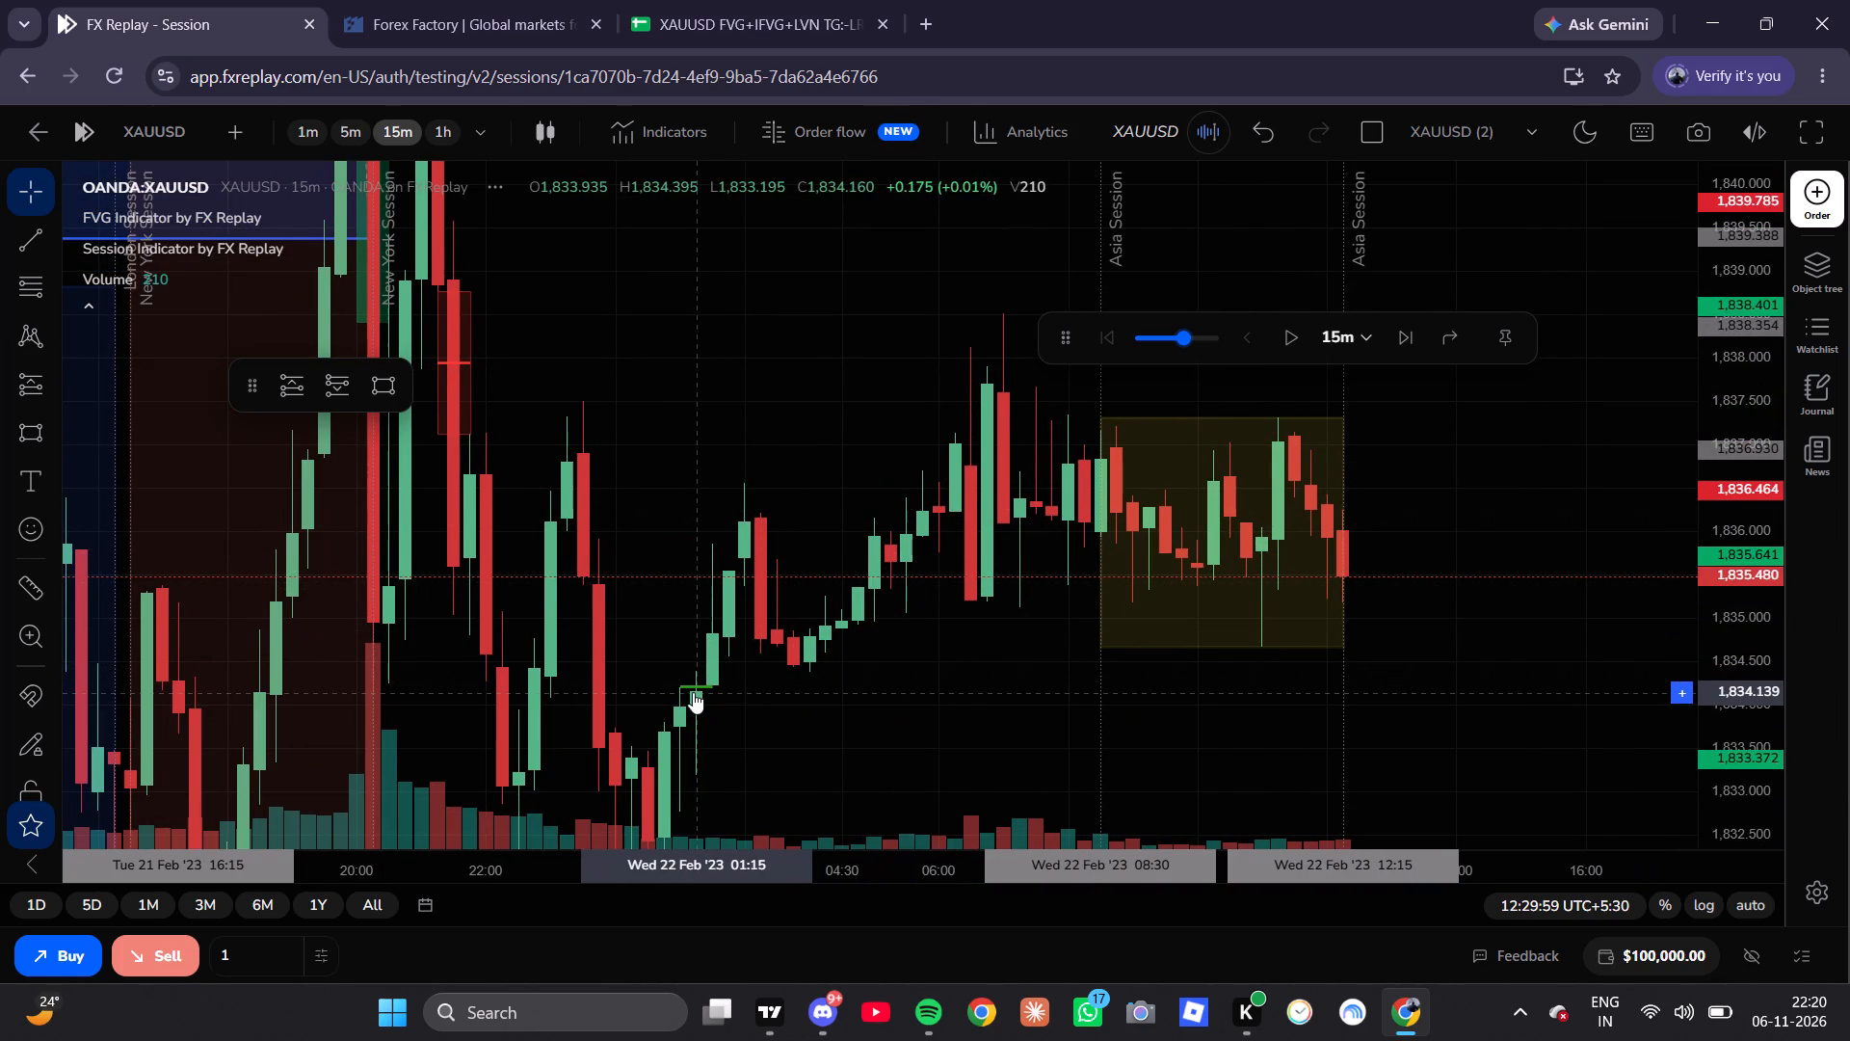
Advance the 15-minute replay through the London session until about 16:30 on 22 Feb '23.
left_click(1391, 342)
left_click(1397, 337)
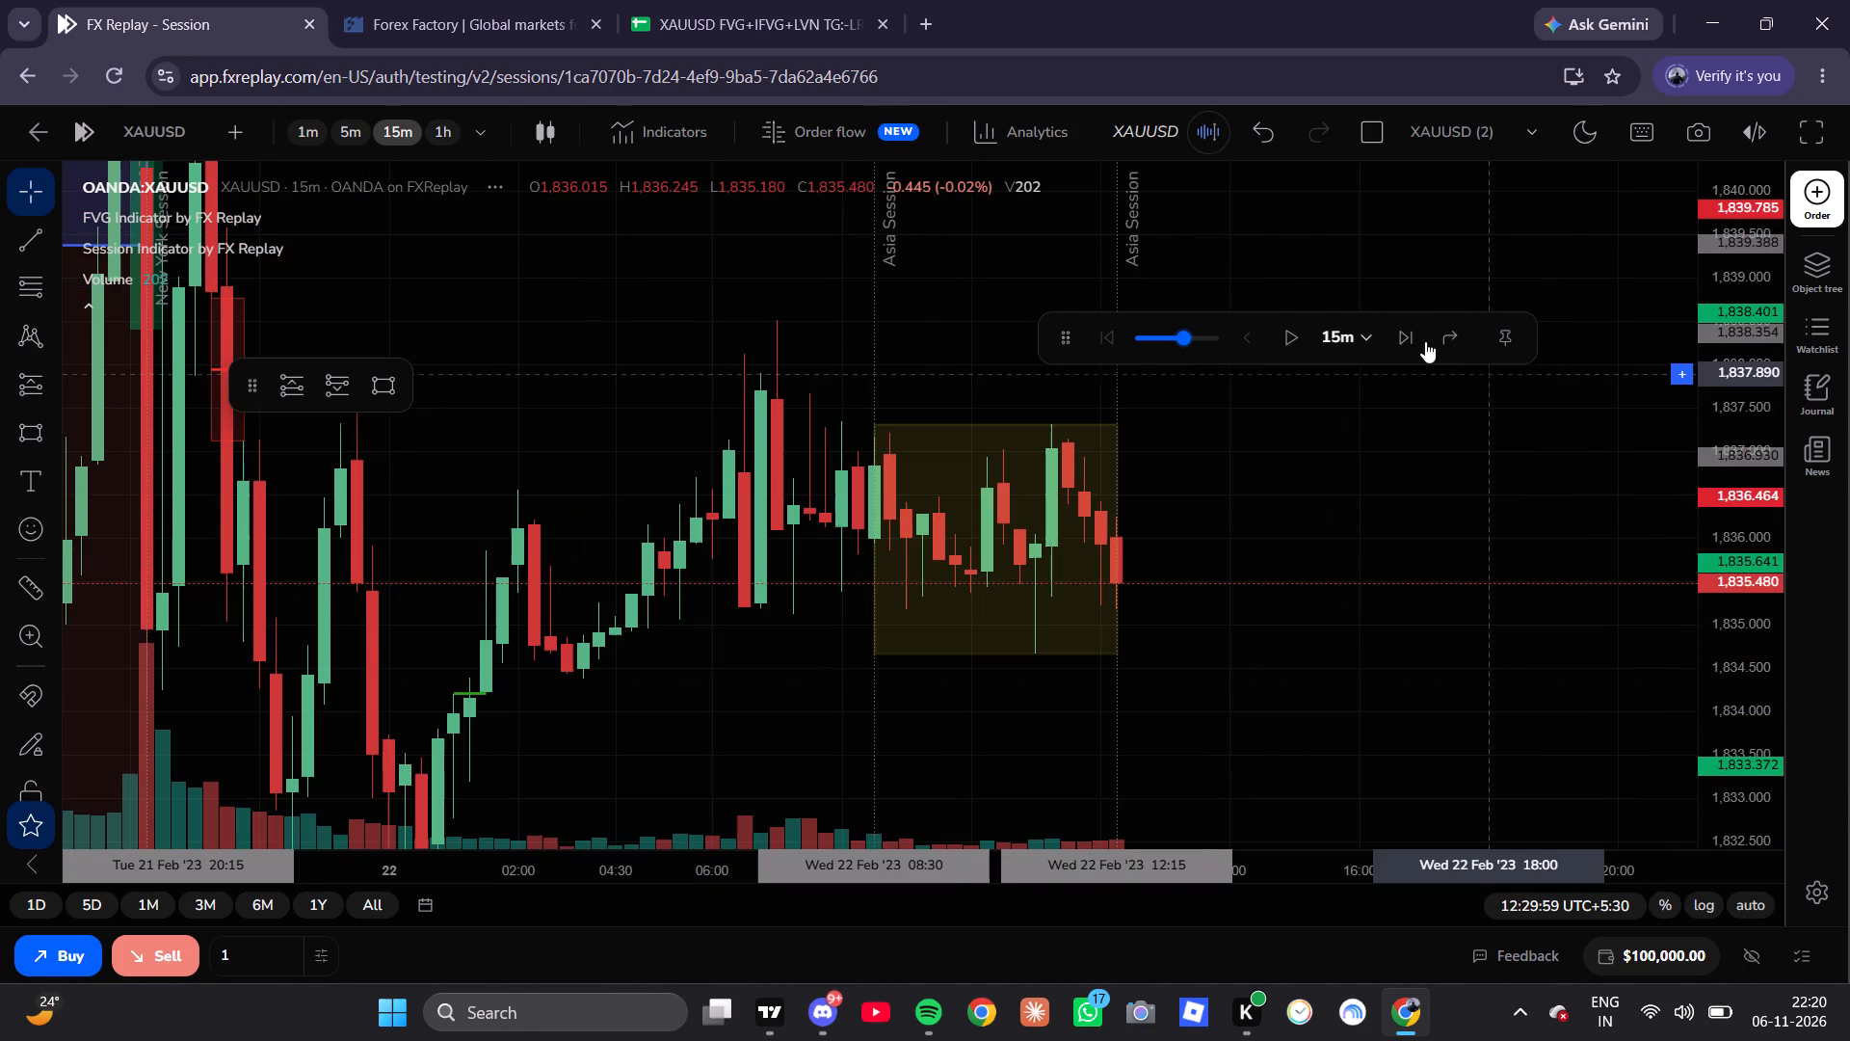
left_click(1399, 337)
left_click(1292, 320)
left_click(1292, 320)
double_click(1292, 320)
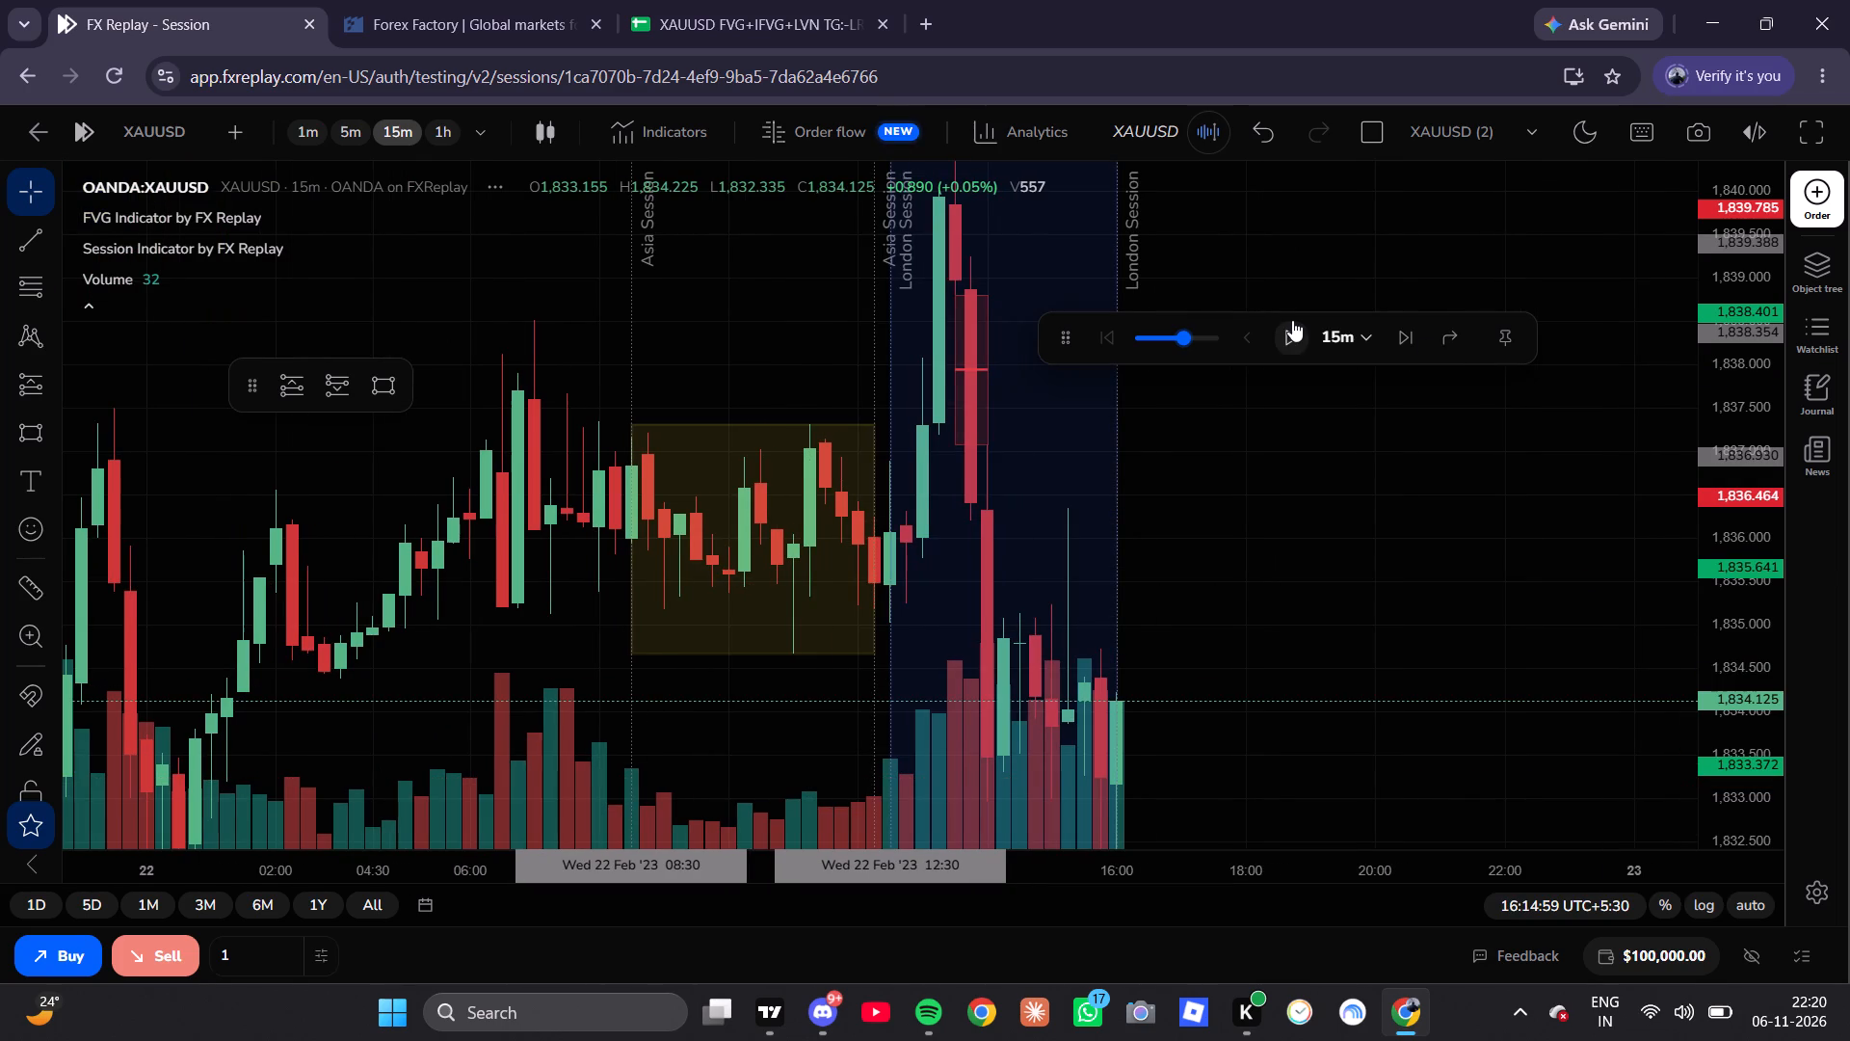
left_click_drag(1117, 547, 1096, 428)
left_click(1413, 340)
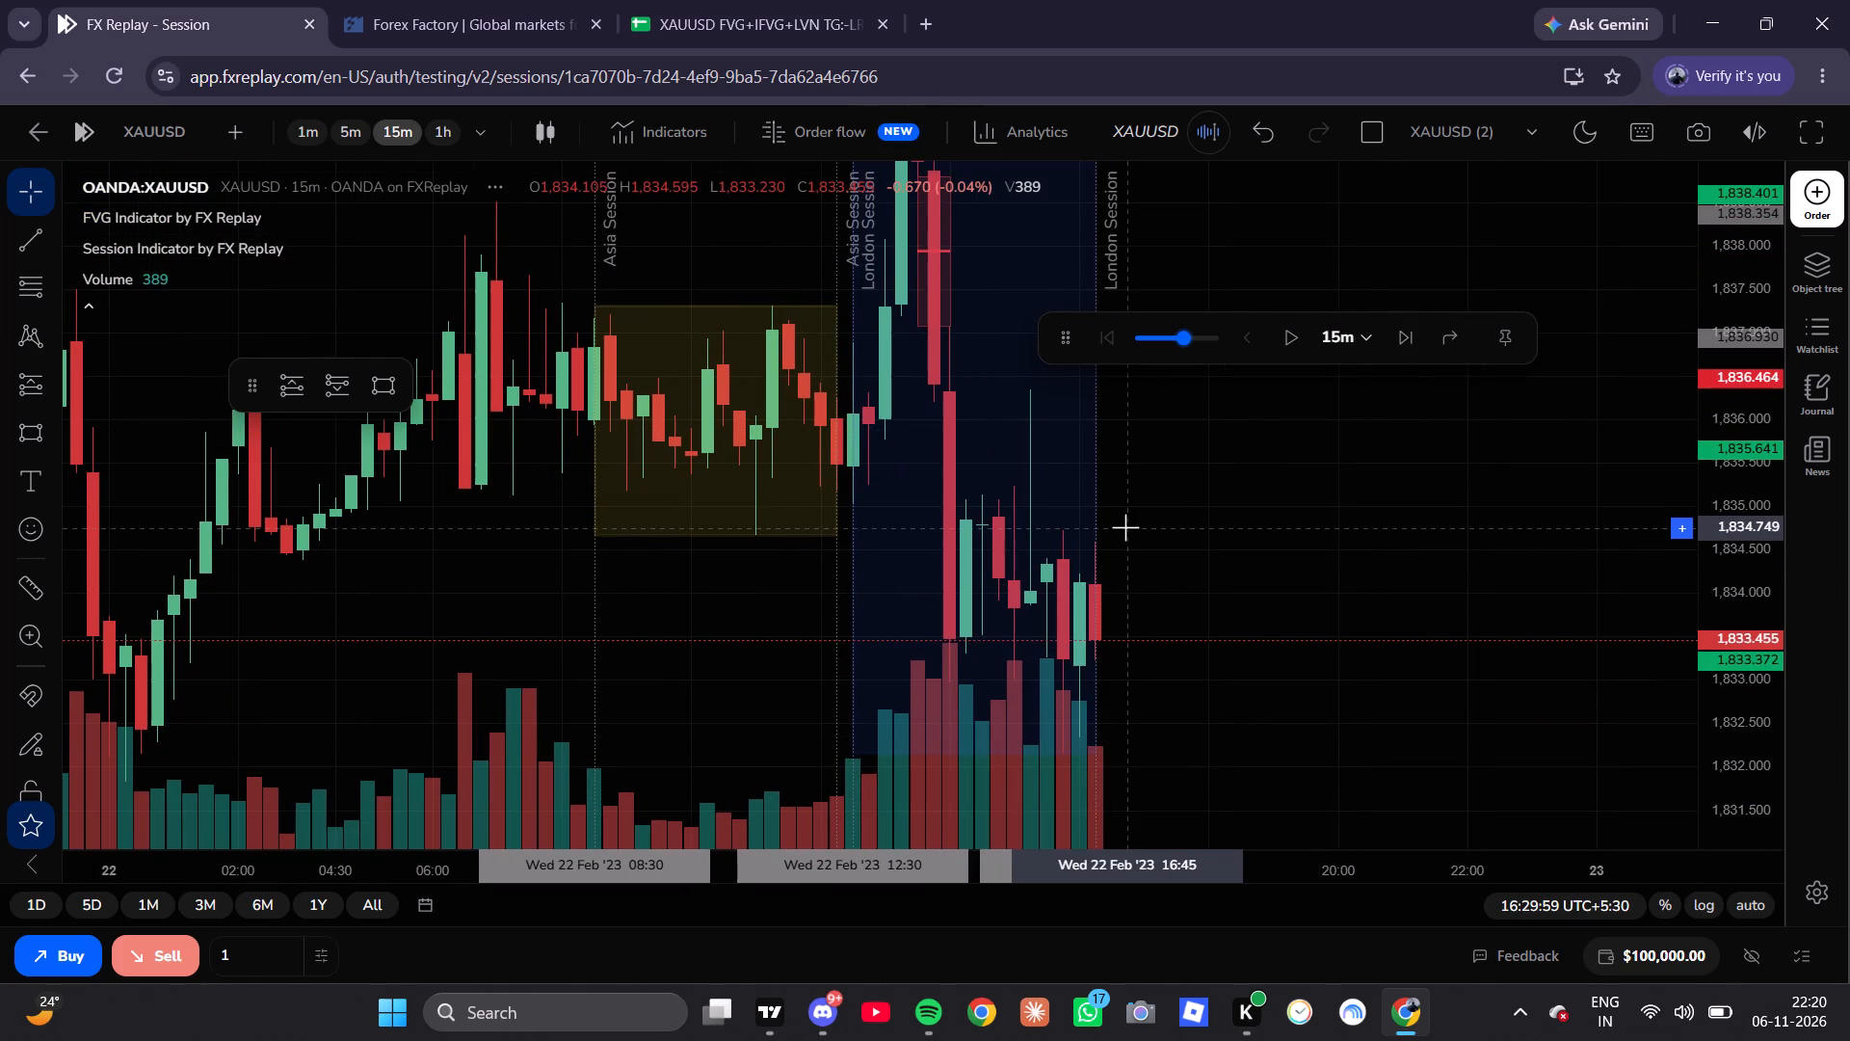
Draw a zone rectangle from about 1,835.1 to 1,836.2, starting at 13:30 on 22 Feb and extending to 21:45.
left_click_drag(1112, 507, 1014, 528)
left_click_drag(912, 533, 833, 552)
left_click(389, 374)
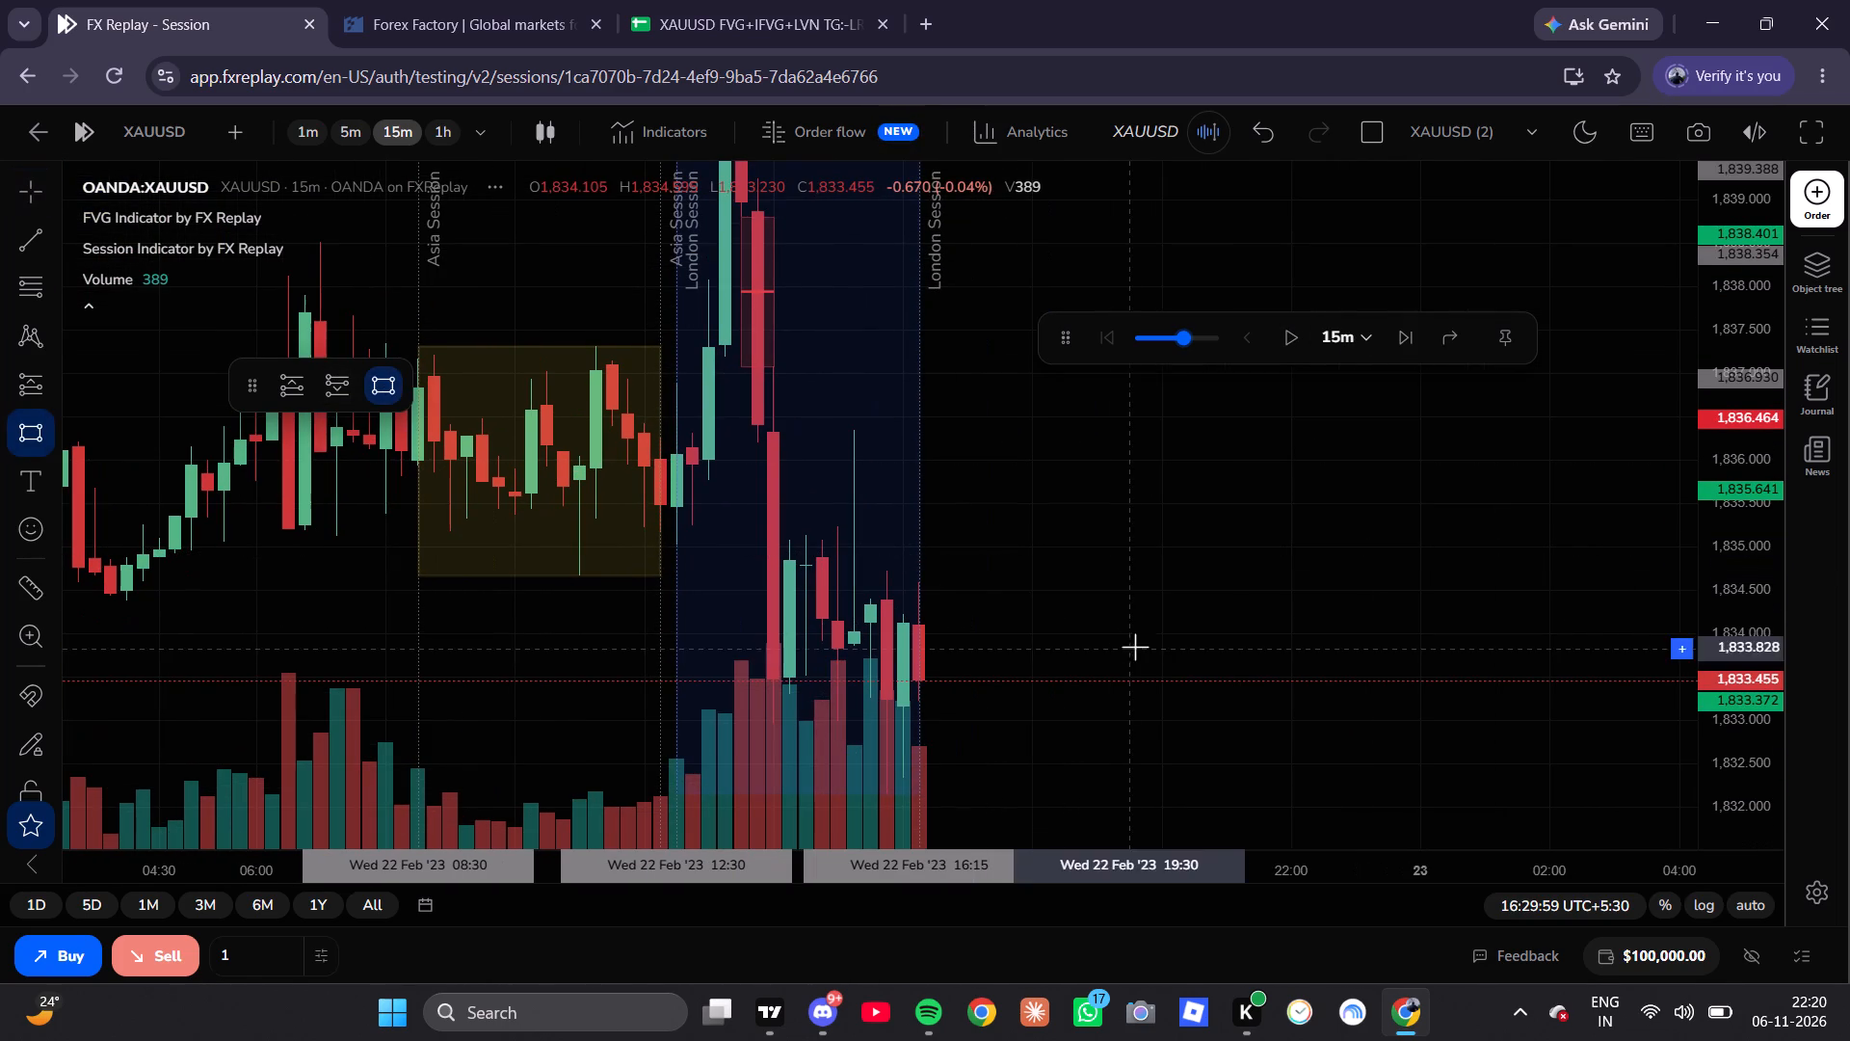
left_click(746, 541)
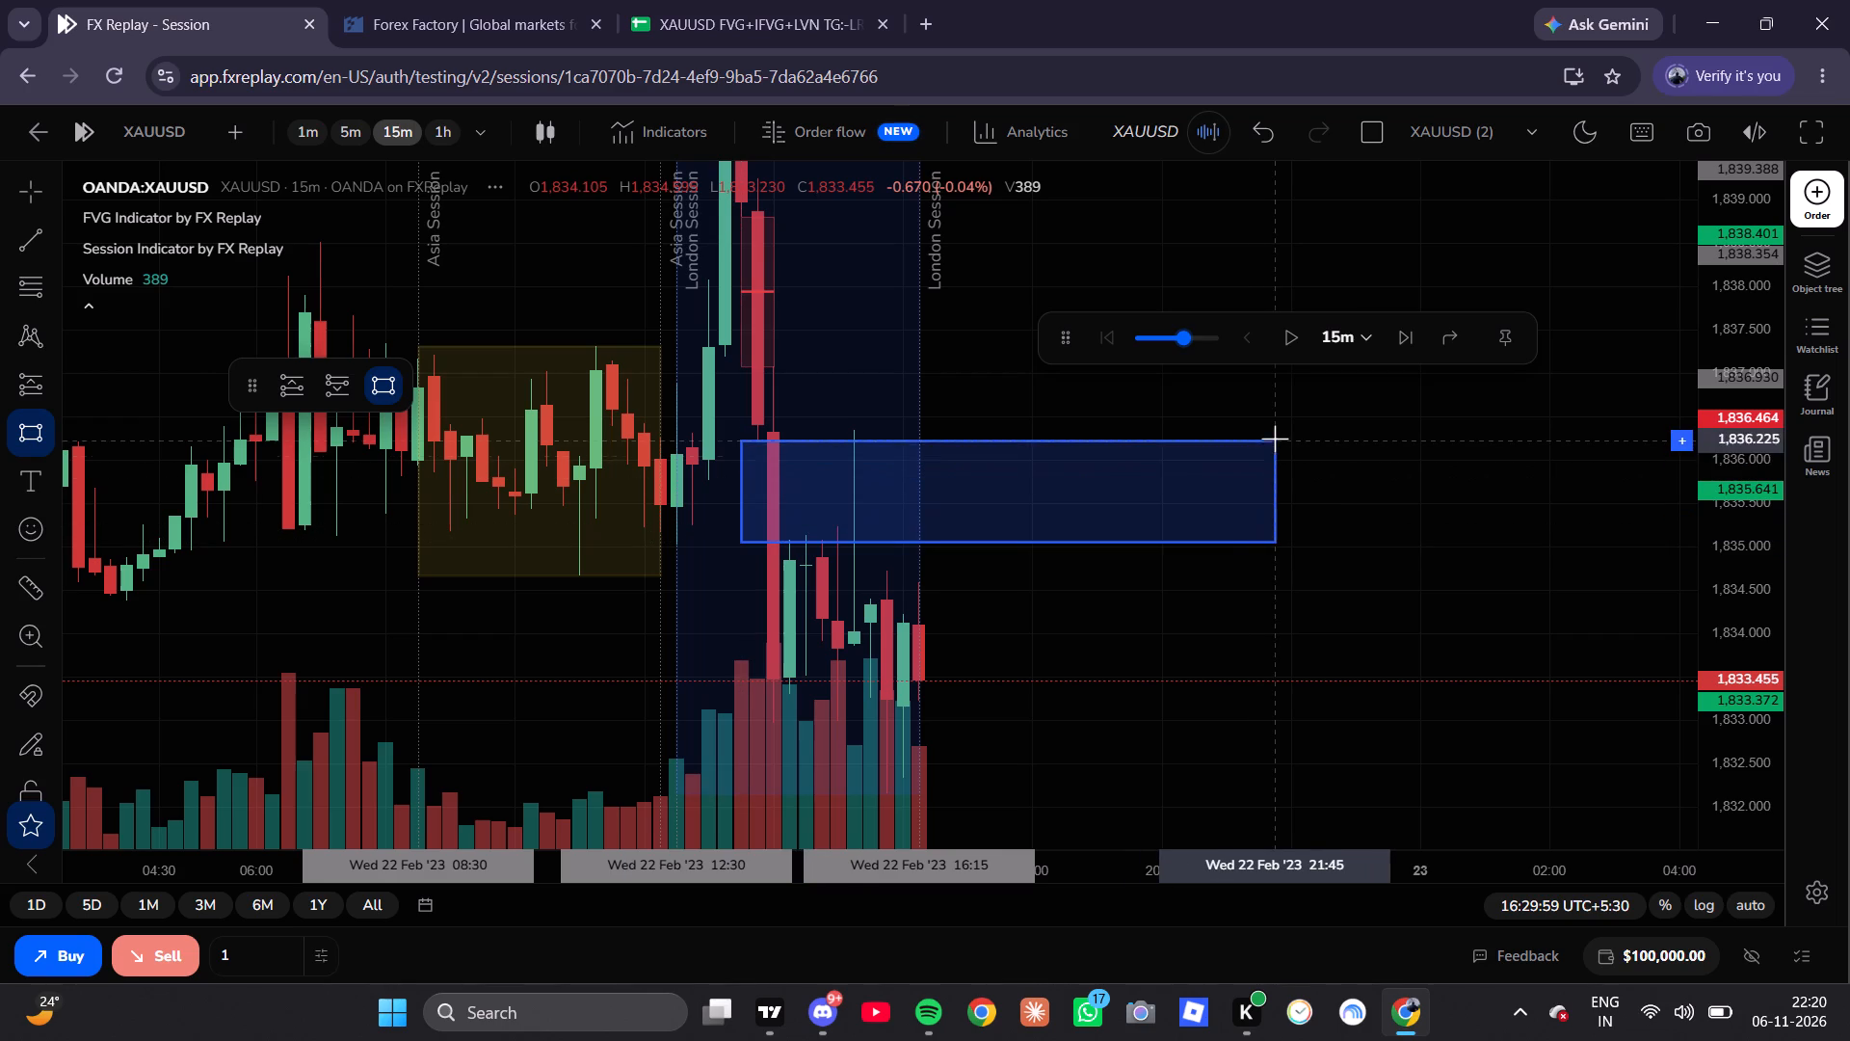
left_click(1277, 440)
Draw a second zone rectangle above it from about 1,837.1 to 1,838.8, starting at the 13:30 candle on 22 Feb.
left_click_drag(1439, 515, 1478, 758)
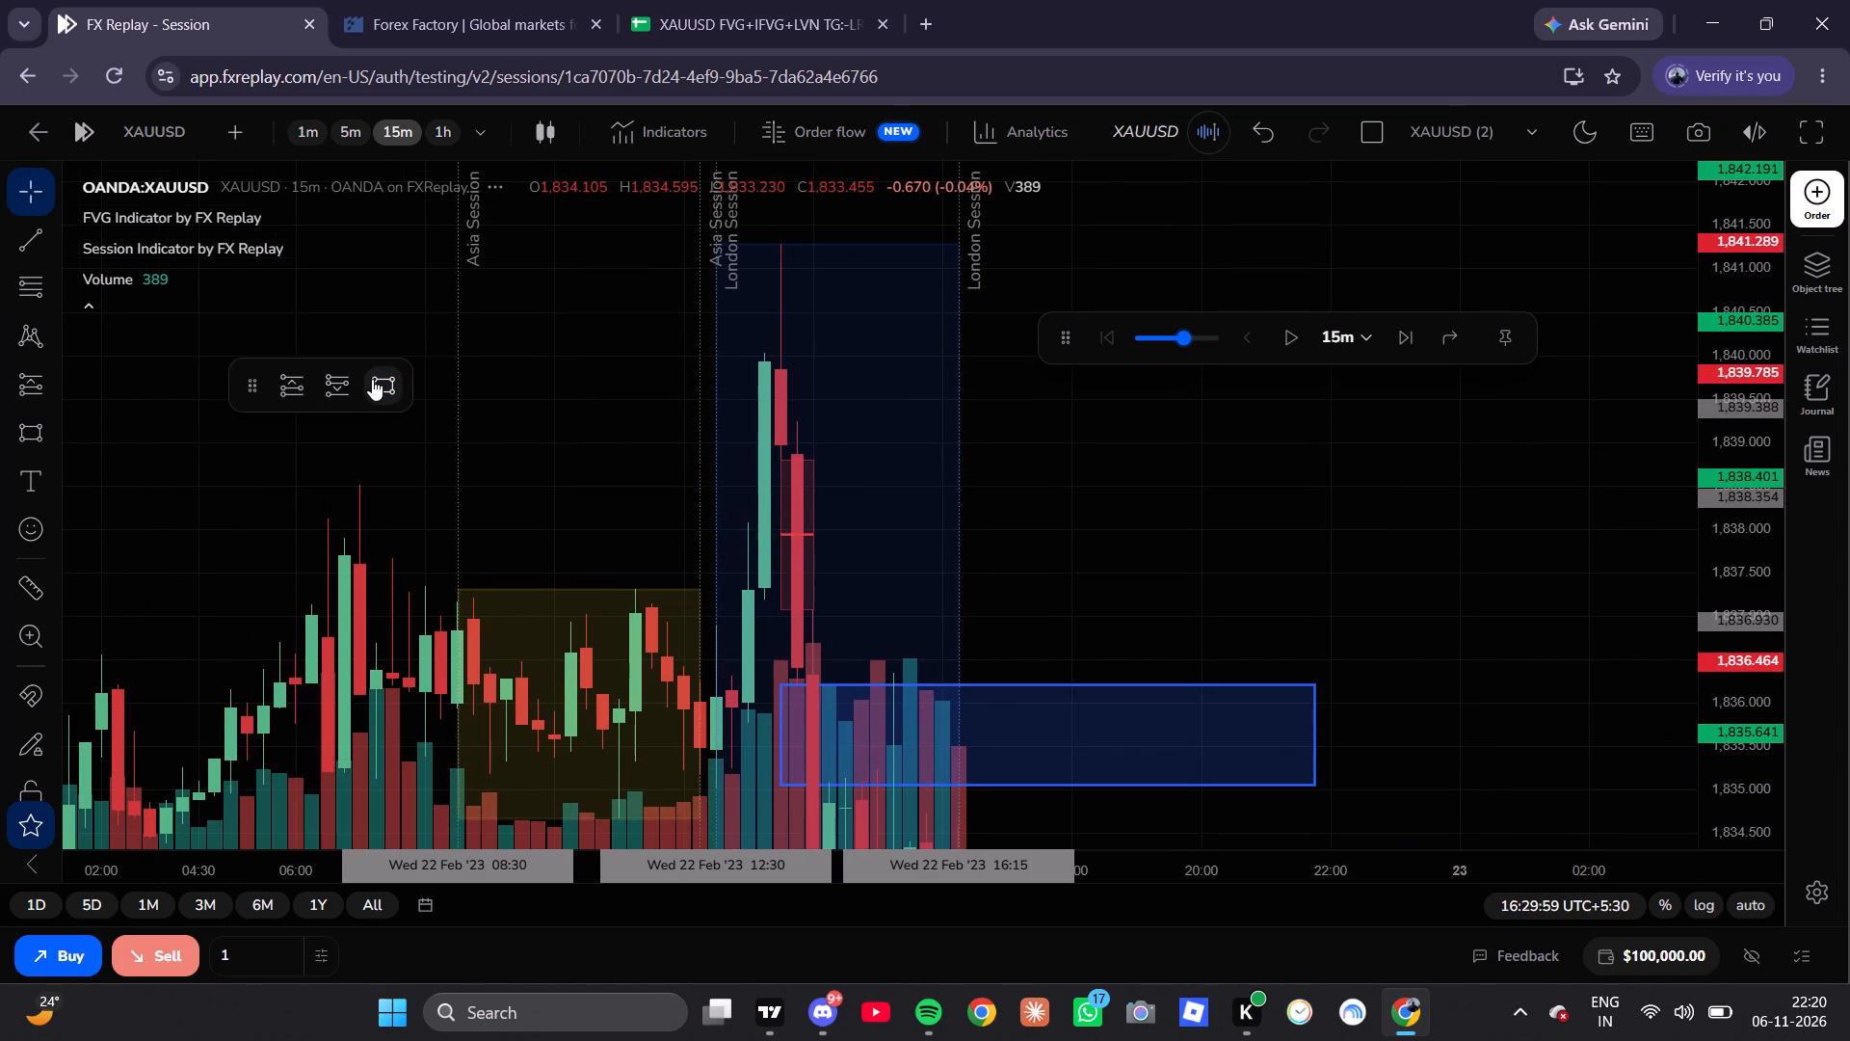
left_click(372, 379)
left_click(785, 610)
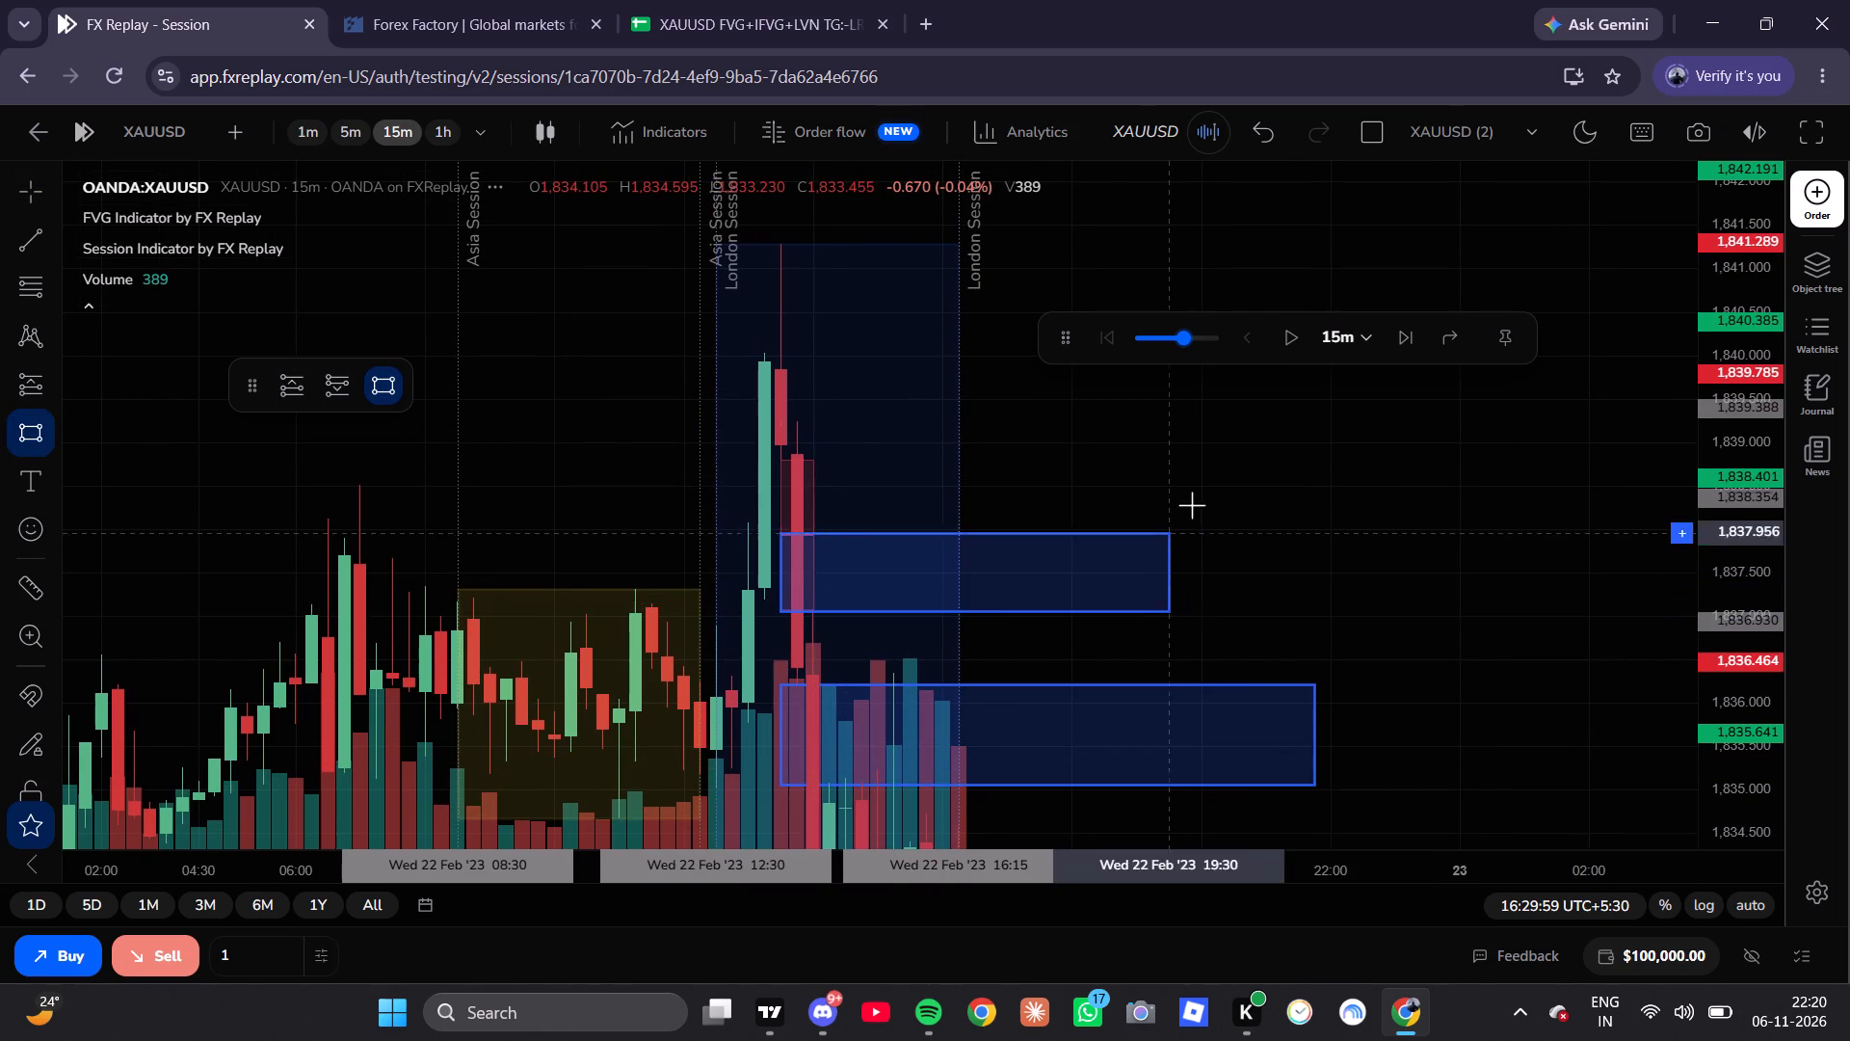
left_click(1214, 459)
left_click(1452, 550)
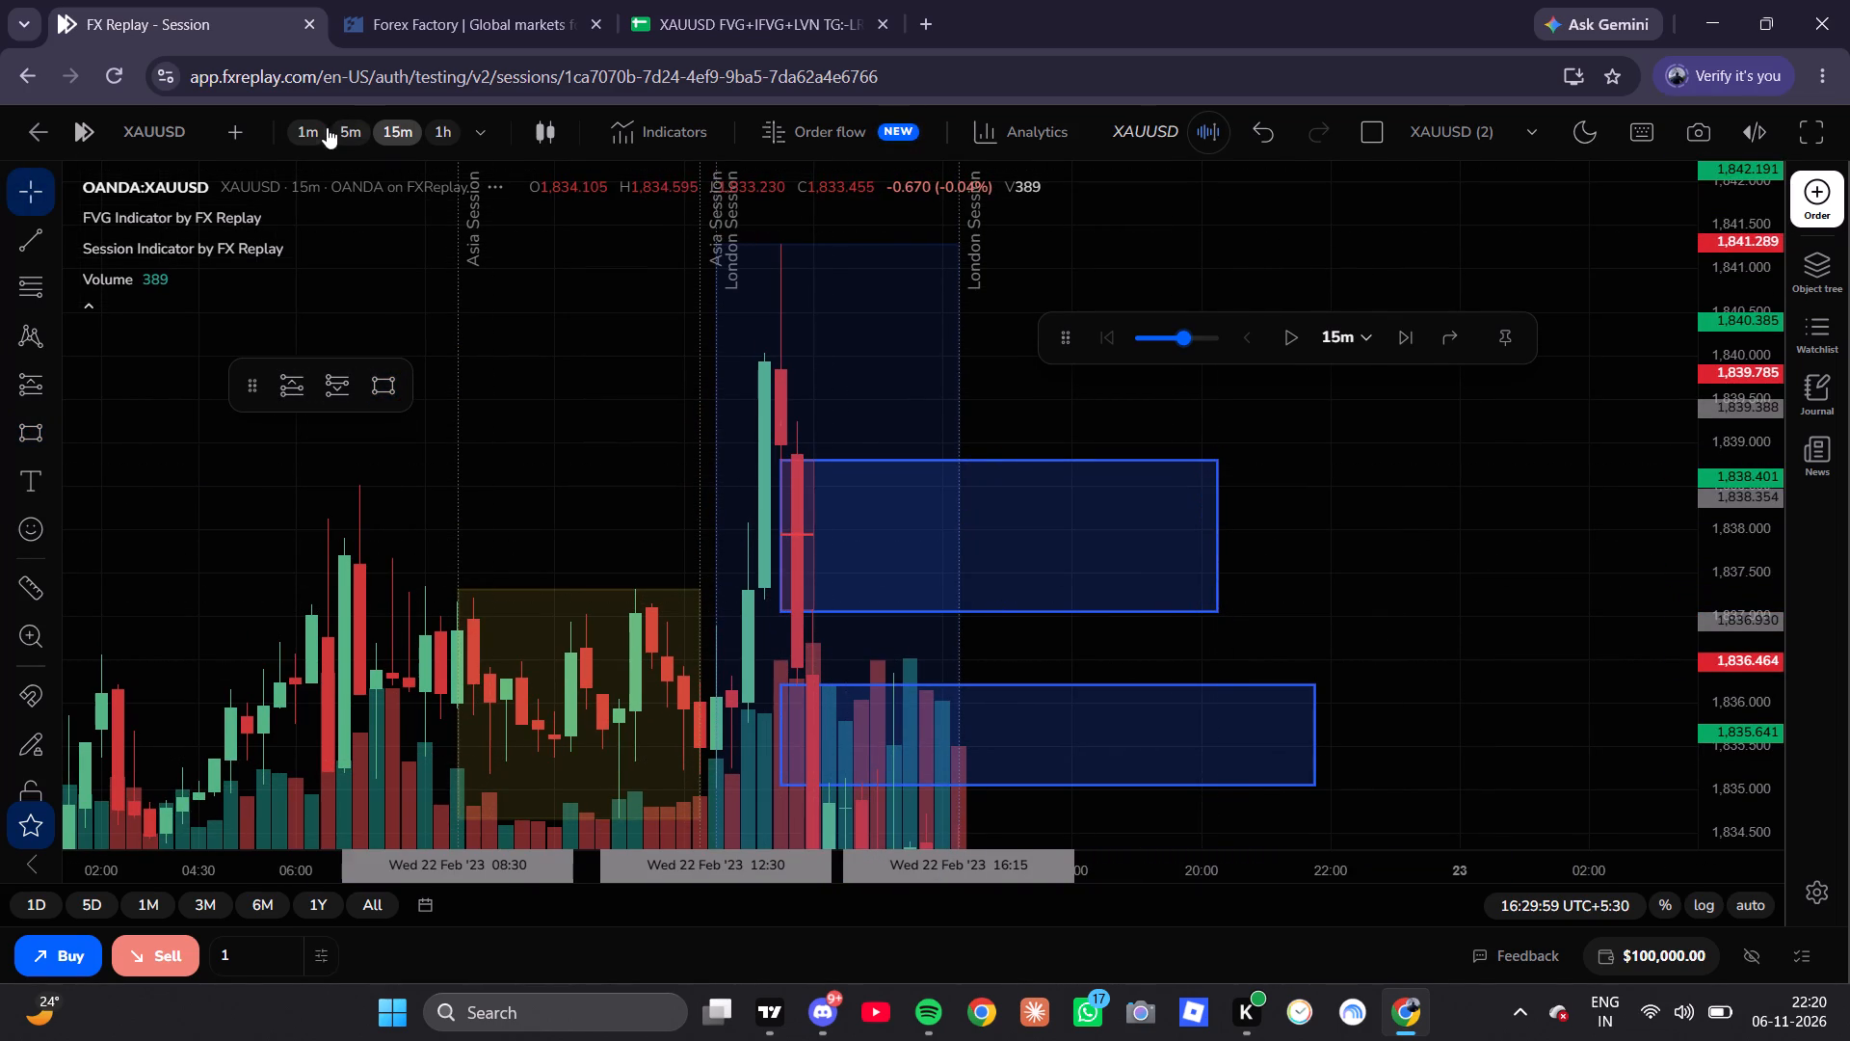
On the 5-minute chart, raise the upper zone's bottom edge to about 1,838.6.
left_click(327, 127)
left_click(350, 129)
scroll(605, 380, "down", 8)
scroll(727, 432, "down", 5)
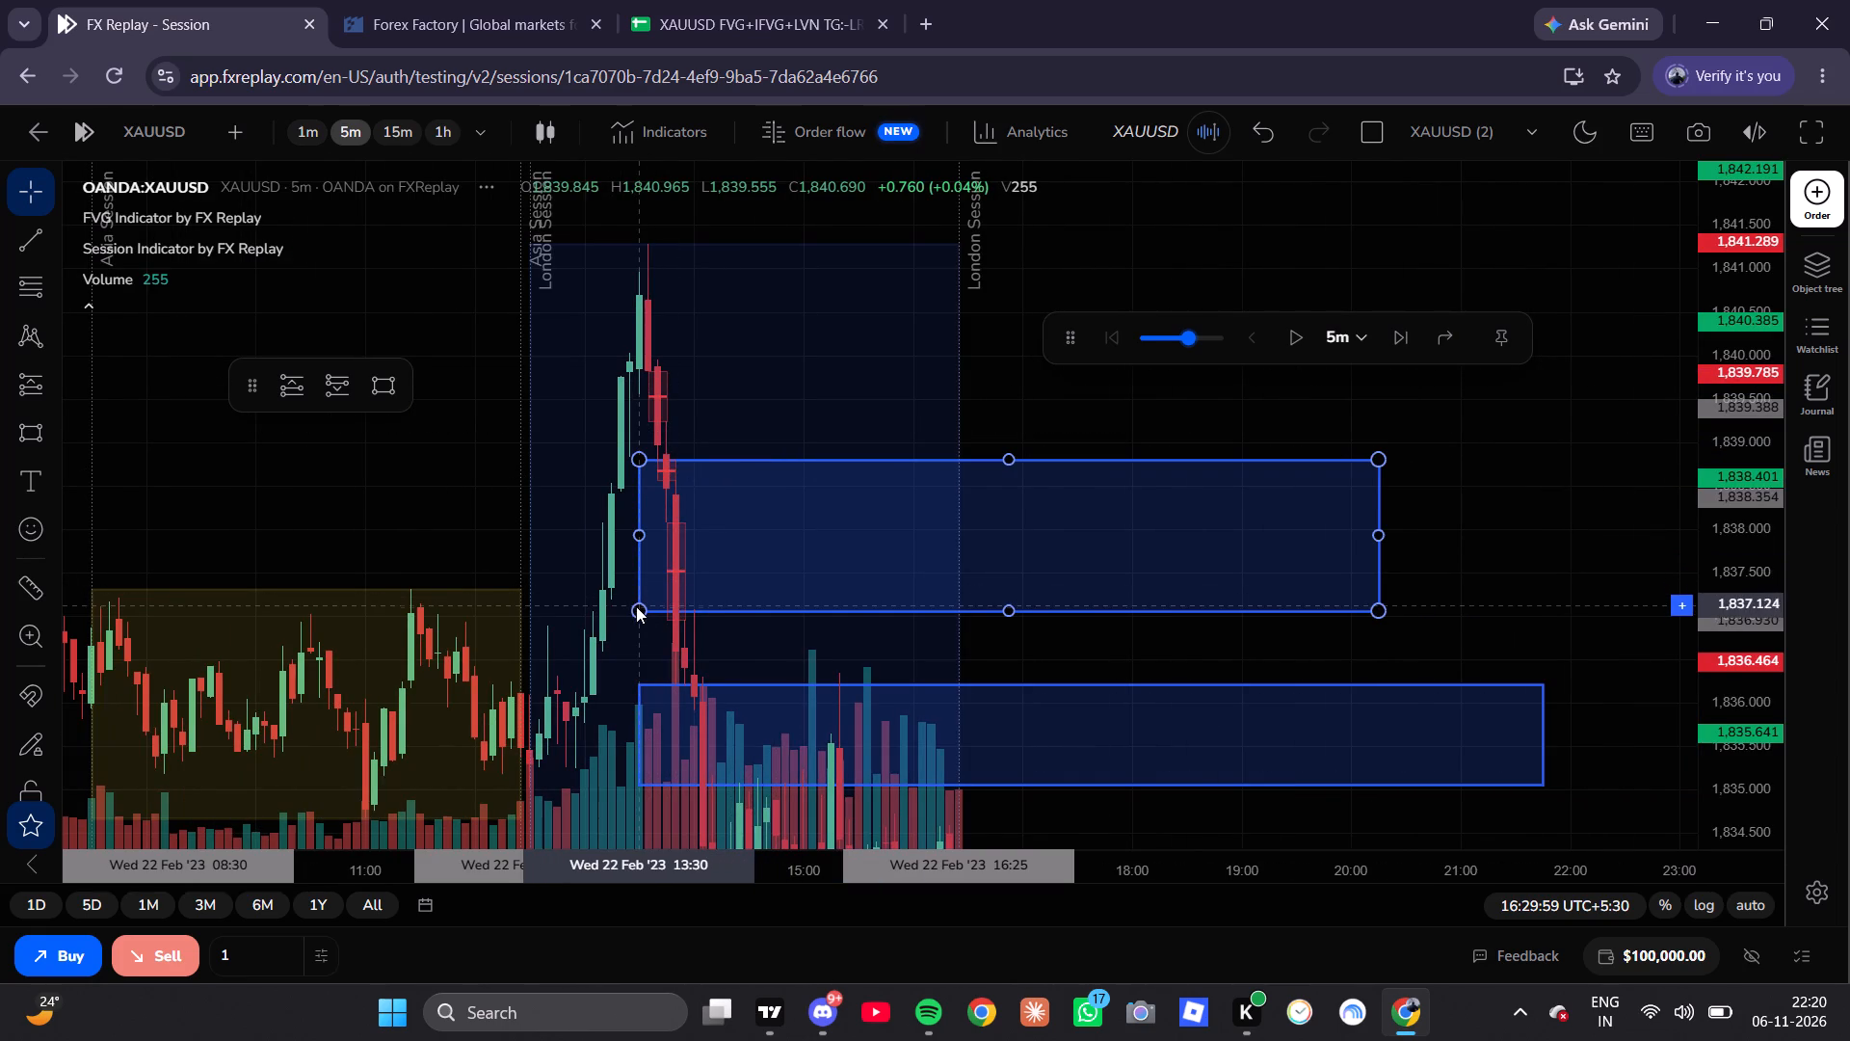
left_click_drag(636, 606, 632, 478)
left_click(632, 478)
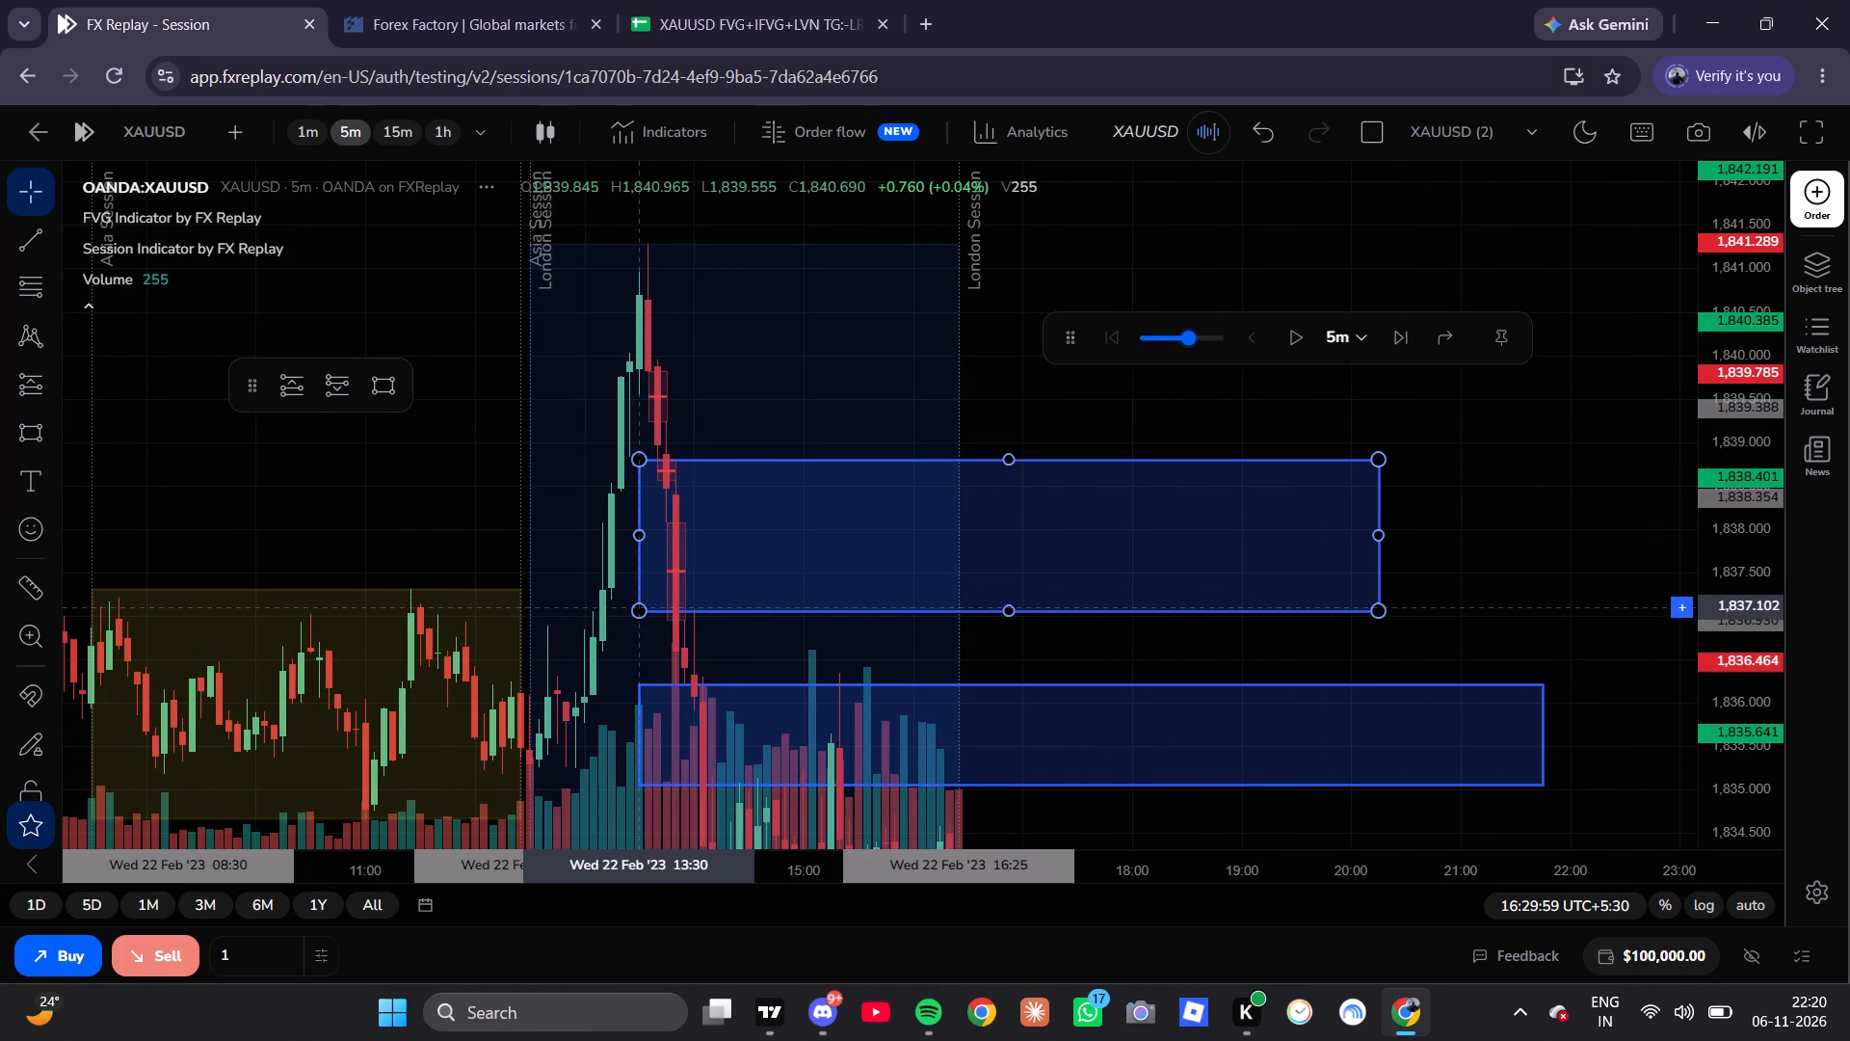
Draw a zone rectangle between the two existing ones, from about 1,837.1 to 1,838.1, spanning 13:35 to 21:15 on 22 Feb.
left_click_drag(941, 583, 812, 546)
left_click(399, 381)
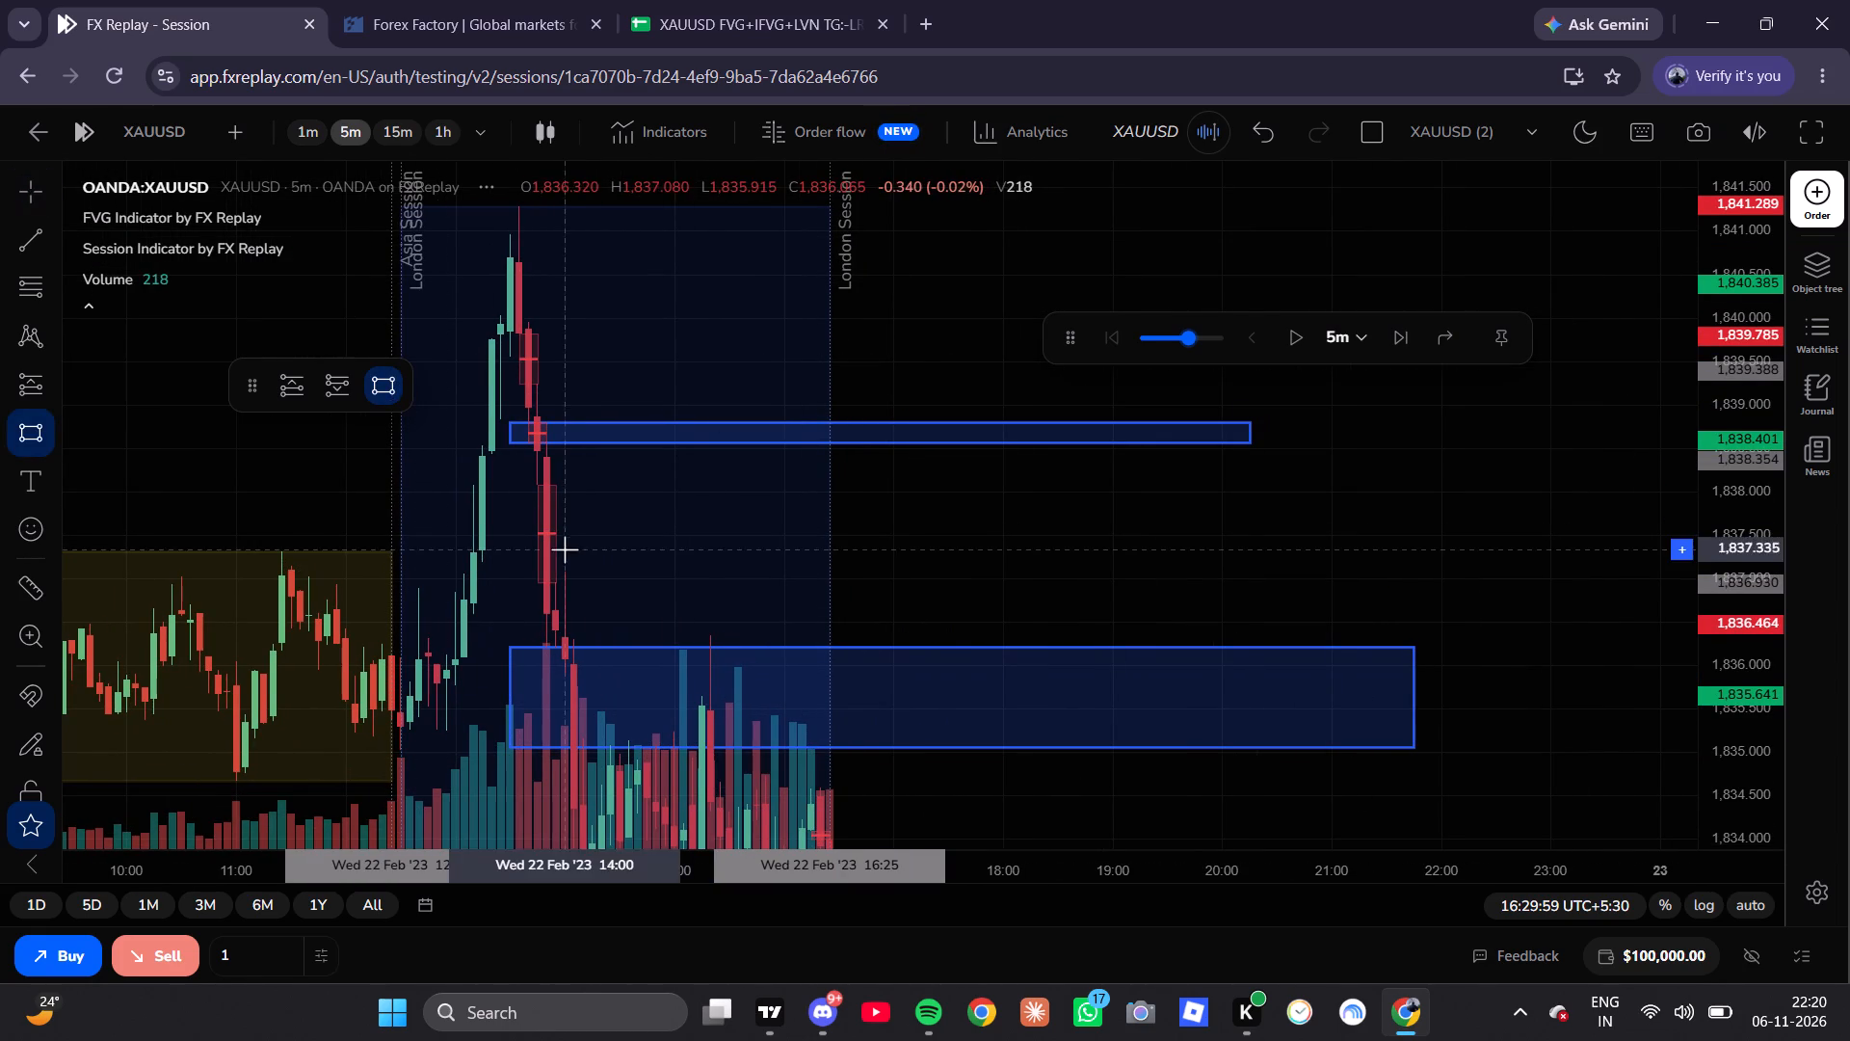
left_click(519, 572)
left_click(1357, 484)
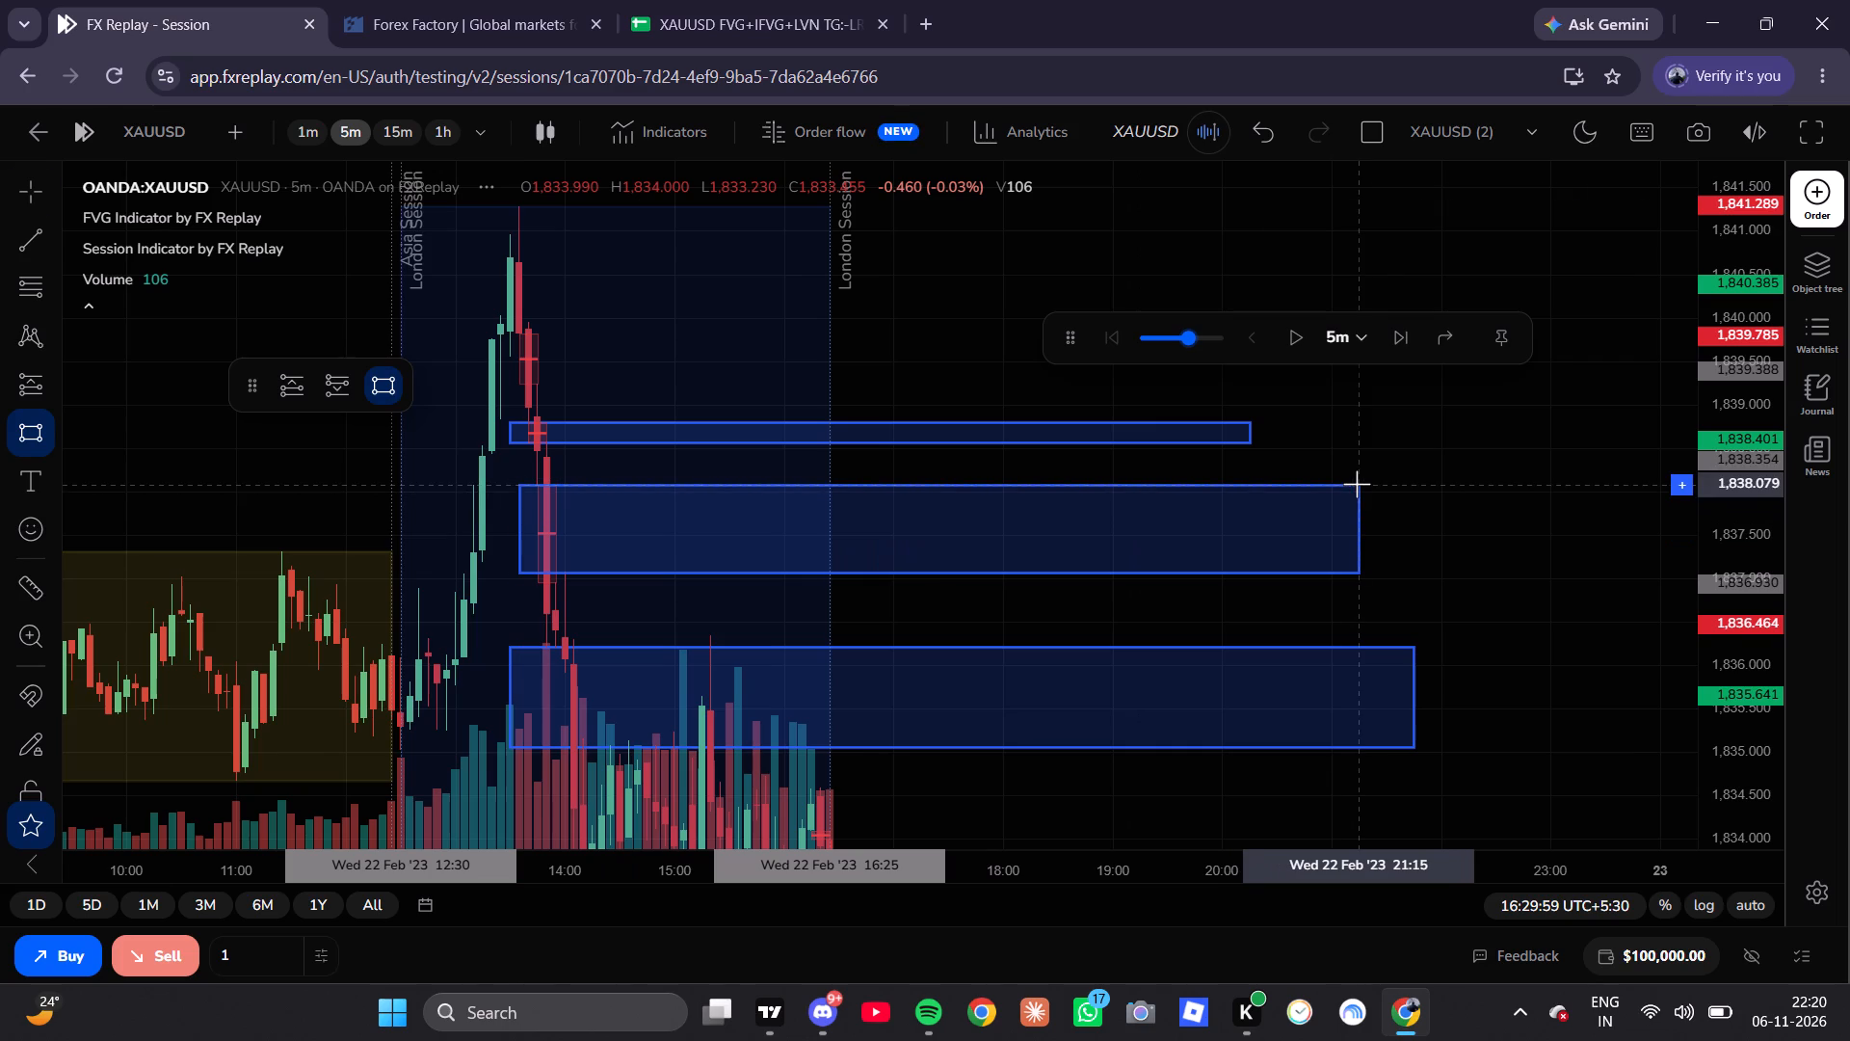
left_click(1631, 554)
Resize the lowest zone so its top edge sits at about 1,835.9 and it starts at 13:35.
left_click_drag(1633, 554, 1555, 406)
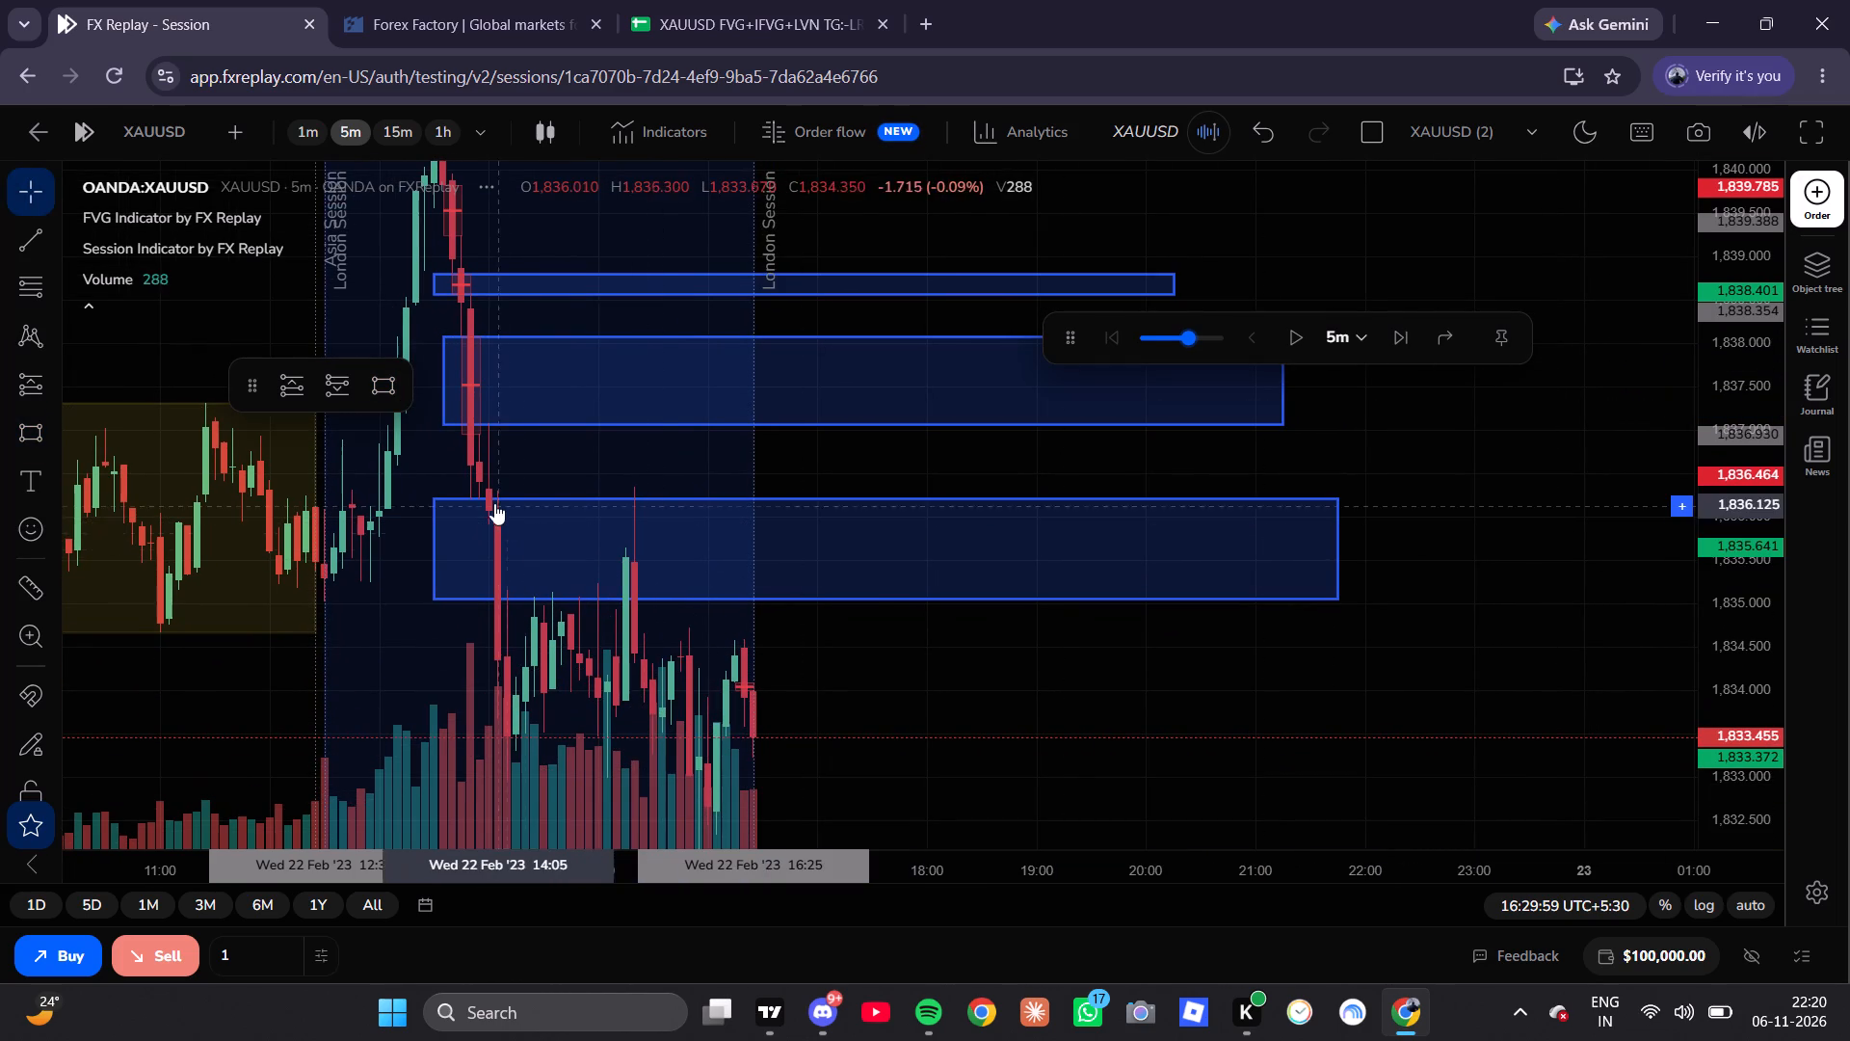
left_click_drag(434, 494, 447, 521)
left_click(925, 689)
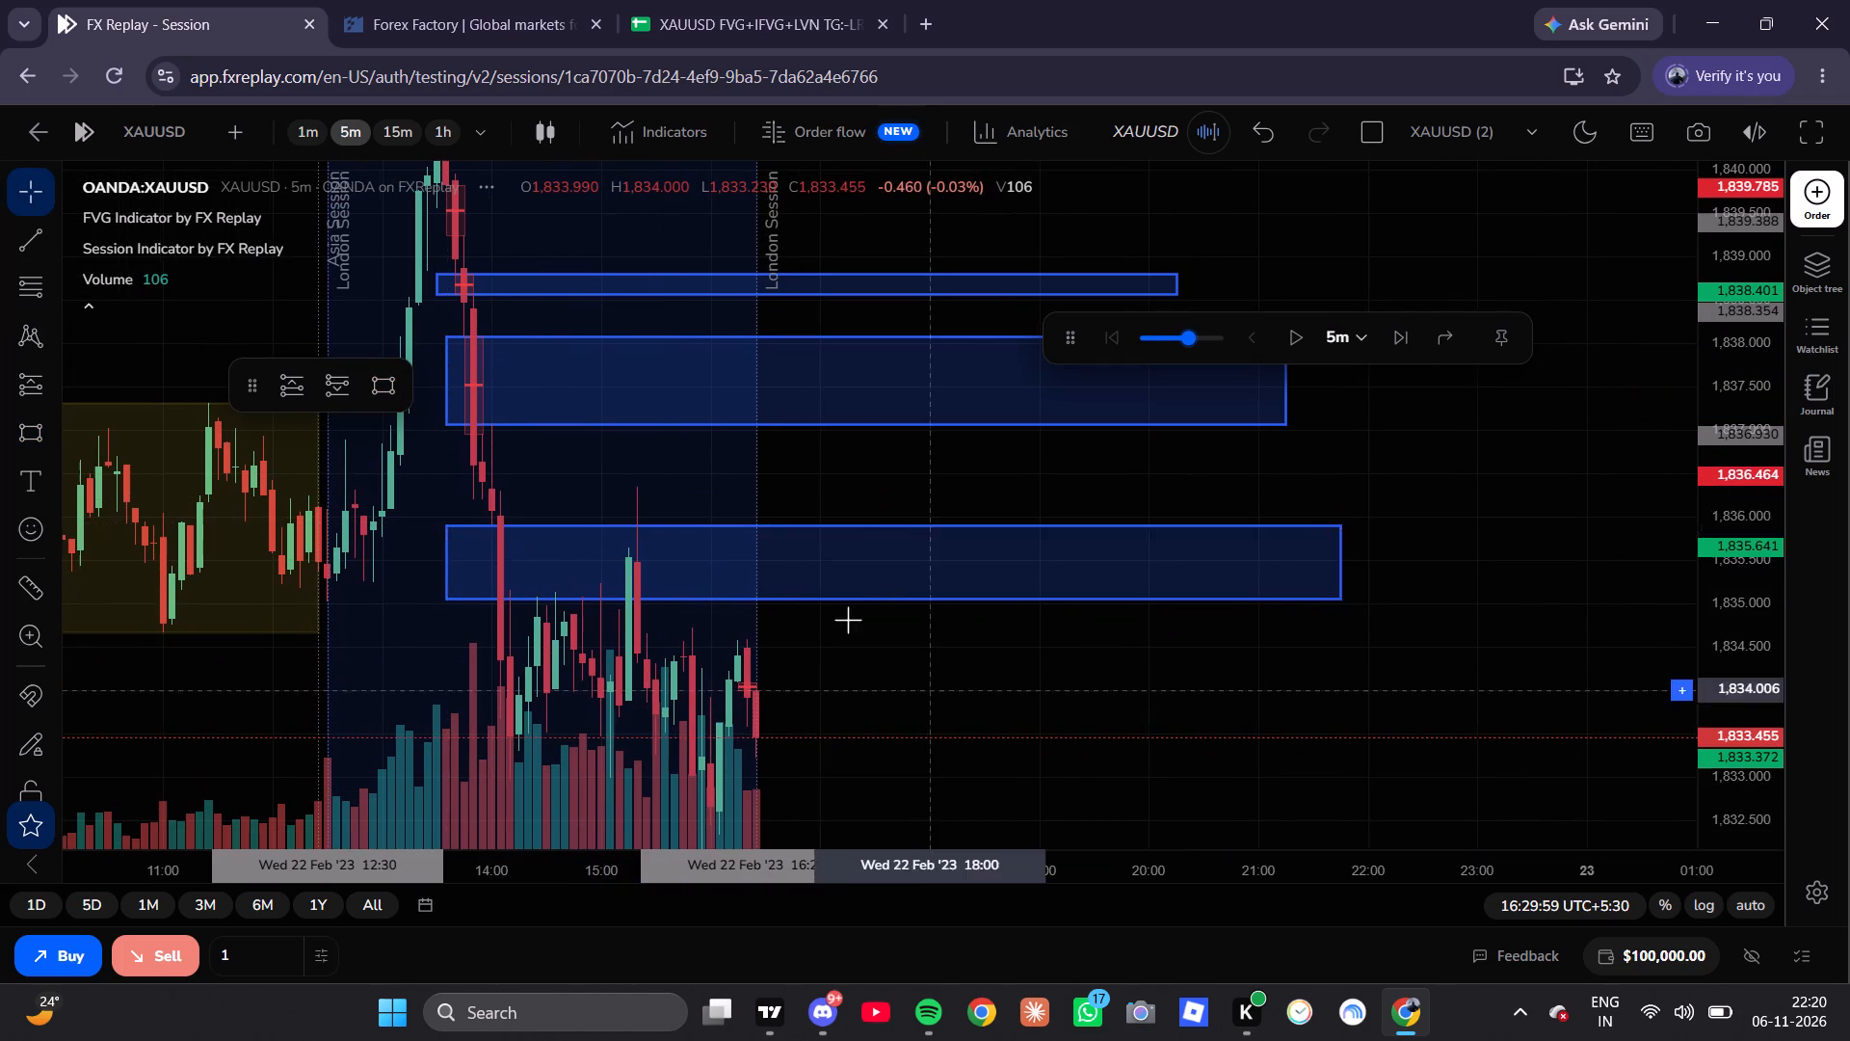
Switch to the 1-minute chart and play the replay in short bursts, pausing at 16:39 on 22 Feb '23.
left_click(314, 121)
scroll(897, 601, "down", 7)
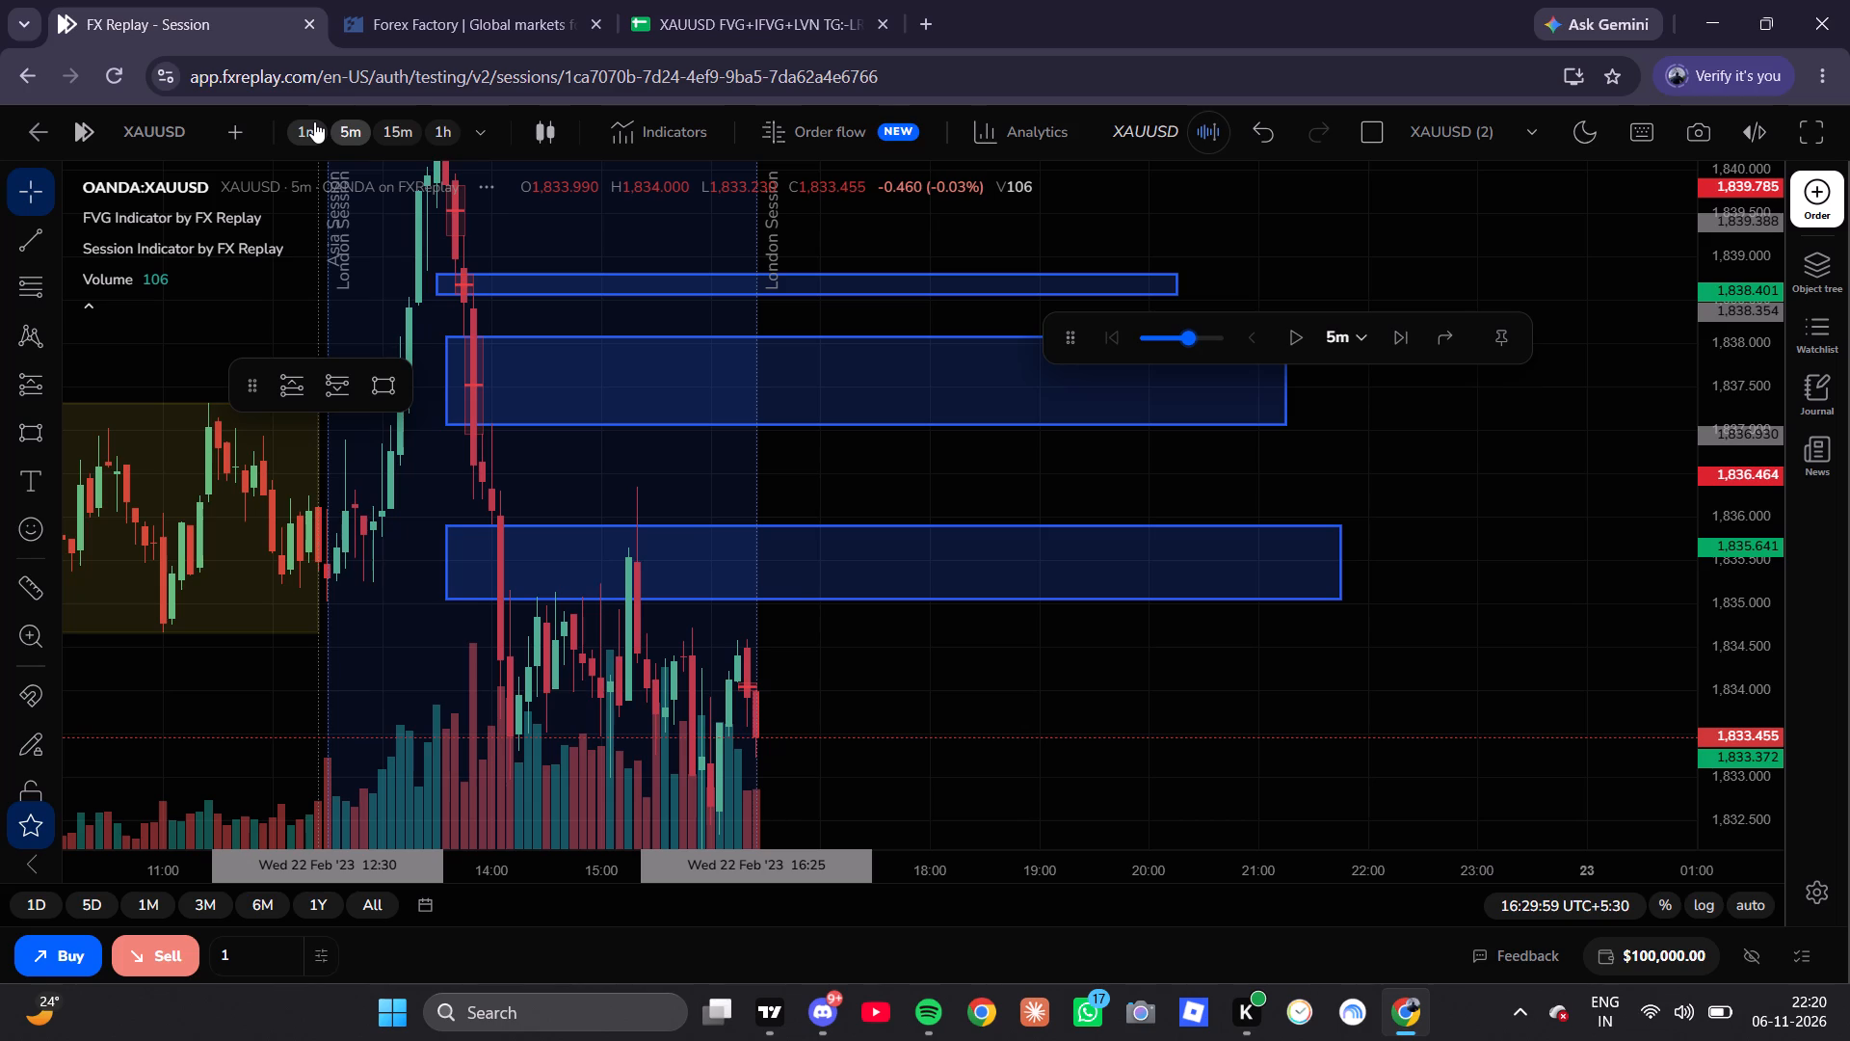
left_click_drag(923, 720, 977, 521)
left_click(1308, 347)
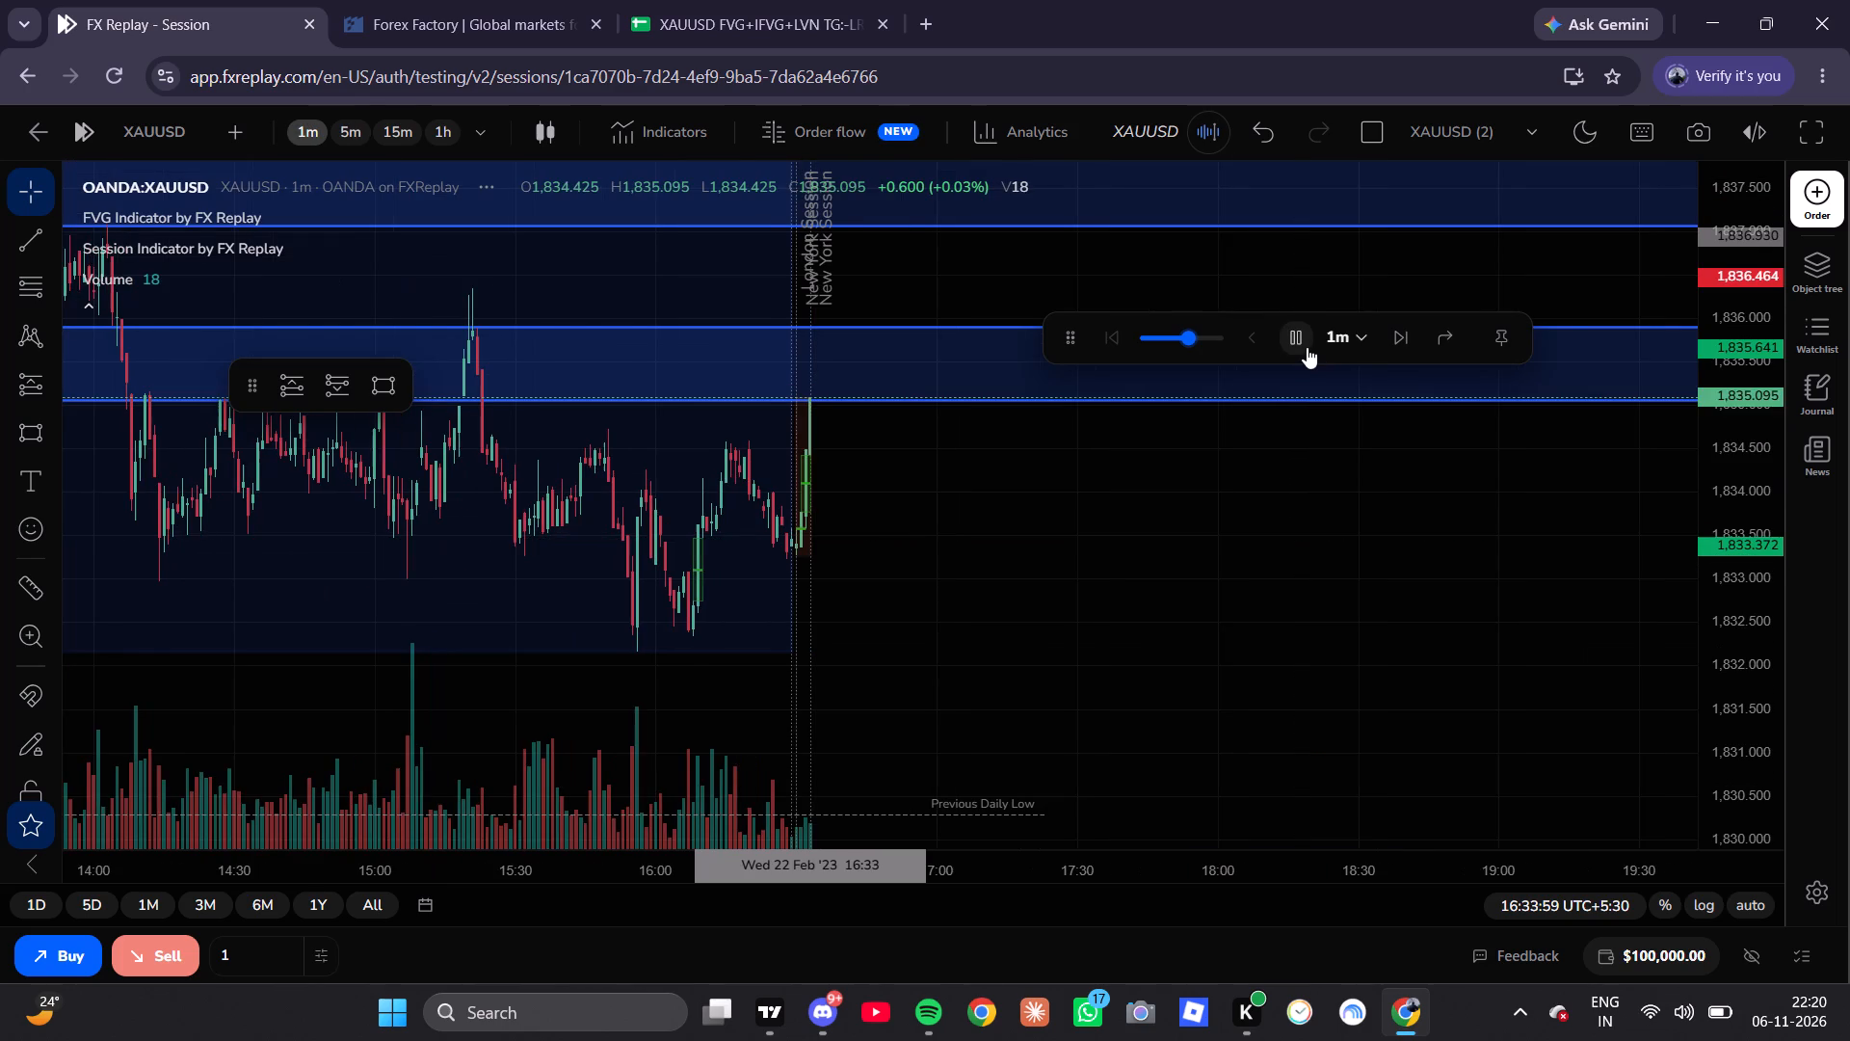
left_click(1307, 347)
left_click_drag(987, 566, 1112, 697)
left_click(1287, 334)
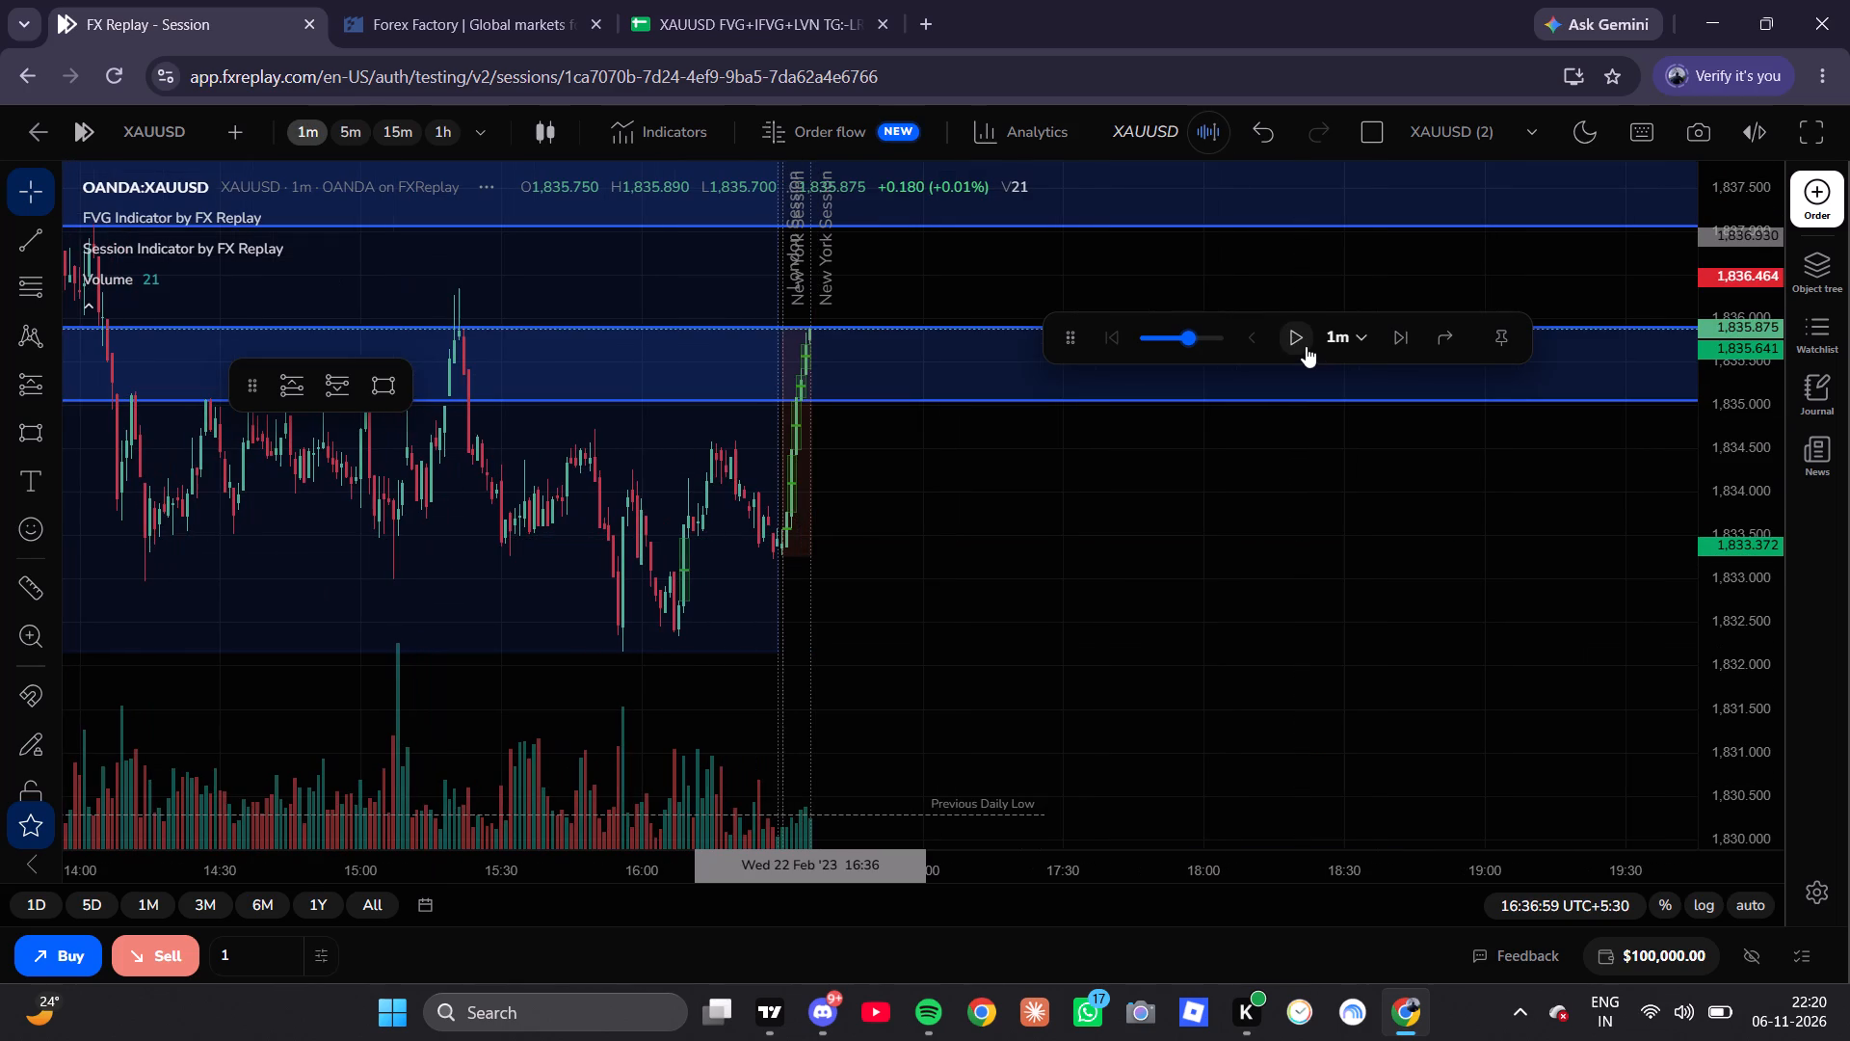
left_click(1287, 334)
Advance the replay one 1-minute candle at a time to 16:59 on 22 Feb '23, following price through the marked zones.
triple_click(1396, 326)
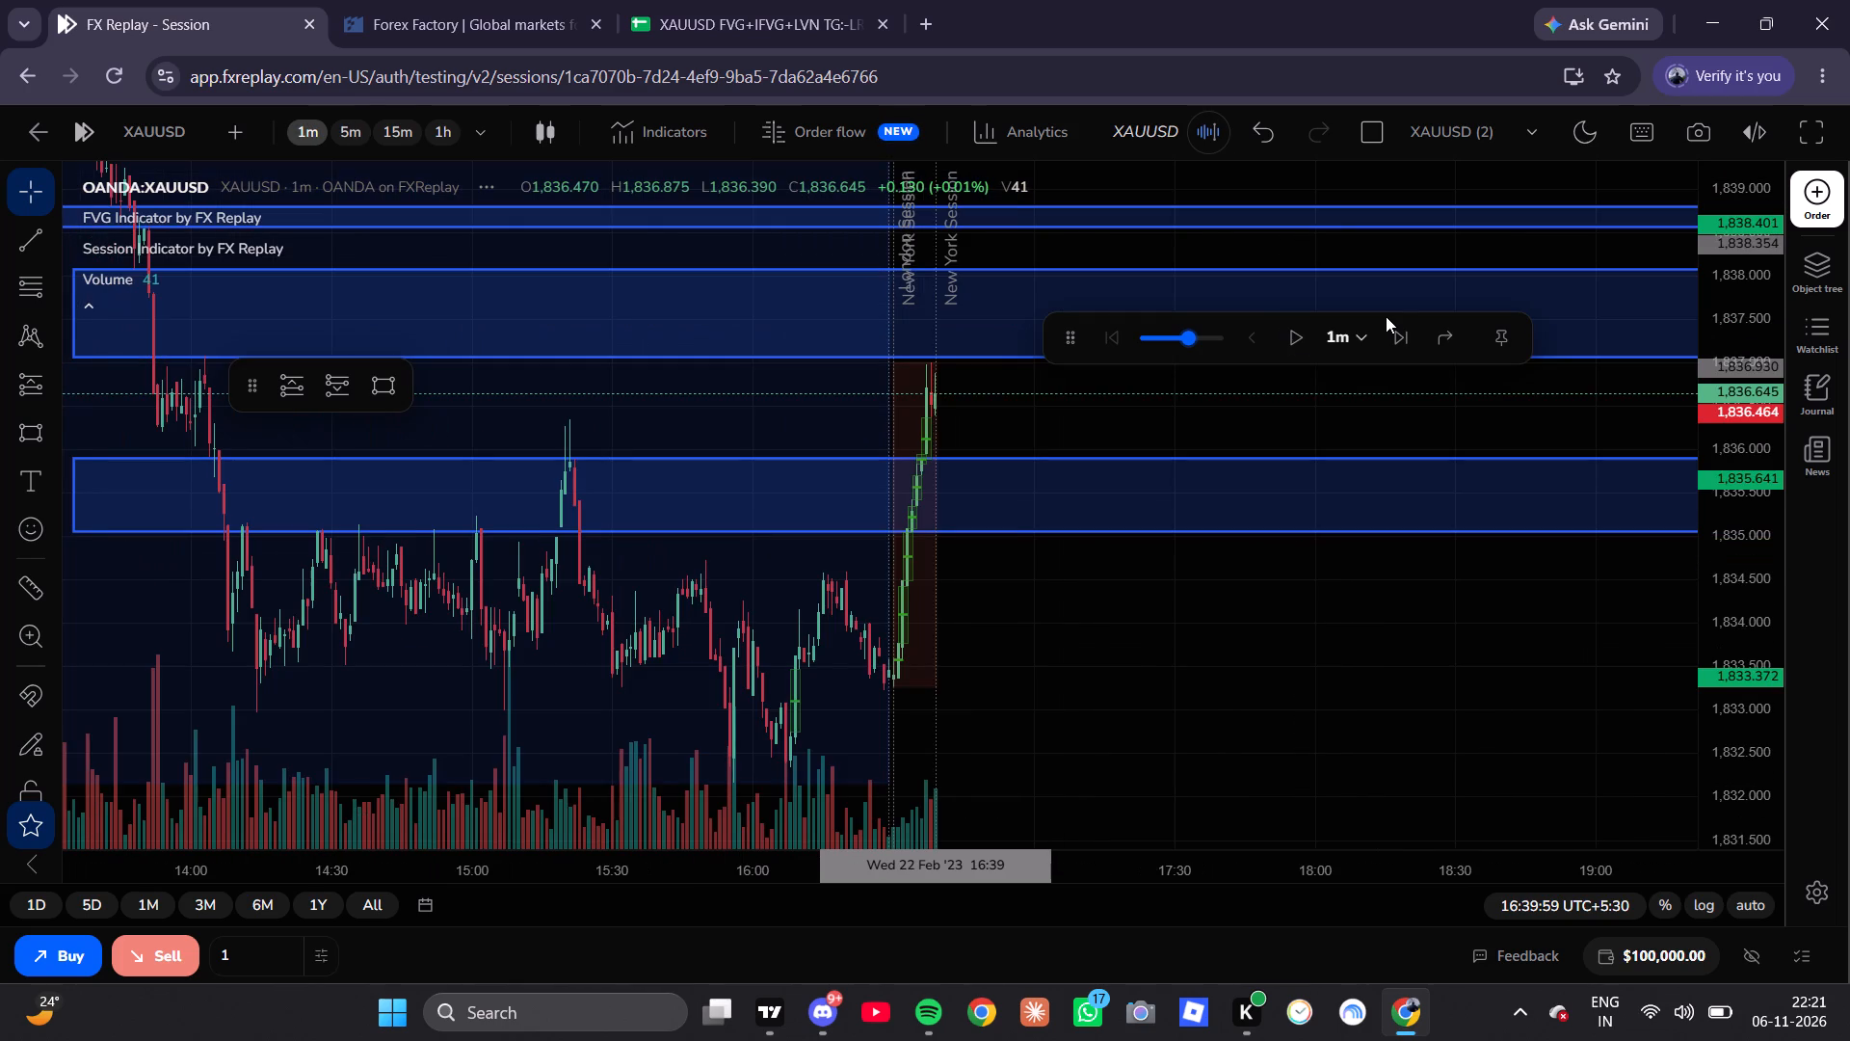
double_click(1396, 328)
triple_click(1396, 328)
double_click(1396, 328)
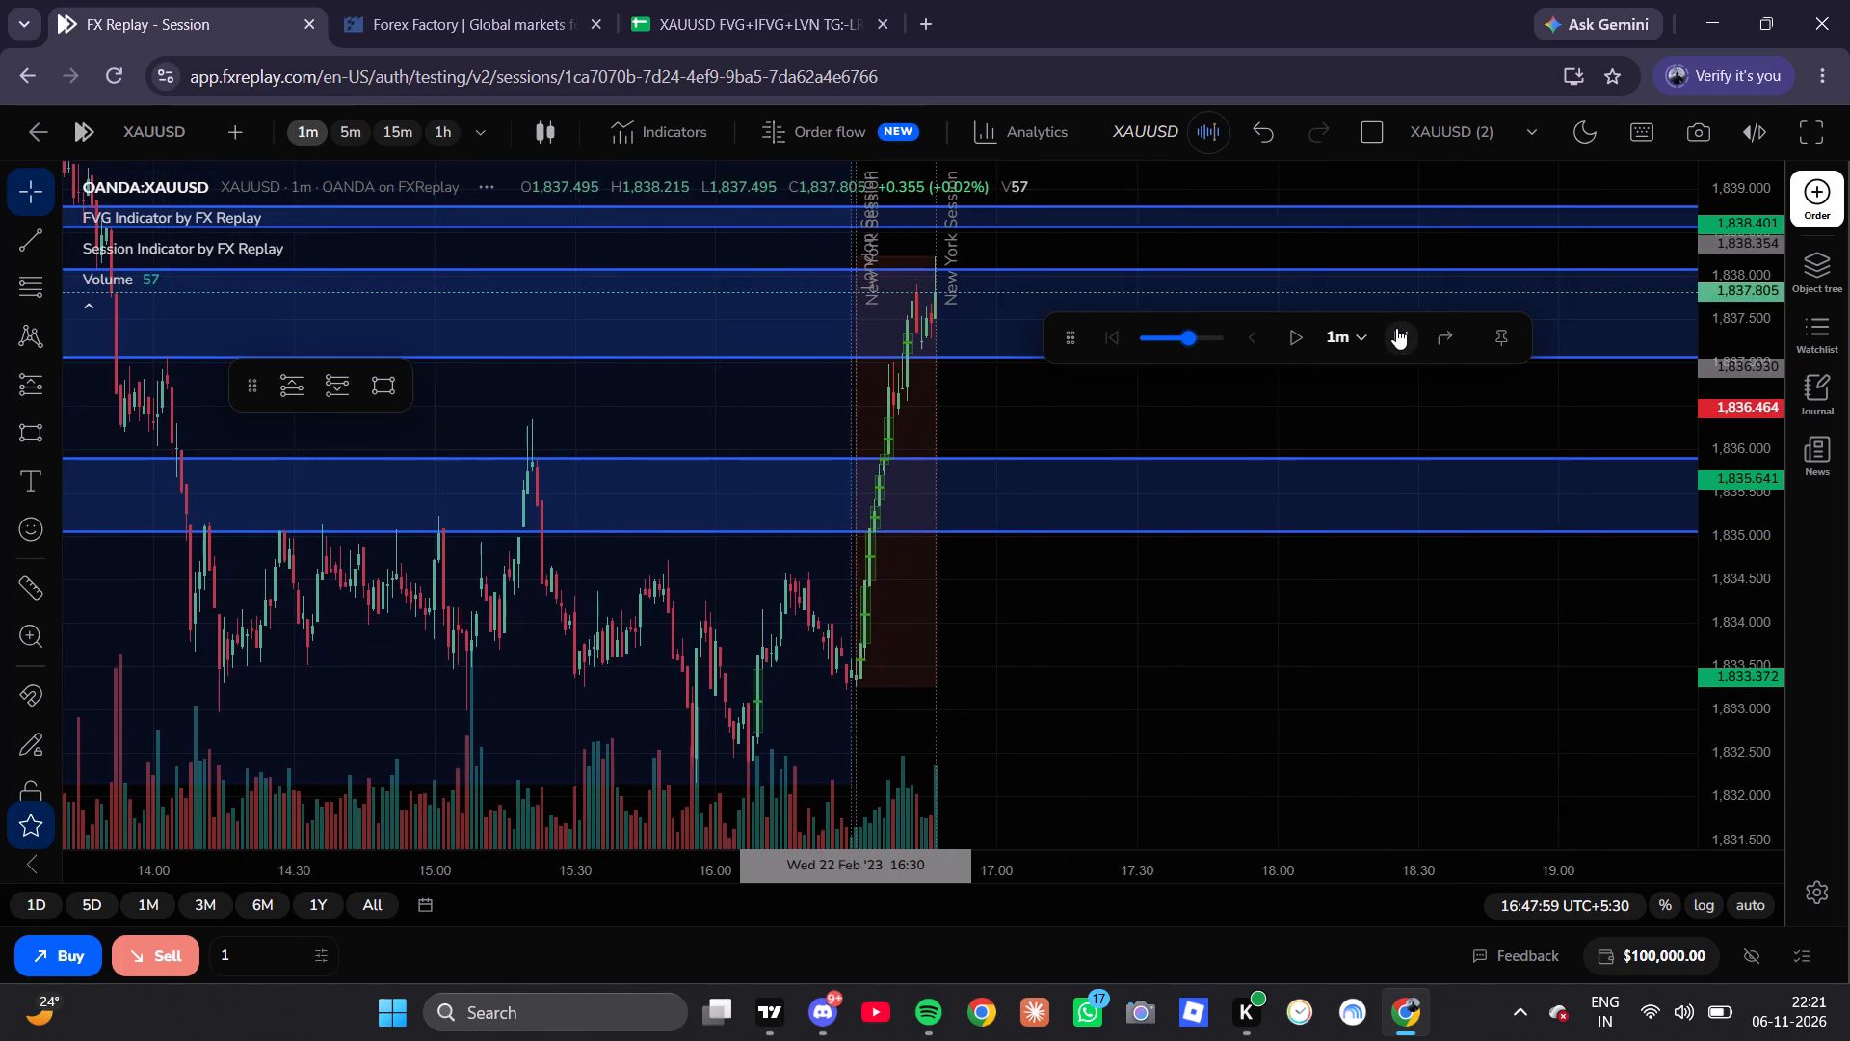
left_click(1396, 328)
triple_click(1396, 328)
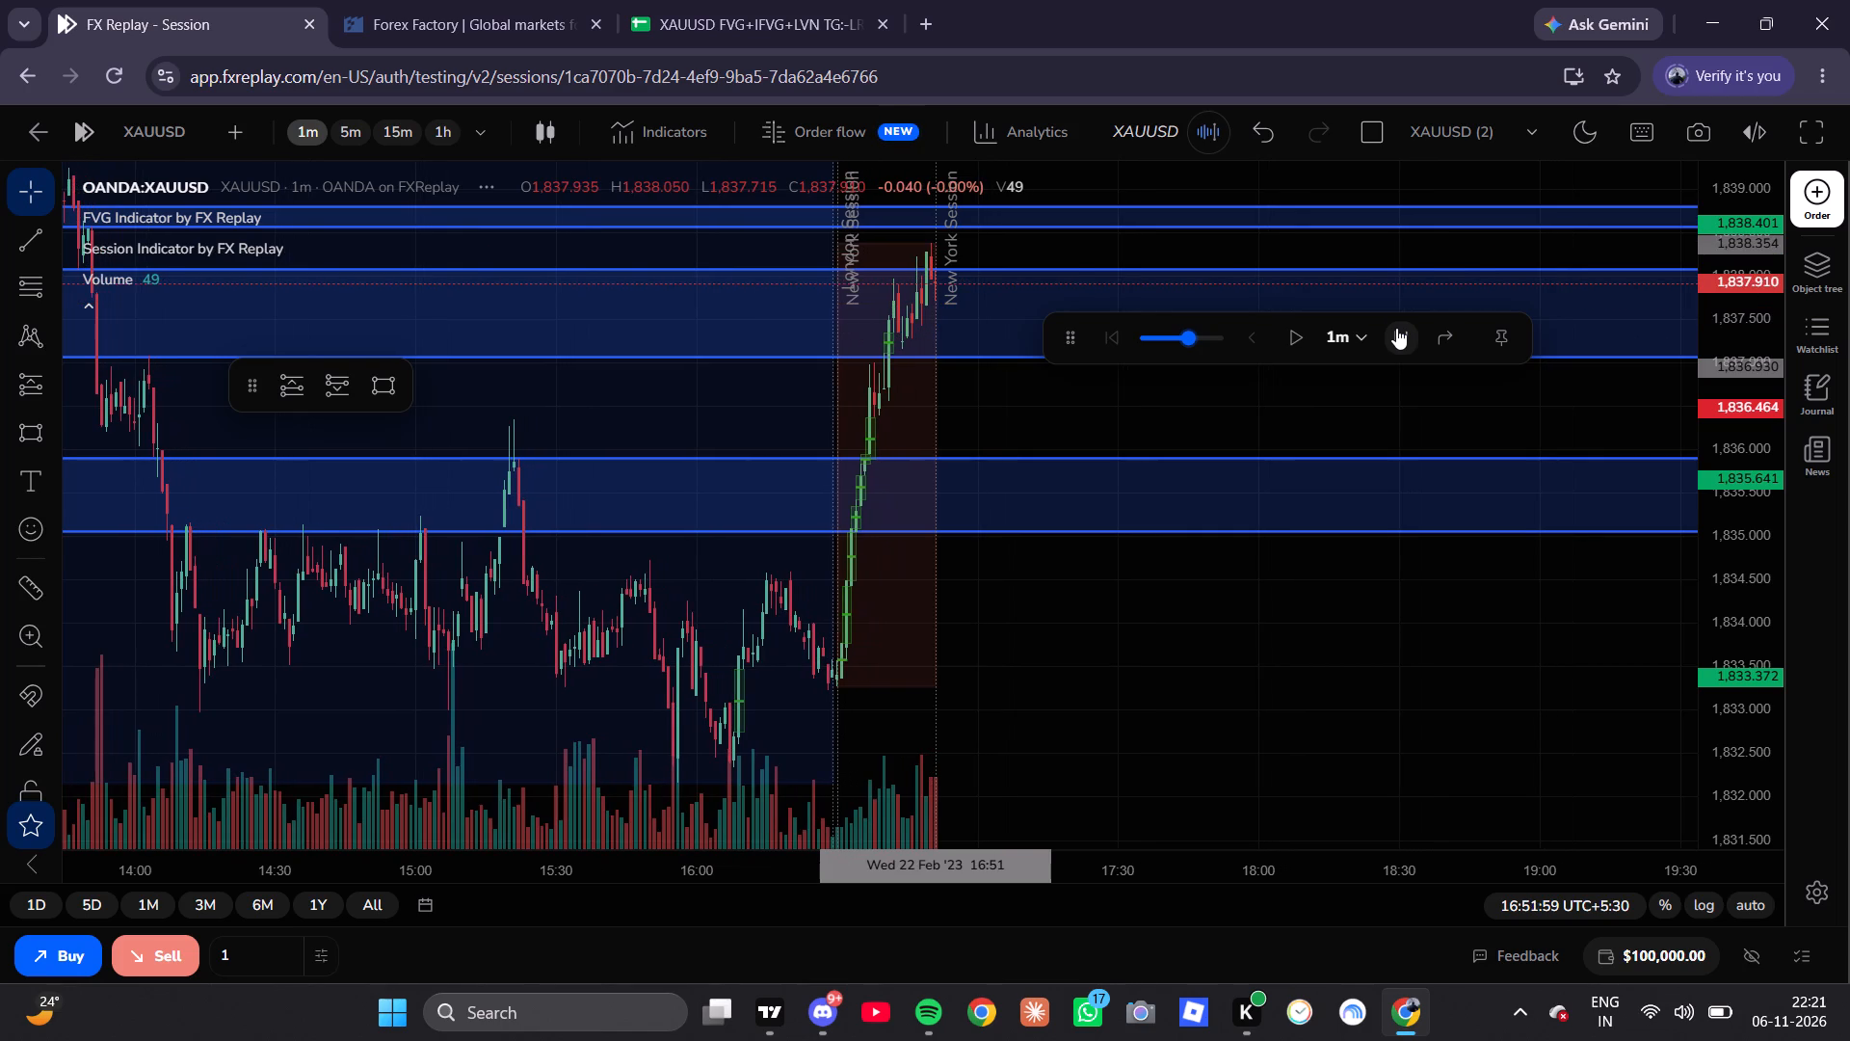
triple_click(1396, 328)
left_click(1396, 328)
left_click(1396, 328)
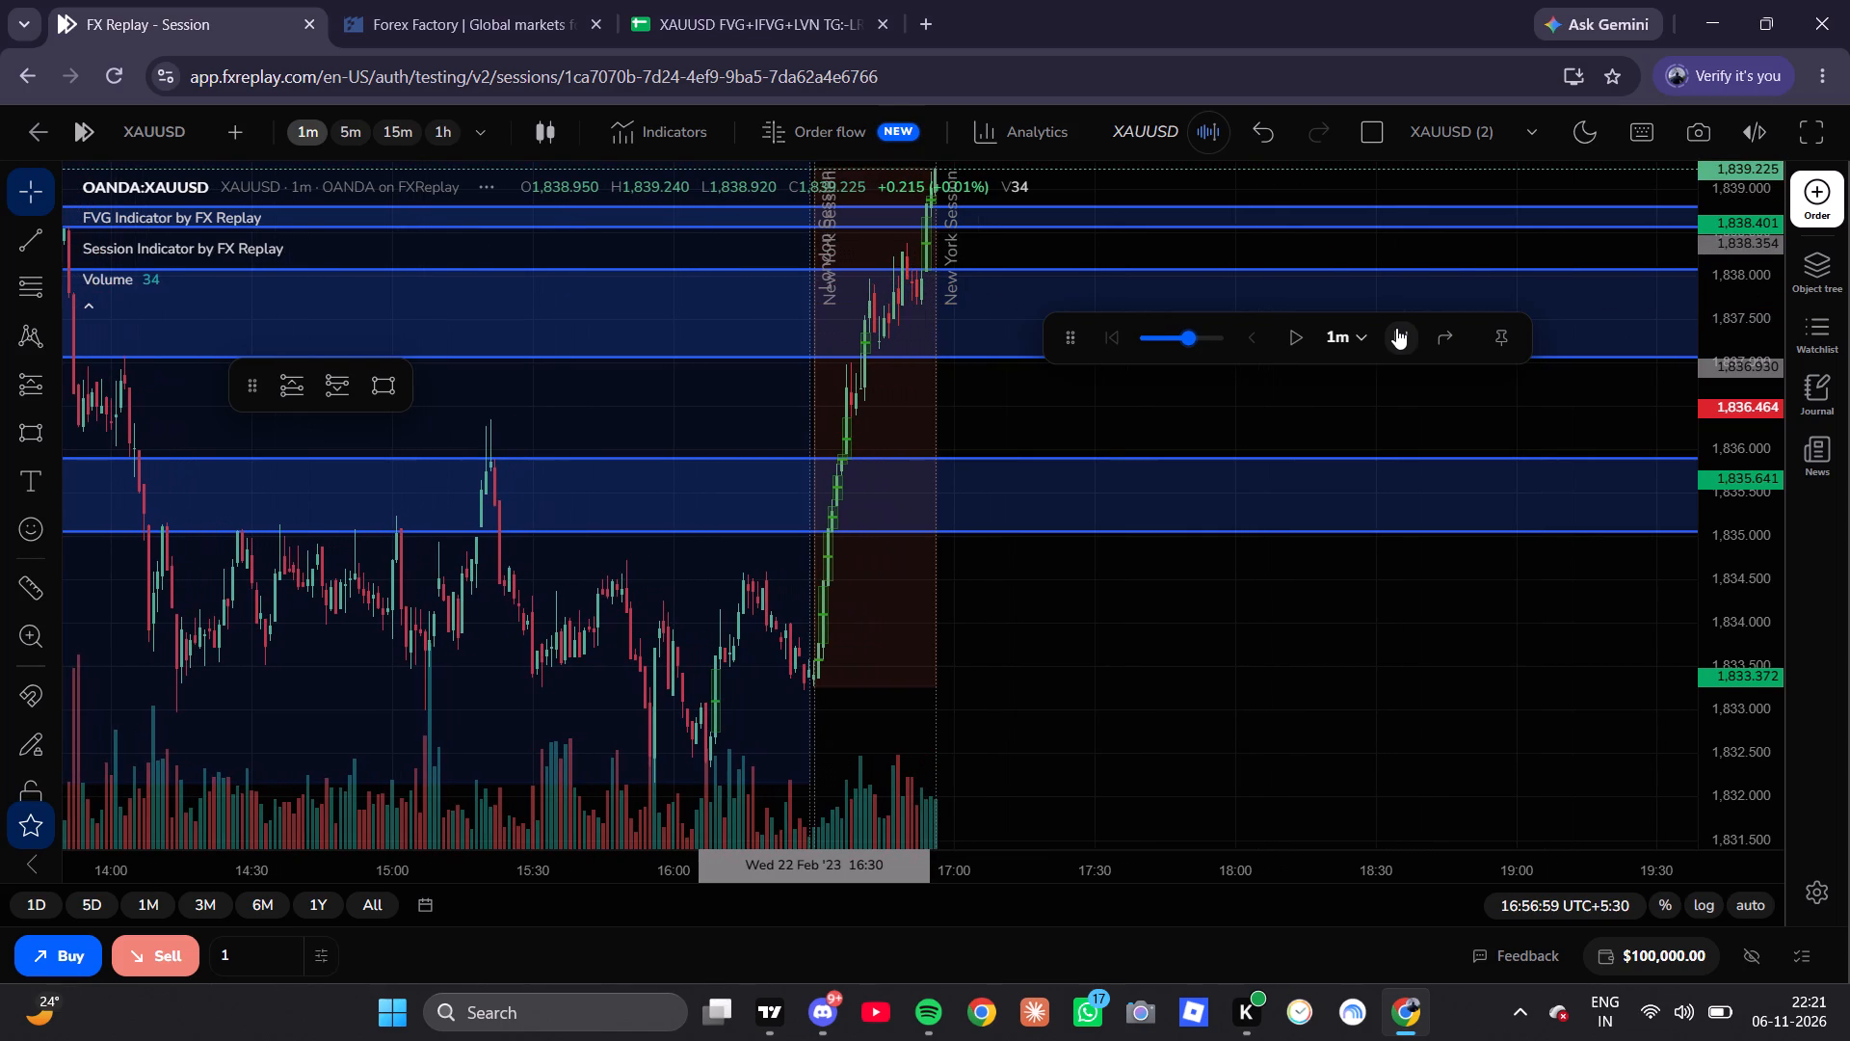
left_click(1396, 328)
left_click_drag(957, 425, 1016, 497)
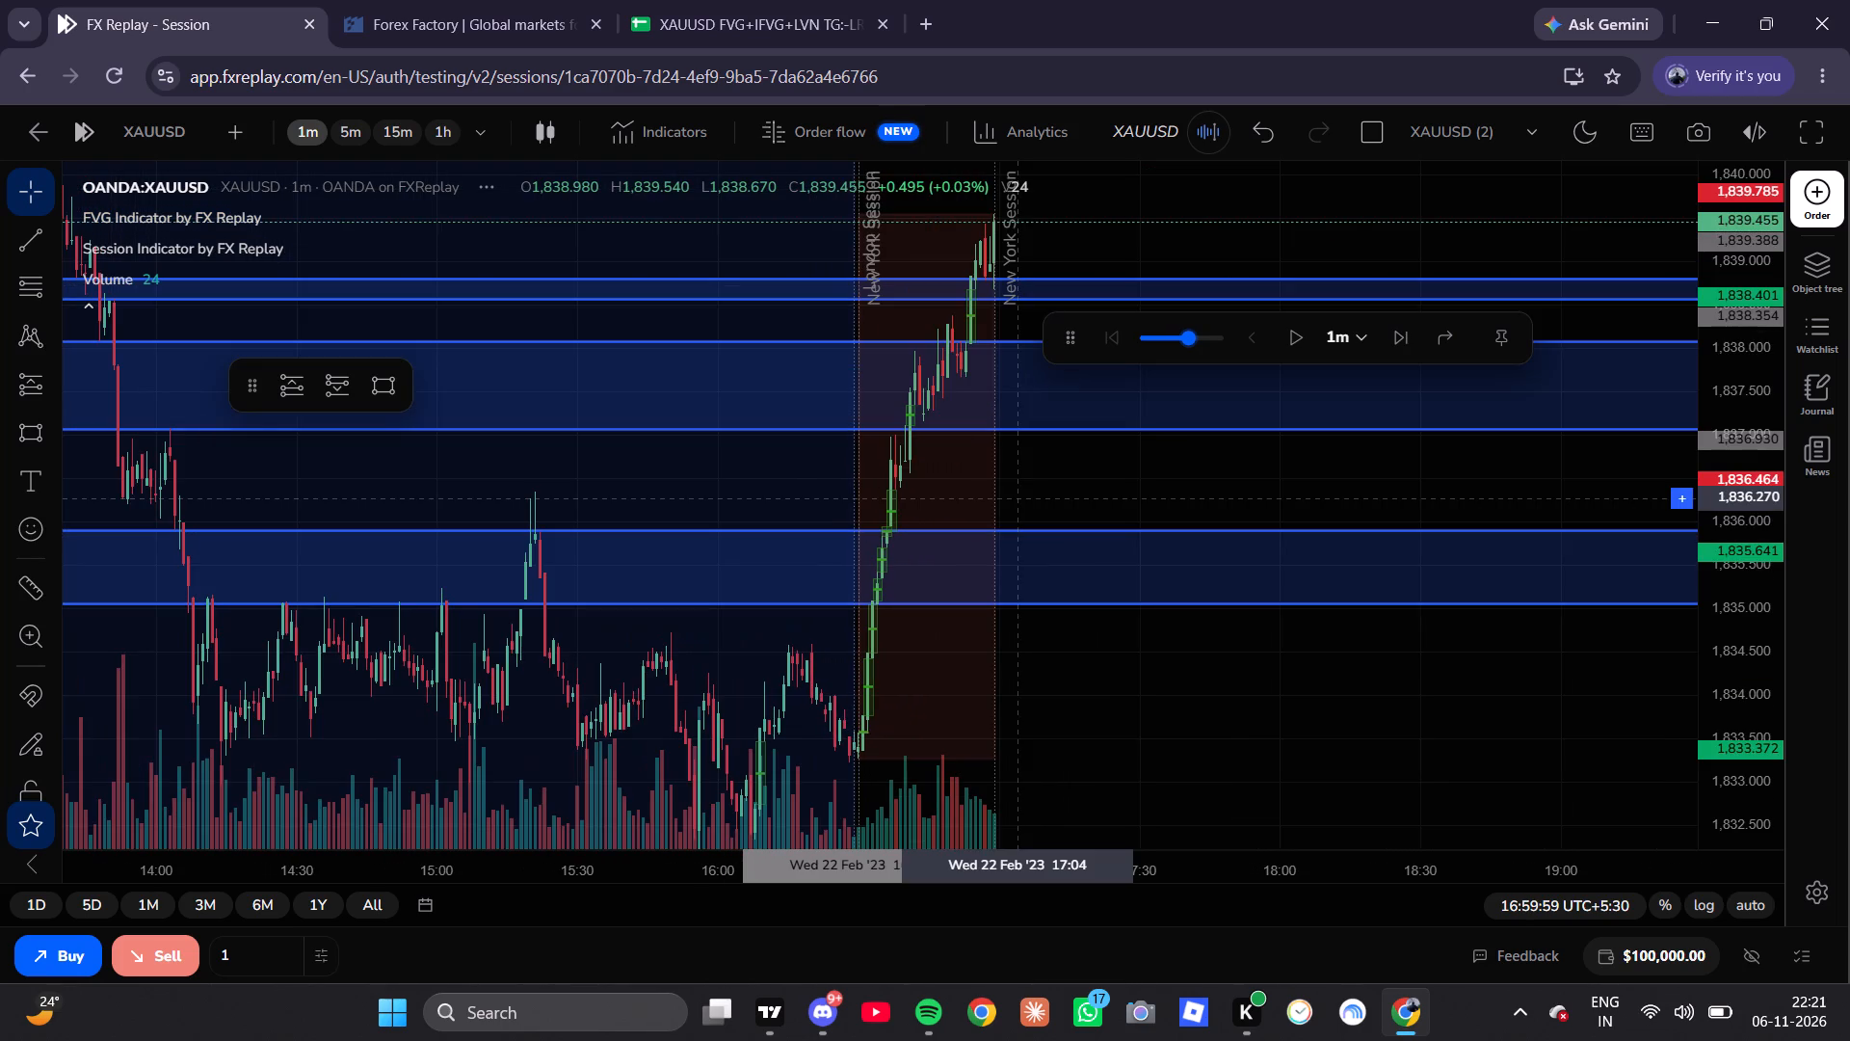
left_click_drag(1016, 497, 1069, 626)
scroll(1849, 520, "up", 6)
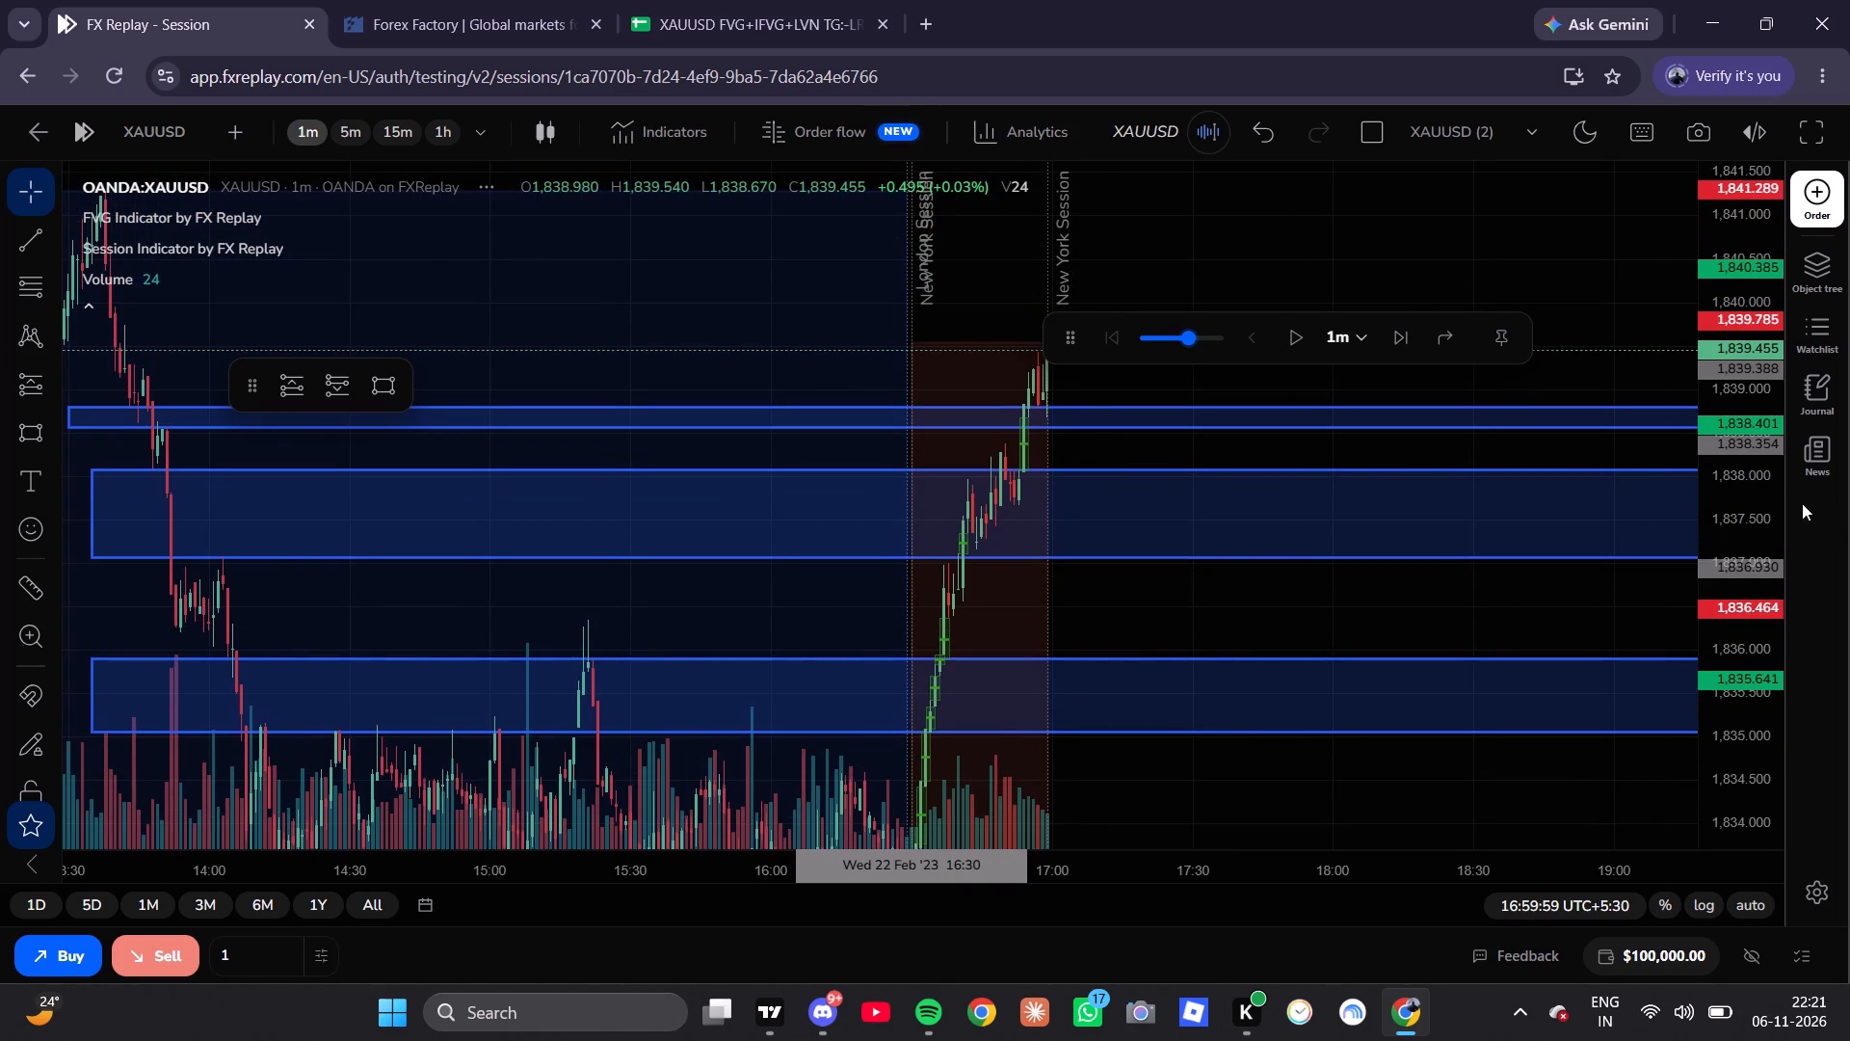
Examine the latest 1-minute candles up to 16:59 on 22 Feb '23 around the upper marked zone near 1,838.8.
scroll(1750, 495, "up", 9)
scroll(1750, 495, "down", 1)
scroll(1750, 495, "up", 12)
left_click_drag(923, 339, 774, 675)
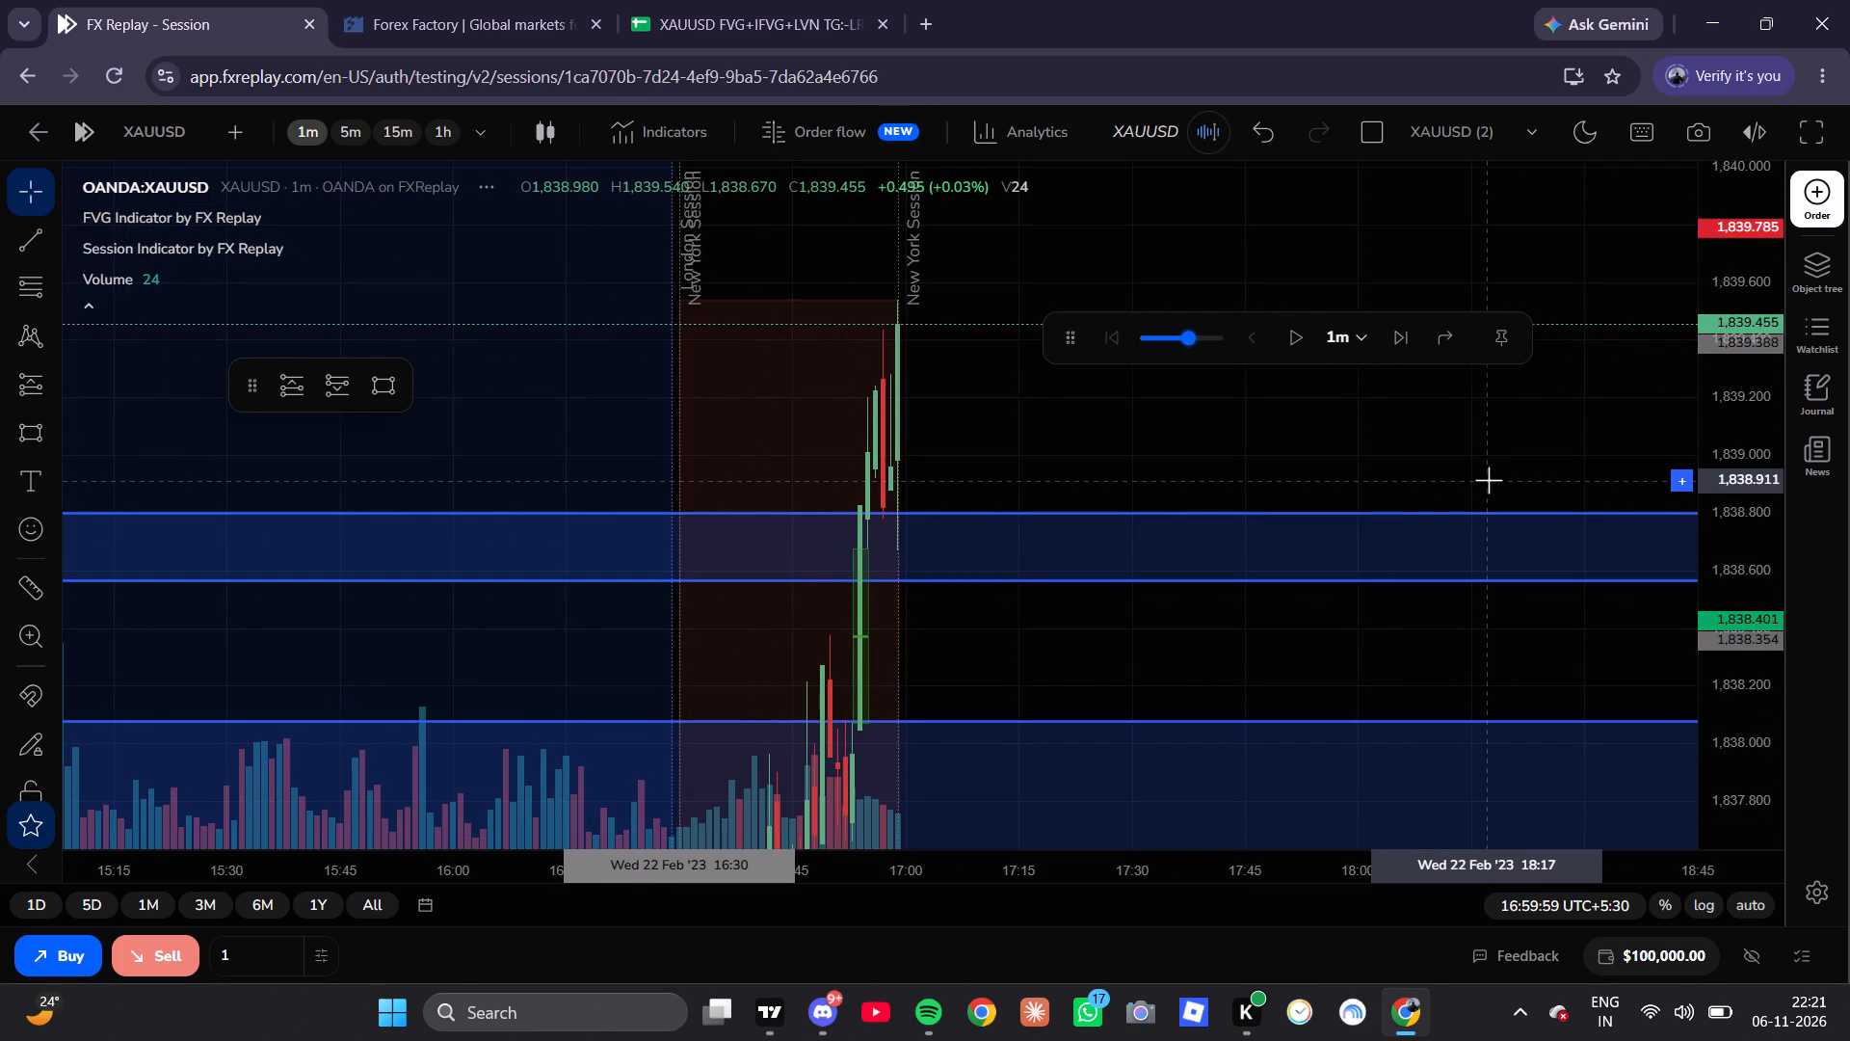
scroll(1744, 447, "up", 19)
scroll(1758, 437, "down", 2)
scroll(1489, 480, "down", 20)
scroll(1489, 480, "down", 1)
scroll(589, 421, "down", 5)
left_click_drag(893, 435, 918, 542)
left_click(918, 542)
Choose the Short Position tool and bring the candles around 16:53 to 16:59 into close view for placing it.
left_click(319, 370)
left_click(330, 377)
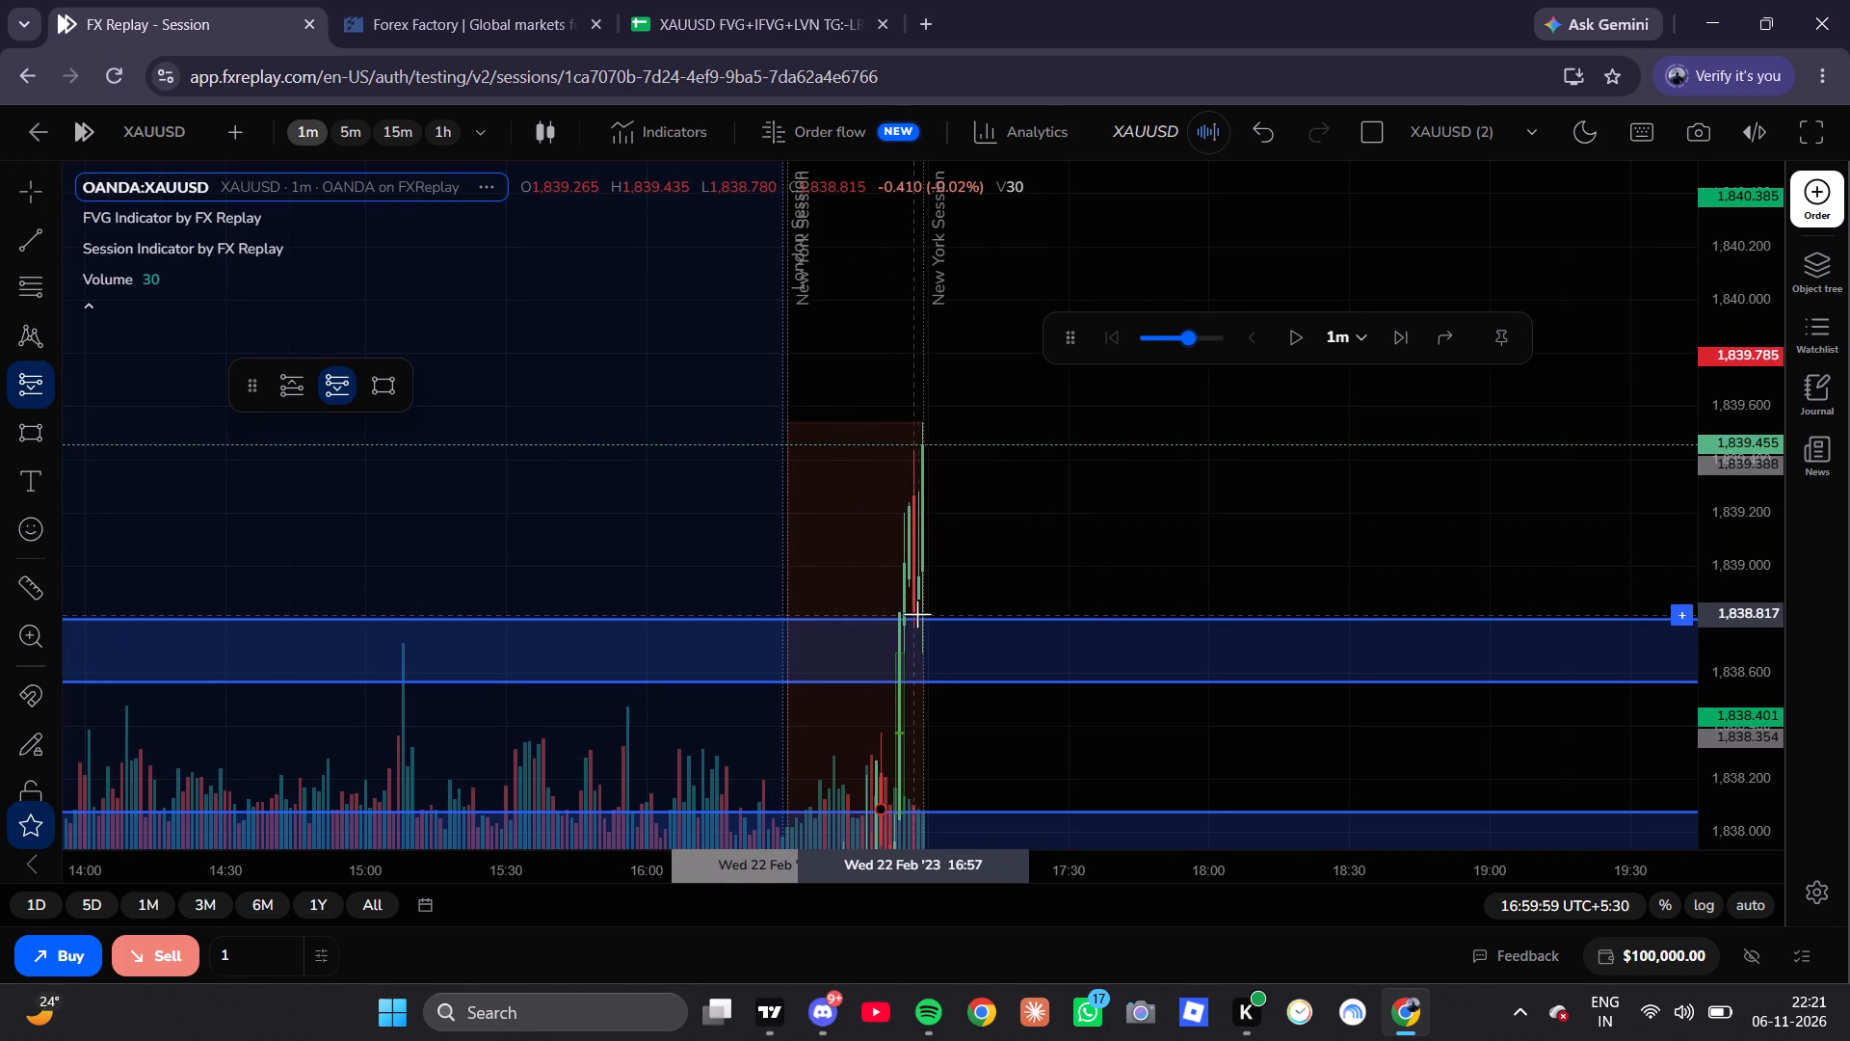
scroll(917, 614, "down", 3)
scroll(833, 571, "up", 17)
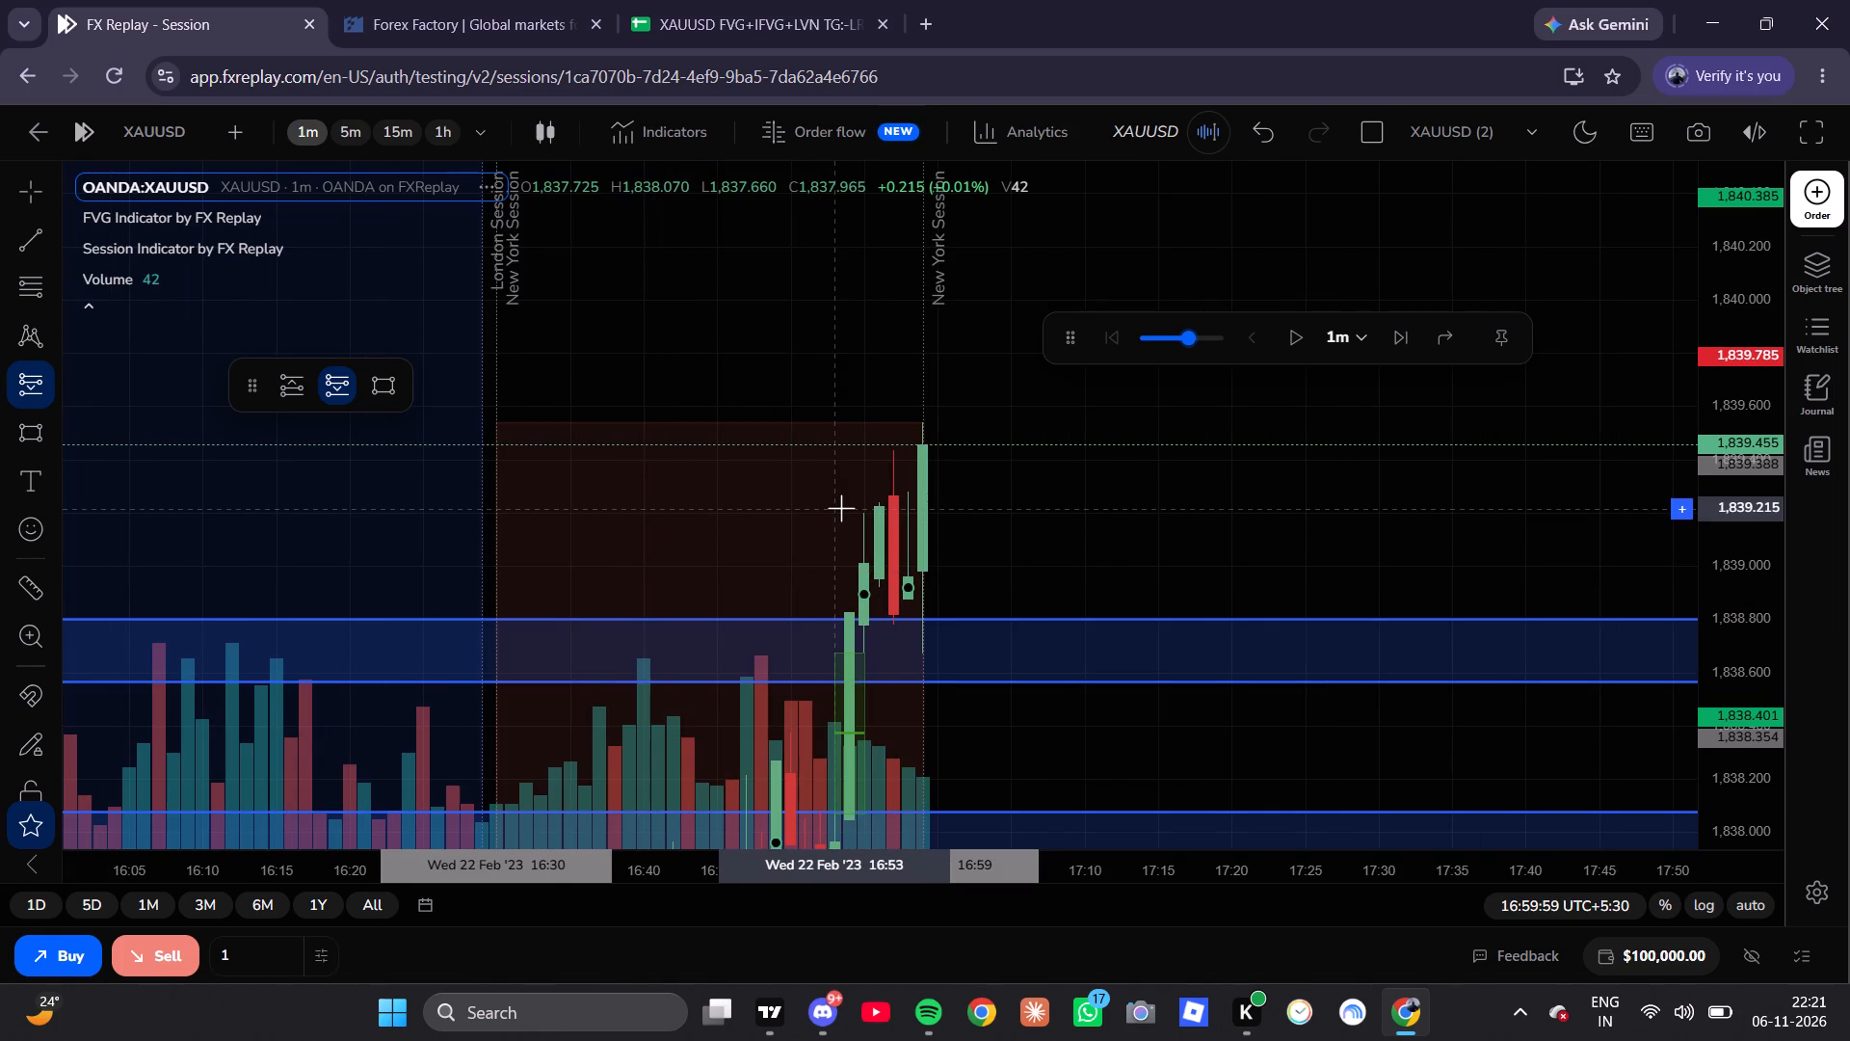
Open a new browser tab and start a Google search.
left_click(929, 8)
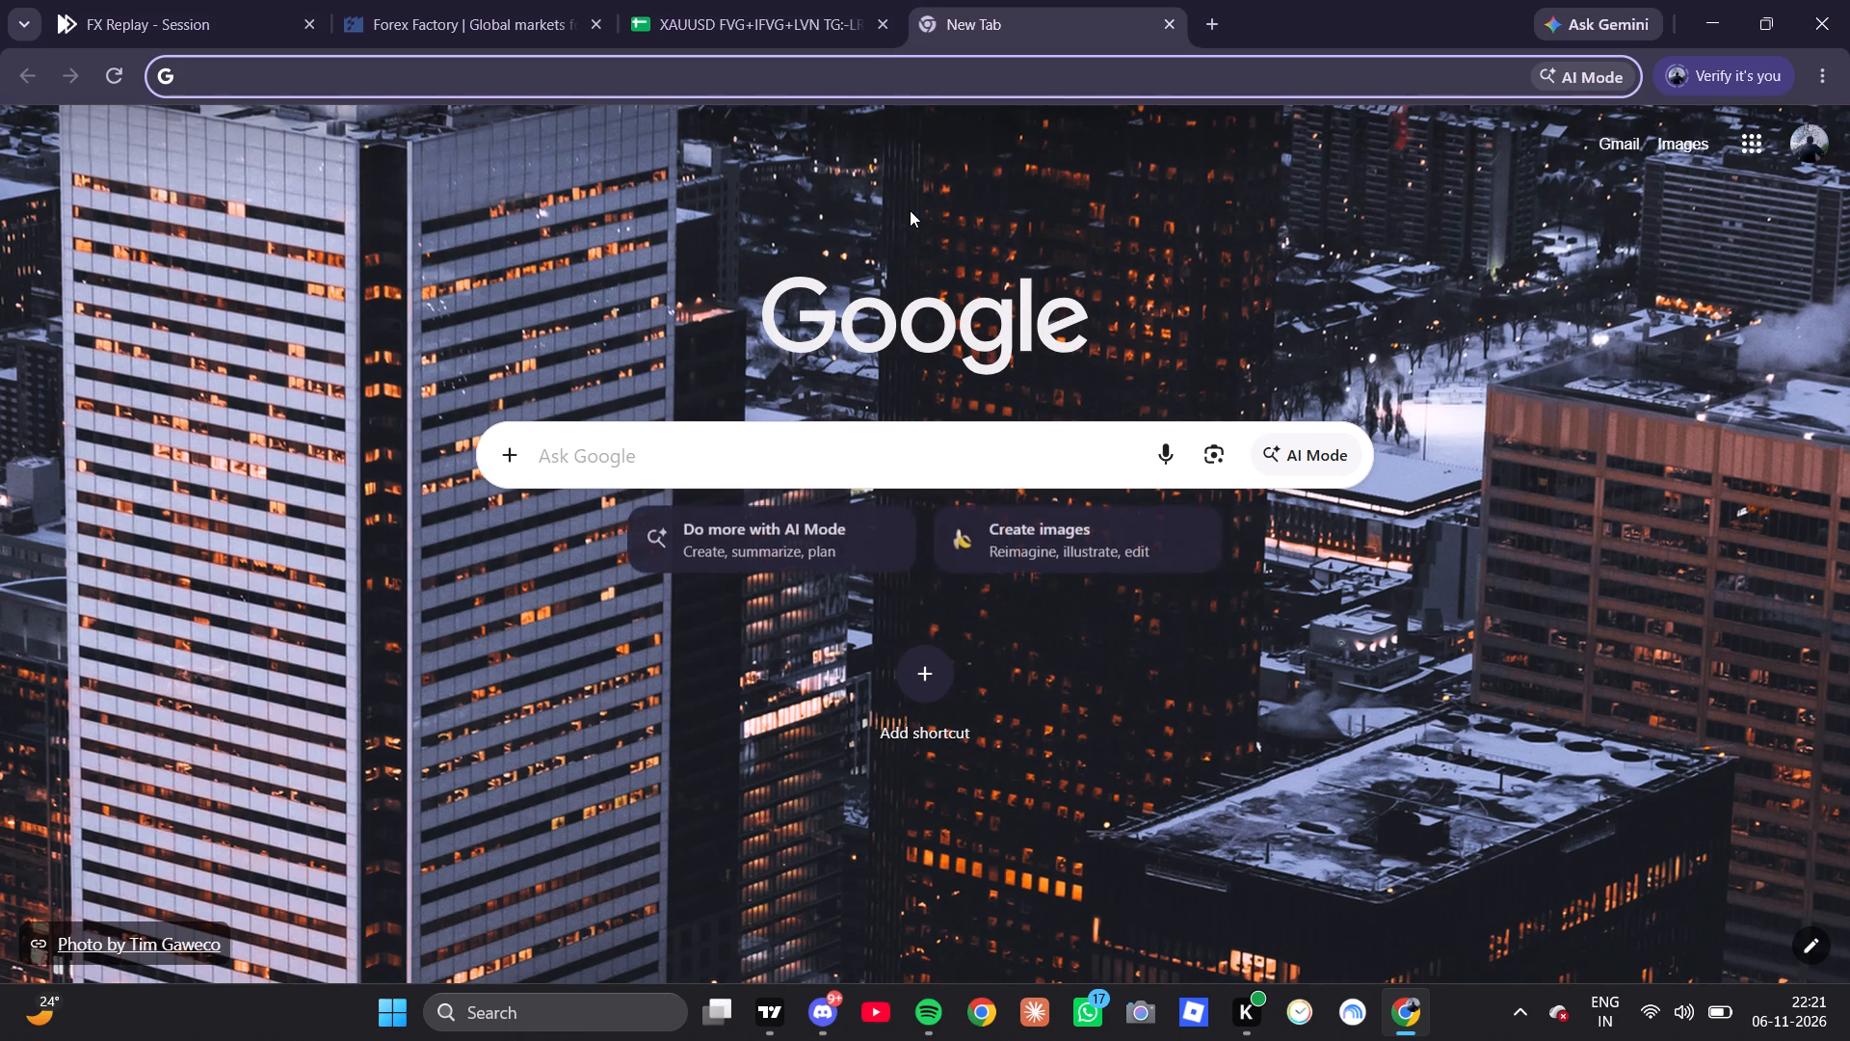
left_click(700, 437)
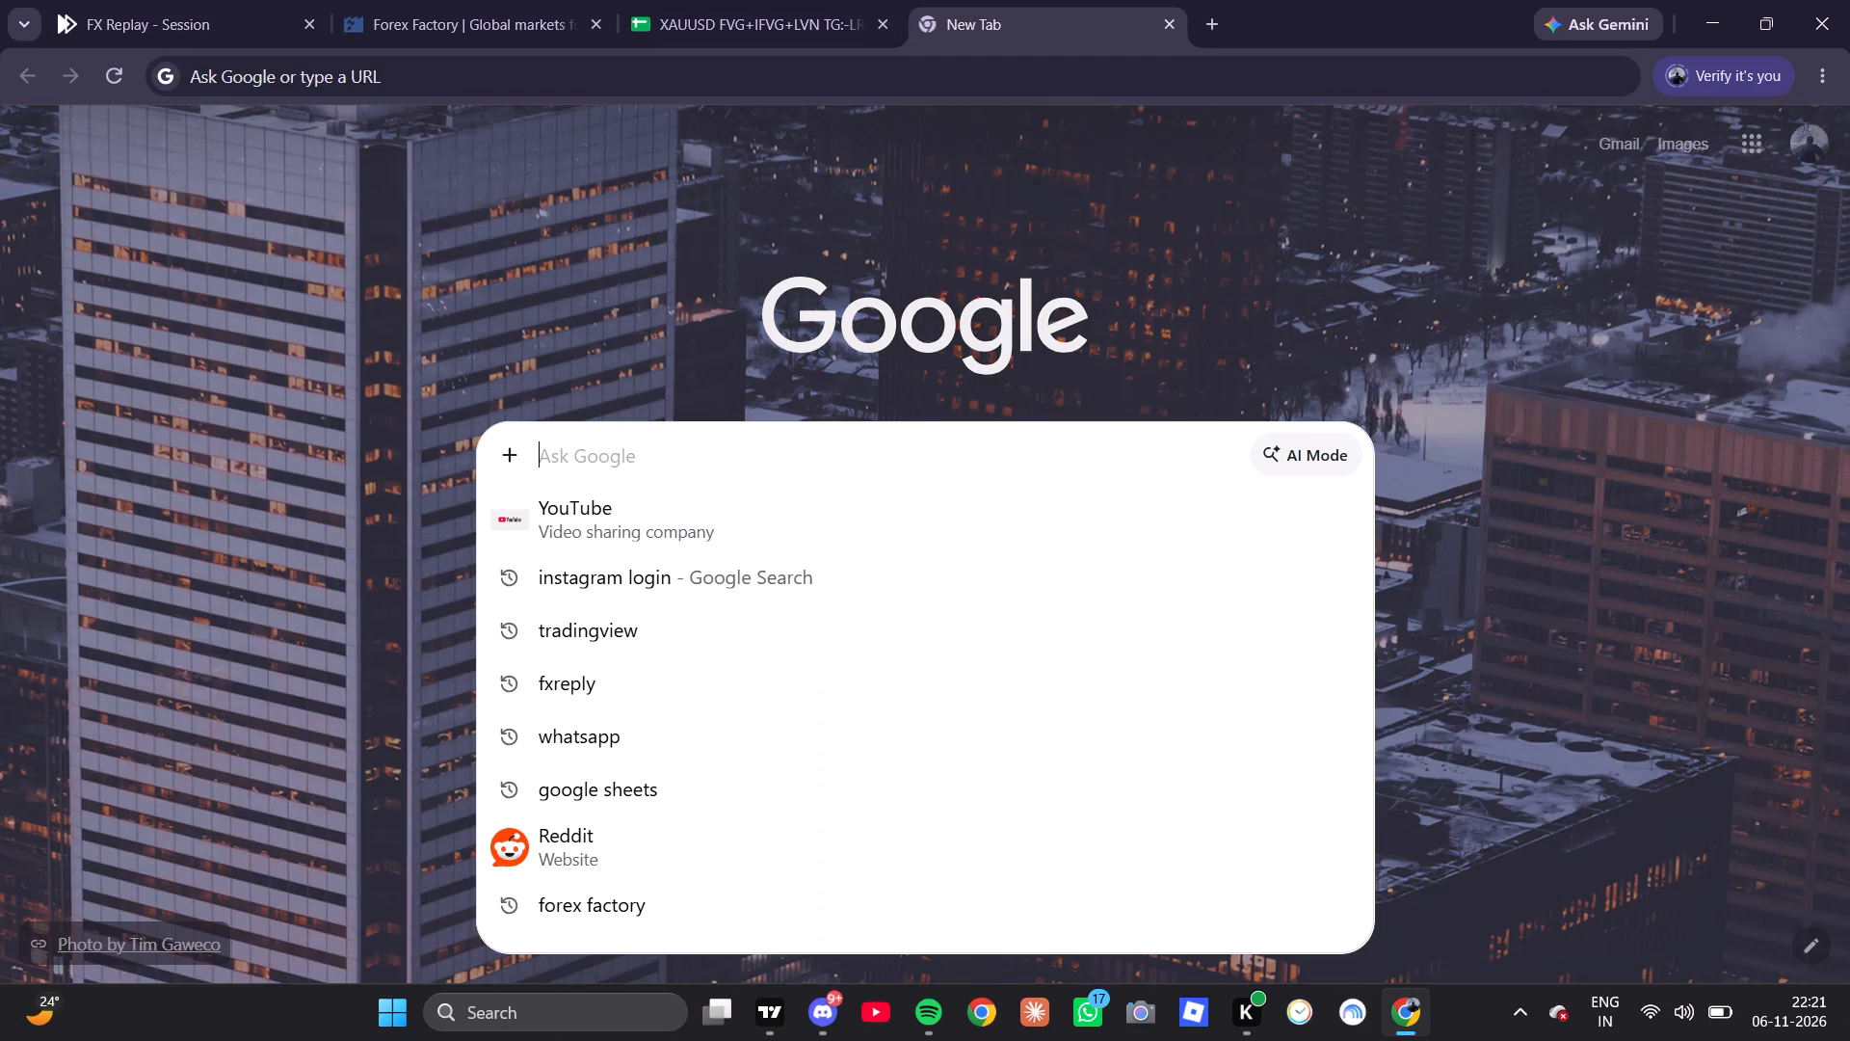
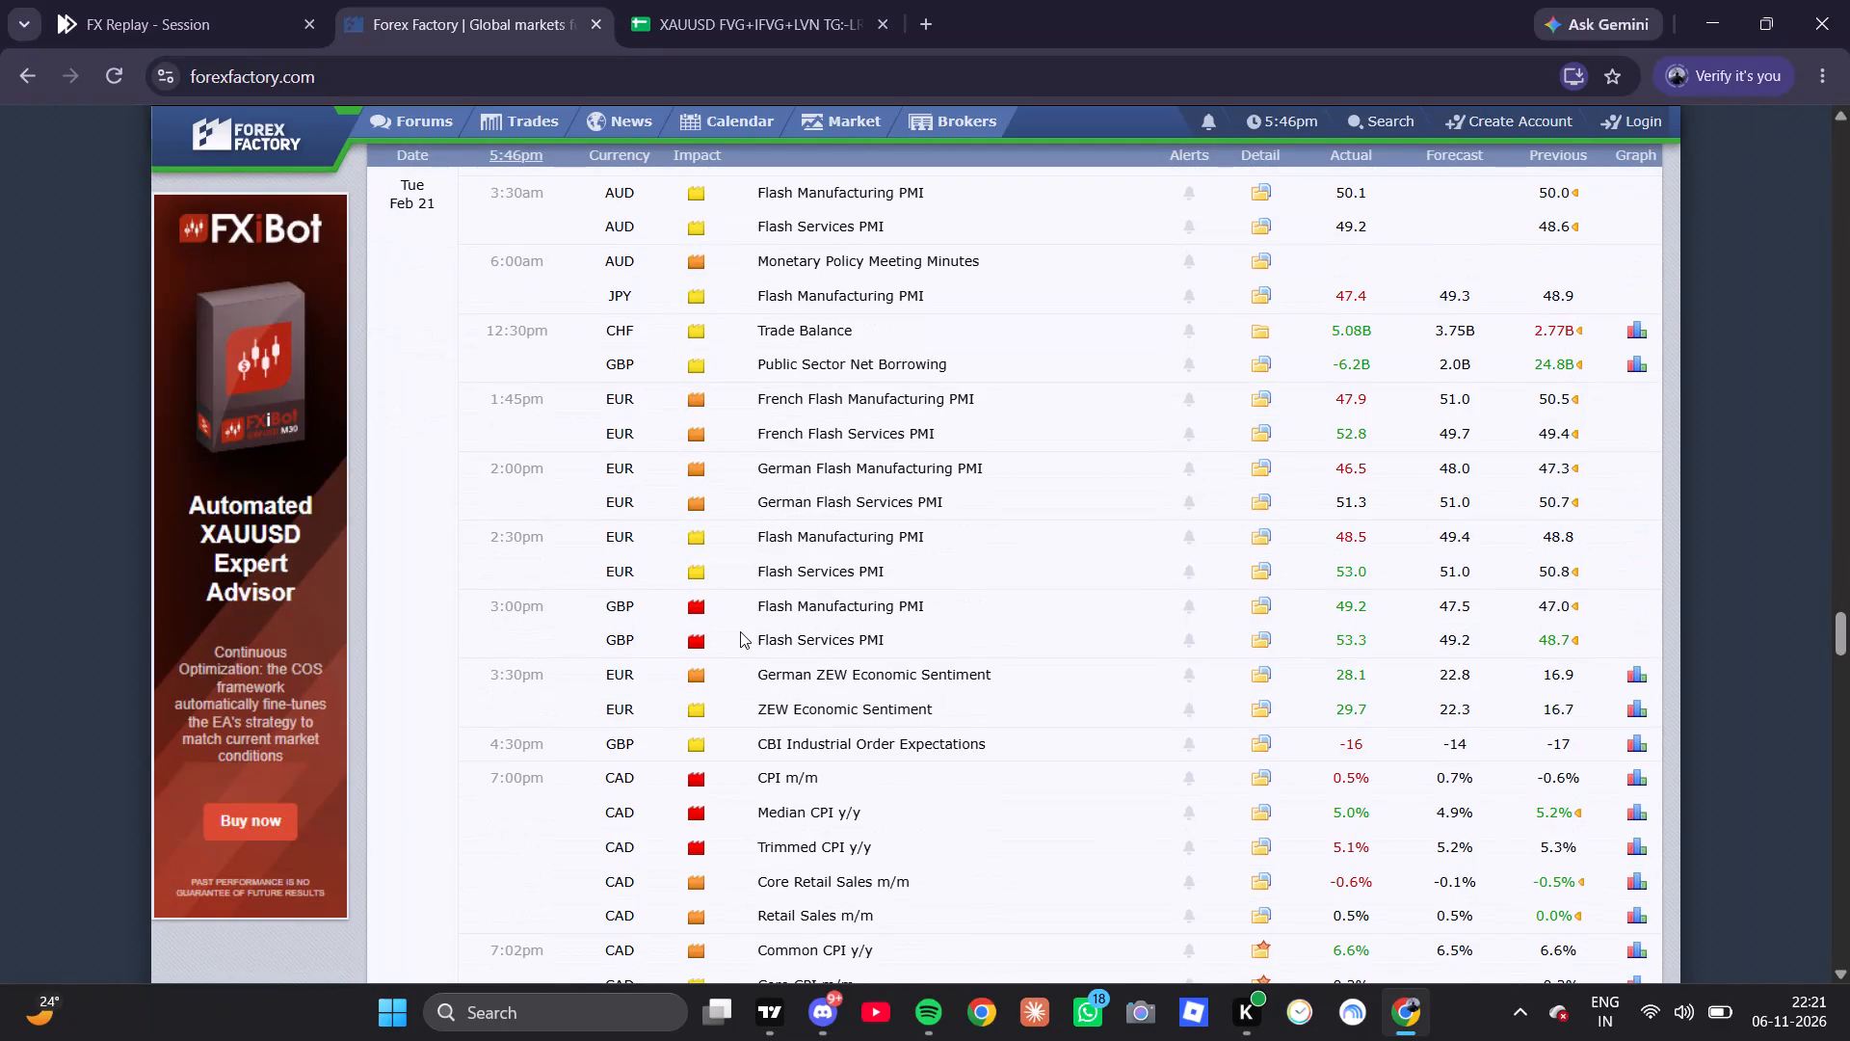
Look through the Forex Factory economic calendar for the news events scheduled on Wed Feb 22.
scroll(737, 645, "down", 4)
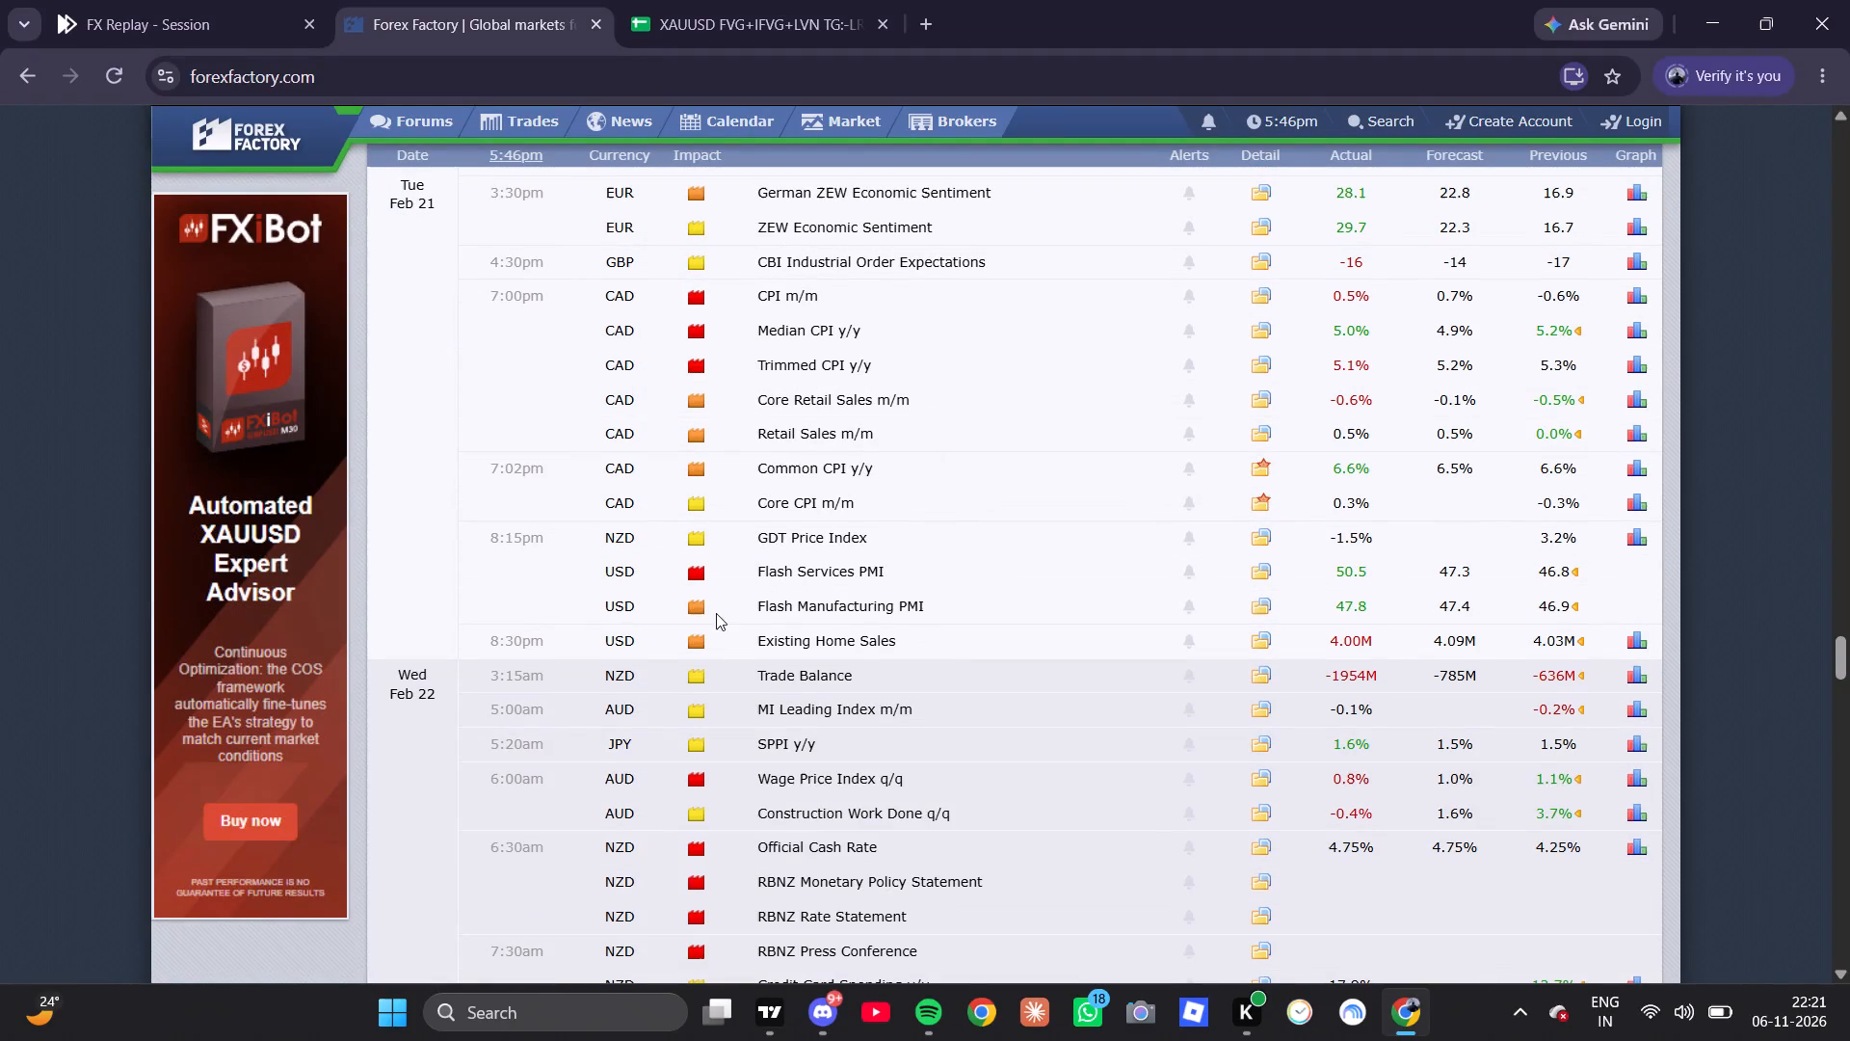
scroll(312, 122, "down", 5)
scroll(802, 569, "up", 2)
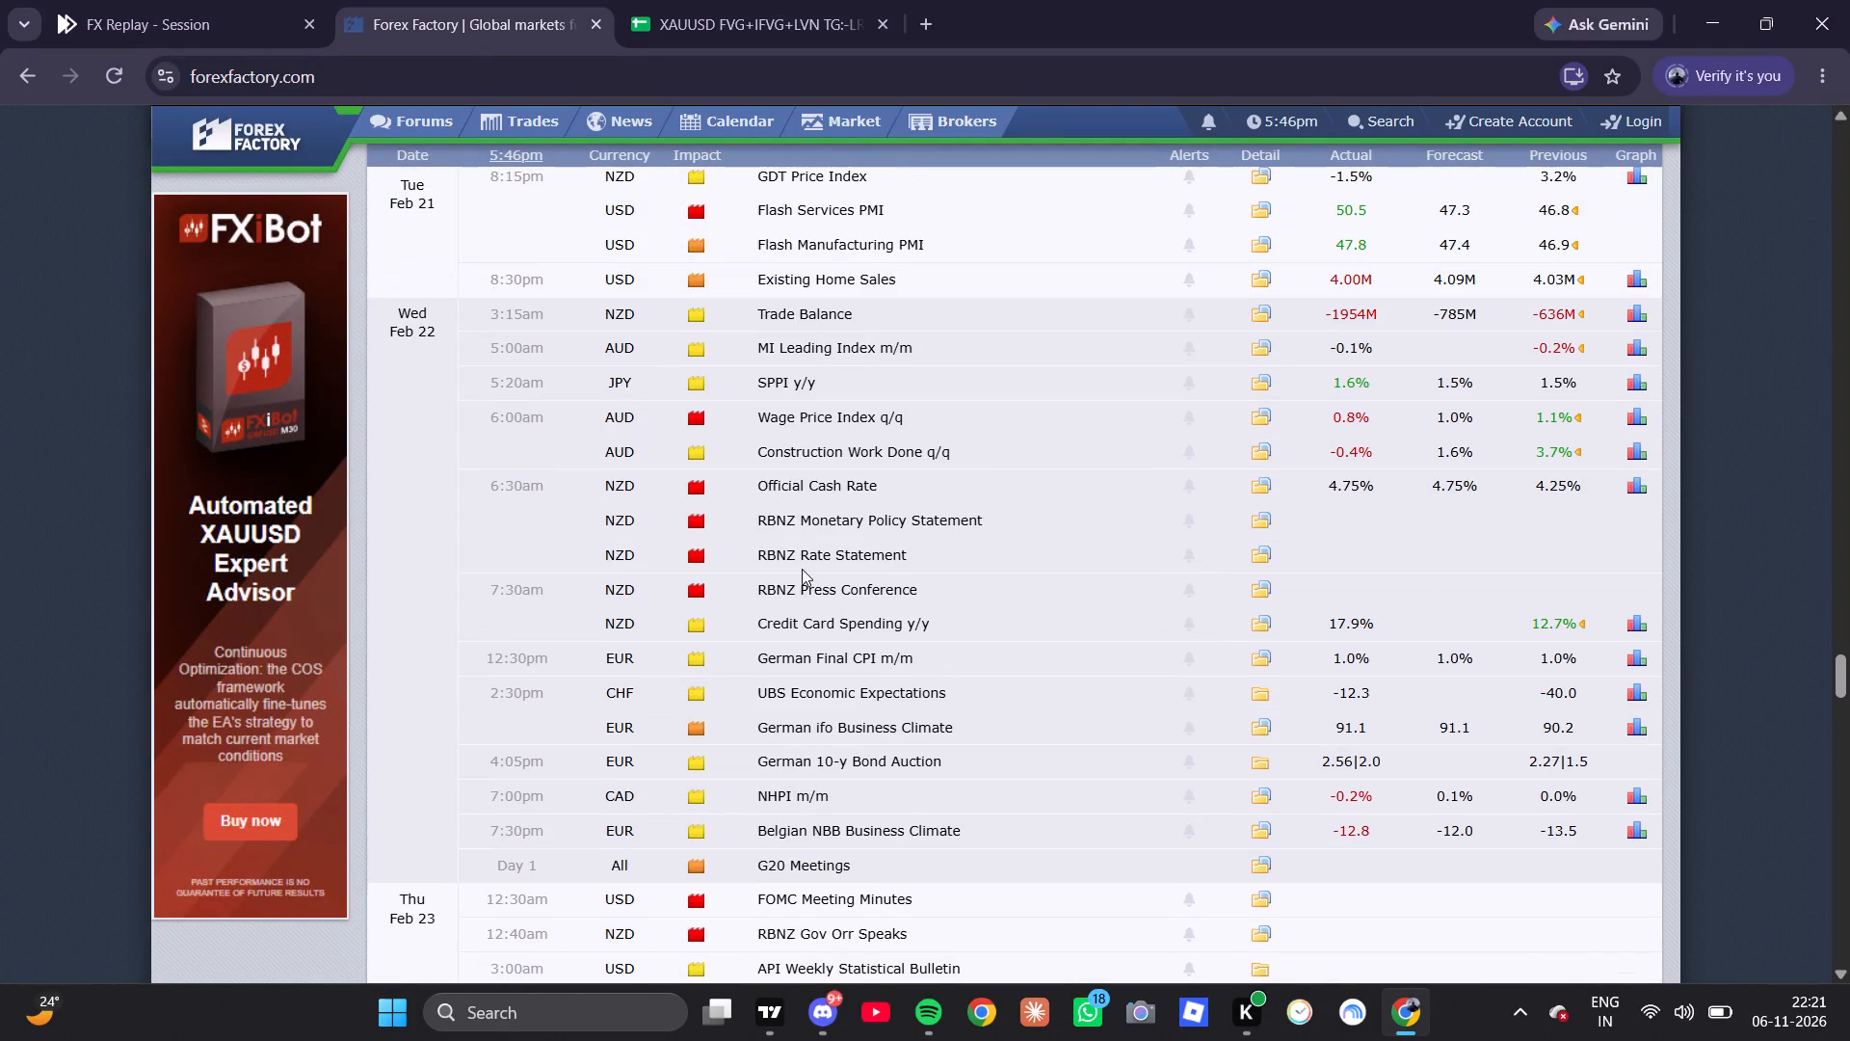